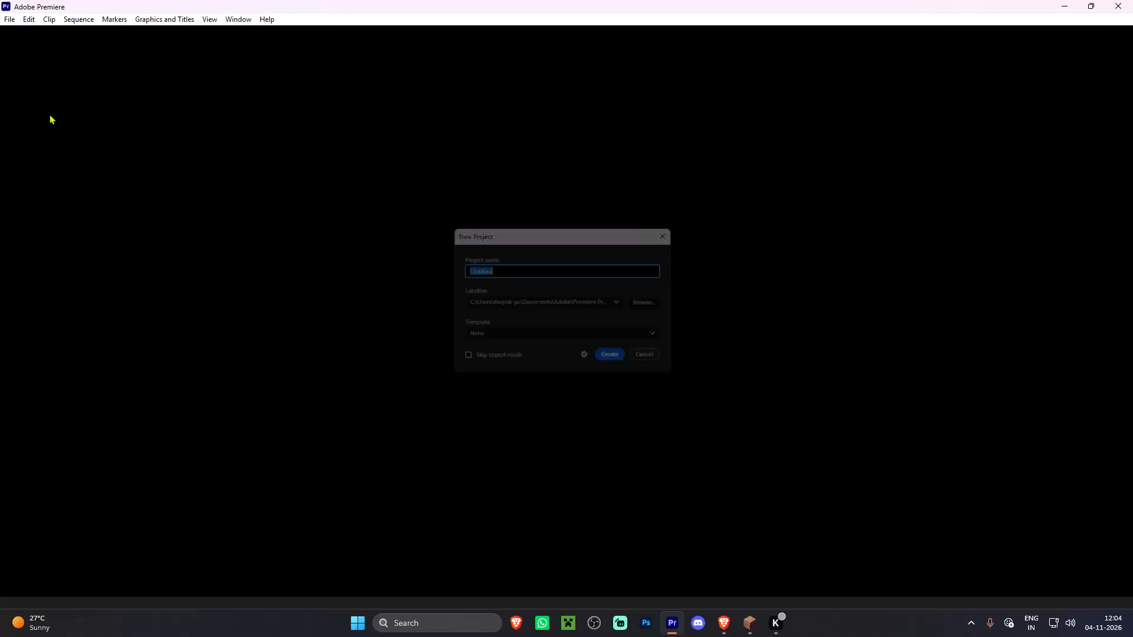
Create a new project named 472 in the default location with no template.
text(472)
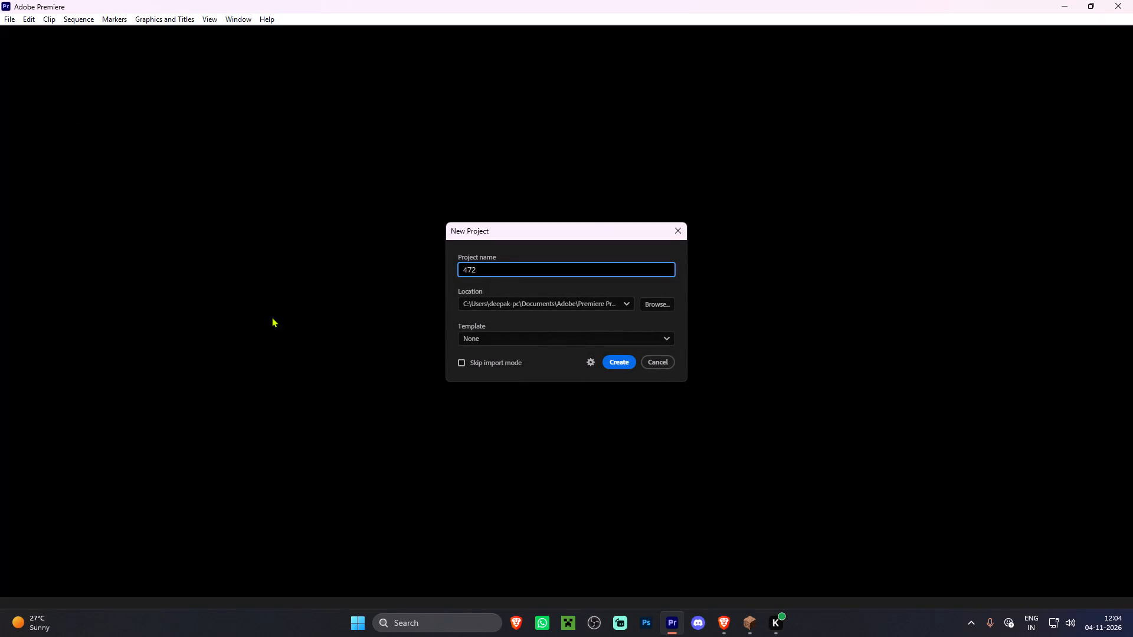
triple_click(610, 362)
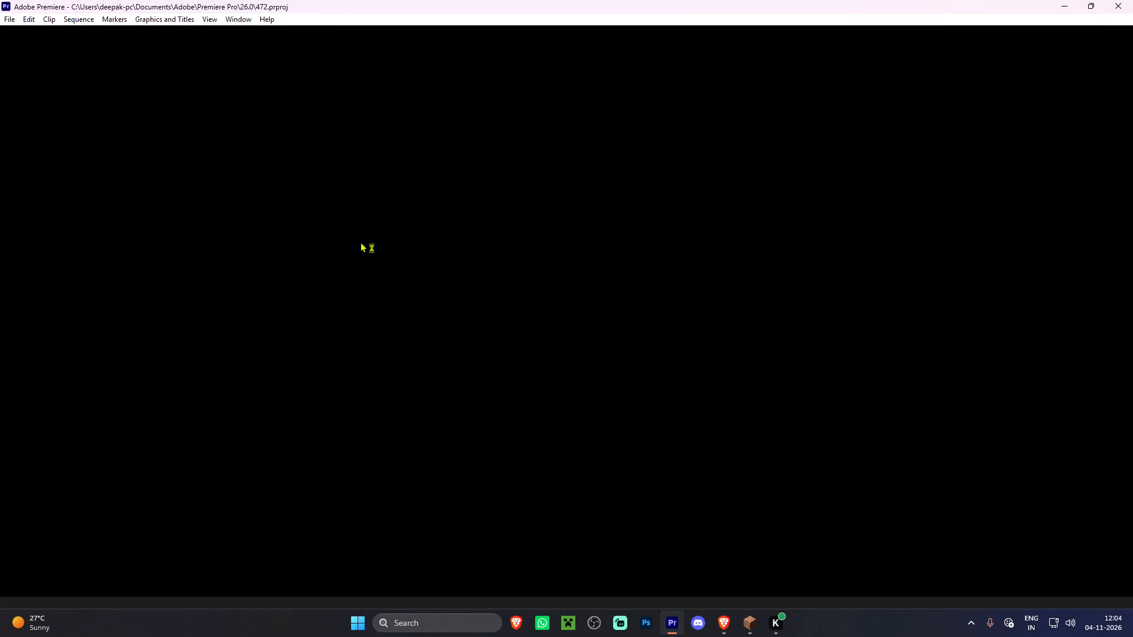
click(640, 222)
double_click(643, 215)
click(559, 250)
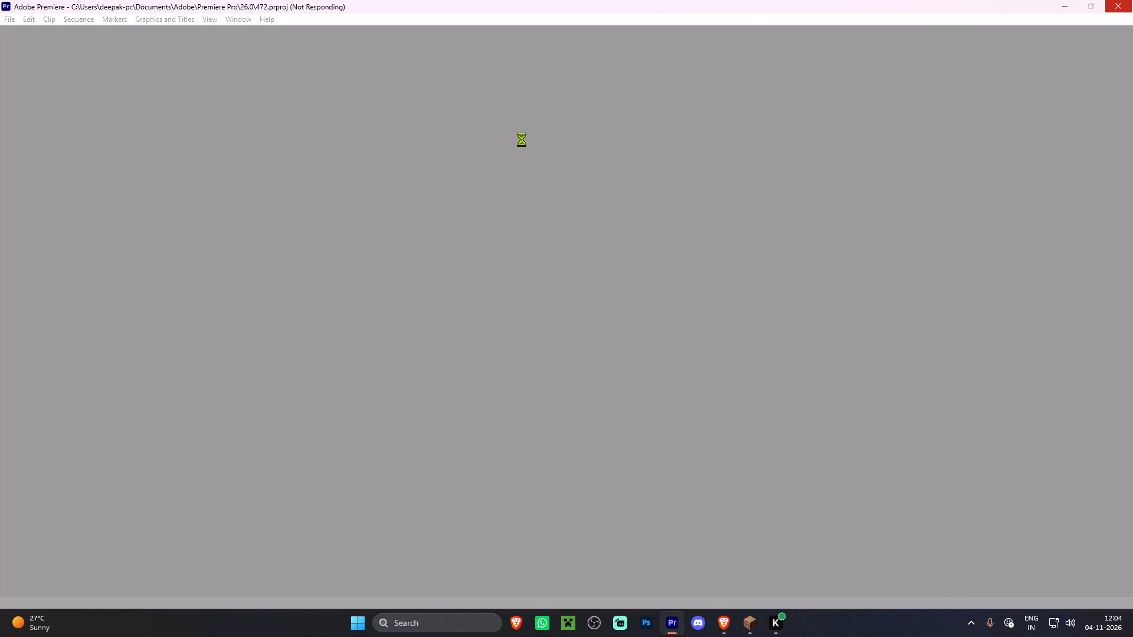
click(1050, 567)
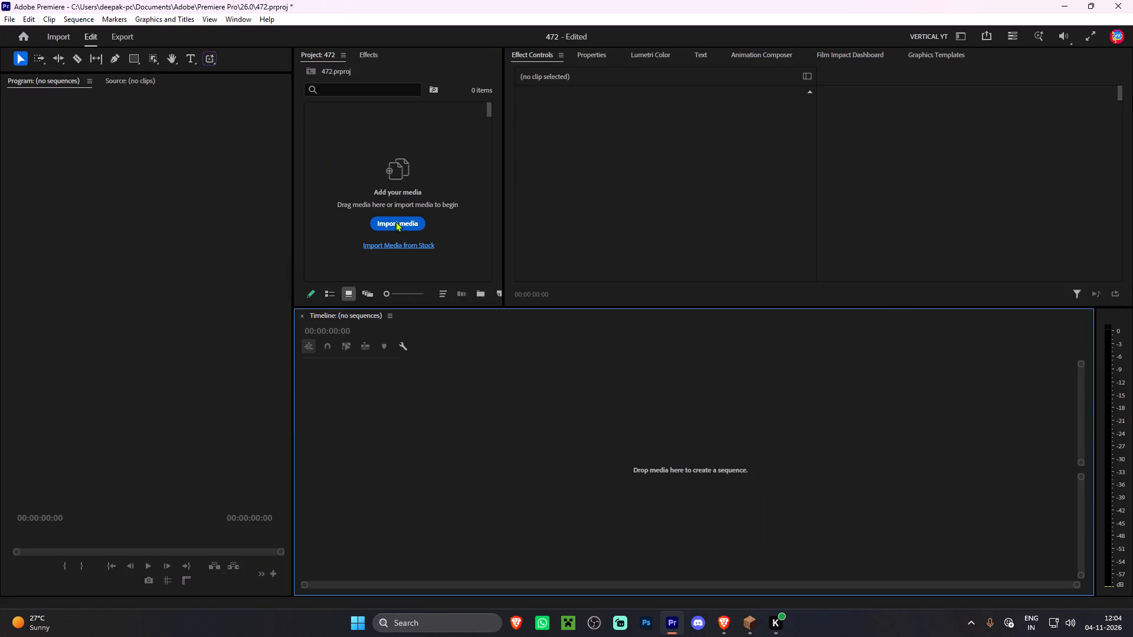
Import the video 471.mp4 from the Adobe PR Exports folder in Videos.
click(395, 221)
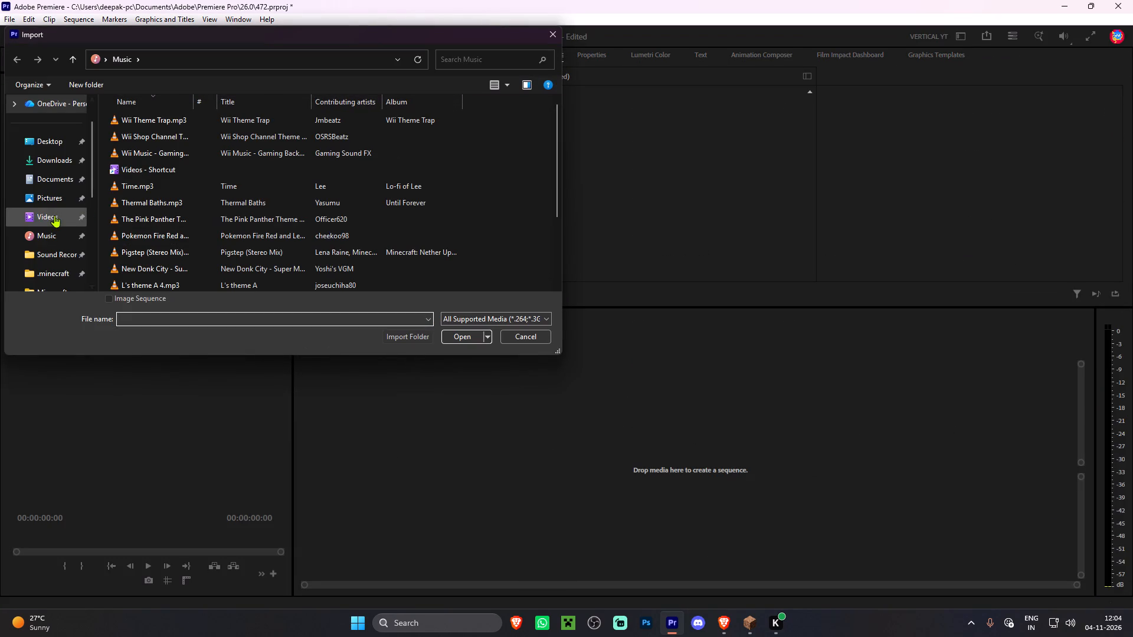
click(54, 215)
click(141, 146)
click(141, 146)
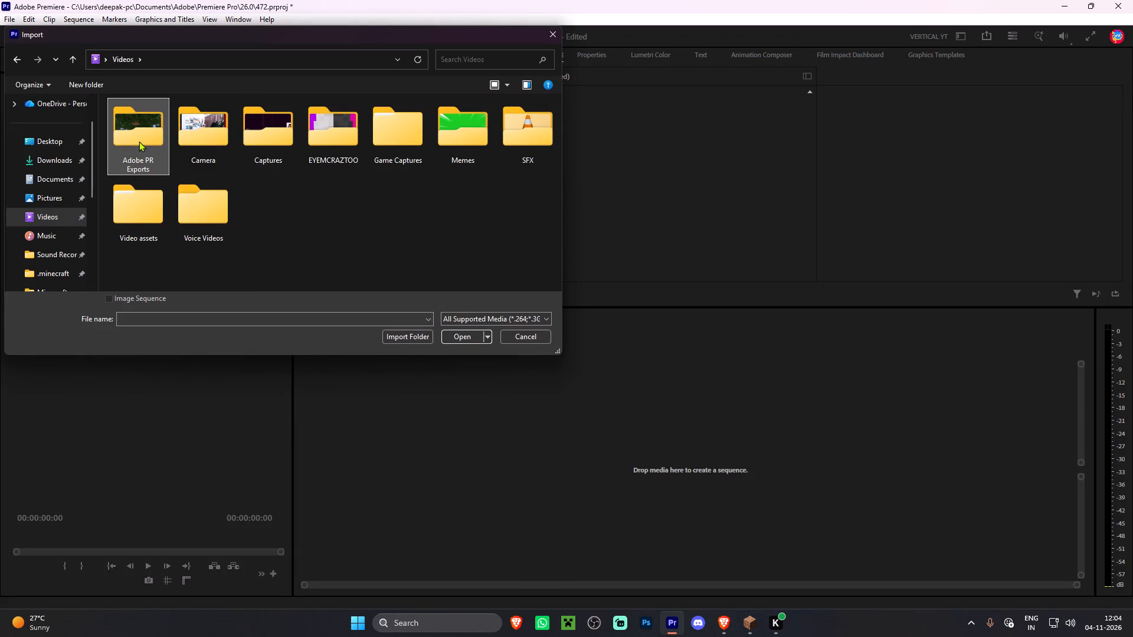
double_click(139, 141)
double_click(452, 133)
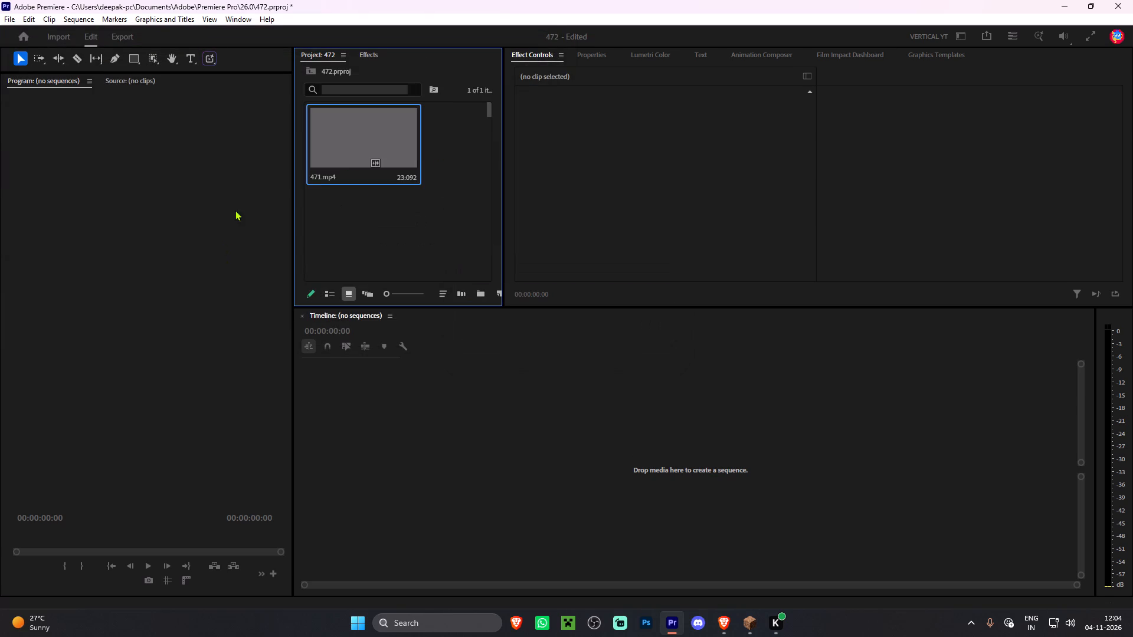
Create a sequence from 471.mp4 and delete the clip's audio from track A1.
drag(365, 140, 384, 455)
alt+click(441, 482)
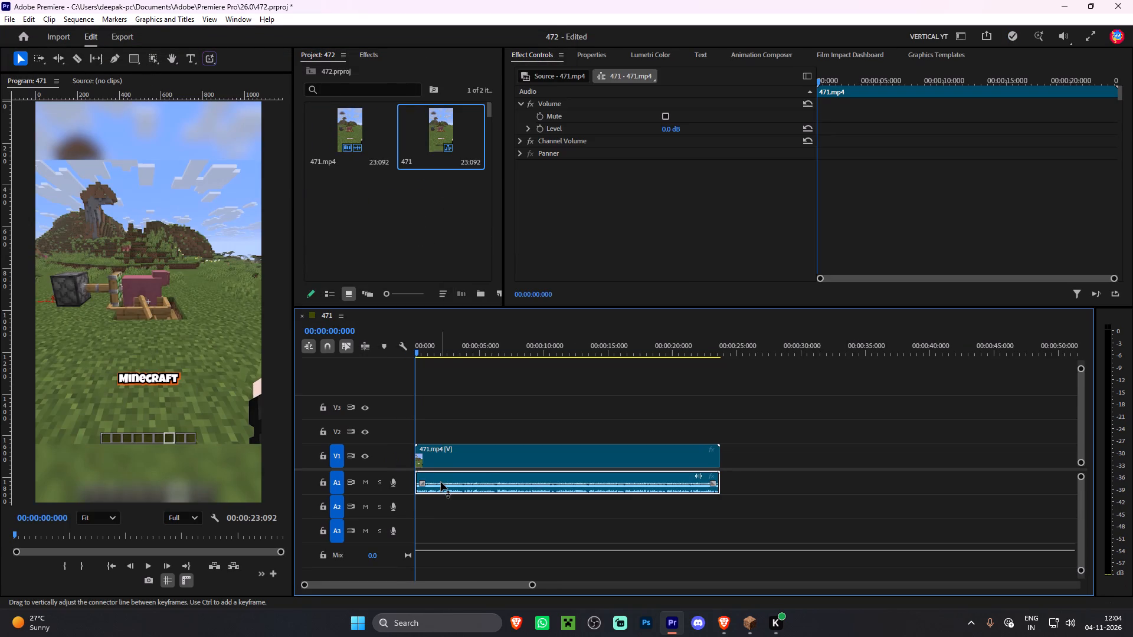
key(Delete)
Import the voice recording 472.m4a from the sound recordings folder and place it at the start of audio track A1.
double_click(347, 220)
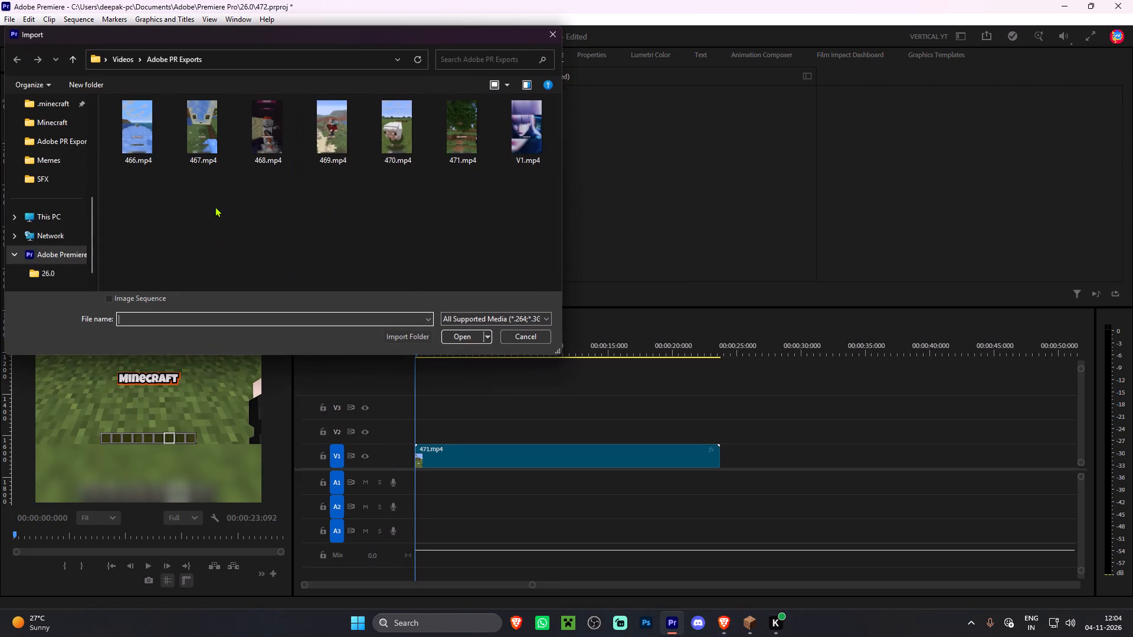
scroll(61, 213, up, 2)
scroll(54, 273, down, 1)
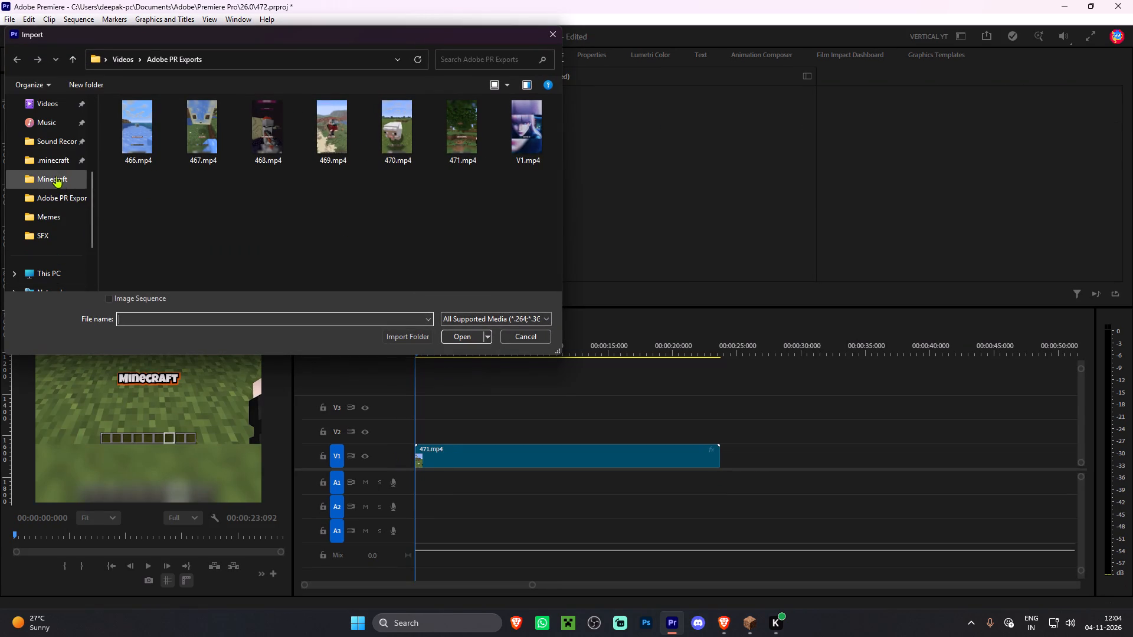
click(53, 140)
double_click(142, 117)
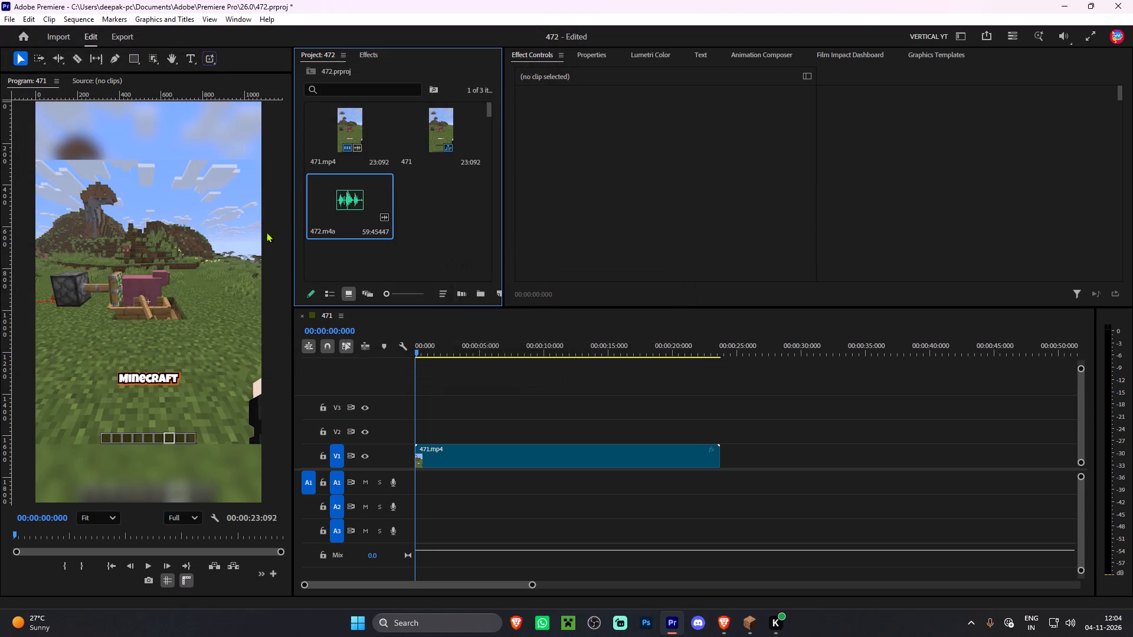
drag(355, 194, 418, 487)
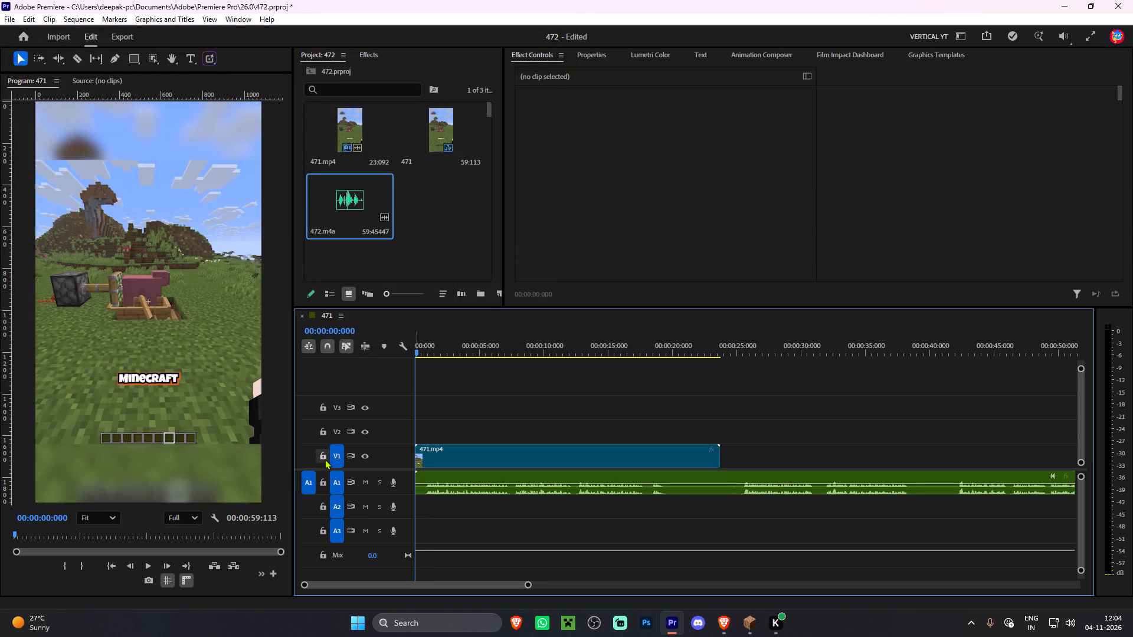
Lock video track V1.
click(325, 458)
Apply Parametric Equalizer Preset, Single-band Compressor Preset, Parametric Equalizer Preset H and DeNoise Preset to the 472.m4a clip.
click(358, 57)
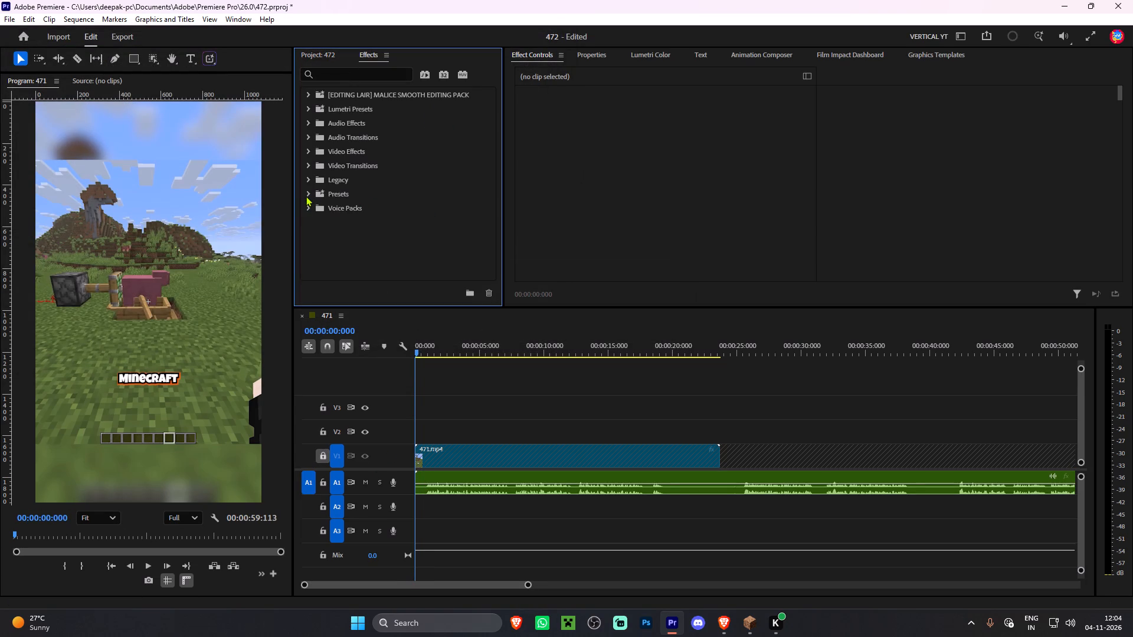
click(306, 195)
scroll(353, 208, down, 16)
drag(374, 203, 461, 480)
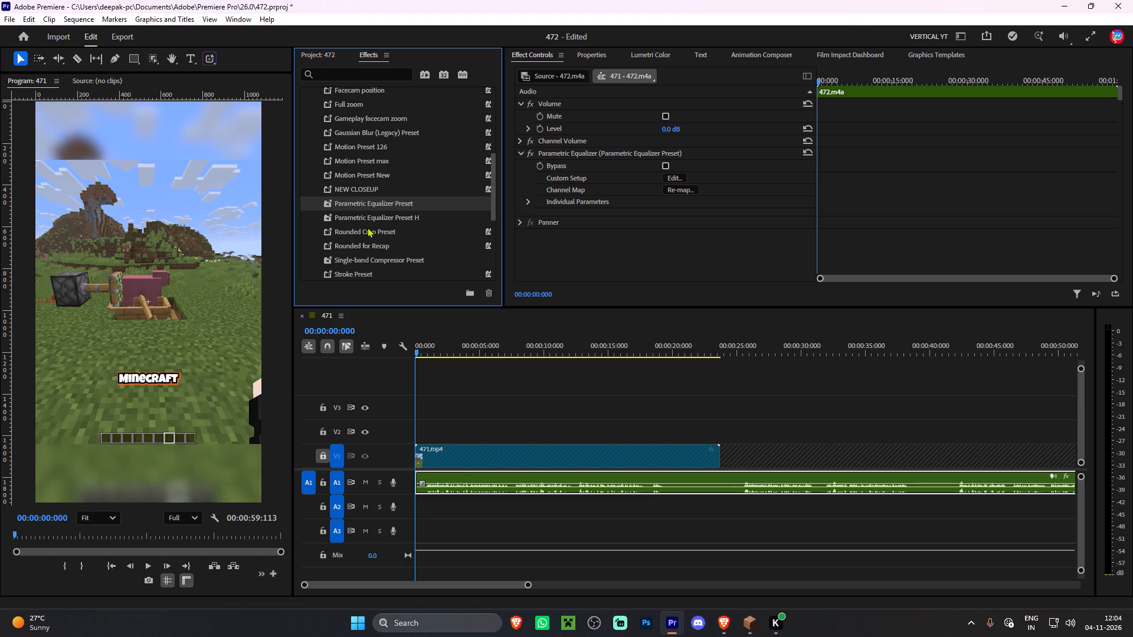
drag(354, 258, 472, 478)
scroll(390, 234, up, 6)
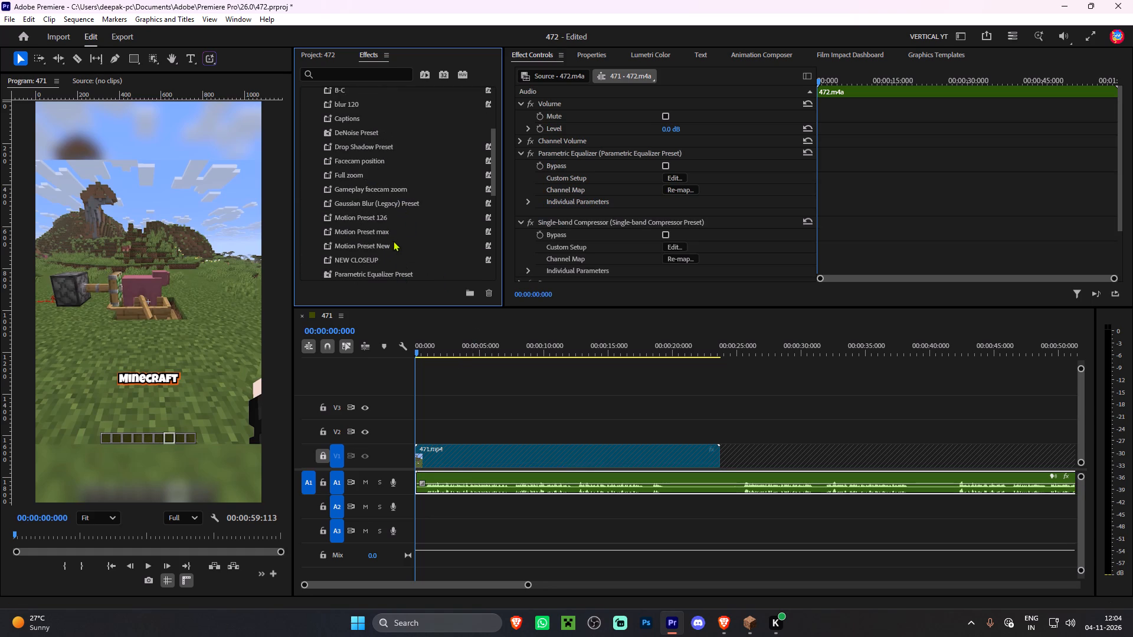
scroll(394, 241, down, 4)
drag(405, 239, 486, 476)
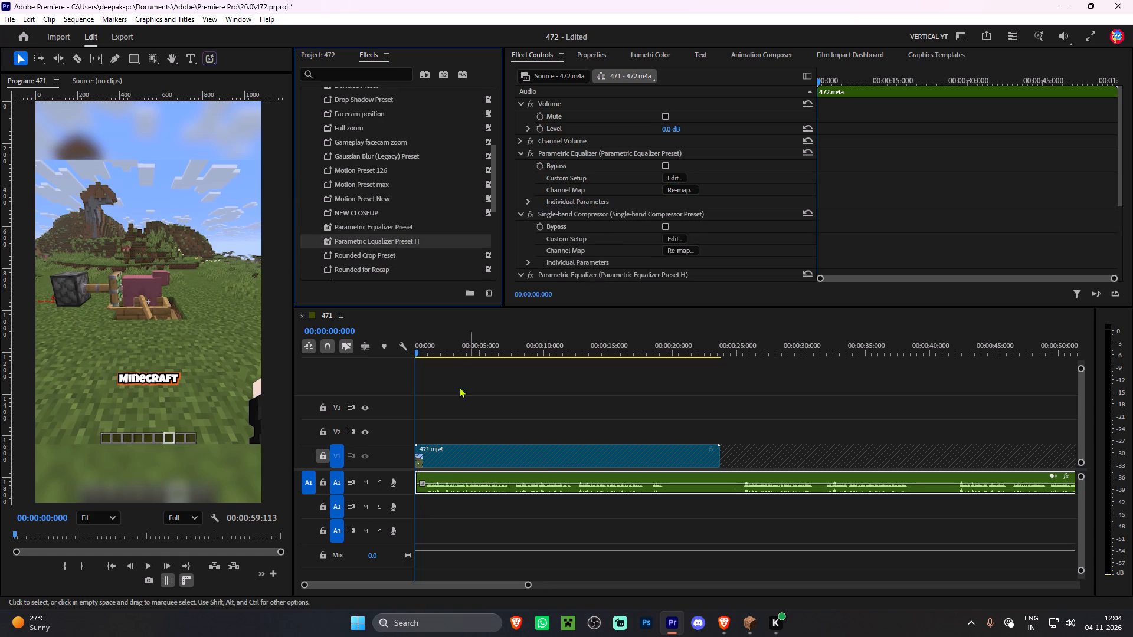
scroll(381, 195, up, 7)
drag(344, 163, 458, 281)
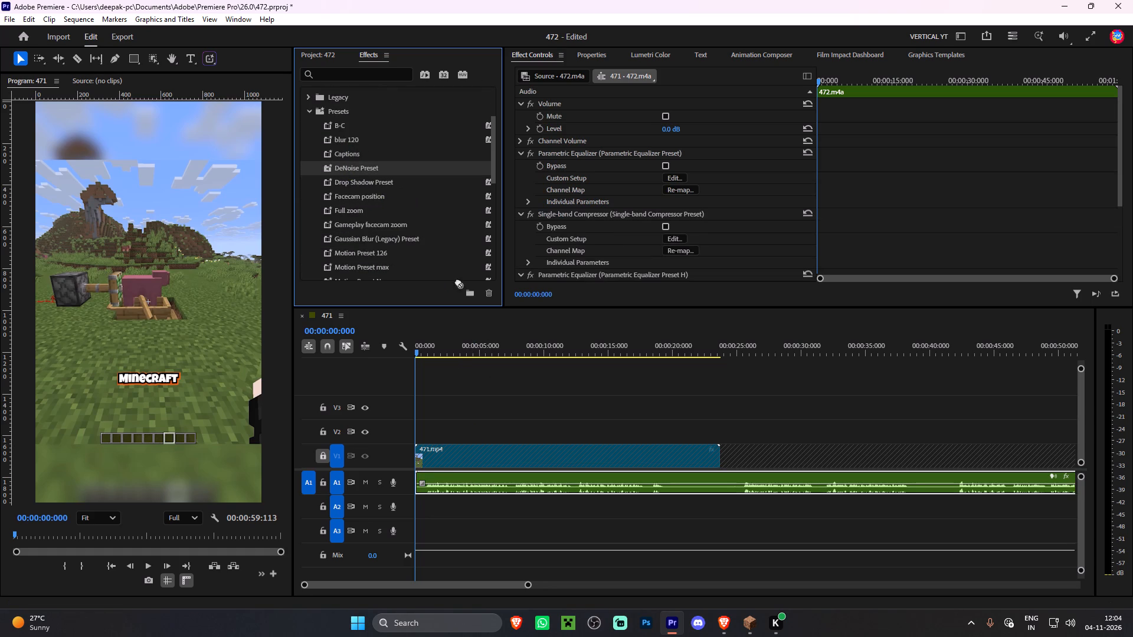
drag(458, 281, 461, 484)
Find where the first words begin in the voice recording and ripple-trim the silent opening before them.
key(space)
click(461, 413)
alt+scroll(452, 420, up, 11)
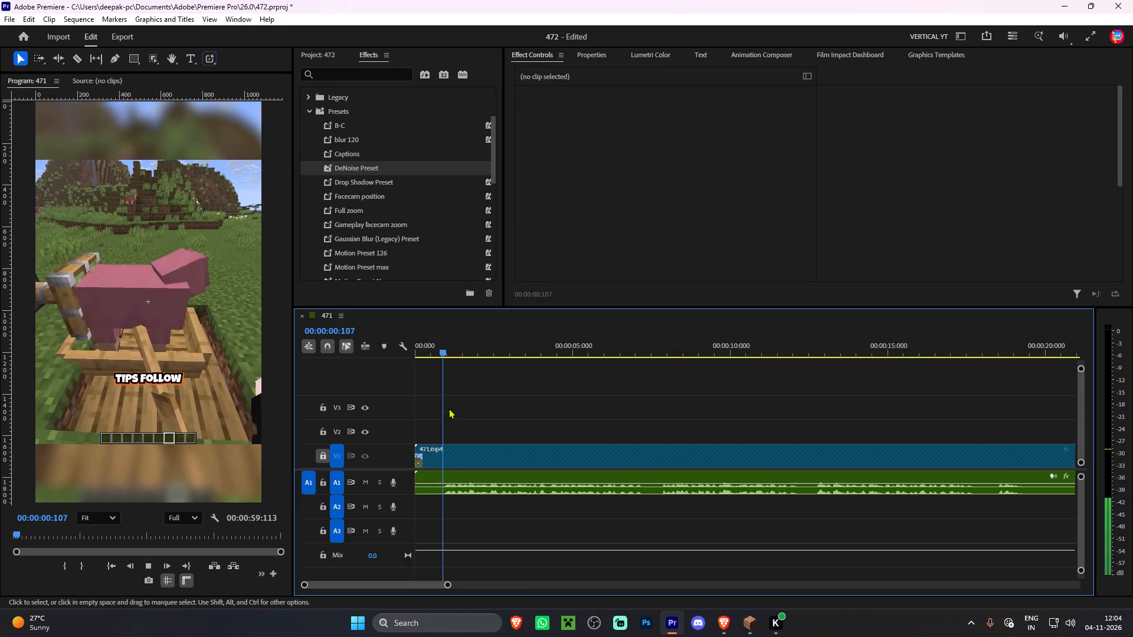
alt+scroll(448, 408, up, 5)
key(space)
drag(450, 347, 444, 347)
click(443, 353)
key(q)
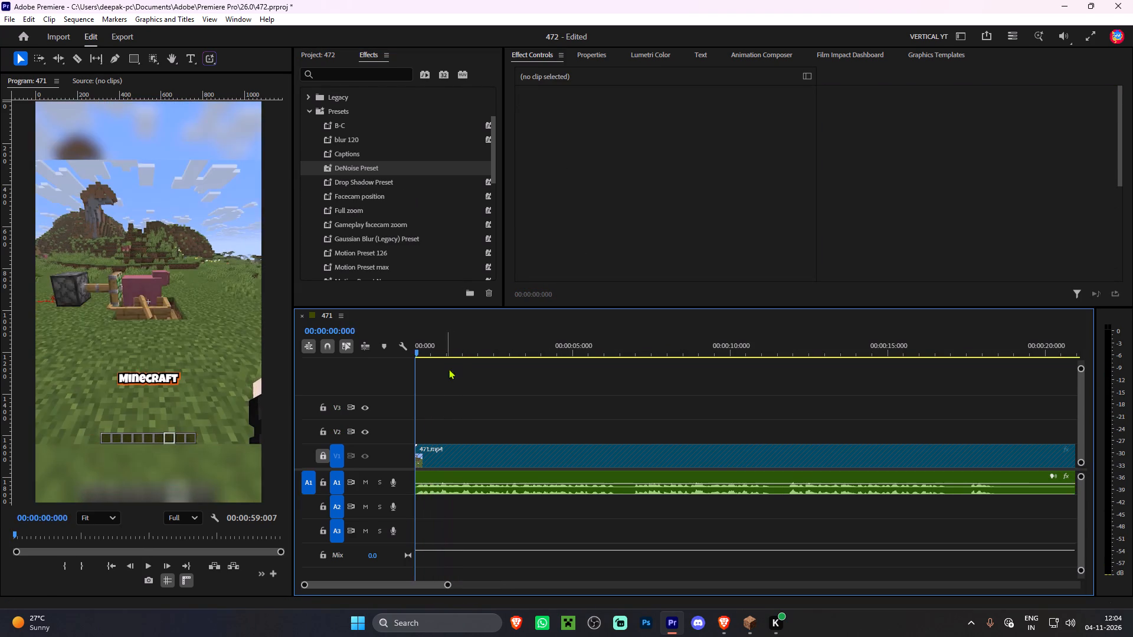
Listen from the start, split the voice recording at about 6.4 seconds and ripple-trim the pause that follows the cut.
key(space)
click(455, 396)
alt+scroll(455, 396, up, 1)
alt+scroll(455, 396, down, 5)
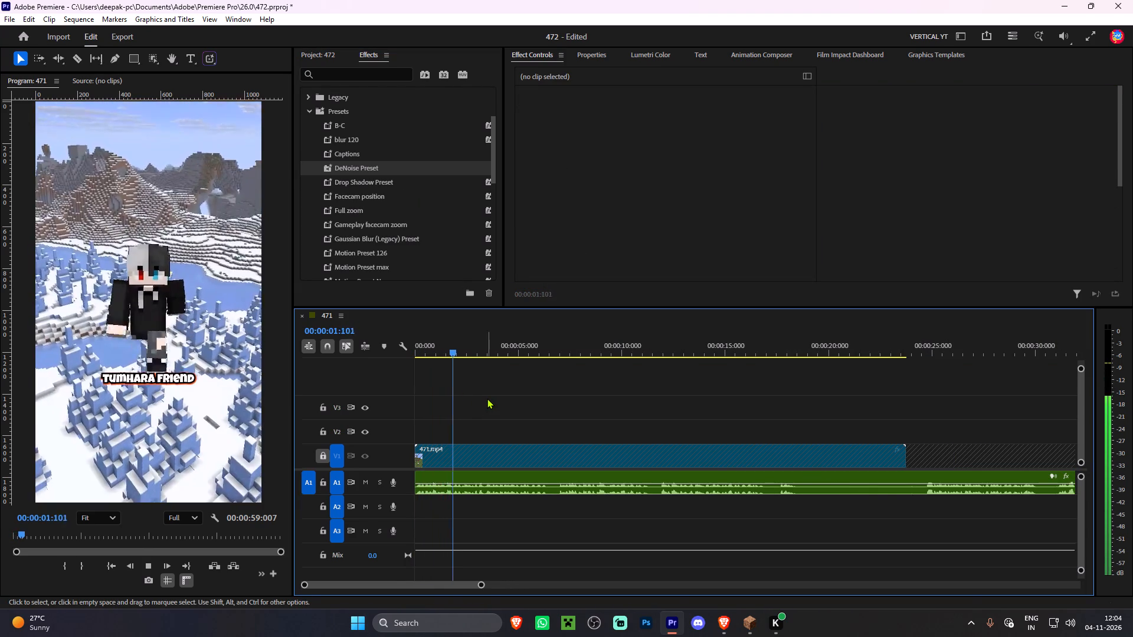
alt+scroll(487, 398, up, 5)
alt+scroll(487, 398, down, 2)
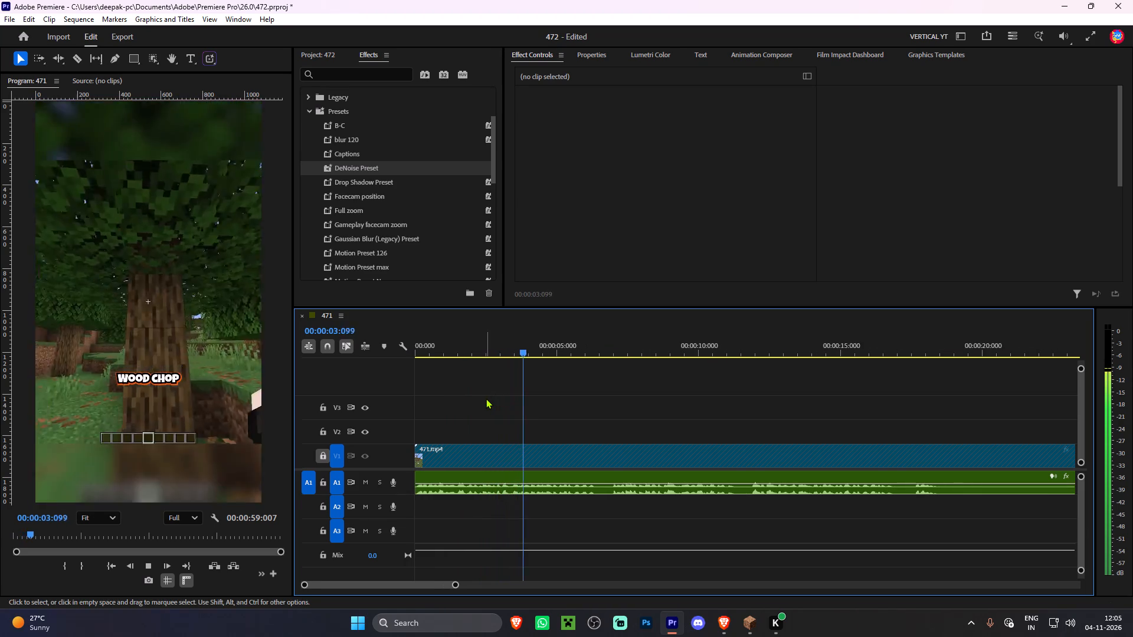
scroll(486, 398, up, 7)
alt+scroll(541, 413, up, 5)
scroll(542, 413, down, 6)
scroll(549, 413, up, 7)
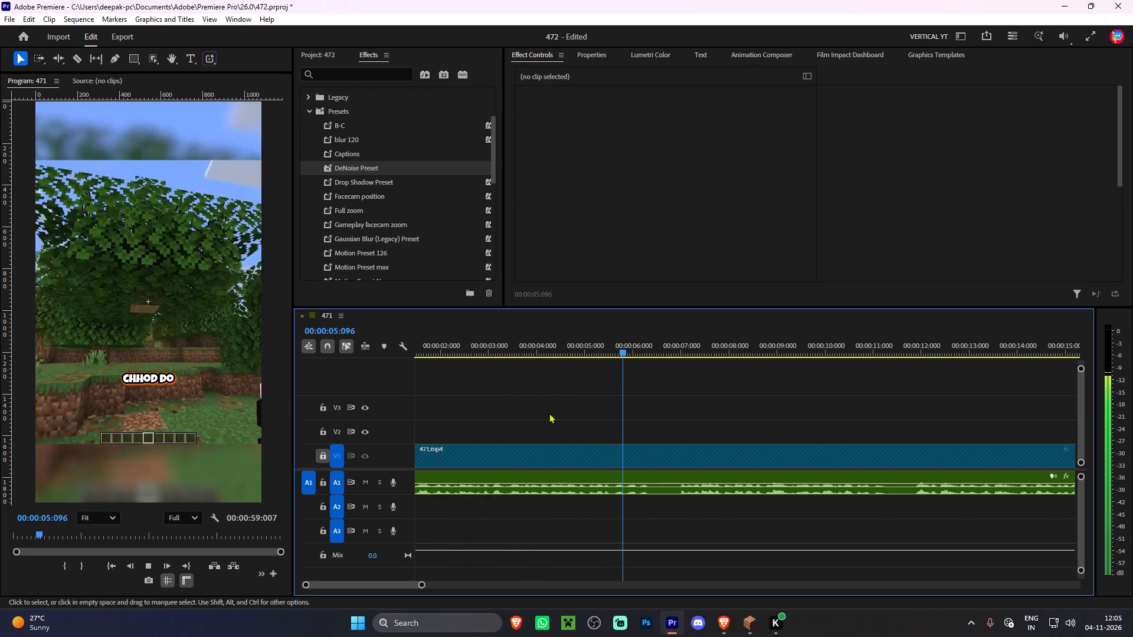
key(space)
key(ctrl+k)
key(space)
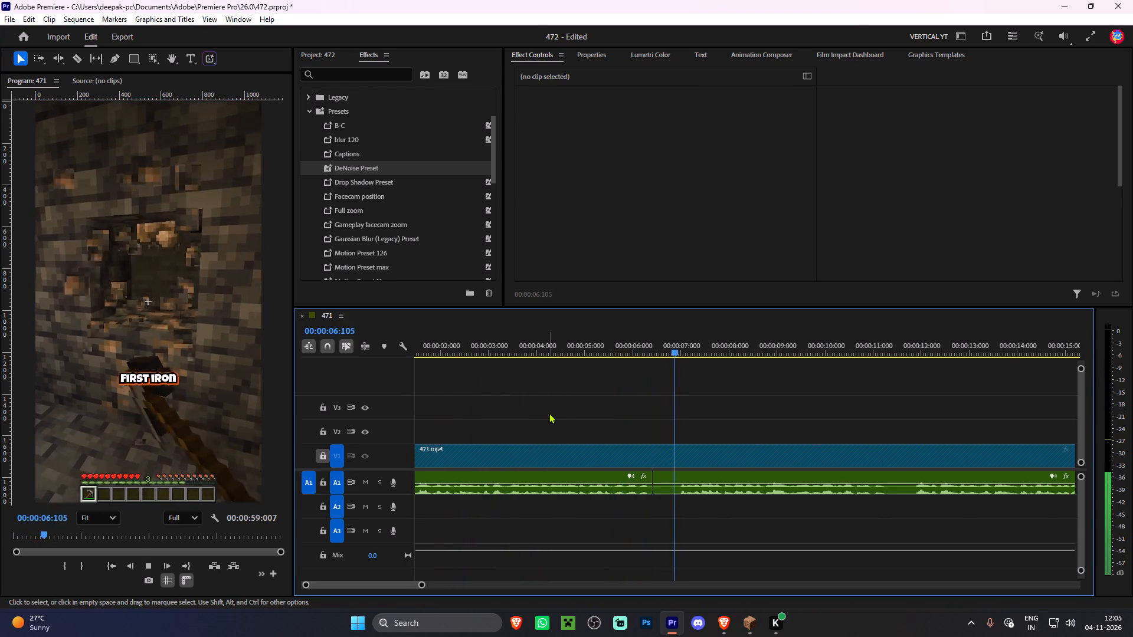
key(space)
text(q)
Continue listening, split the voice recording at about 10.7 seconds and ripple-trim the pause after the cut.
key(space)
alt+scroll(799, 430, down, 4)
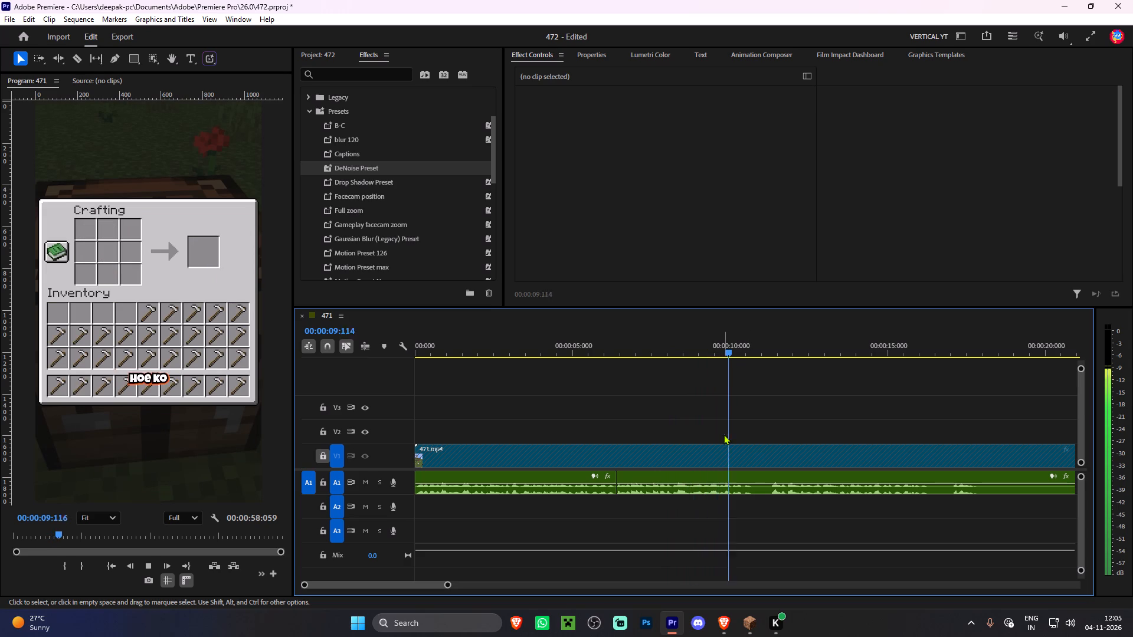
key(space)
key(ctrl+k)
key(space)
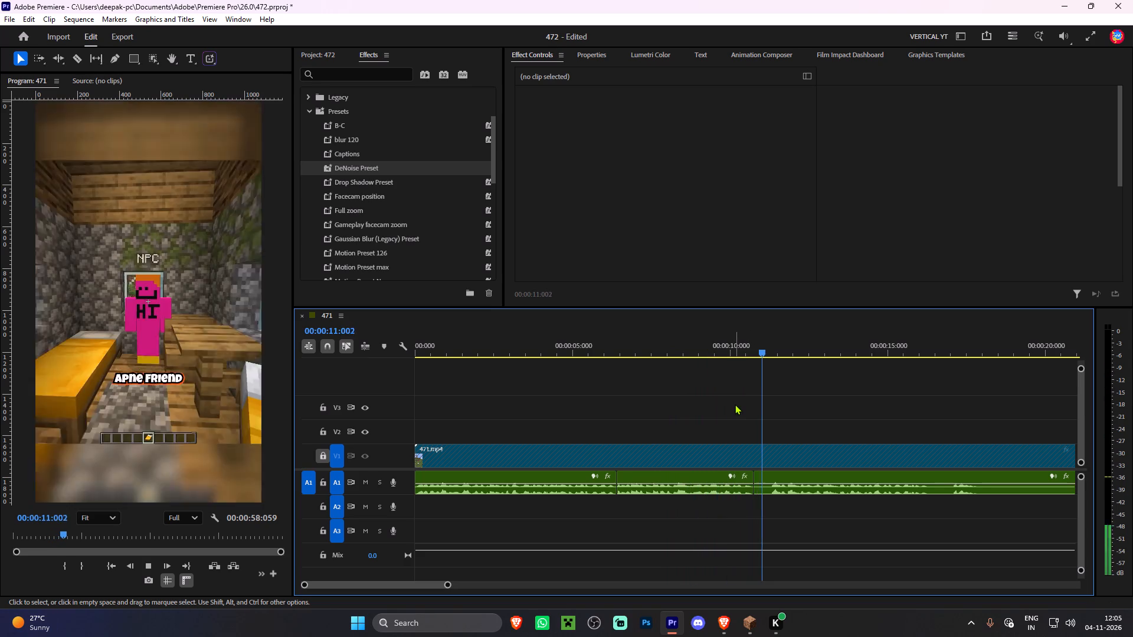
key(space)
text(q)
Continue listening, split the voice recording at 00:00:15:103 and ripple-trim the short section after the cut.
key(space)
click(699, 387)
scroll(699, 388, down, 7)
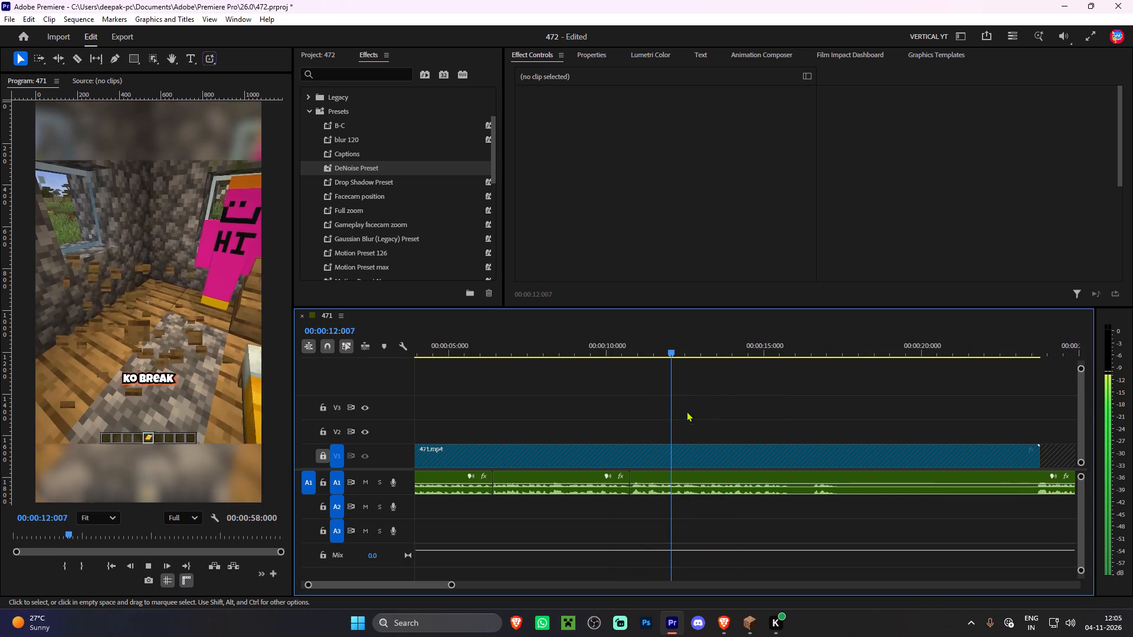
scroll(686, 411, down, 4)
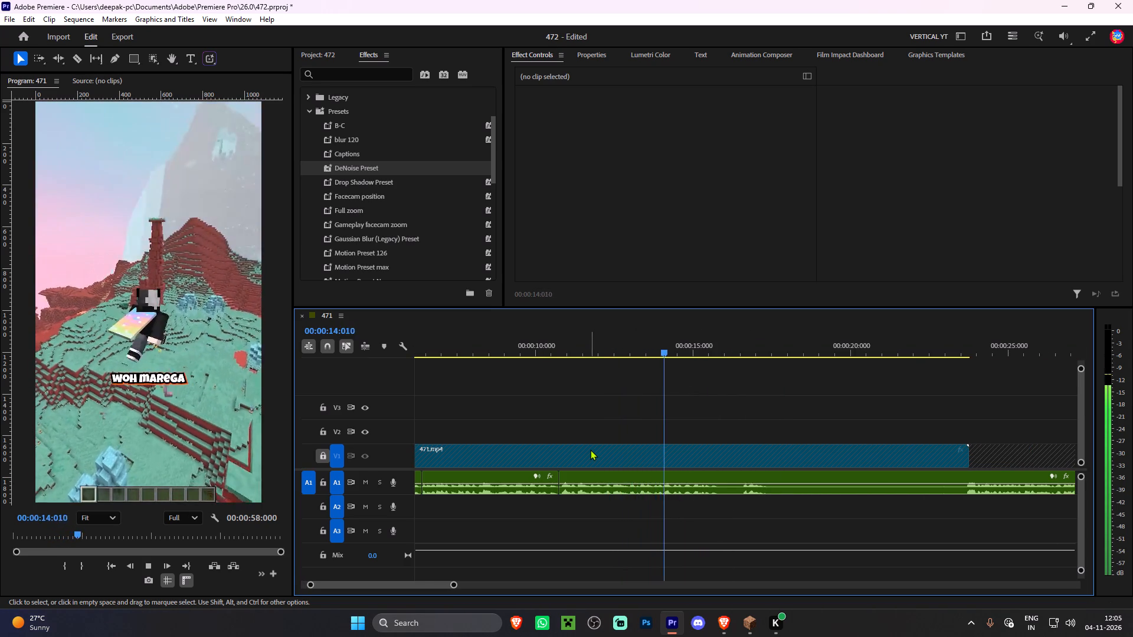
alt+scroll(590, 449, down, 1)
key(space)
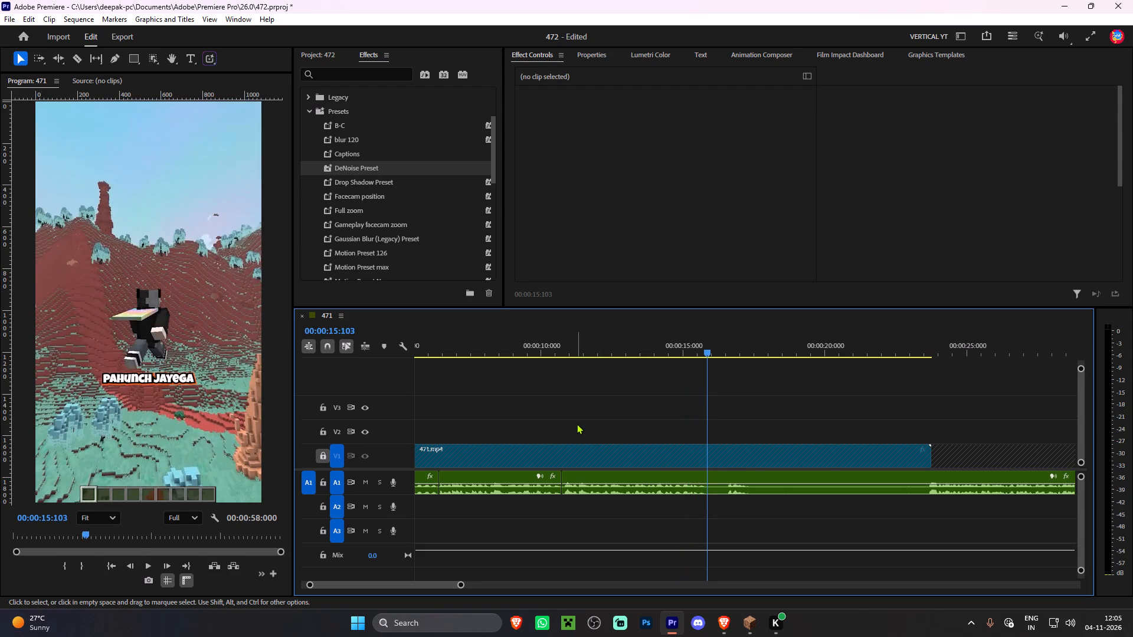
key(ctrl+k)
key(space)
key(space)
text(q)
Split the voice recording at about 16.9 seconds and ripple-trim the long silent gap up to about 00:00:22:115.
key(space)
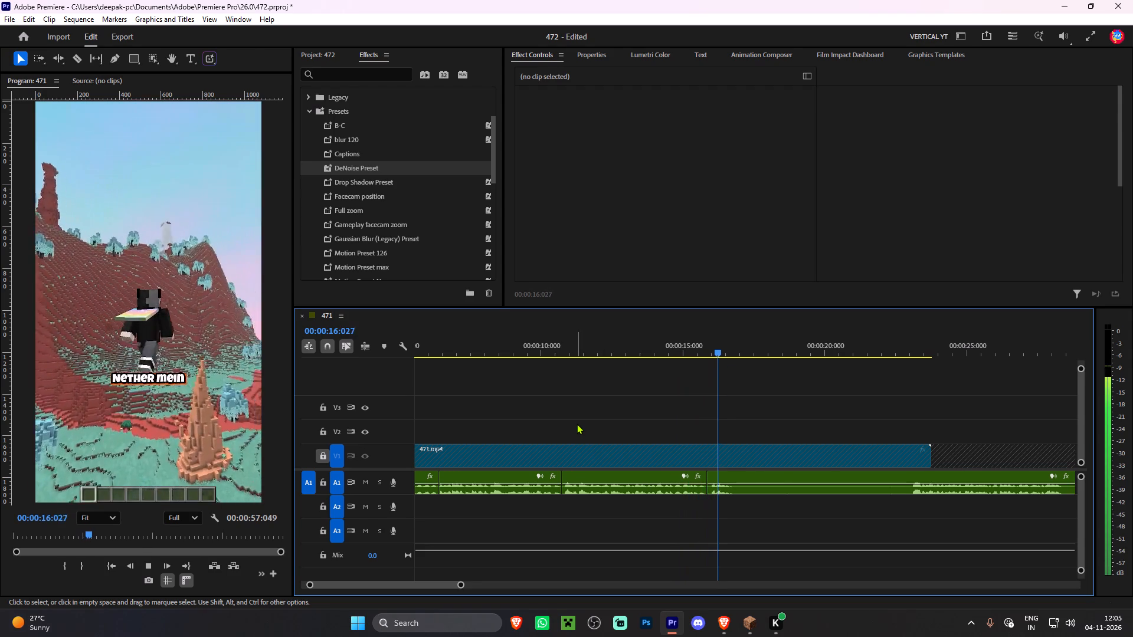
key(space)
key(ctrl+k)
key(space)
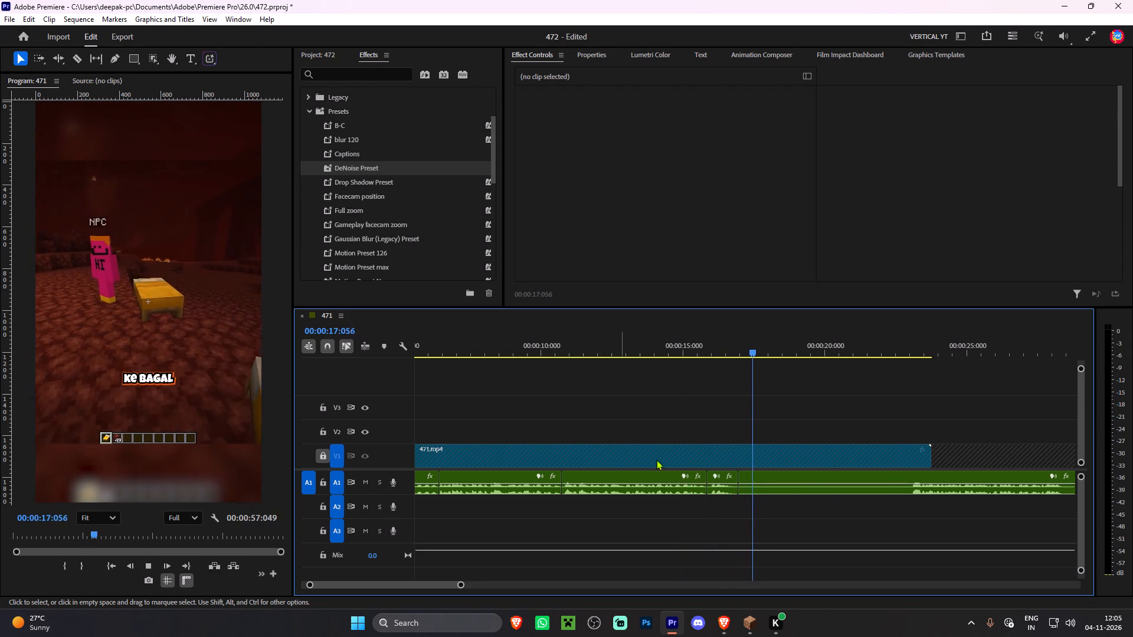
scroll(807, 475, down, 5)
click(826, 339)
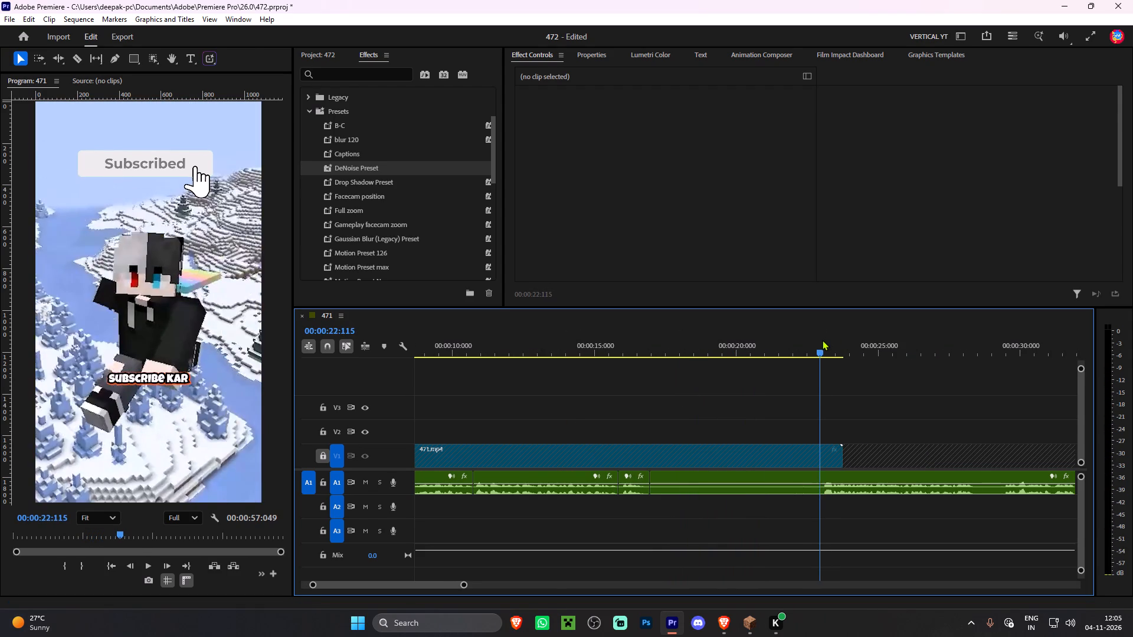
key(q)
Continue listening, split the voice recording at 00:00:22:041 and ripple-trim the pause up to 00:00:23:043.
key(space)
click(716, 405)
scroll(710, 407, down, 5)
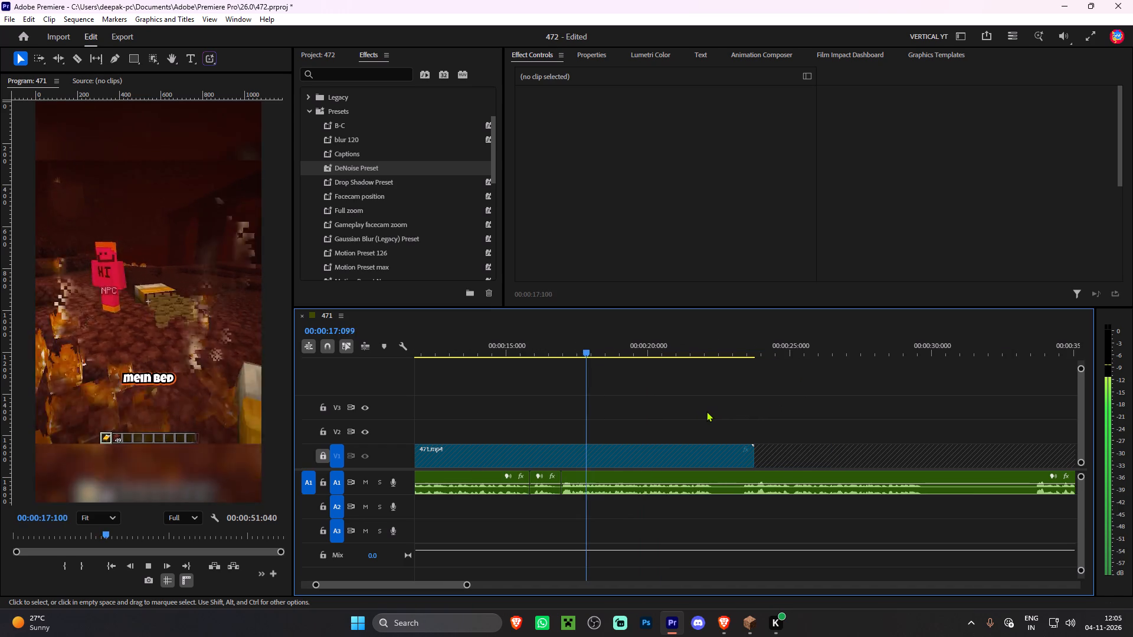
alt+scroll(650, 423, down, 1)
scroll(654, 423, up, 6)
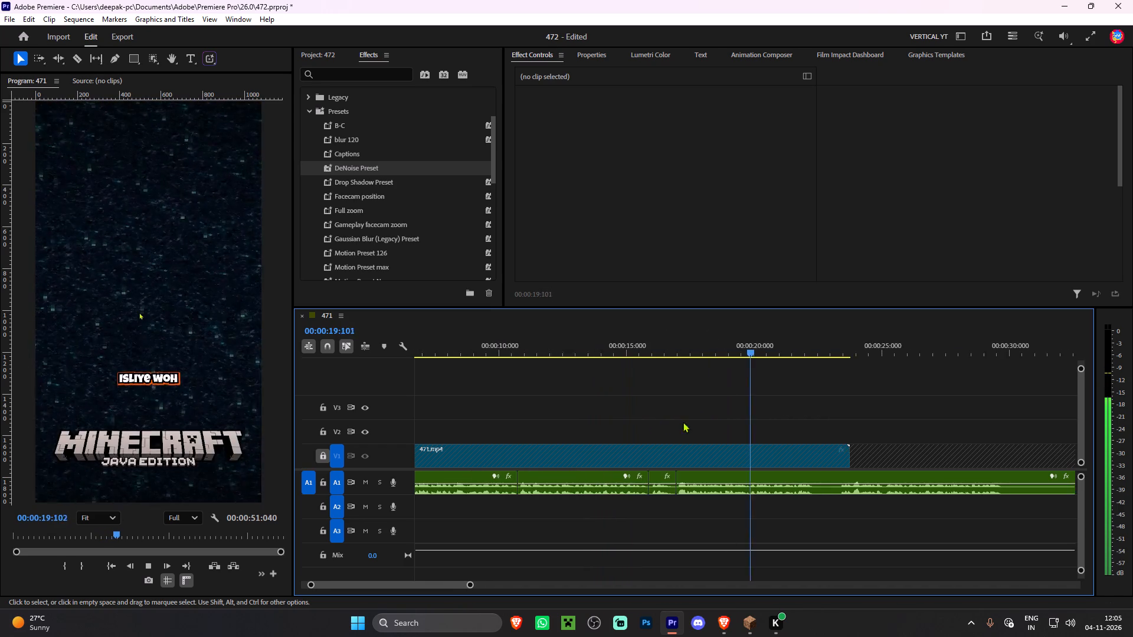
scroll(754, 425, up, 5)
scroll(754, 425, down, 12)
alt+scroll(736, 434, up, 3)
scroll(723, 434, up, 6)
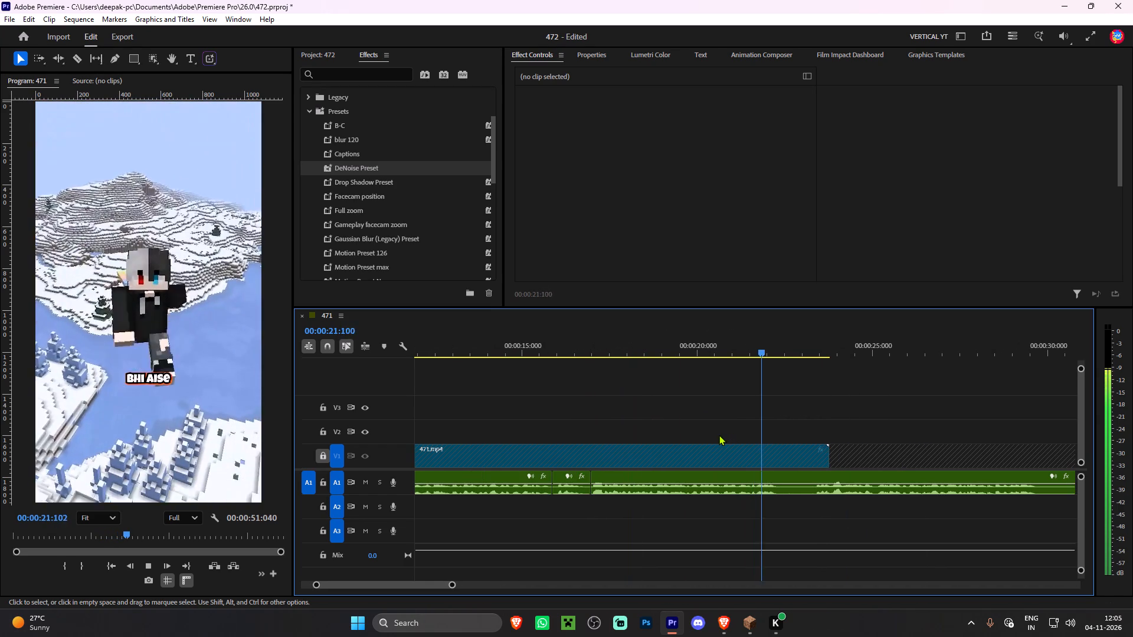
key(space)
key(space)
key(space)
key(ctrl+k)
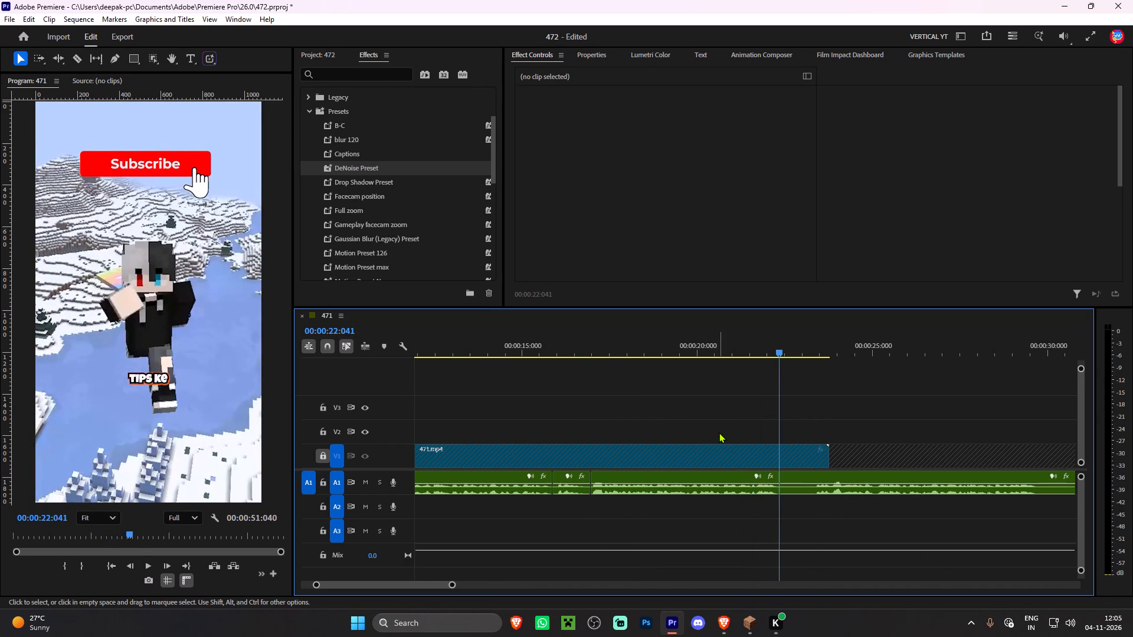
key(space)
scroll(722, 425, down, 6)
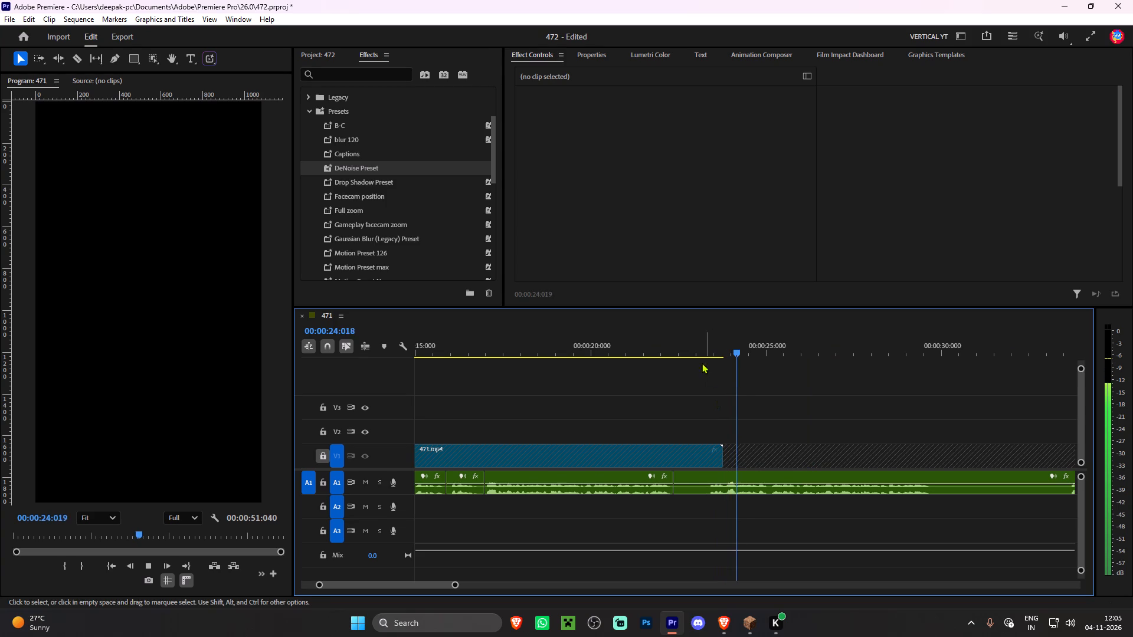
click(708, 354)
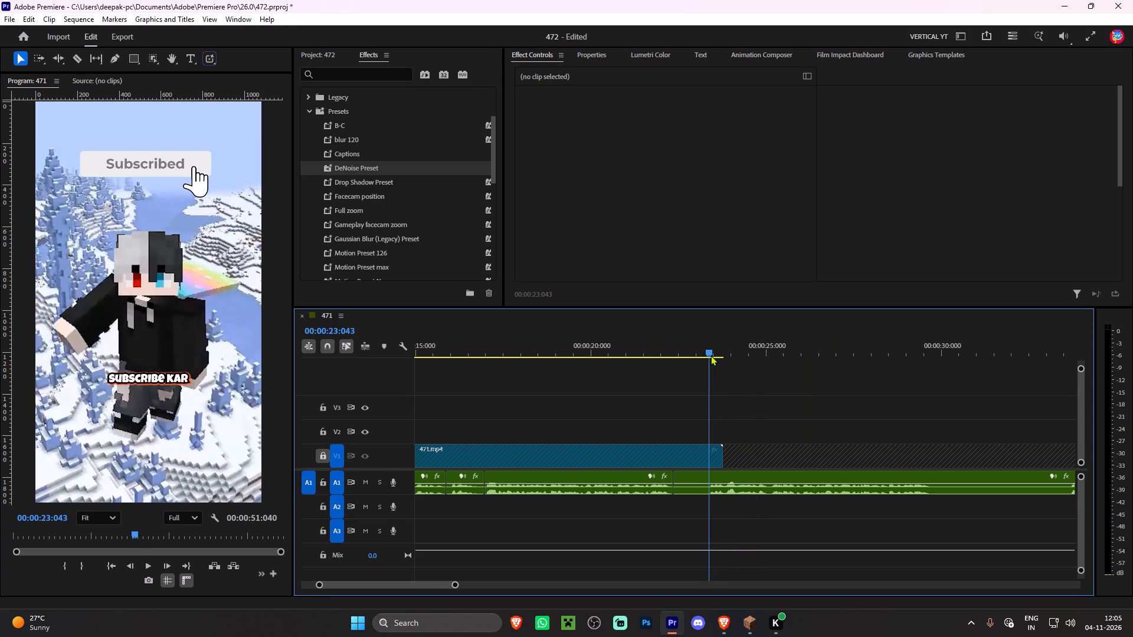
text(q)
Continue listening, split the voice recording at 00:00:28:090 and ripple-trim the long silent gap up to about 32.6 seconds.
key(space)
click(715, 393)
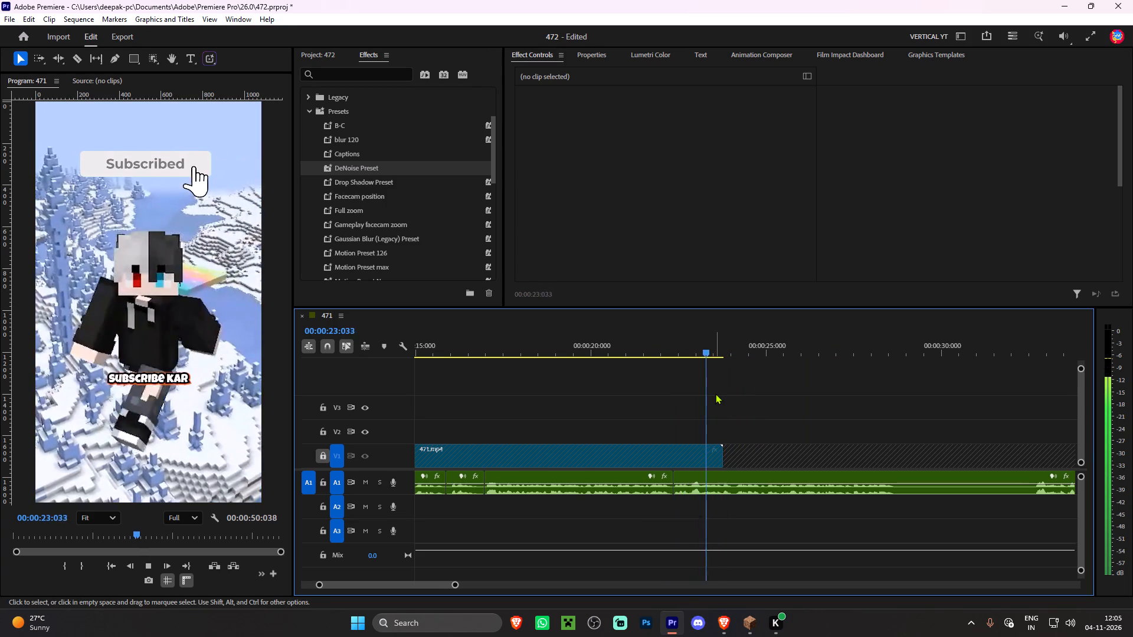
scroll(703, 382, down, 10)
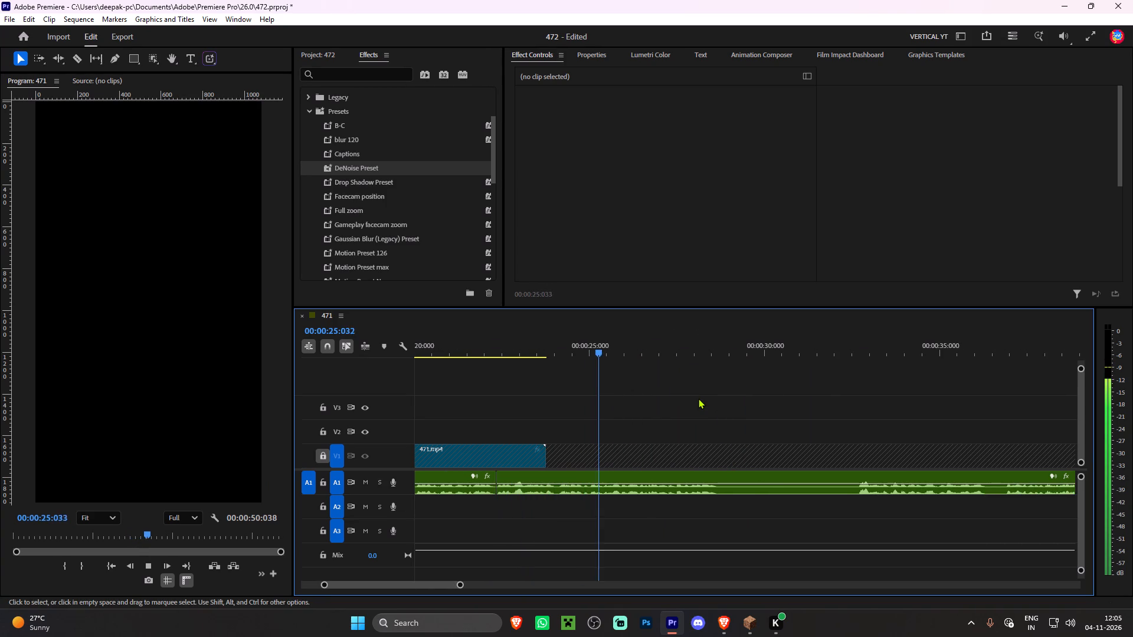
scroll(725, 409, down, 4)
scroll(643, 429, up, 5)
alt+scroll(643, 429, down, 2)
alt+scroll(643, 429, up, 3)
scroll(643, 429, down, 5)
key(space)
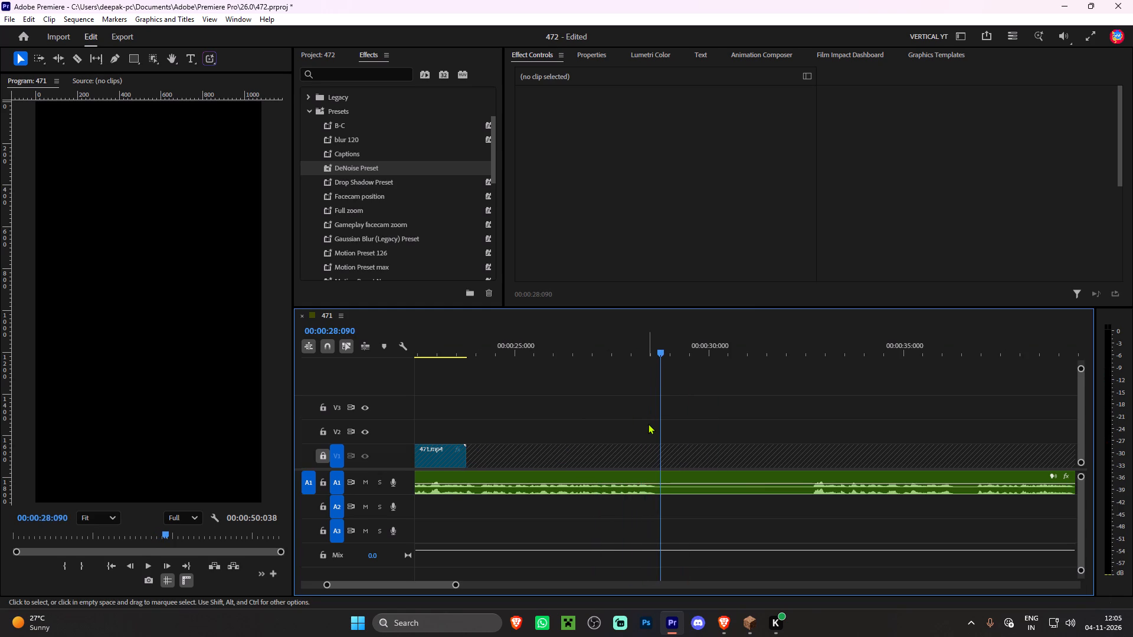
key(ctrl+k)
key(space)
alt+scroll(648, 423, down, 5)
scroll(768, 386, down, 11)
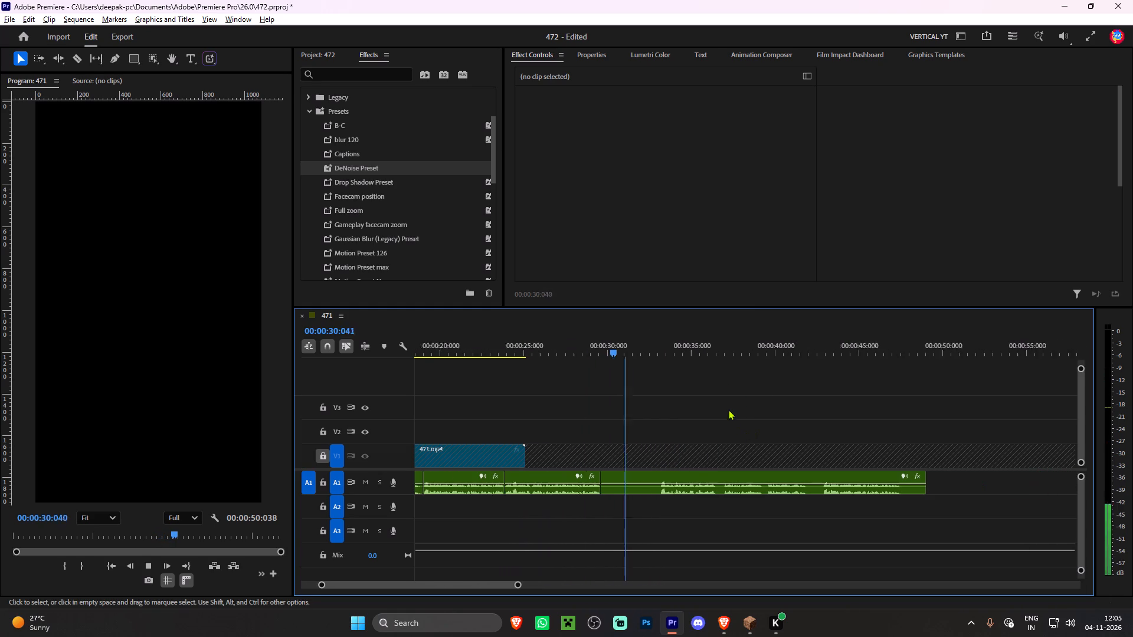
alt+scroll(673, 429, up, 5)
scroll(655, 422, down, 4)
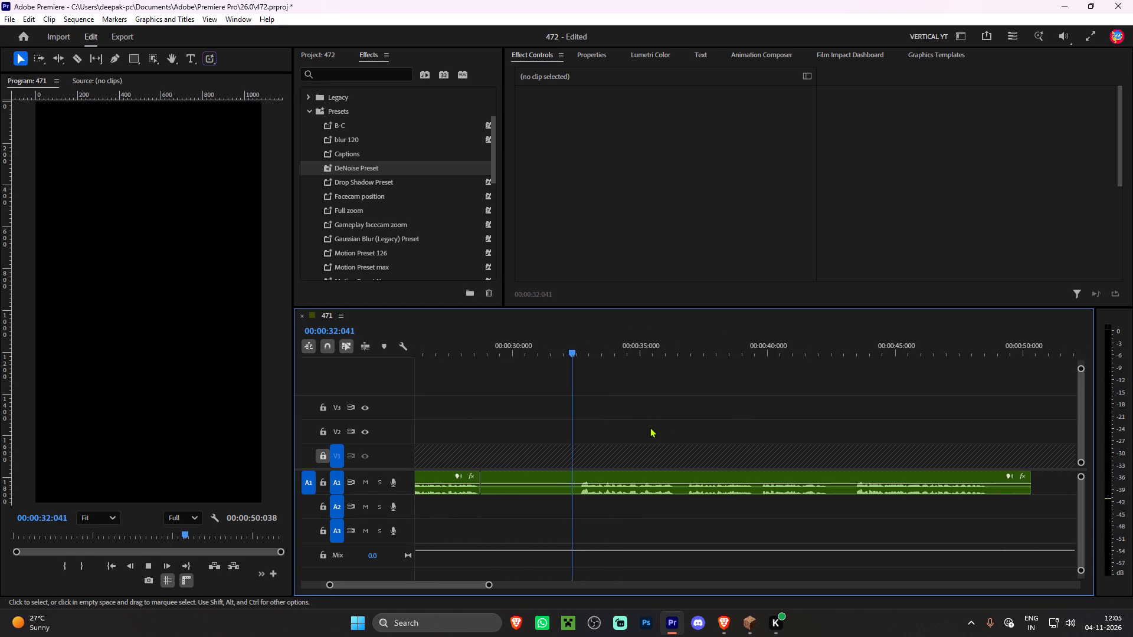
alt+scroll(608, 427, up, 2)
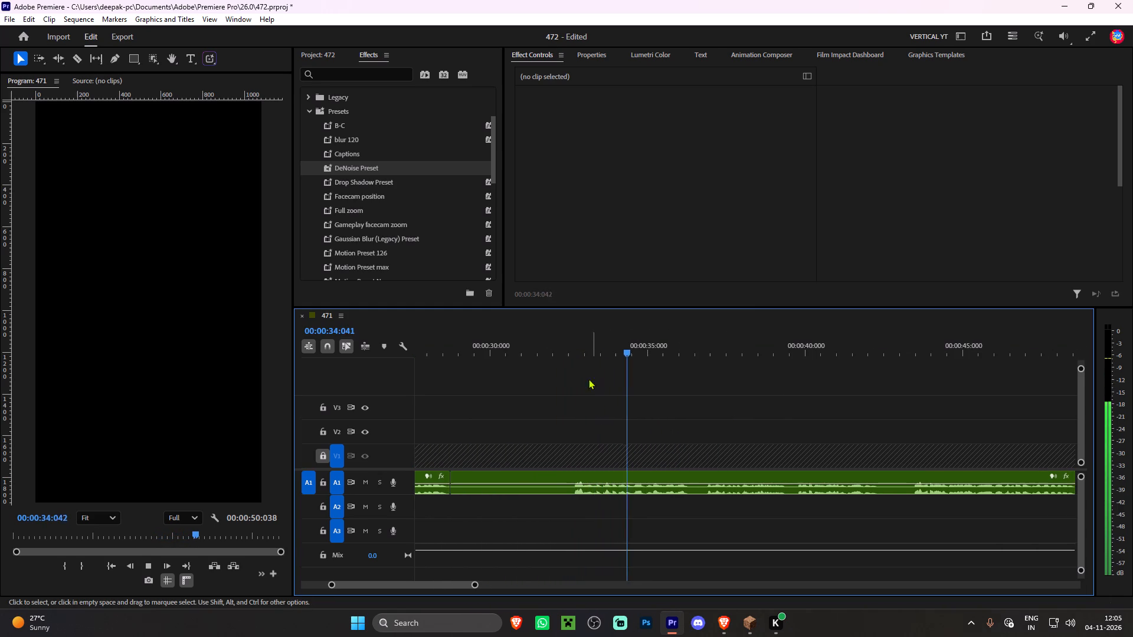
drag(580, 350, 574, 351)
text(q)
Continue listening, split the voice recording at 00:00:32:063 and ripple-trim the short pause after the cut.
key(space)
click(580, 388)
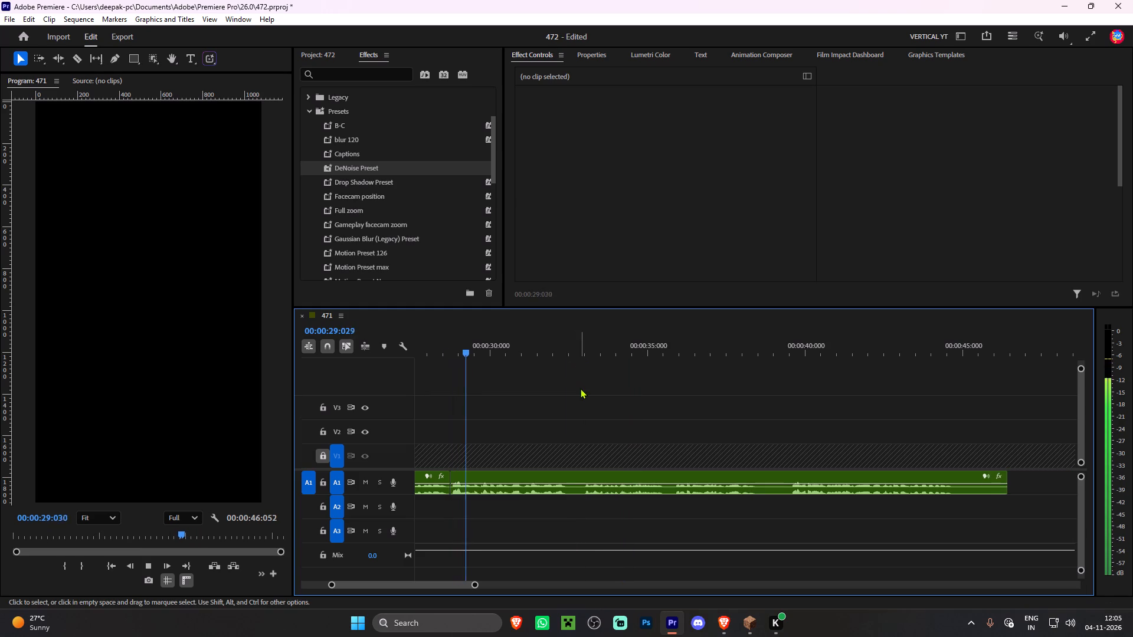
scroll(511, 462, up, 5)
scroll(574, 423, down, 5)
alt+scroll(562, 432, up, 3)
scroll(562, 432, up, 5)
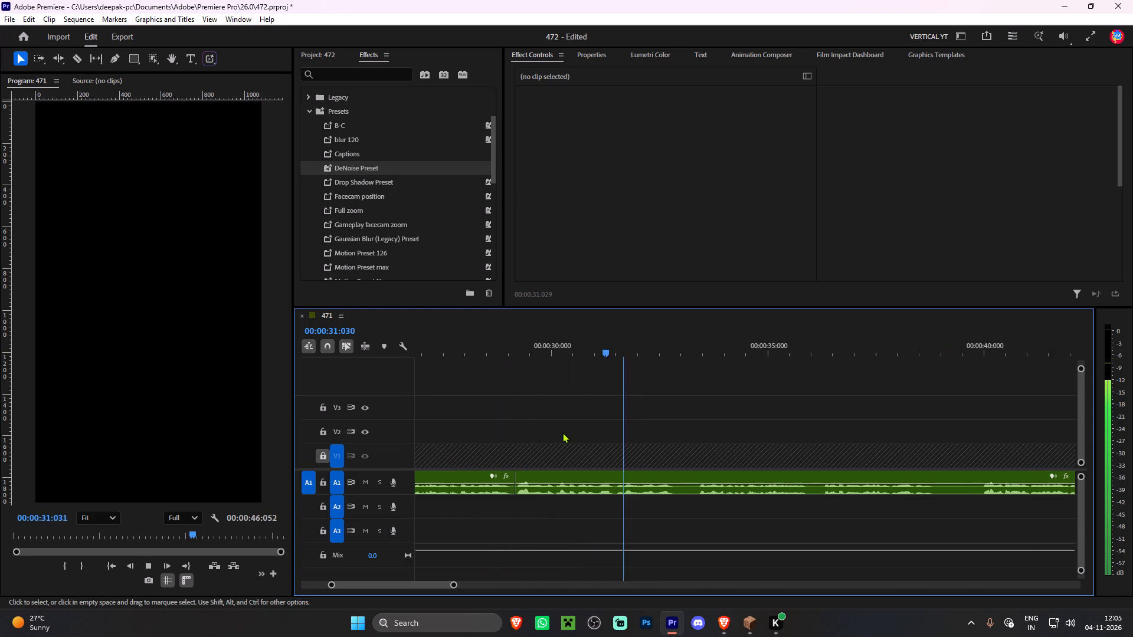
scroll(562, 432, up, 1)
key(space)
key(ctrl+k)
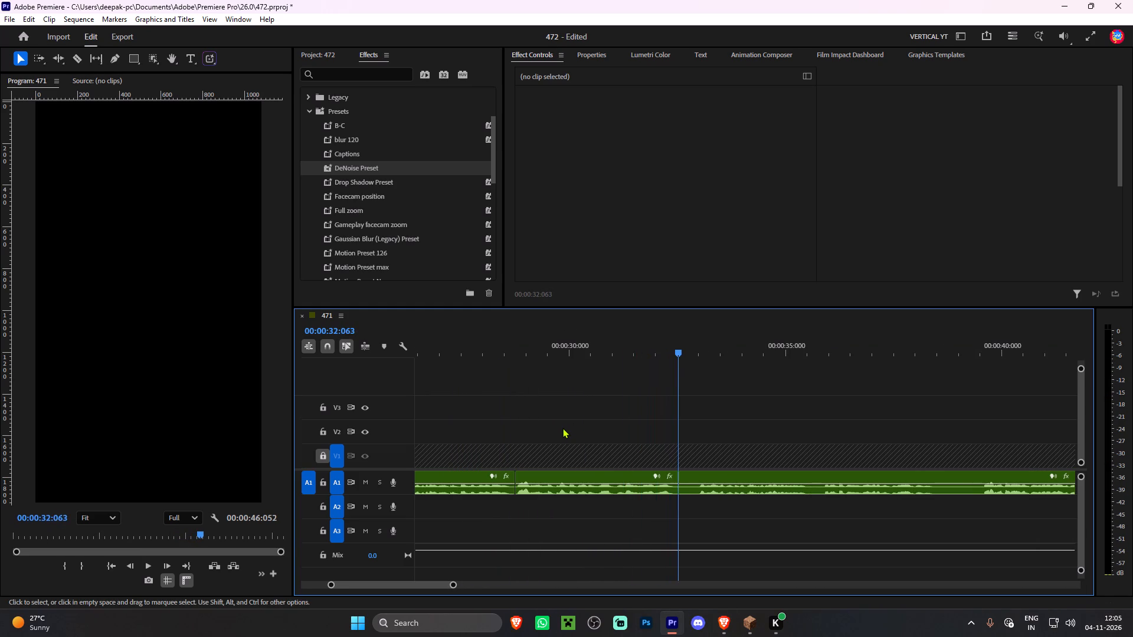
key(space)
key(space)
text(q)
Continue listening, split the voice recording at 00:00:35:016 and ripple-trim the short gap before speech resumes.
key(space)
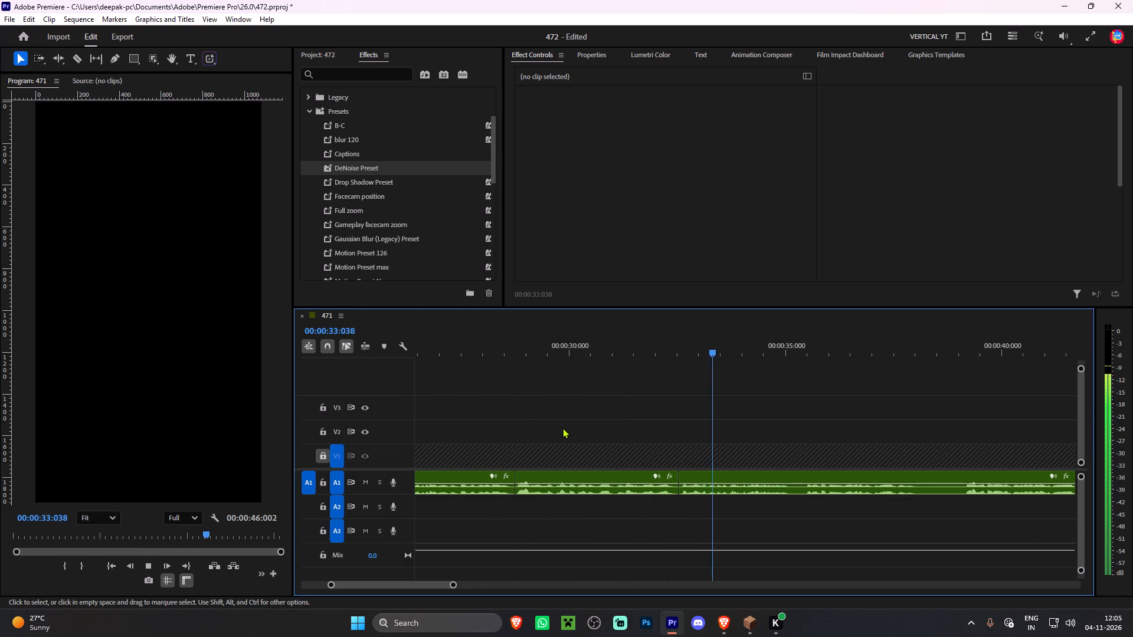
scroll(592, 413, down, 6)
key(space)
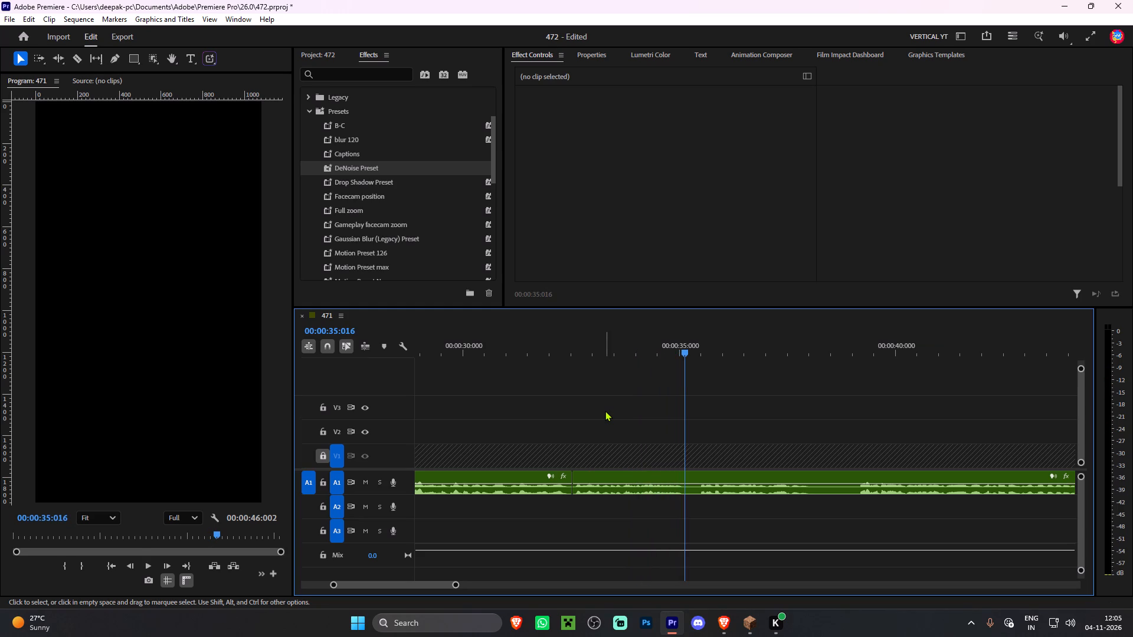
key(ctrl+k)
key(space)
key(space)
key(Left)
key(Left)
key(Left)
key(Left)
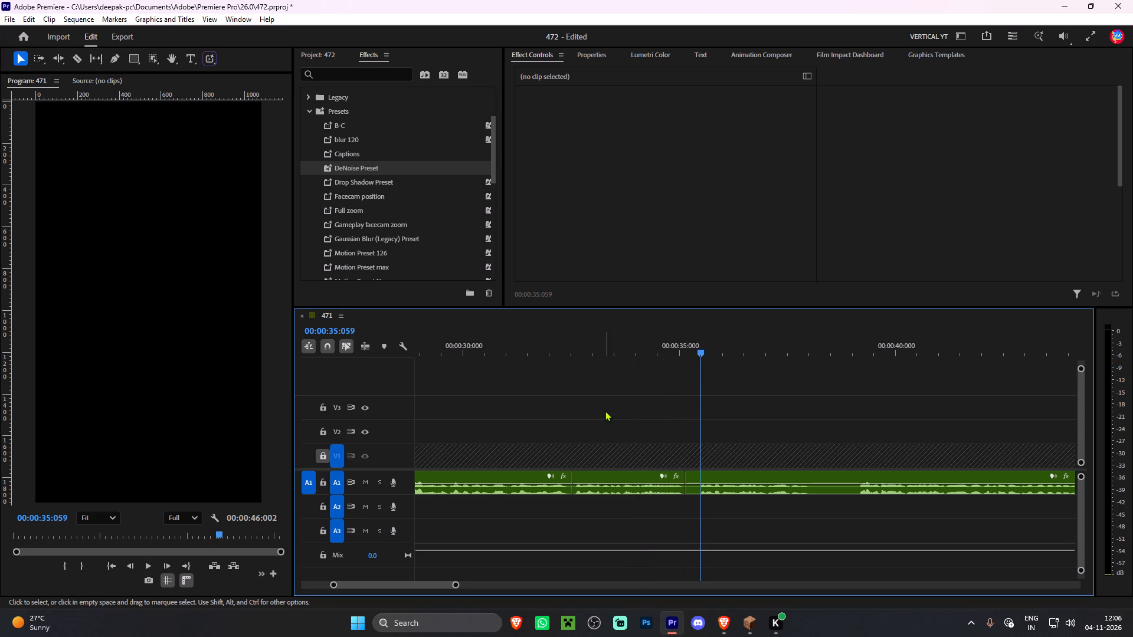
key(Left)
key(Left)
text(q)
Continue listening, split the voice recording at 00:00:37:092 and ripple-trim the pause up to about 38.8 seconds.
key(space)
click(595, 409)
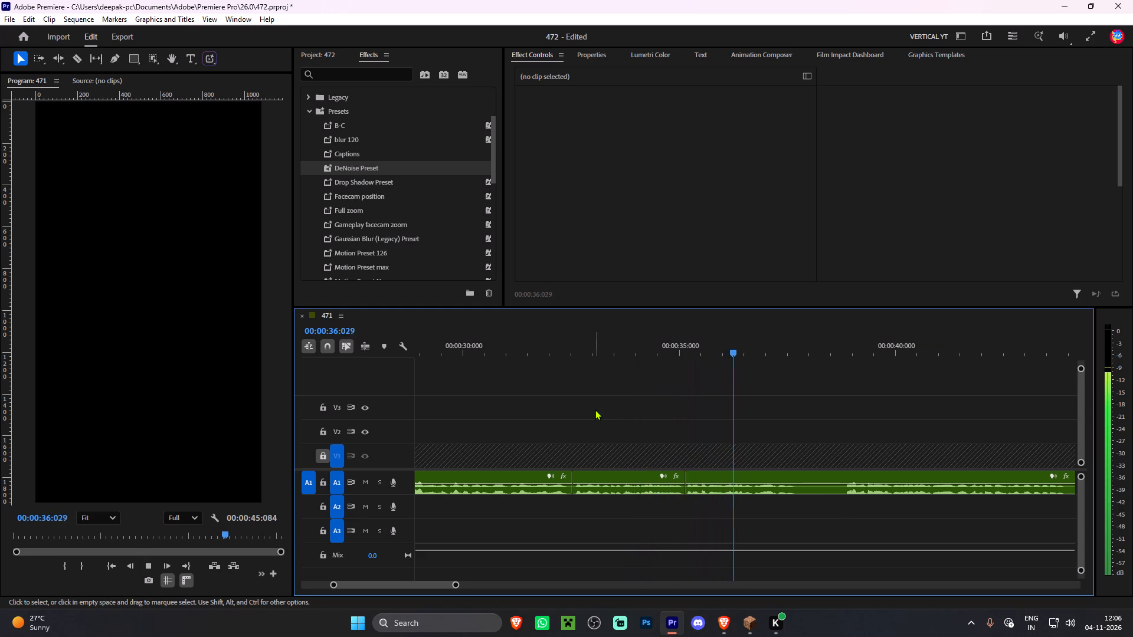
scroll(595, 409, down, 4)
key(space)
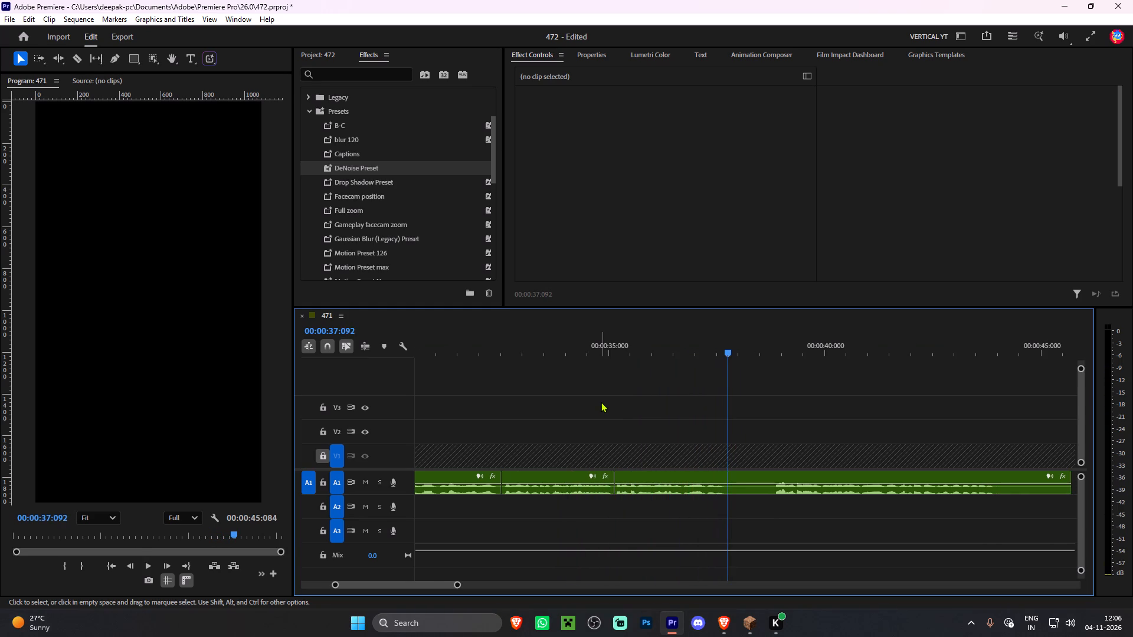
key(ctrl+k)
key(space)
key(space)
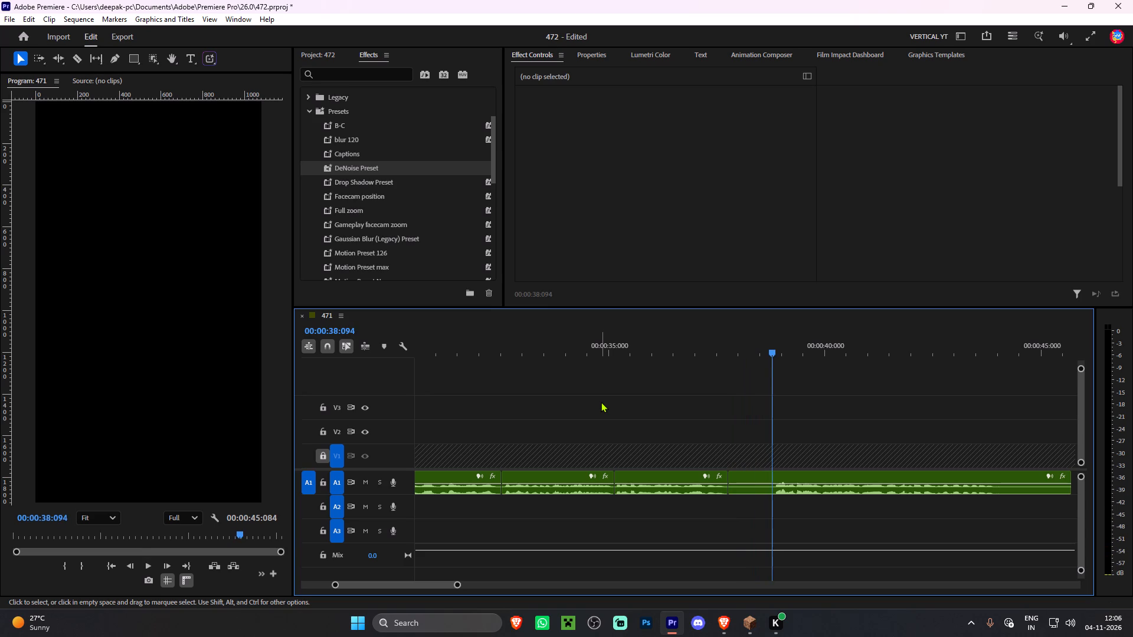
key(Right)
key(Right)
key(Right)
text(q)
Listen to the last section and ripple-trim the silent tail of the voice recording from 00:00:43:043 to its end.
key(space)
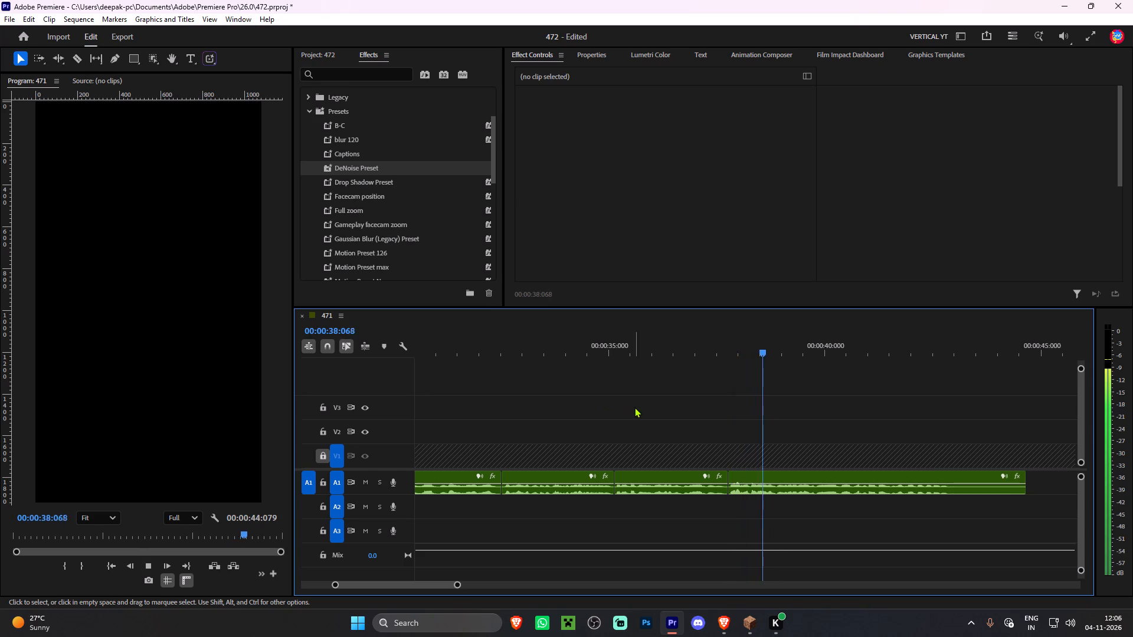
click(634, 407)
scroll(634, 407, down, 20)
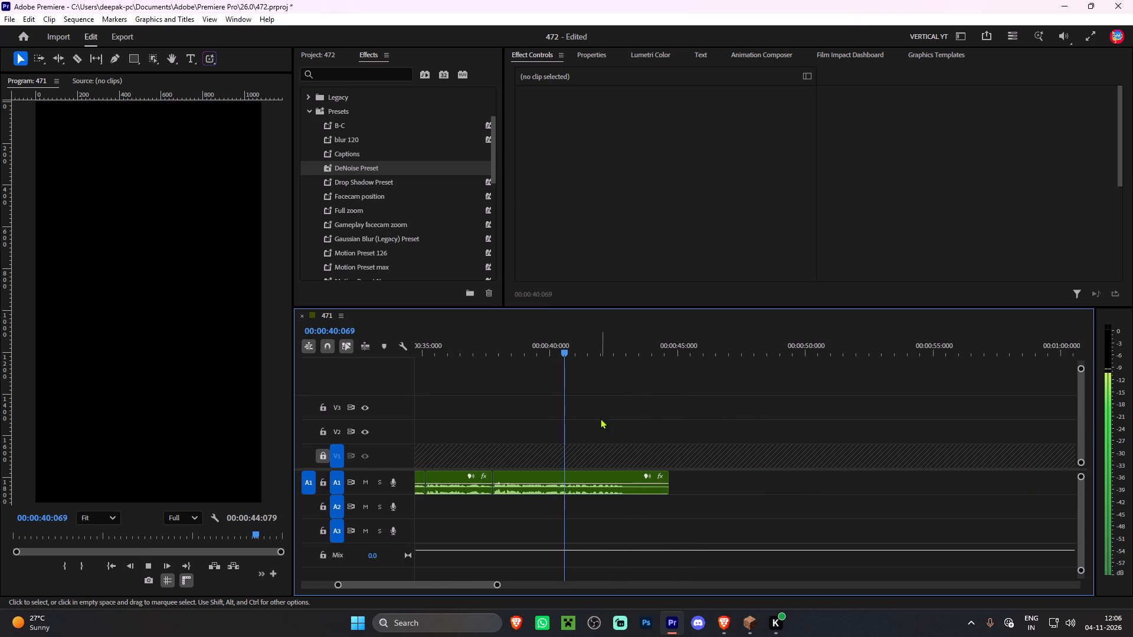
alt+scroll(600, 418, up, 3)
scroll(600, 418, up, 3)
scroll(600, 418, down, 1)
alt+scroll(639, 428, up, 3)
scroll(646, 427, down, 1)
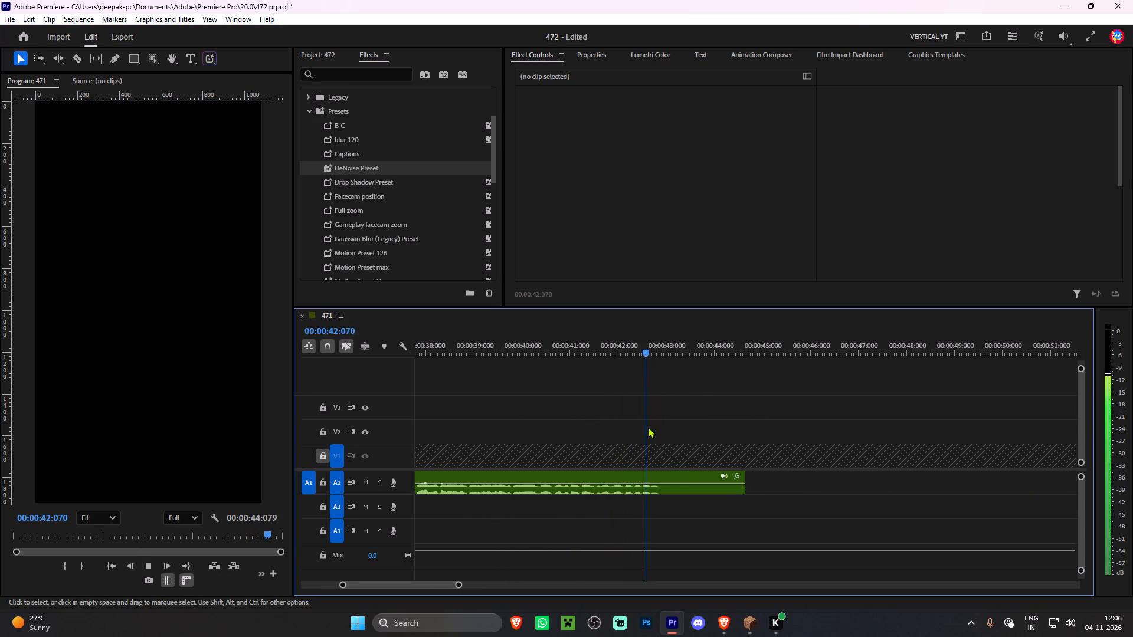
key(space)
key(space)
key(space)
key(w)
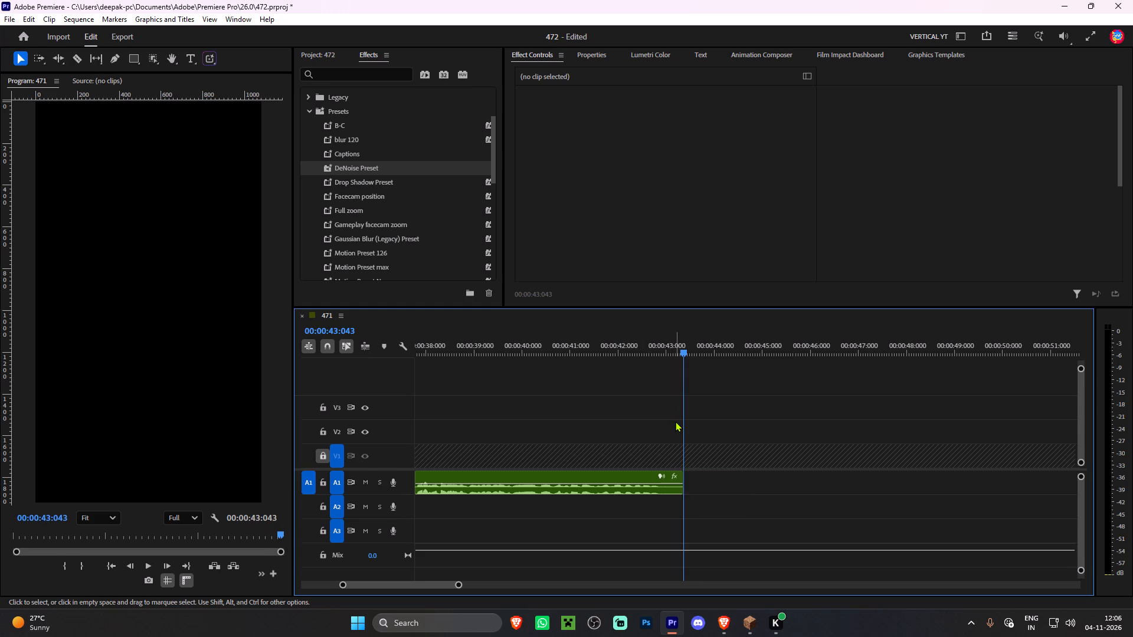
Save the project.
key(ctrl+s)
key(ctrl+s)
key(ctrl+s)
key(ctrl+s)
Show the project's media bin and open the file import dialog.
click(310, 54)
double_click(404, 242)
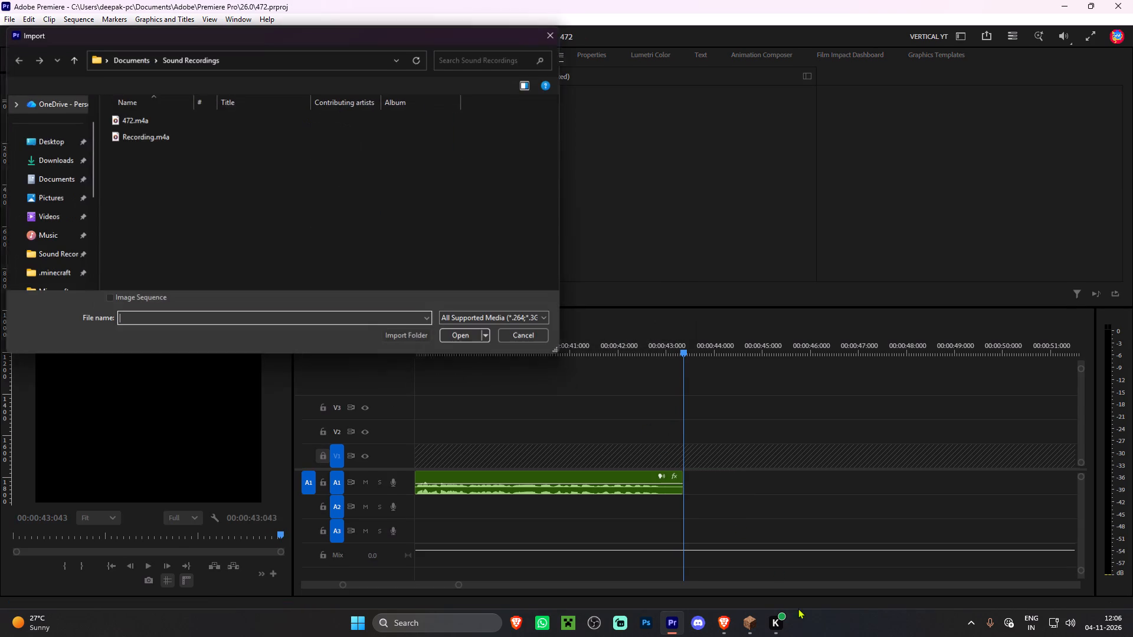
Switch to Spotify in the Brave browser and play Attention from the CHARLIE PUTH playlist.
click(719, 620)
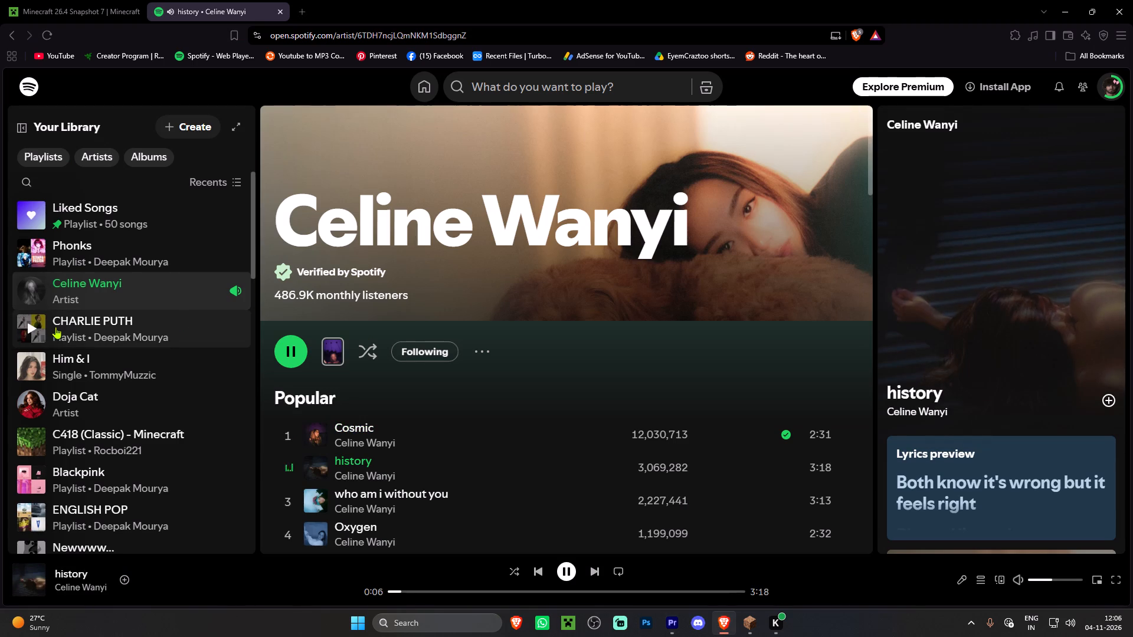
click(55, 327)
click(289, 500)
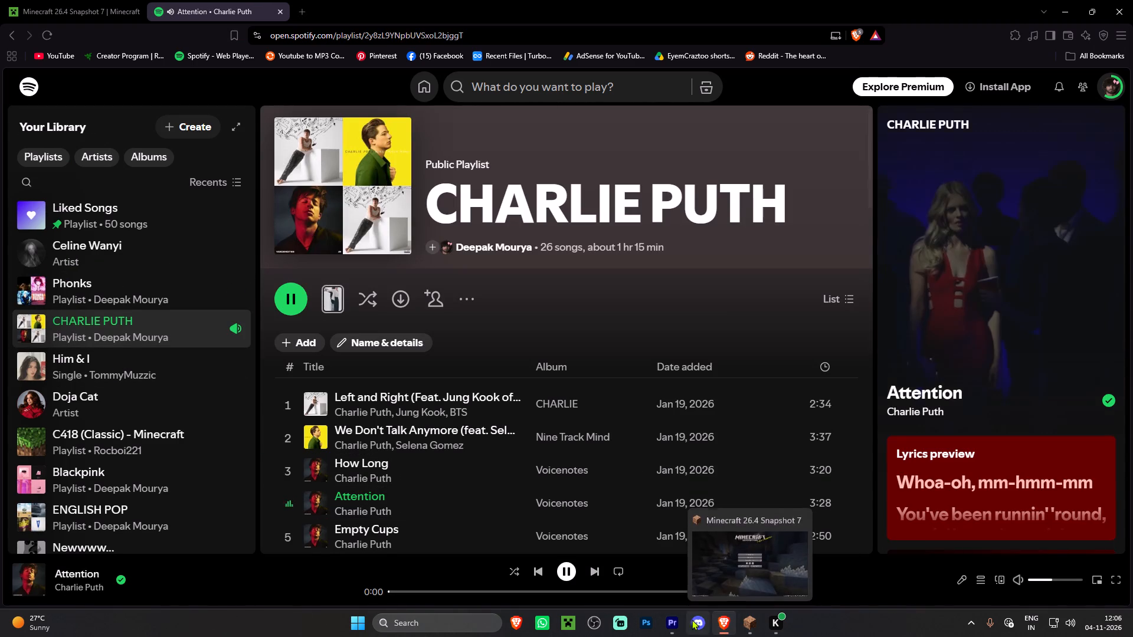
Switch back to Premiere and import the New Donk City - Super Mario Odyssey track from the Music folder.
click(672, 623)
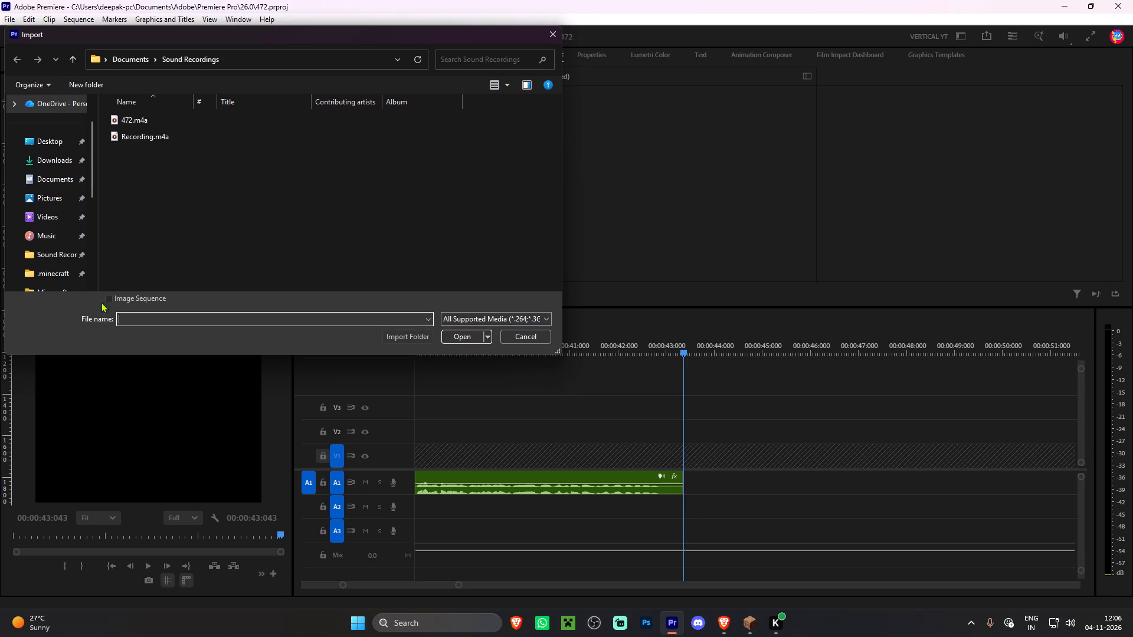
click(50, 232)
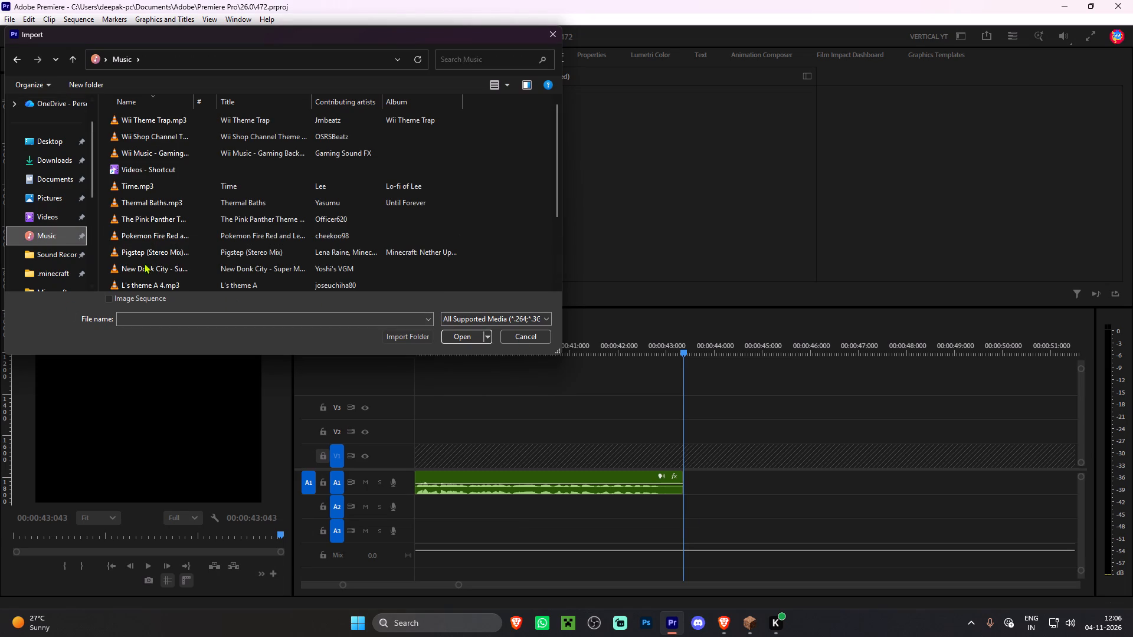
double_click(141, 271)
Unlock video track V1 and delete the 471.mp4 reference clip from the timeline.
alt+scroll(516, 432, down, 7)
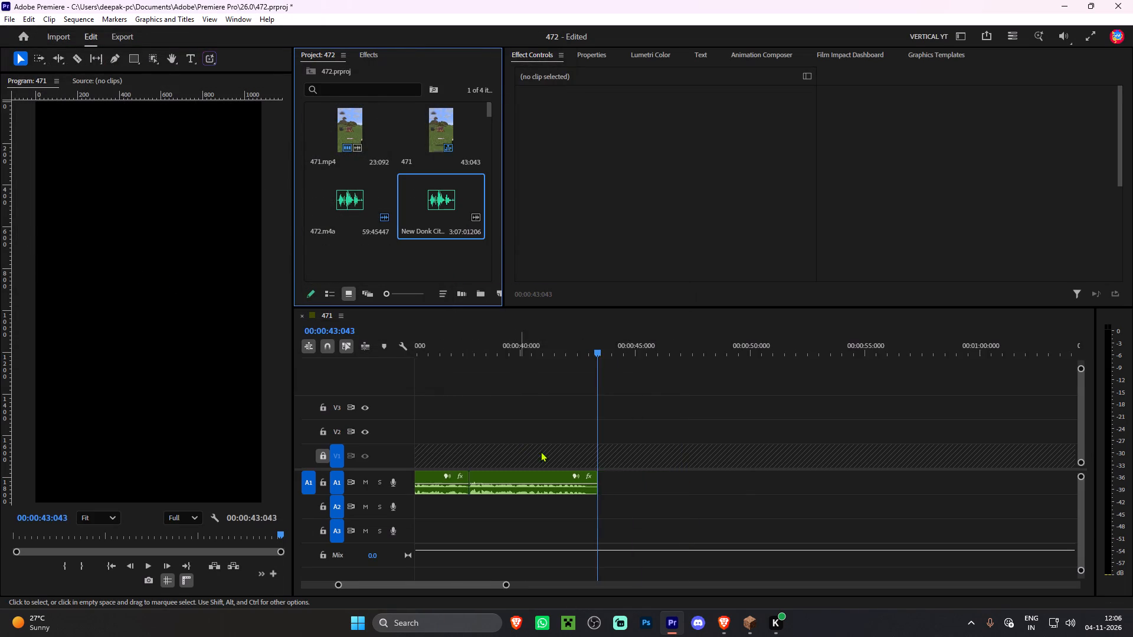
scroll(541, 451, up, 14)
alt+scroll(559, 420, down, 6)
alt+scroll(558, 425, up, 13)
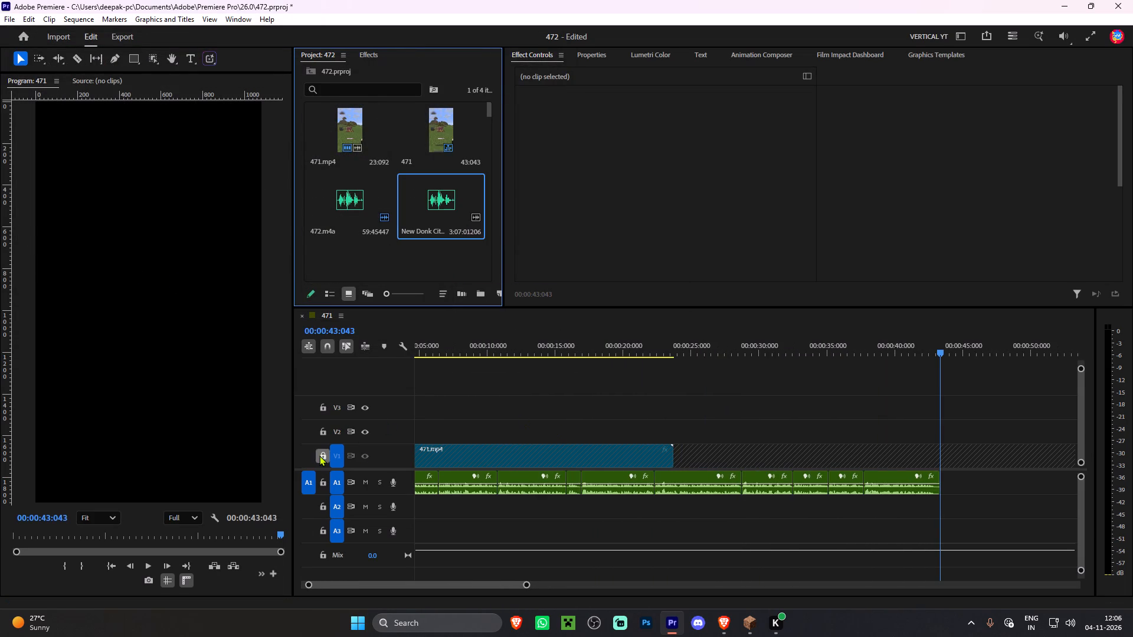
click(319, 455)
click(401, 452)
click(435, 451)
right_click(435, 451)
click(490, 75)
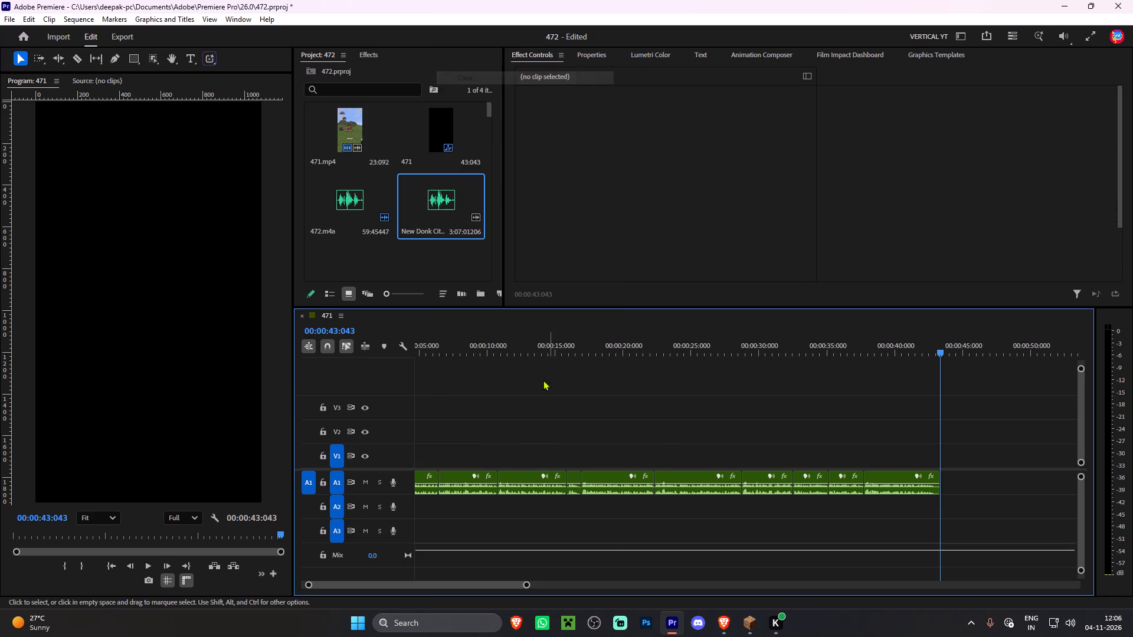
Place the New Donk City music on audio track A2, starting at 00:00:00:000.
drag(541, 338, 317, 340)
drag(420, 208, 440, 537)
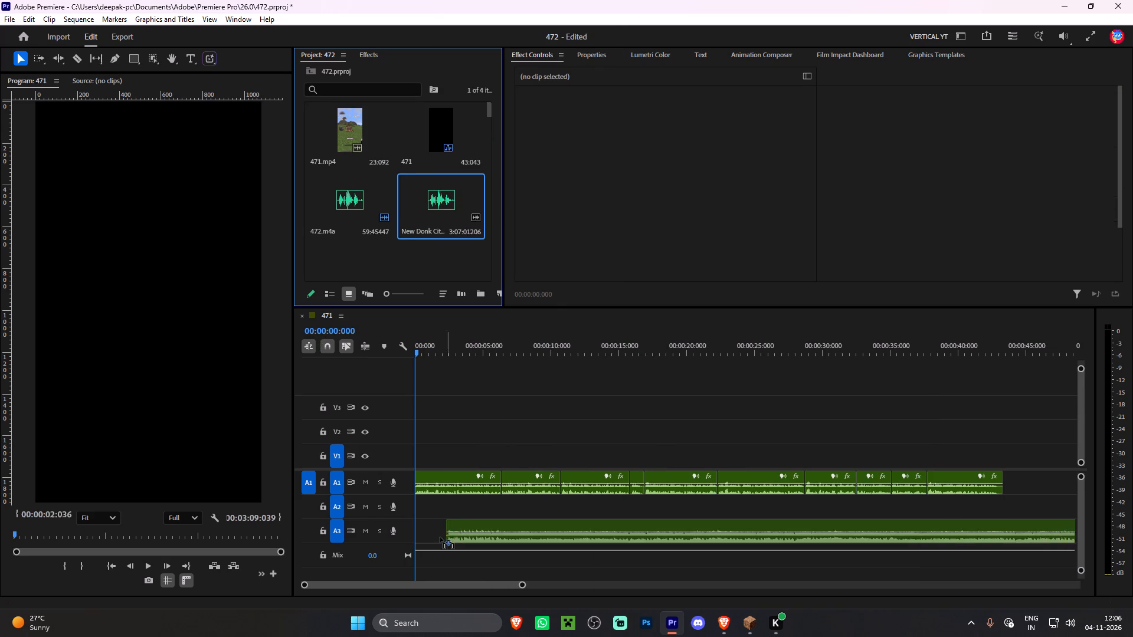
drag(440, 537, 415, 514)
Set the volume level of the New Donk City music clip on track A2 to -15 dB.
alt+scroll(436, 519, up, 12)
click(451, 503)
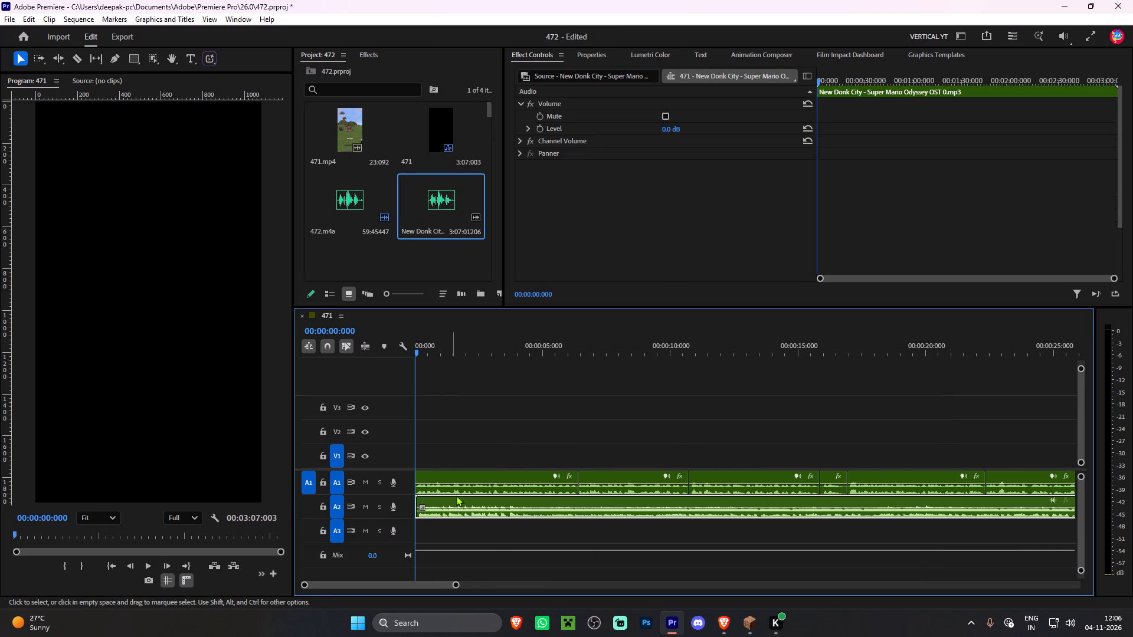
click(668, 130)
text(-15)
key(Return)
Play the opening seconds to check the music's loudness against the voice, and open its level value for editing.
key(space)
click(529, 413)
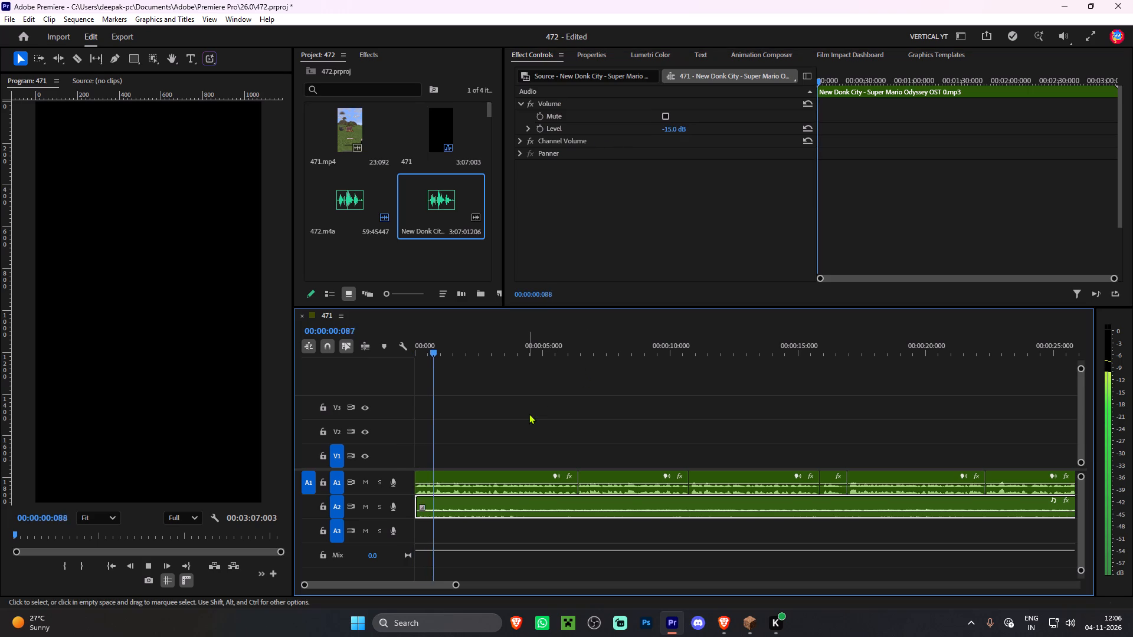
alt+scroll(513, 444, down, 1)
click(493, 502)
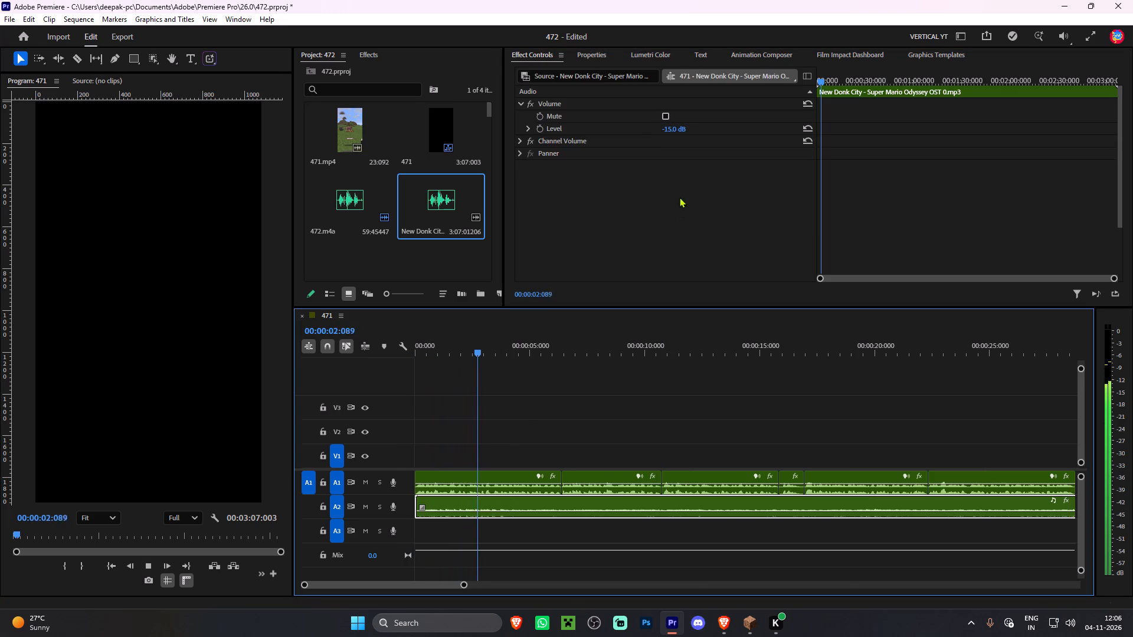
click(669, 130)
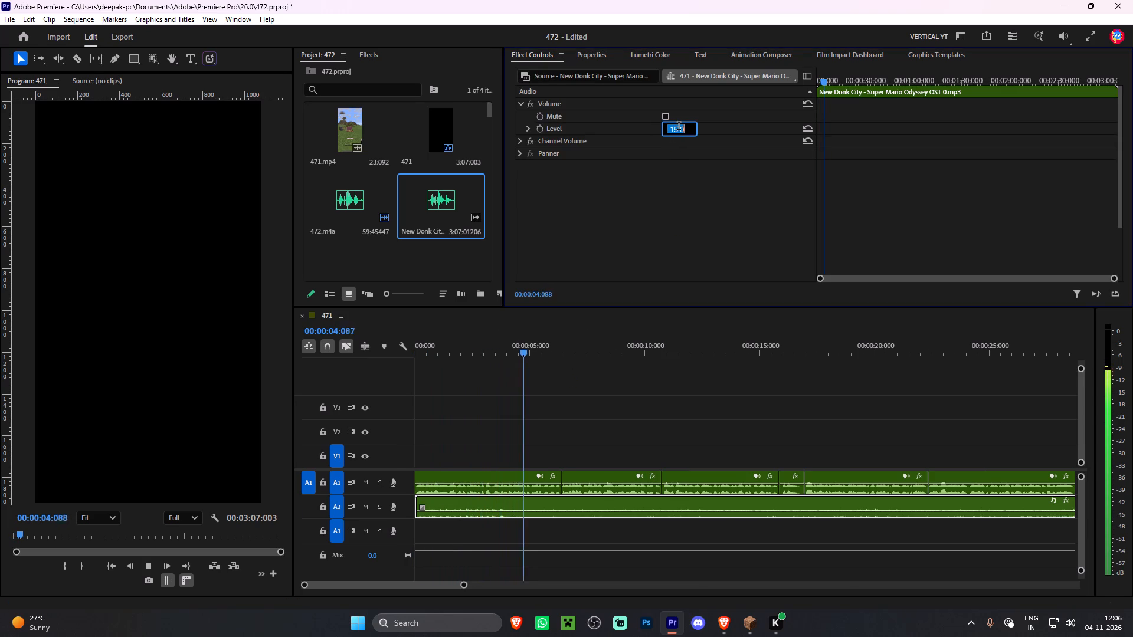
click(616, 423)
Trim the New Donk City music to end with the voice recording at 00:00:43:043 and save the project.
alt+scroll(615, 419, down, 8)
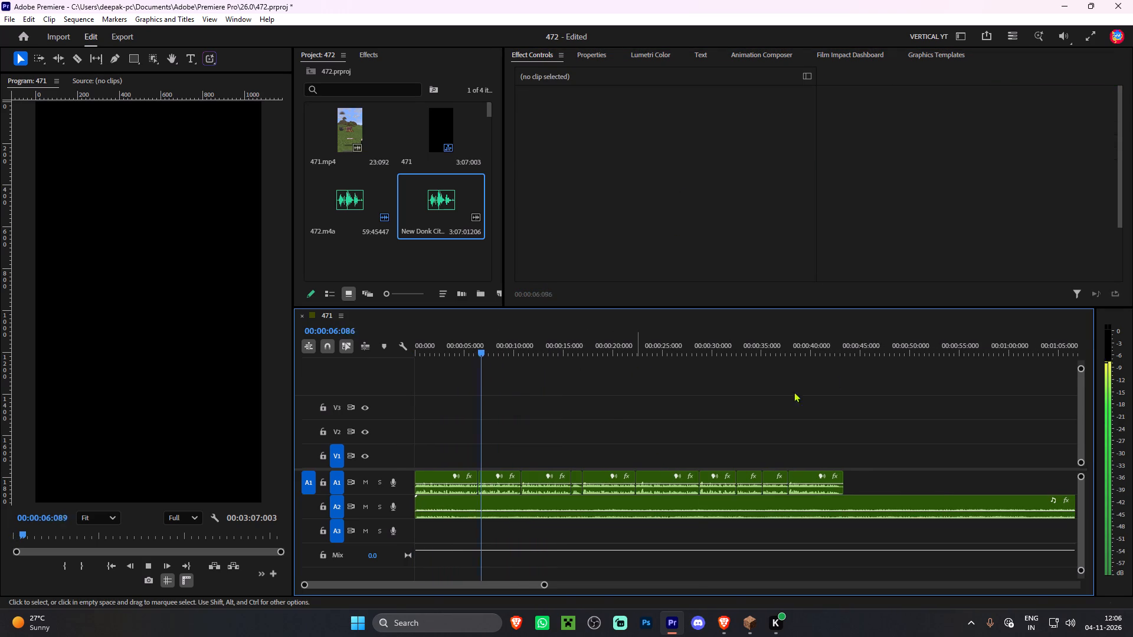
shift+drag(836, 342, 847, 346)
key(w)
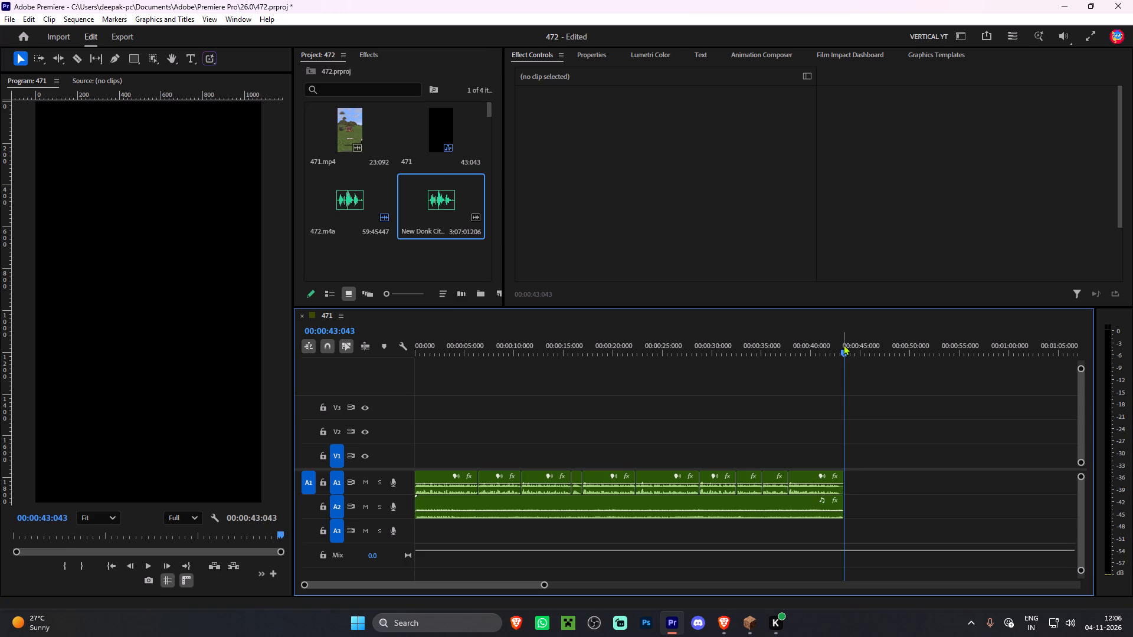
key(ctrl+s)
key(ctrl+s)
key(ctrl+s)
key(ctrl+s)
Play the sequence from the beginning to listen to the voice and background music together.
drag(528, 348, 356, 365)
key(space)
alt+scroll(457, 446, up, 8)
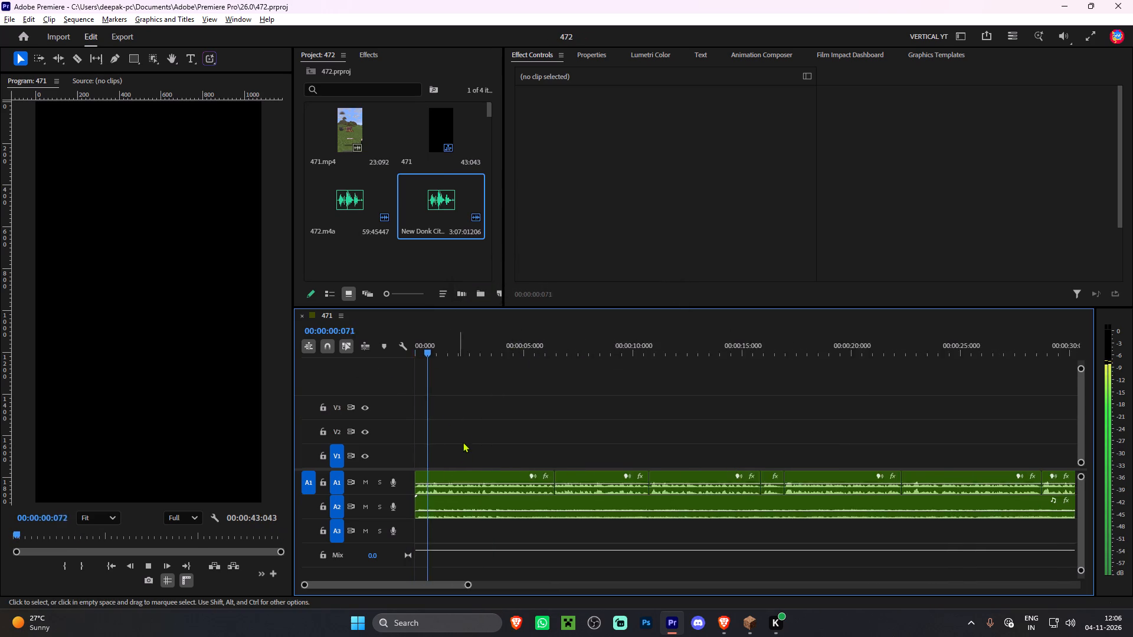
alt+scroll(463, 442, up, 10)
scroll(474, 417, up, 6)
key(space)
key(space)
key(space)
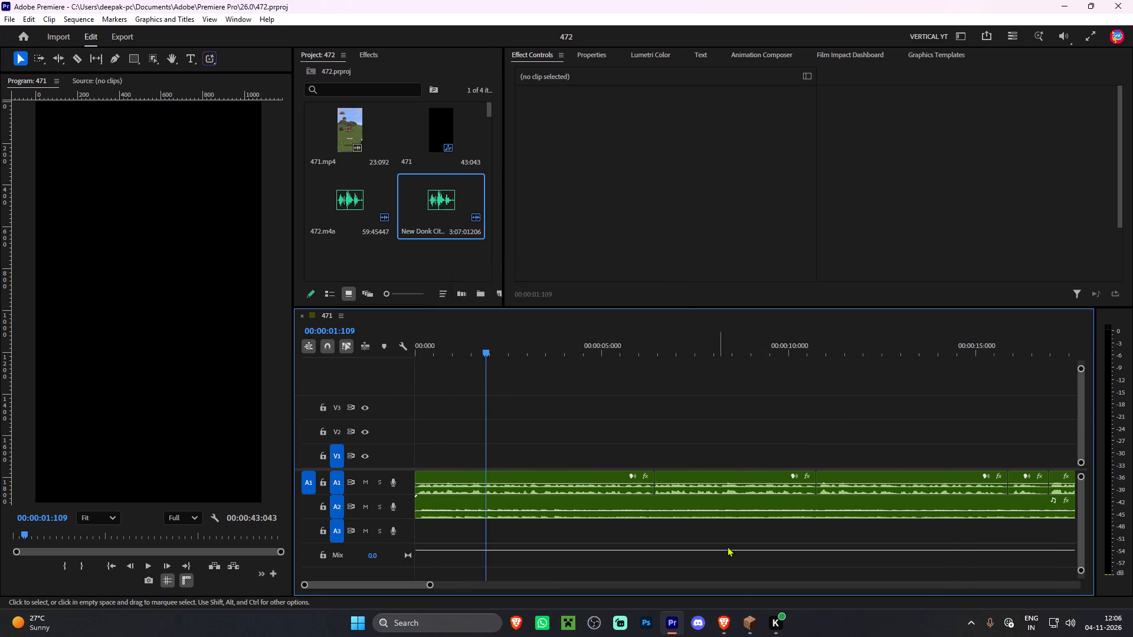
Switch to Minecraft and load the single-player world.
click(749, 623)
click(560, 219)
click(428, 89)
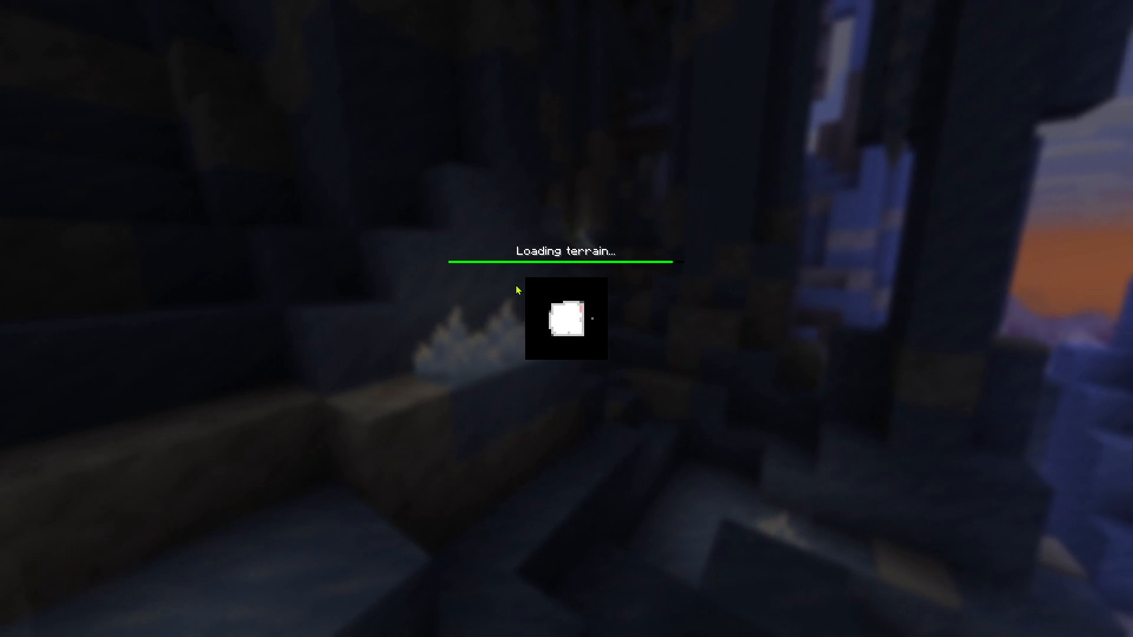
Clear the hotbar slots in the creative inventory and return to the game.
key(e)
shift+drag(466, 382, 476, 380)
shift+drag(495, 377, 502, 378)
shift+drag(516, 379, 529, 379)
shift+drag(539, 379, 548, 379)
shift+click(555, 379)
shift+click(559, 379)
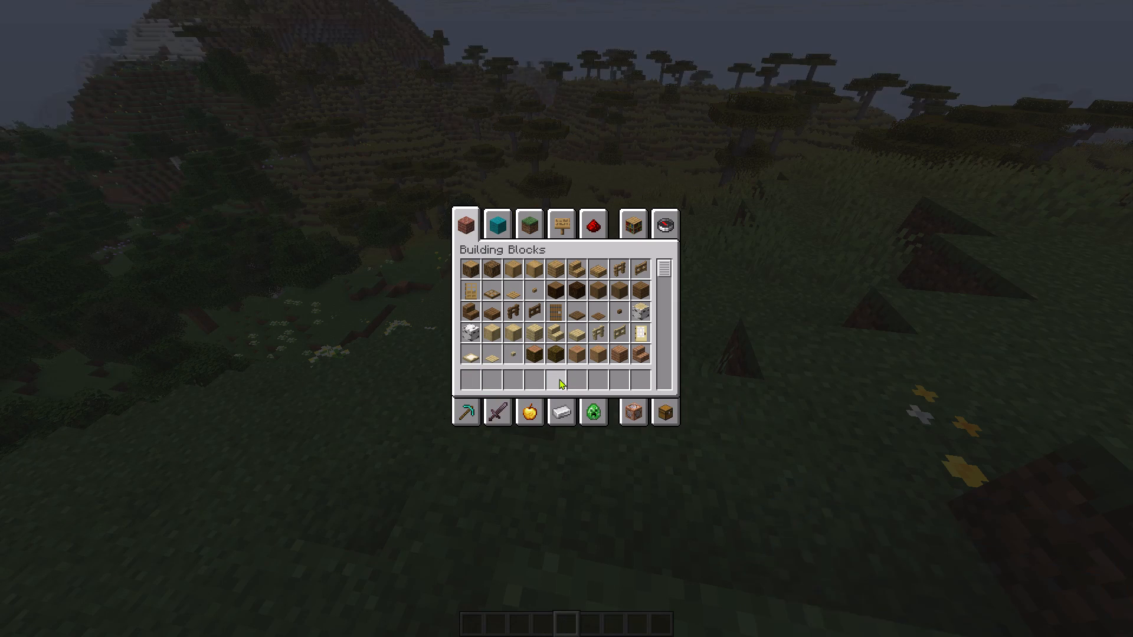
key(grave)
key(Escape)
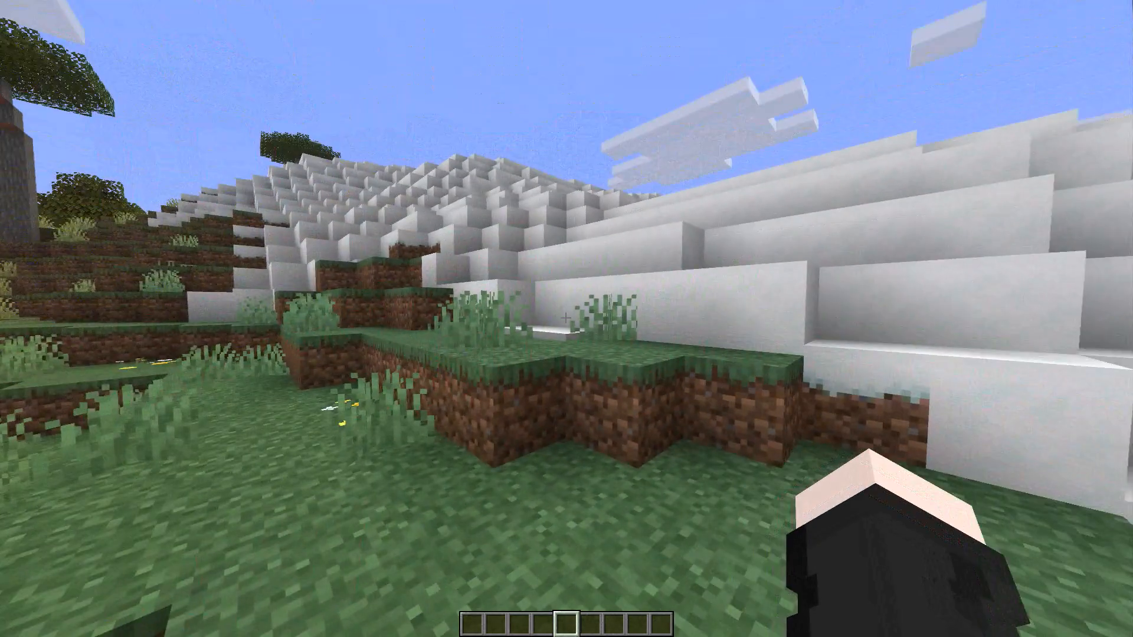
Run the locate biome command for minecraft:ice_spikes.
text(/loc)
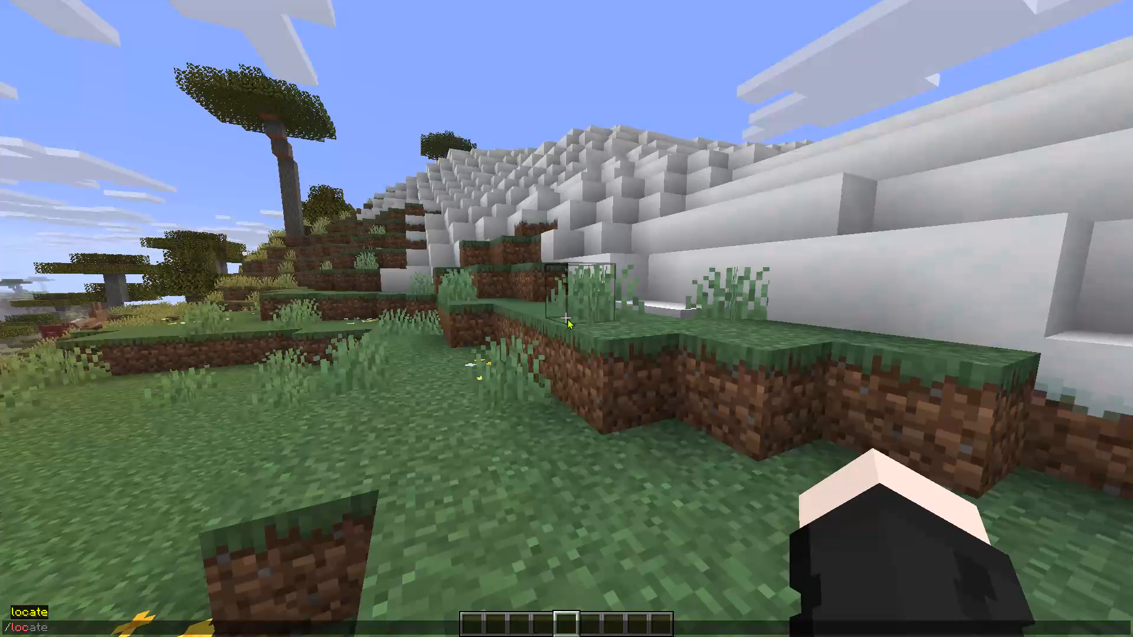
key(Tab)
key(space)
key(Up)
key(Tab)
key(space)
key(BackSpace)
key(BackSpace)
key(BackSpace)
key(BackSpace)
key(BackSpace)
key(BackSpace)
key(BackSpace)
key(BackSpace)
key(BackSpace)
key(BackSpace)
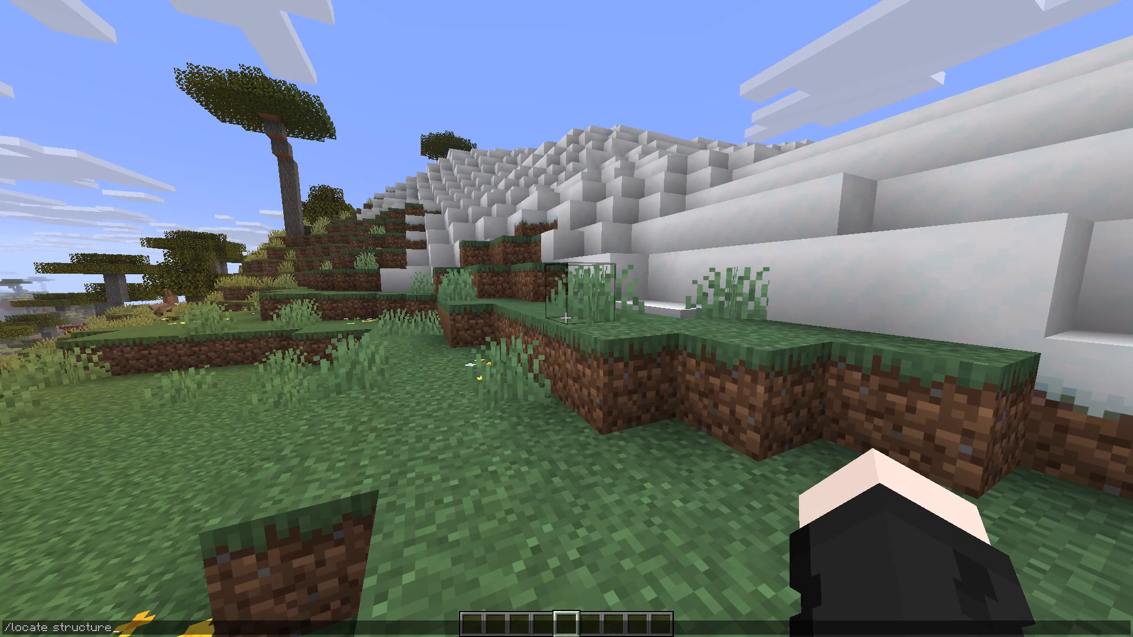
key(Tab)
key(space)
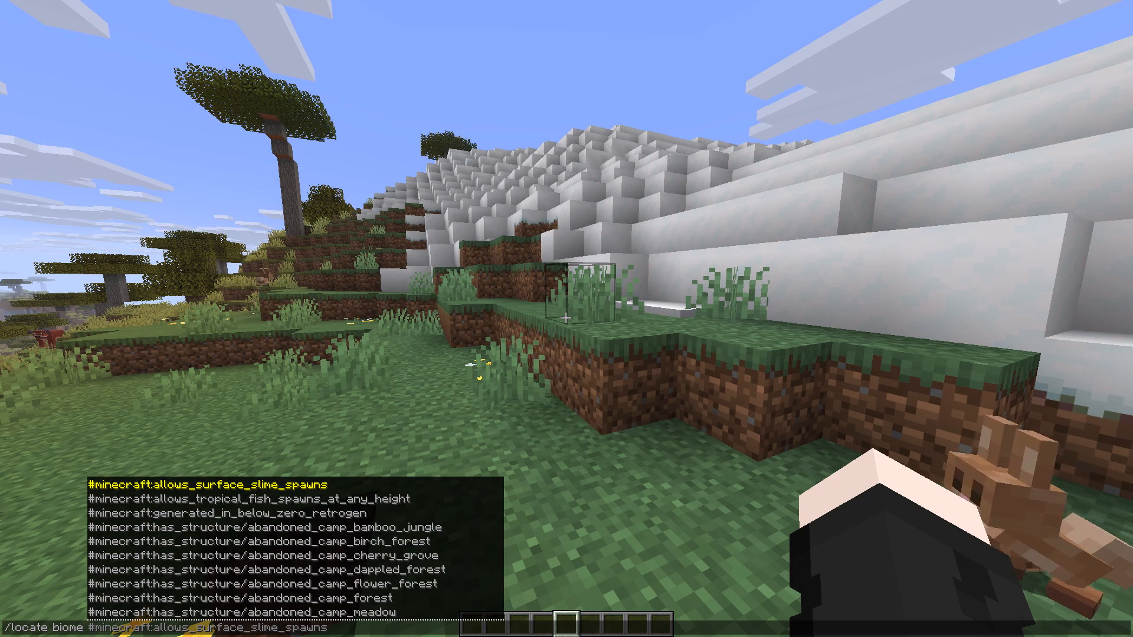
text(ice)
key(Up)
key(Tab)
key(Return)
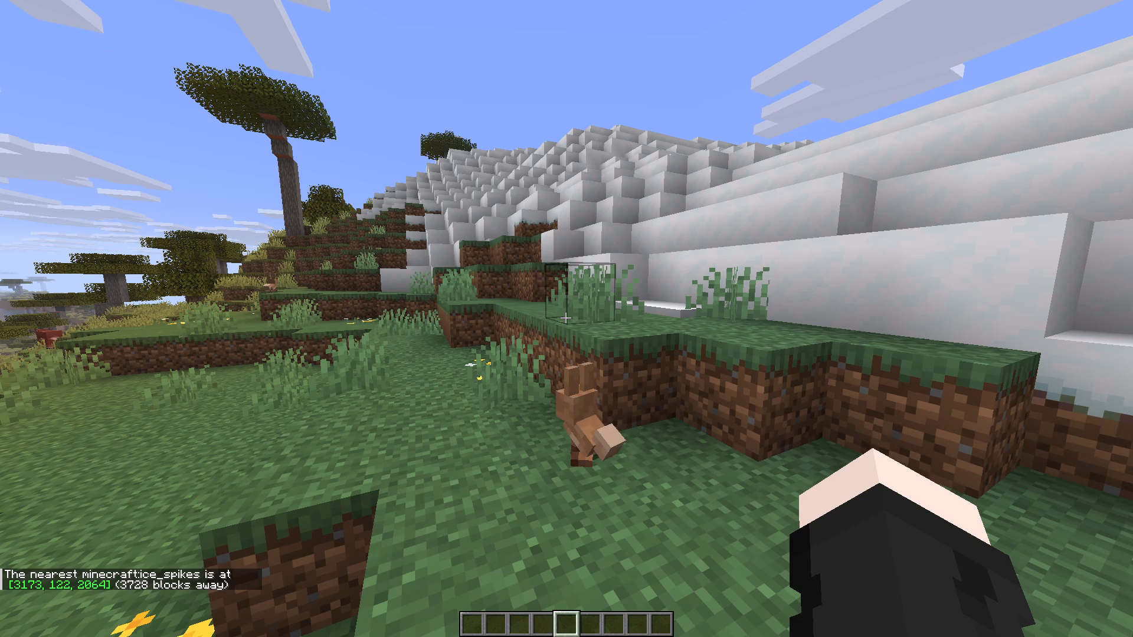
Teleport to the located ice spikes biome at 3173, 122, 2064.
key(t)
click(61, 585)
key(Return)
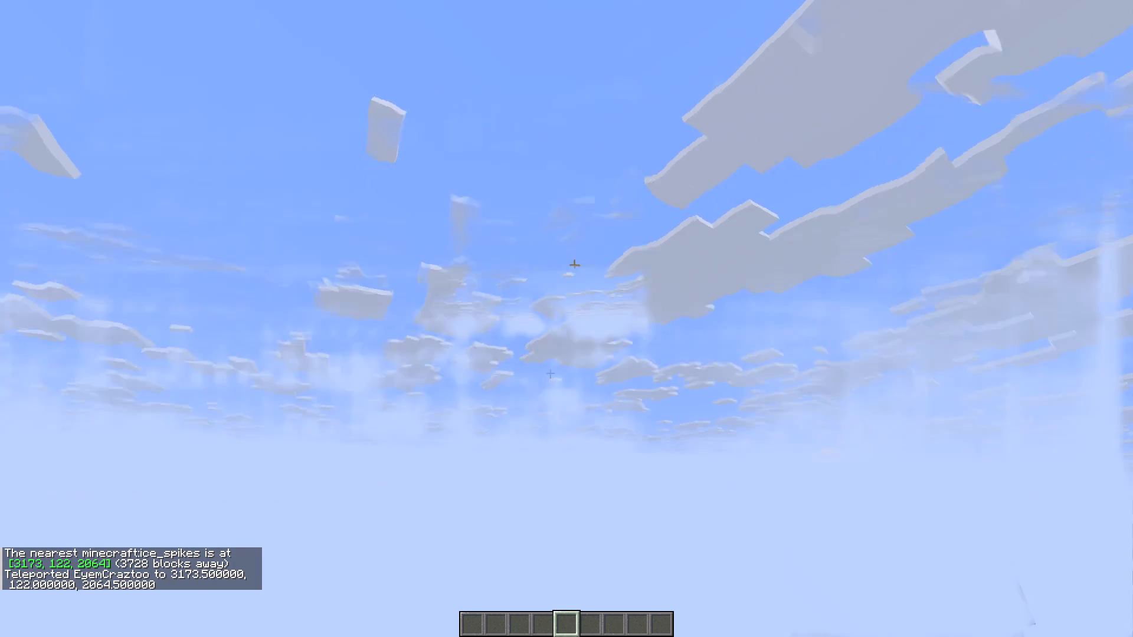
Fly around the snowy mountainside to examine the ice spikes and surrounding terrain.
key(space)
key(space)
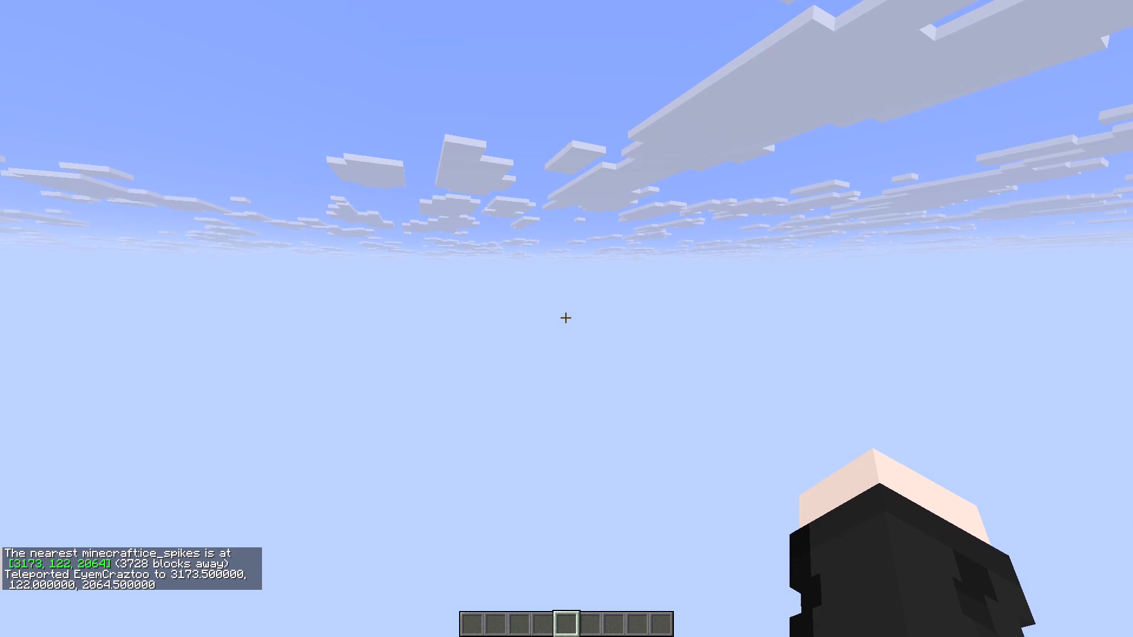
key(space)
key(space)
text(a)
key(w)
key(w)
key(w)
key(w)
key(w)
key(w)
key(w)
key(w)
key(w)
key(w)
key(w)
key(w)
key(d)
key(d)
key(d)
key(d)
key(d)
key(d)
key(d)
key(d)
key(d)
key(d)
key(d)
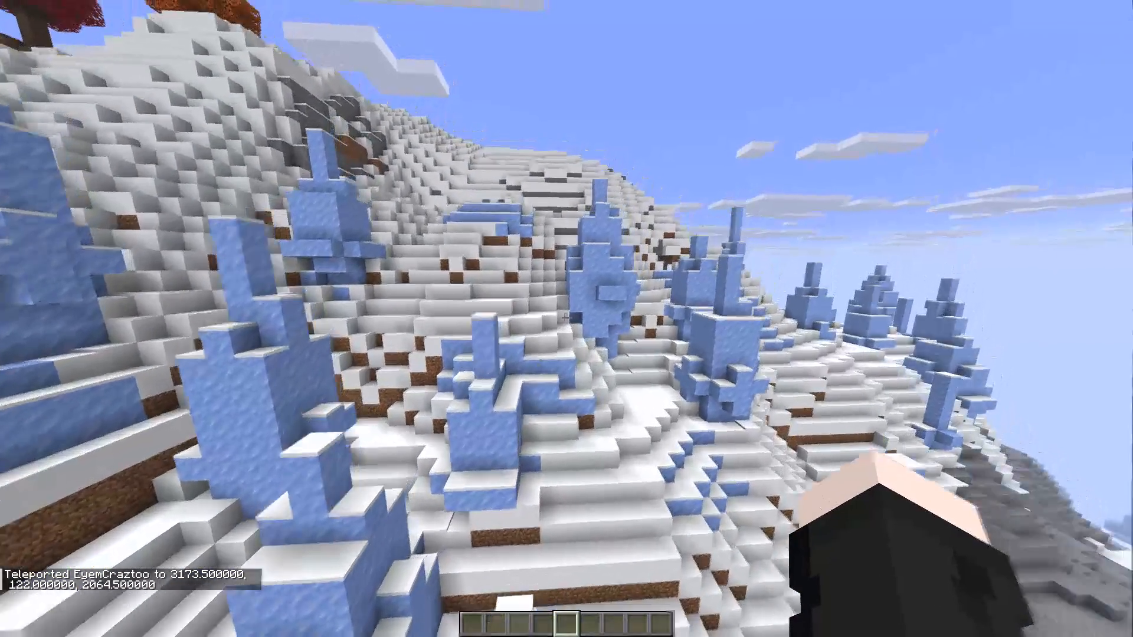
key(shift+d)
key(shift+a)
key(shift+a)
key(shift+a)
key(shift+a)
key(shift+a)
key(shift+a)
key(shift+a)
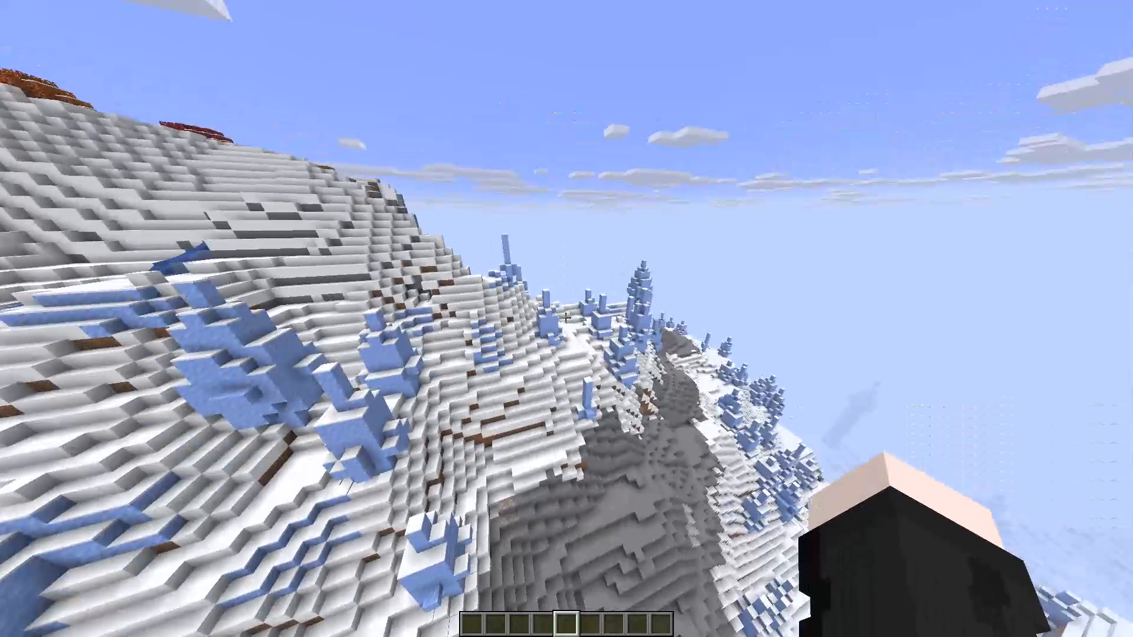
key(shift+d)
key(shift+d)
key(shift+d)
key(shift+d)
key(shift+d)
key(shift+d)
key(shift+d)
key(shift+d)
key(shift+space)
key(shift+a)
key(shift+a)
key(shift+a)
key(shift+a)
key(shift+a)
key(shift+a)
key(shift+a)
key(shift+a)
key(shift+a)
key(shift+a)
key(shift+a)
key(shift+a)
key(shift+a)
key(shift+a)
key(shift+a)
key(shift+a)
key(shift+a)
key(shift+a)
key(shift+a)
key(shift+a)
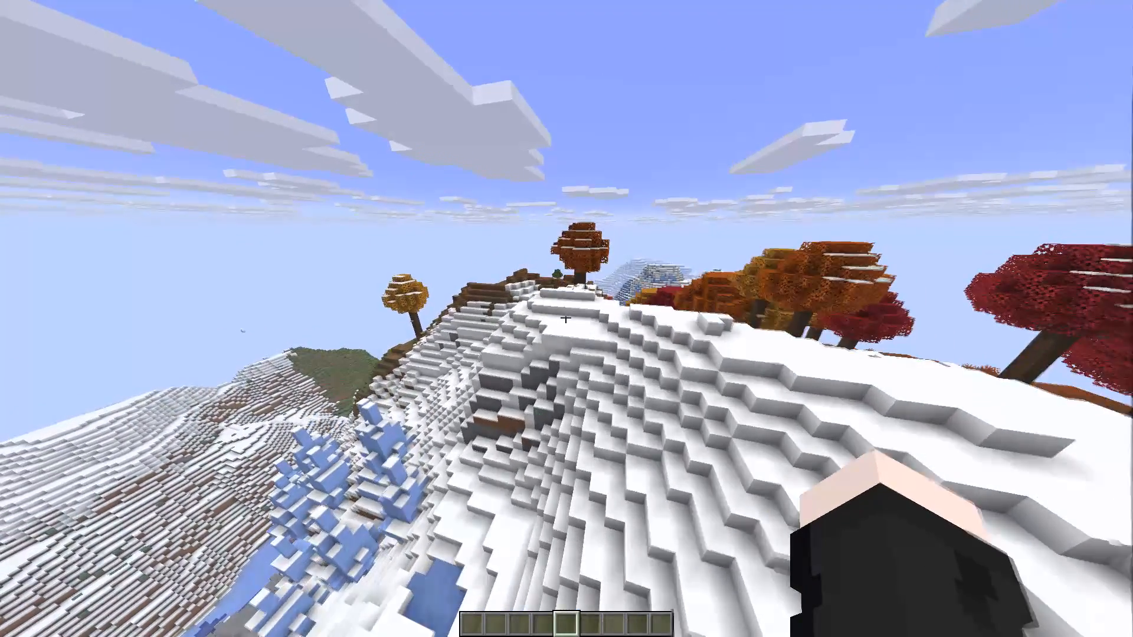
Fly down from the snowy summit over the green meadow to examine the hills, forest edge and dirt arch below.
key(shift+a)
key(shift+a)
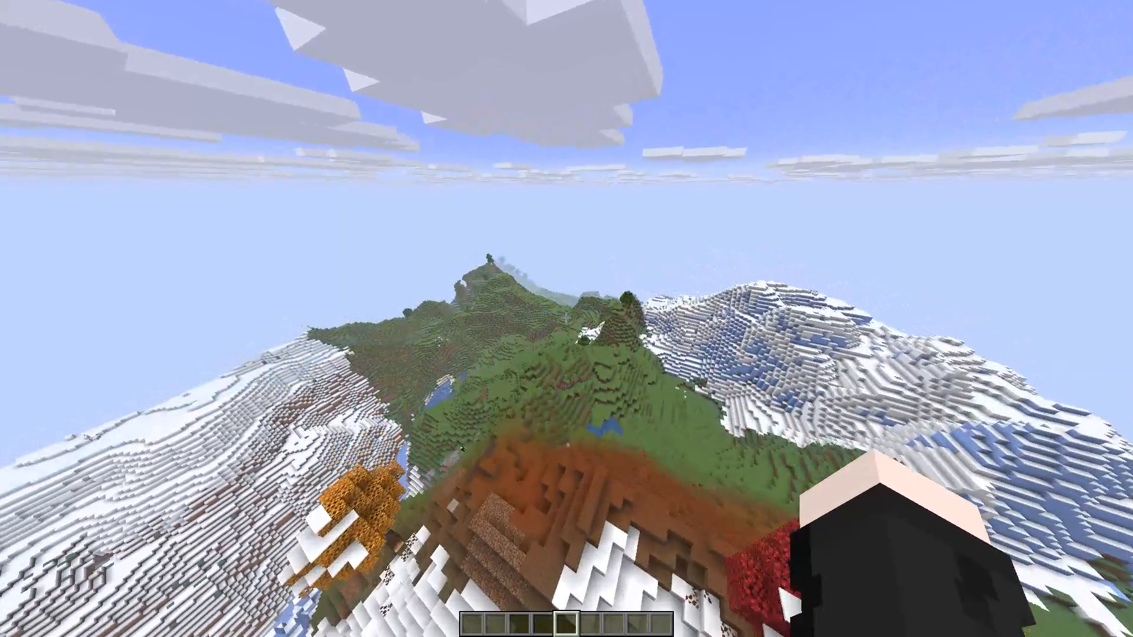
key(shift+a)
key(shift+a)
key(shift+a)
key(shift+a)
key(shift+a)
key(shift+a)
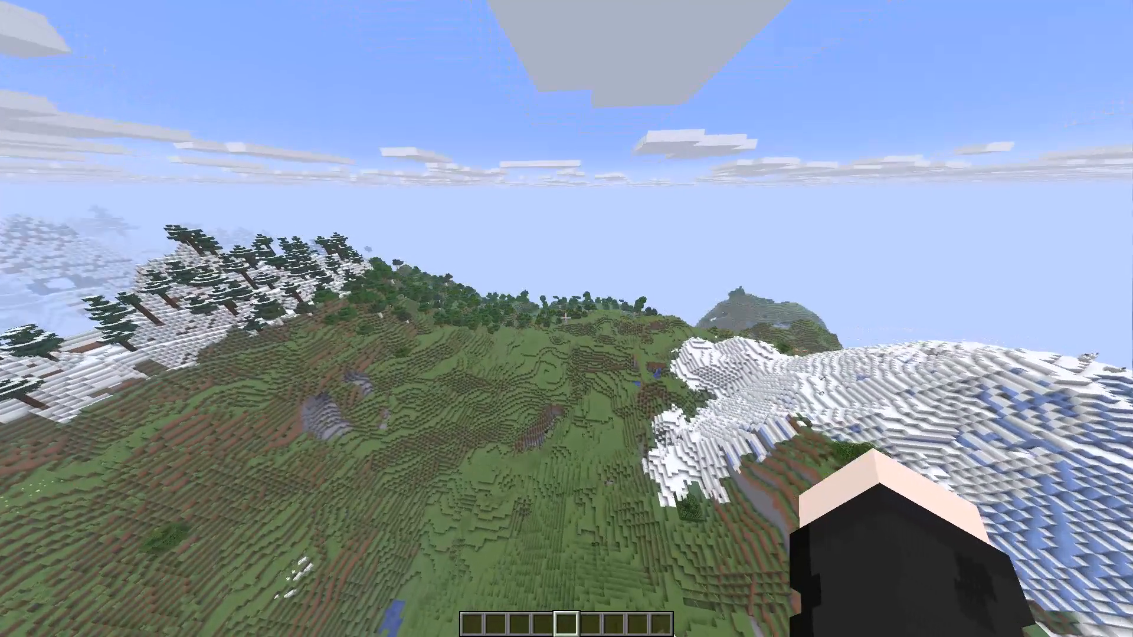
key(space)
key(space)
key(d)
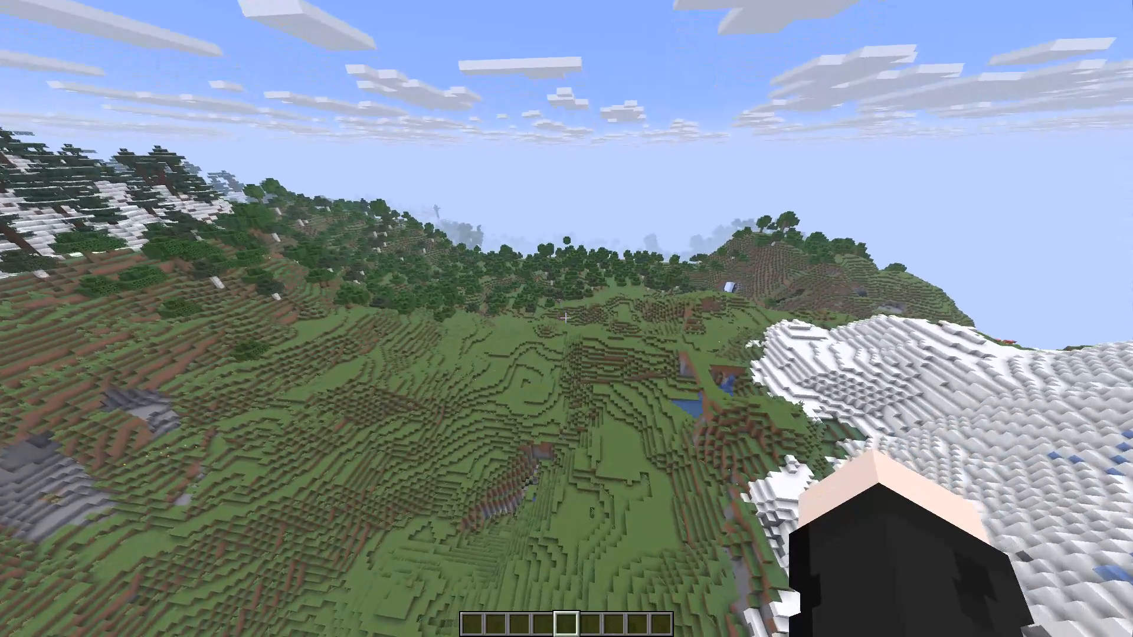
key(shift+space)
key(shift+space)
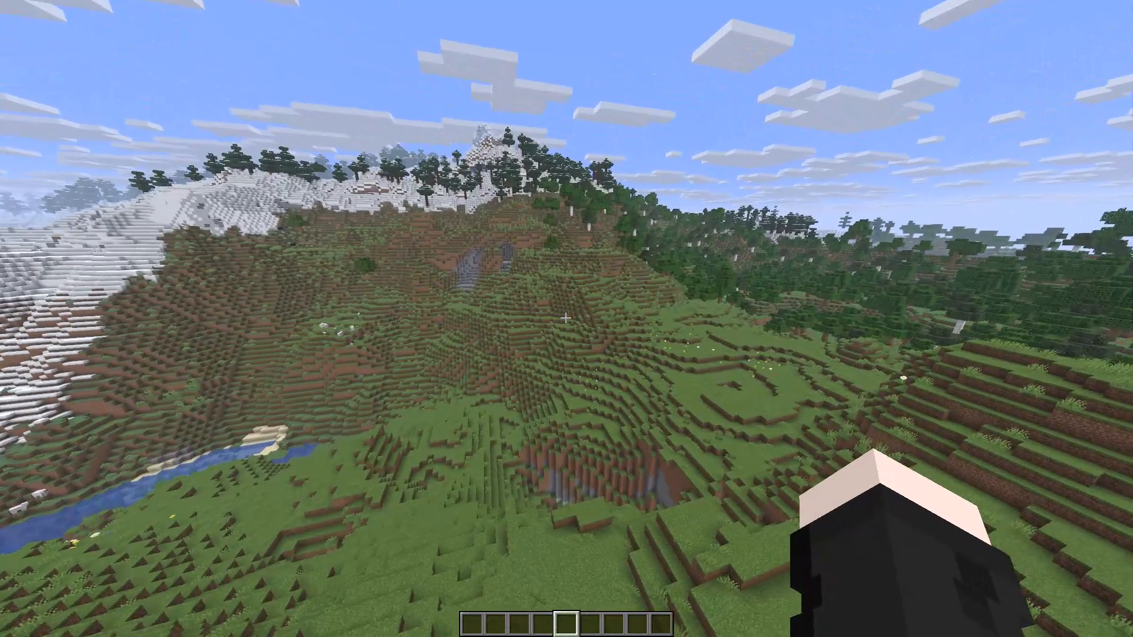
key(shift+w)
key(shift+w)
key(shift+w)
key(shift+w)
key(shift+w)
key(shift+w)
key(shift+w)
key(shift+w)
key(shift+w)
key(shift+w)
key(shift+w)
key(shift+w)
key(shift+w)
key(shift+w)
key(shift+w)
key(shift+w)
key(shift+w)
key(shift+w)
key(shift+w)
key(shift+w)
key(shift+d)
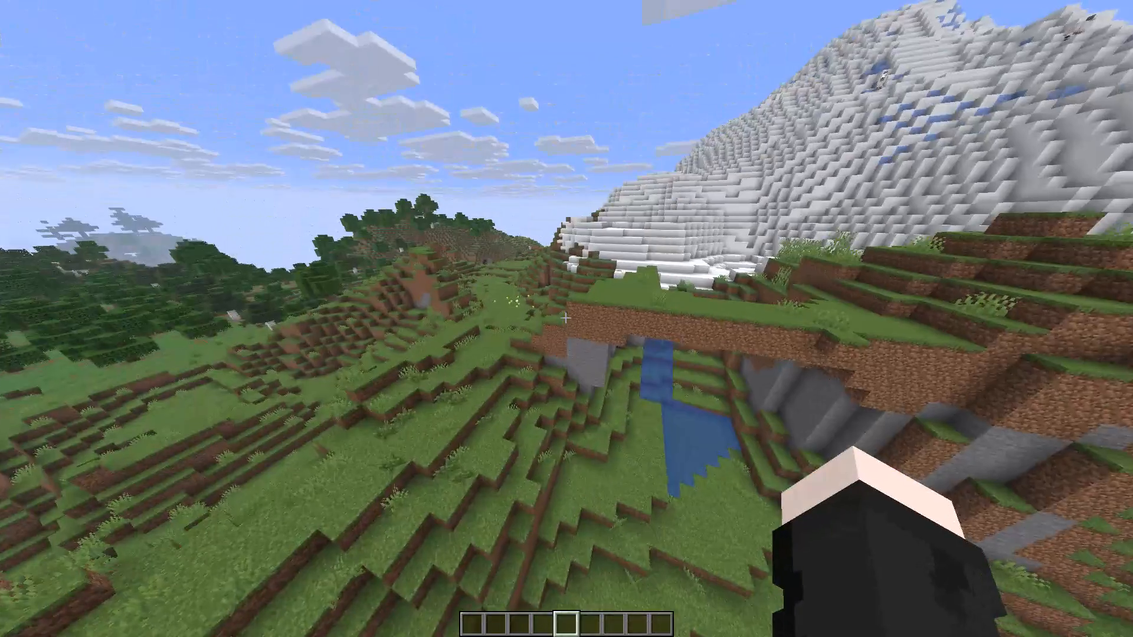
Land on the flat grassy top of the dirt arch beside the snowy slope.
key(space)
key(space)
key(s)
key(a)
key(space)
key(space)
key(d)
key(w)
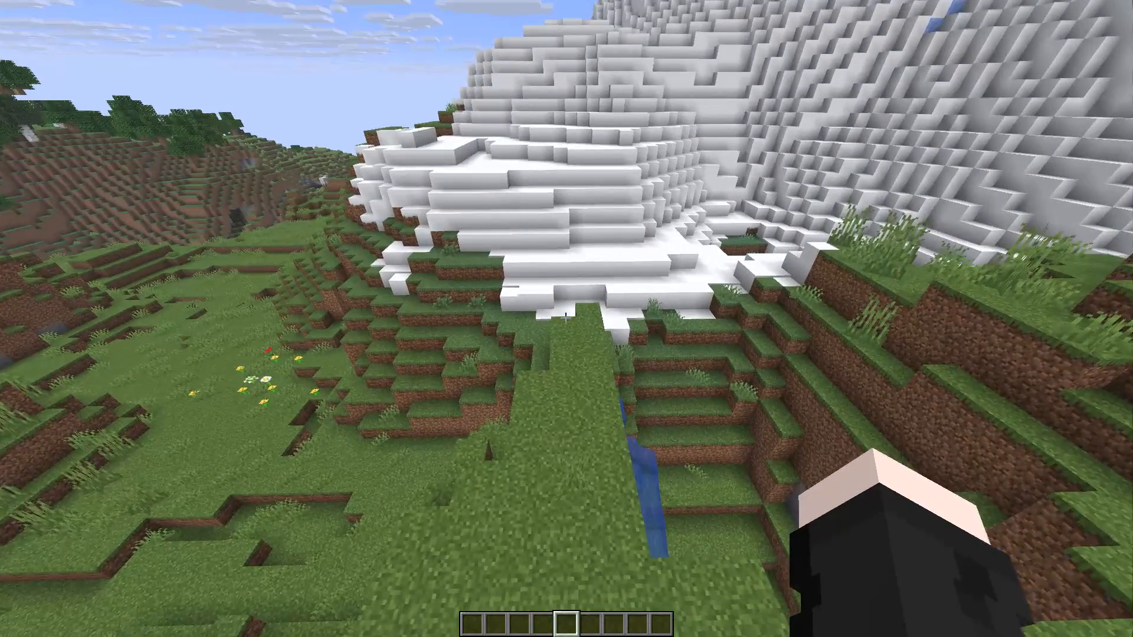
shift+click(566, 318)
key(a)
key(w)
key(w)
key(w)
click(566, 318)
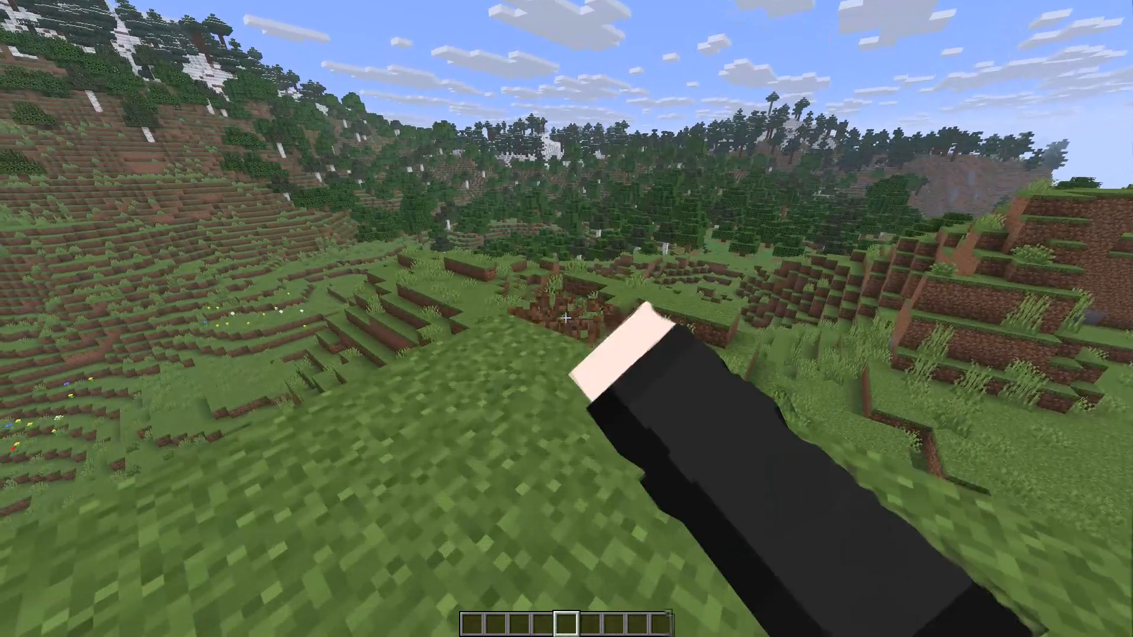
key(s)
key(a)
Search the creative inventory for "cal" and fill hotbar slots 1–4 with polished calcite bricks, calcite stairs, polished calcite and polished calcite wall.
key(e)
click(661, 221)
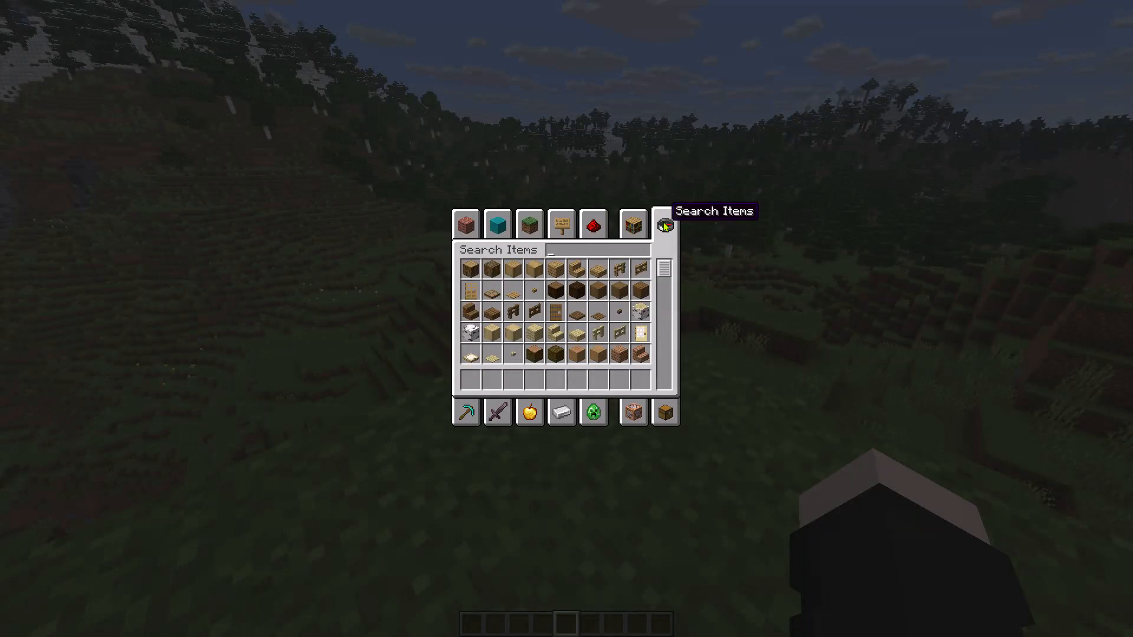
text(ca)
key(l)
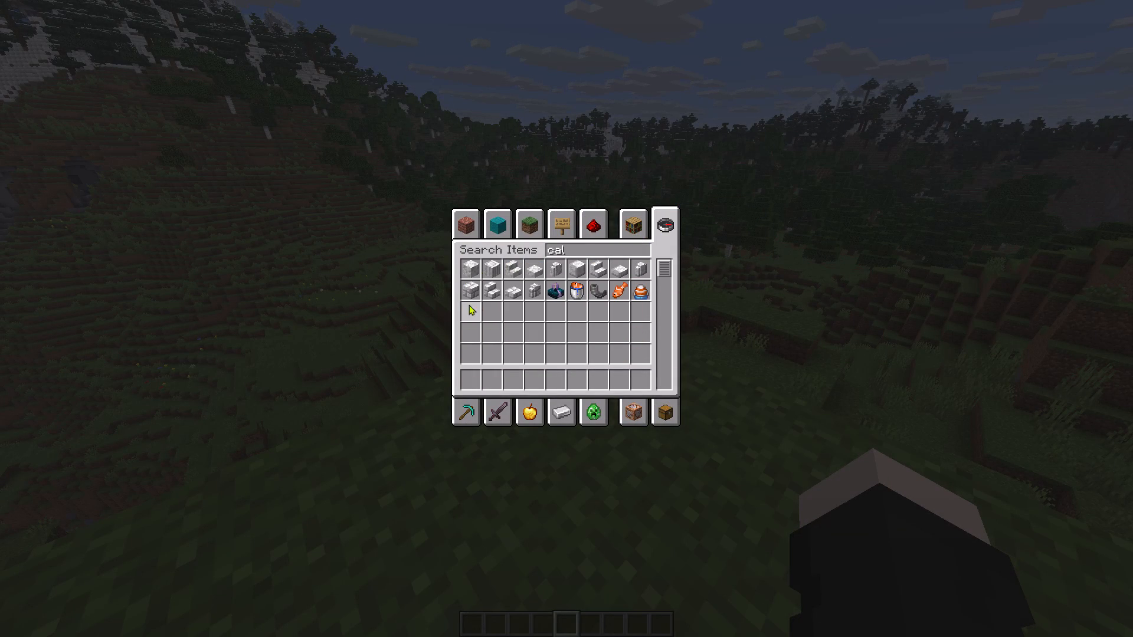
click(467, 287)
click(471, 374)
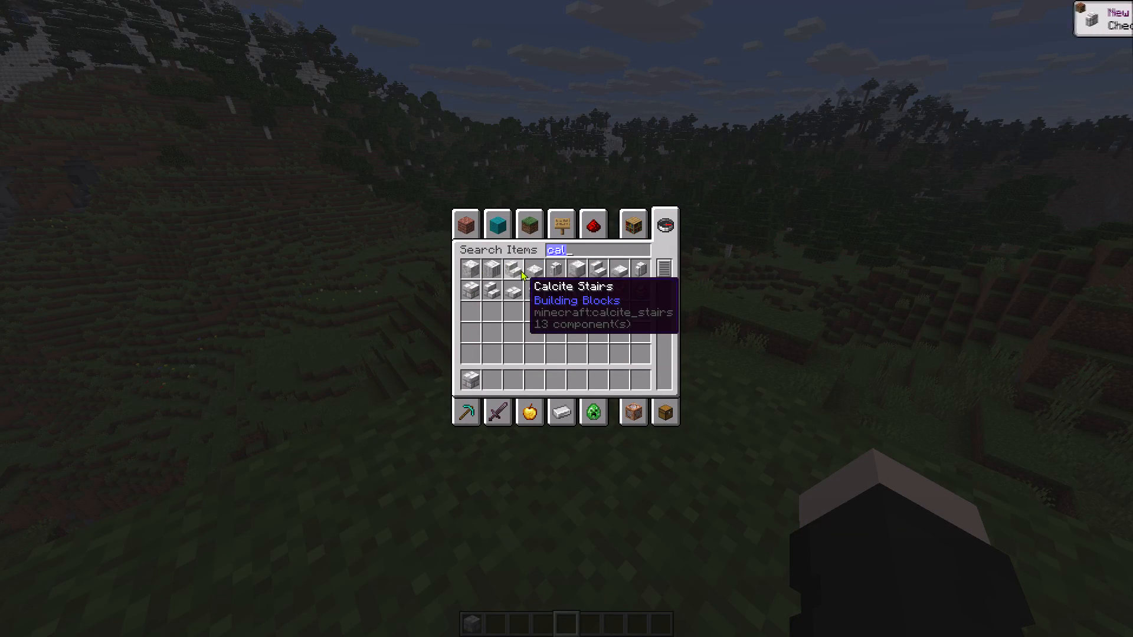
drag(514, 266, 507, 280)
click(492, 382)
click(574, 272)
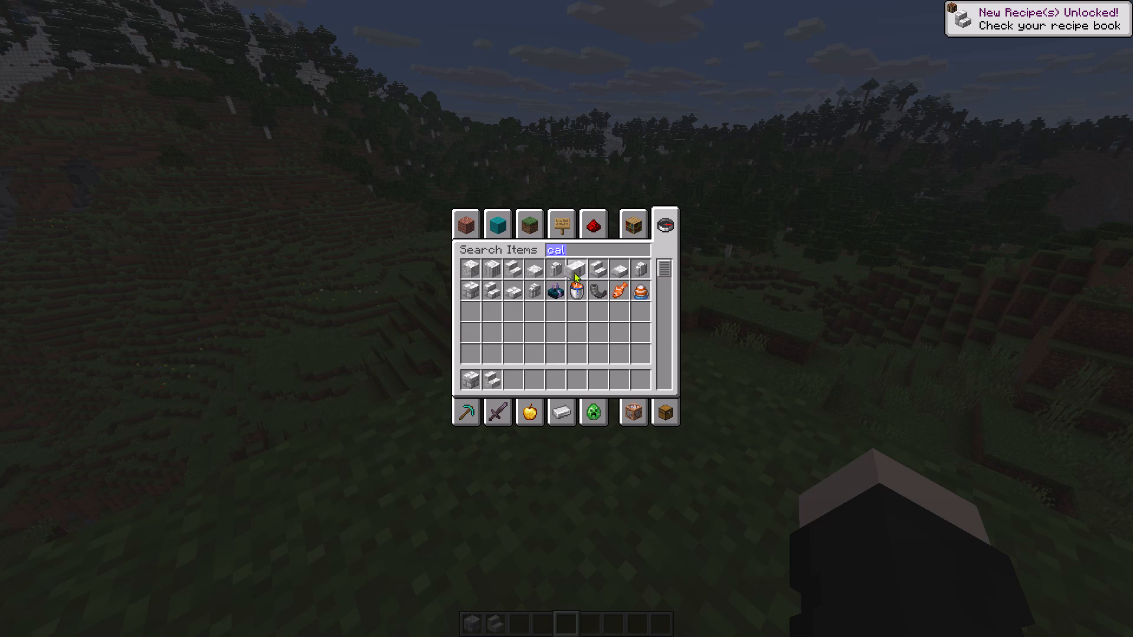
click(516, 380)
drag(636, 264, 628, 271)
click(533, 377)
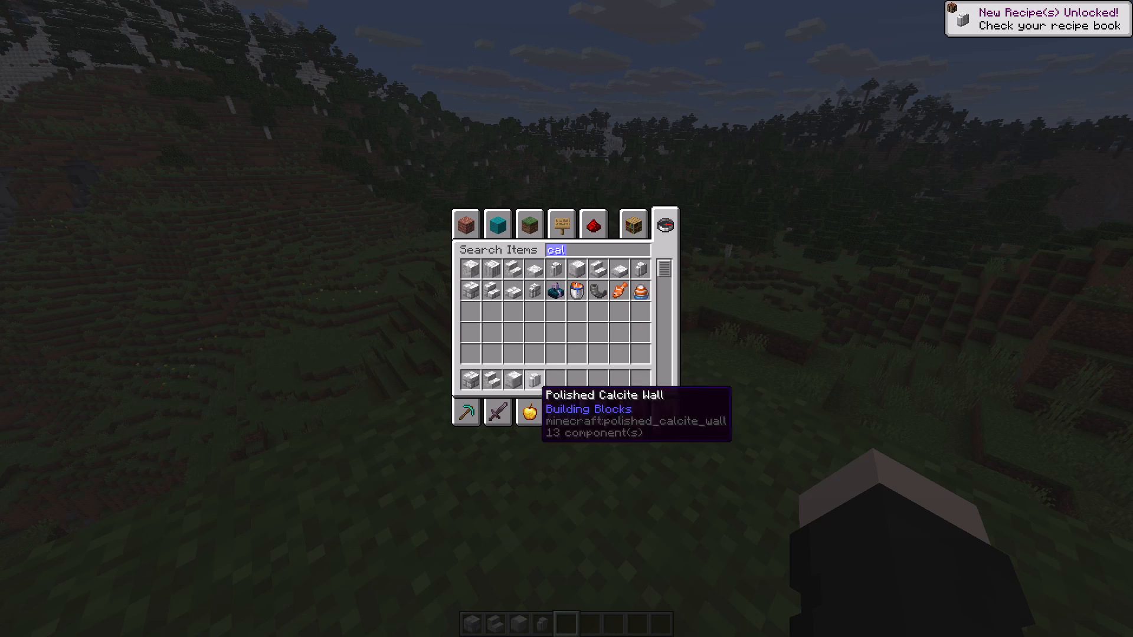
key(Escape)
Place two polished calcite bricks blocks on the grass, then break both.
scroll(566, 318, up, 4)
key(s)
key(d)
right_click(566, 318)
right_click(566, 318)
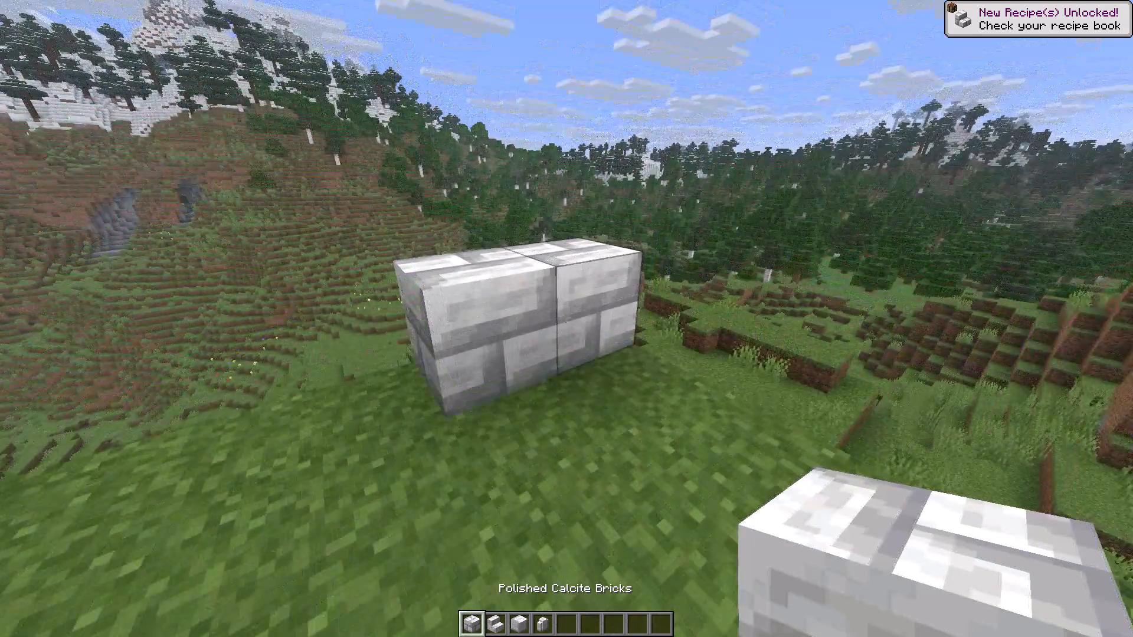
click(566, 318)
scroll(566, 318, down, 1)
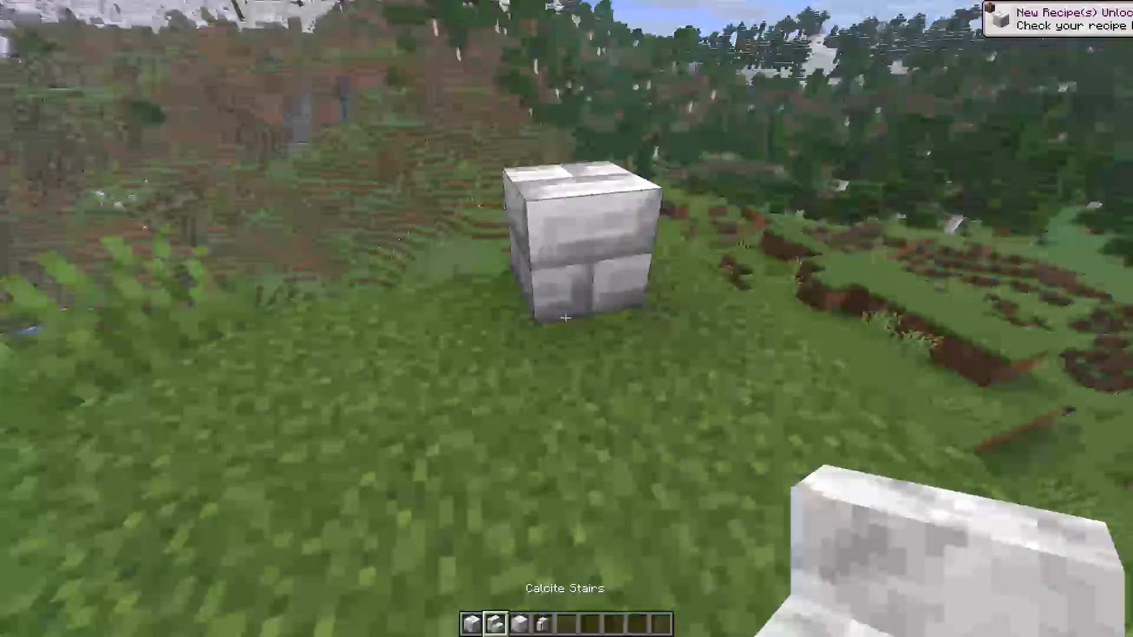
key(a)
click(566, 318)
Place two calcite stairs on the grass, set at right angles to each other with their inner corners touching.
key(w)
right_click(566, 318)
key(d)
right_click(566, 318)
key(a)
Place a polished calcite block in the corner behind the two stairs and top it with a polished calcite bricks block.
scroll(566, 318, down, 1)
key(w)
key(space)
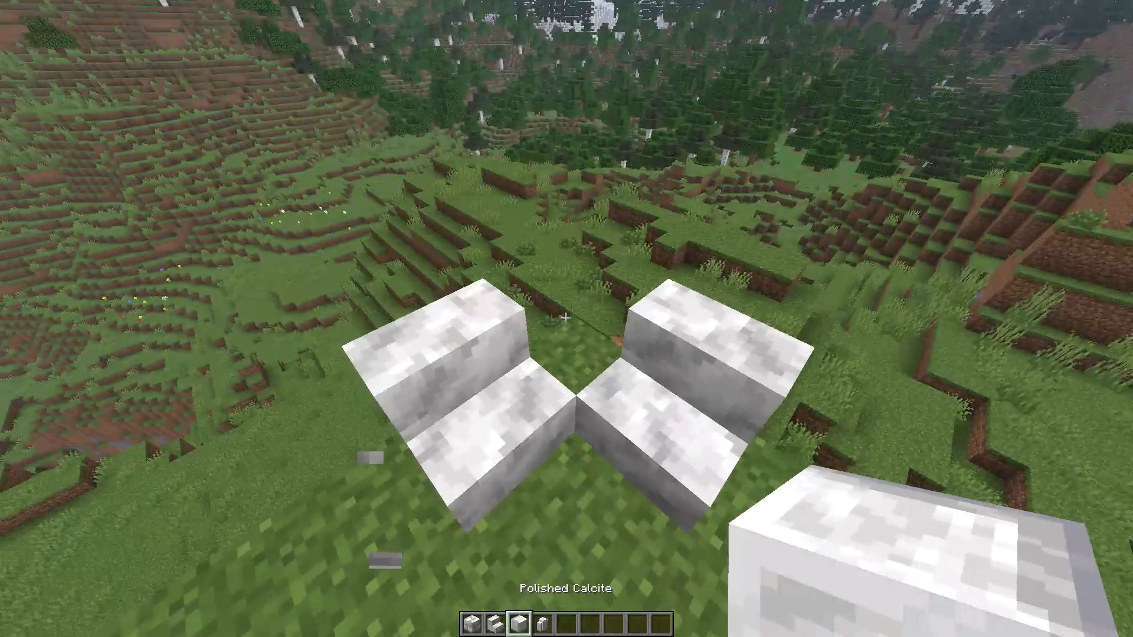
right_click(566, 318)
key(s)
key(d)
scroll(566, 318, up, 2)
key(w)
right_click(566, 318)
key(s)
key(s)
key(s)
key(s)
key(s)
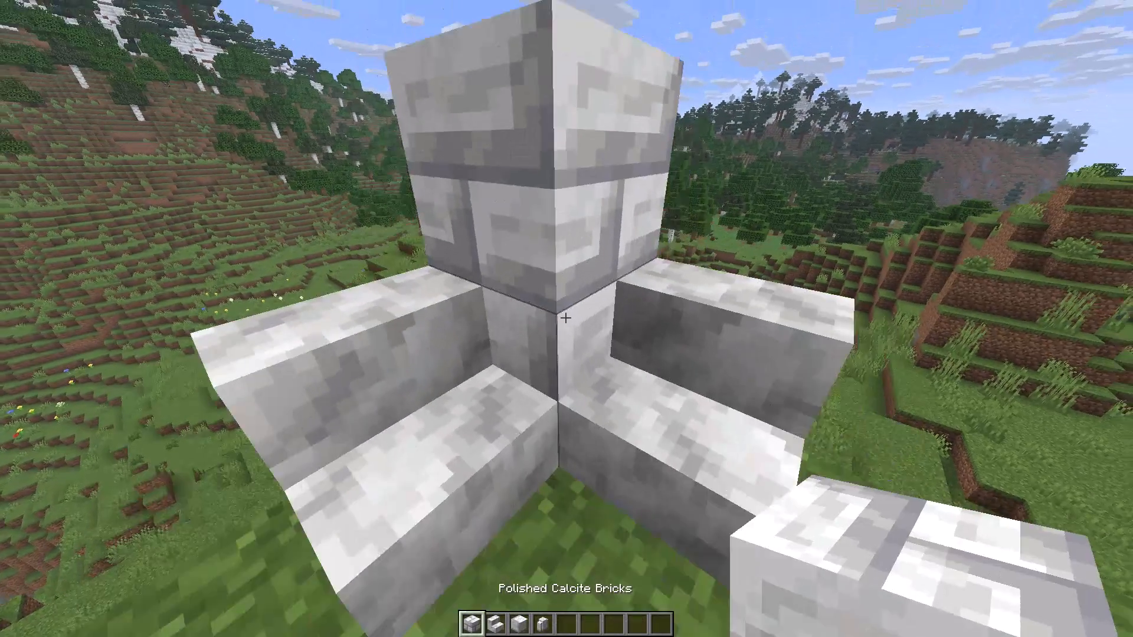
Place a polished calcite wall at the outer end of each calcite stair, one on either side.
scroll(566, 318, down, 3)
key(s)
right_click(566, 318)
key(d)
right_click(566, 318)
key(a)
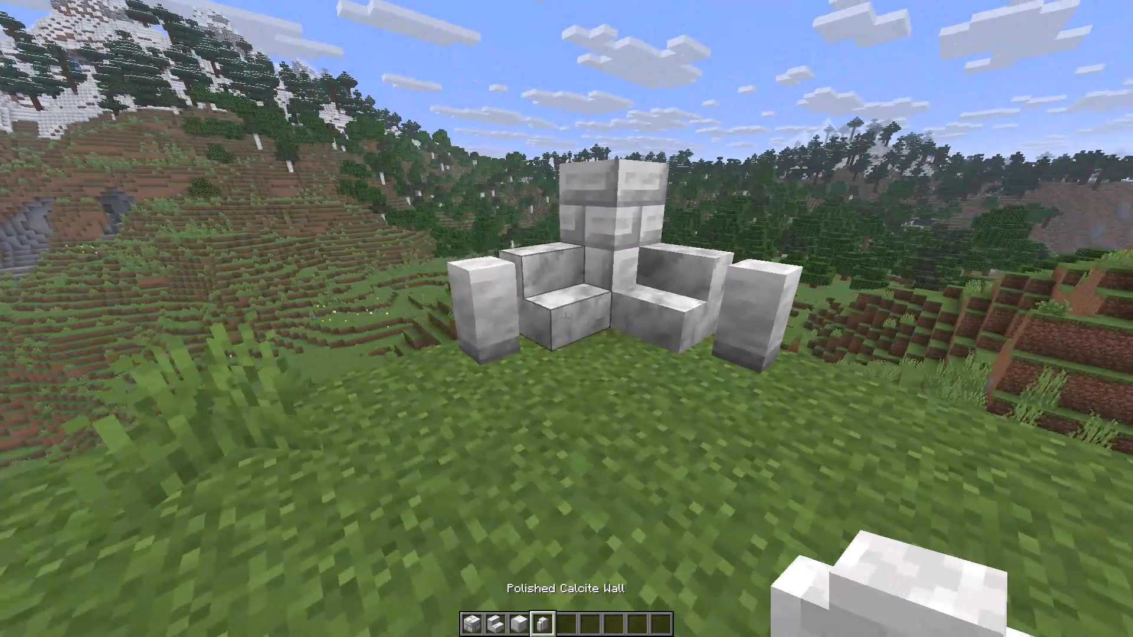
Remove the tall grass growing in front of the calcite structure and line the view up with it.
key(d)
key(e)
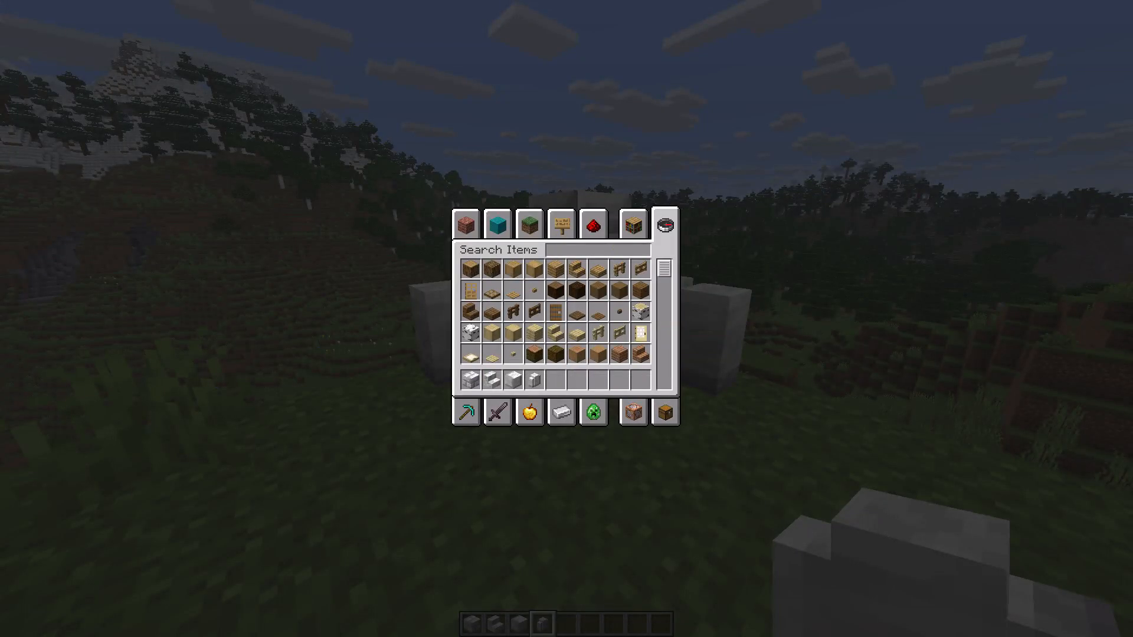
key(Escape)
key(w)
key(d)
key(a)
key(w)
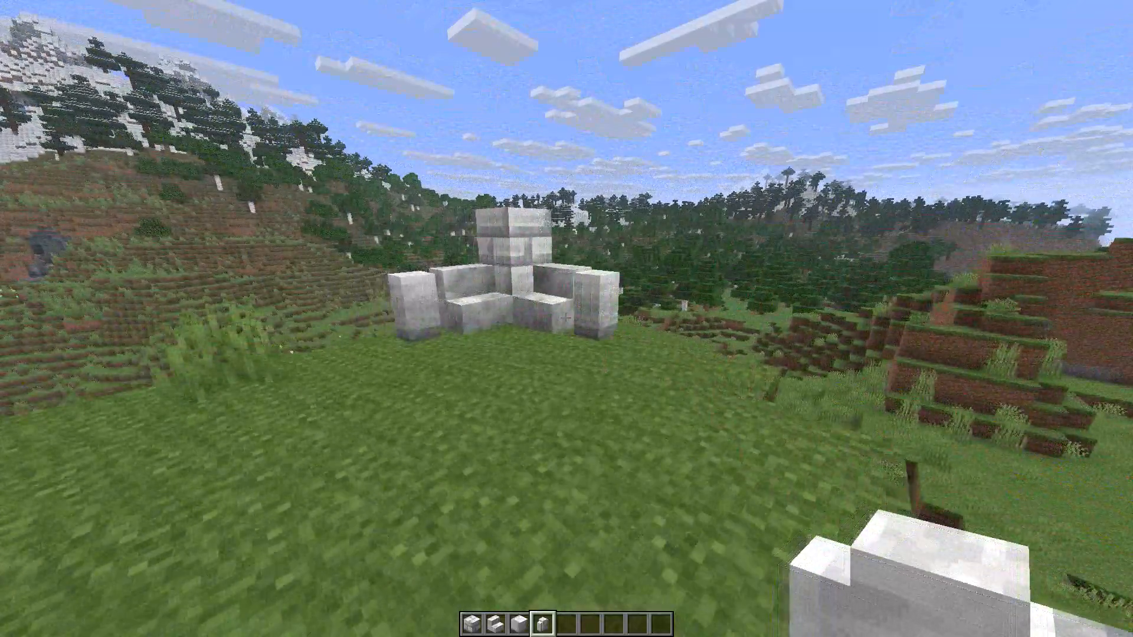
click(566, 318)
key(a)
key(d)
Clear the four calcite items from the hotbar and return to the game.
key(e)
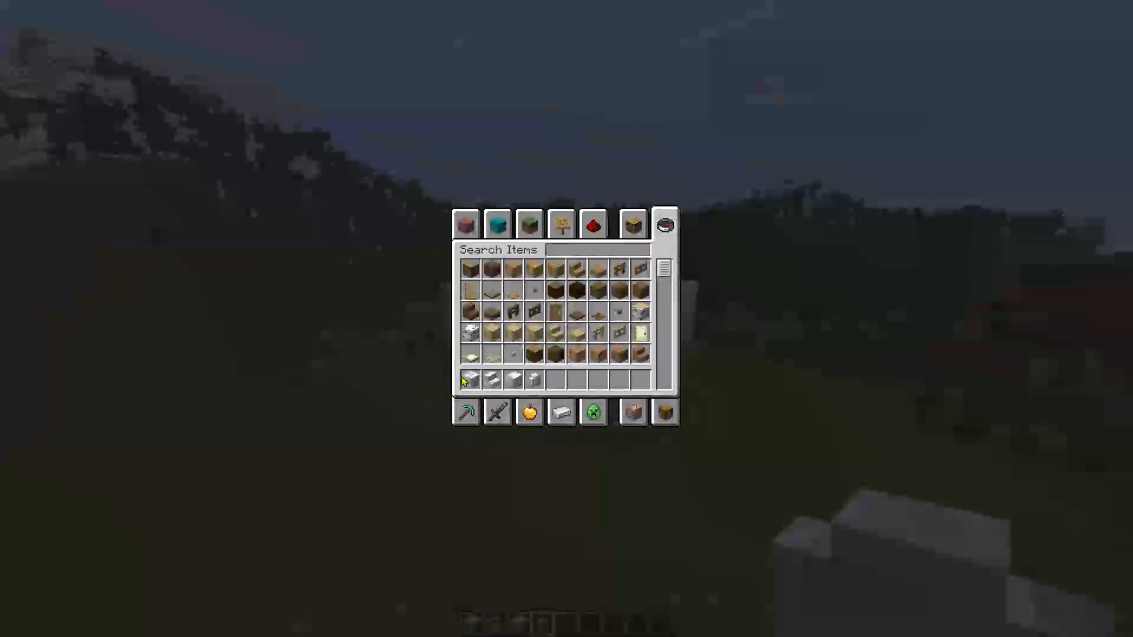
shift+drag(467, 376, 473, 376)
shift+drag(493, 376, 502, 376)
shift+drag(514, 376, 523, 377)
shift+click(528, 377)
key(Escape)
Start recording the gameplay and select an empty hotbar slot.
key(alt+x)
scroll(566, 318, down, 1)
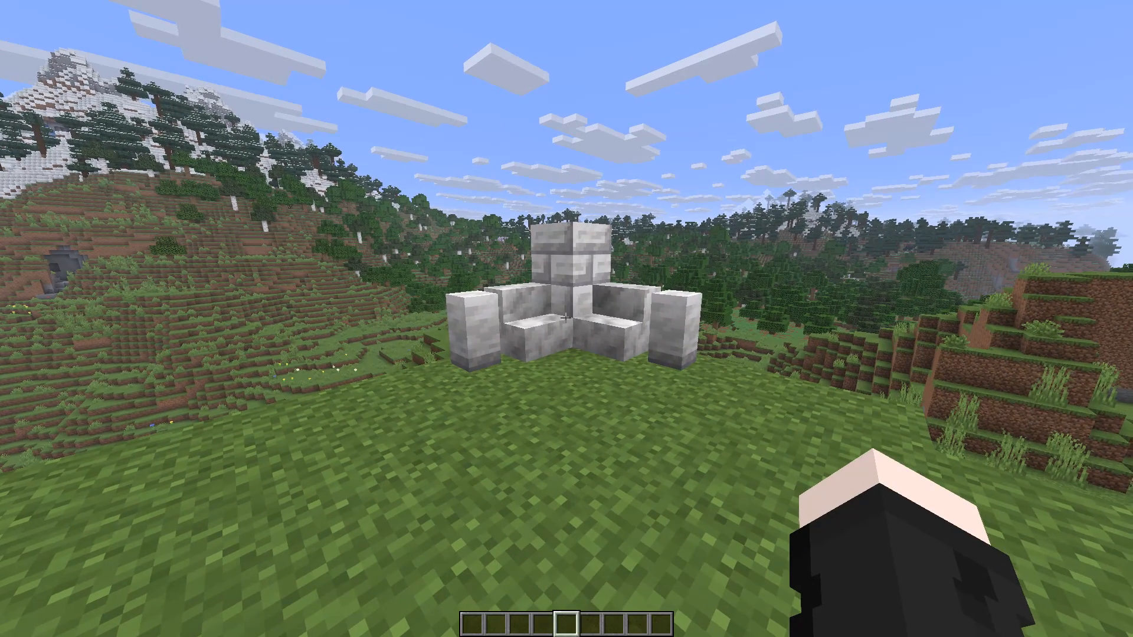
Fly around beneath the grassy arch to examine its dirt and stone underside.
key(s)
key(space)
key(space)
key(space)
key(space)
key(space)
key(space)
key(space)
key(space)
key(space)
key(space)
key(space)
key(space)
key(space)
key(space)
key(space)
key(space)
key(space)
key(space)
key(space)
key(space)
key(space)
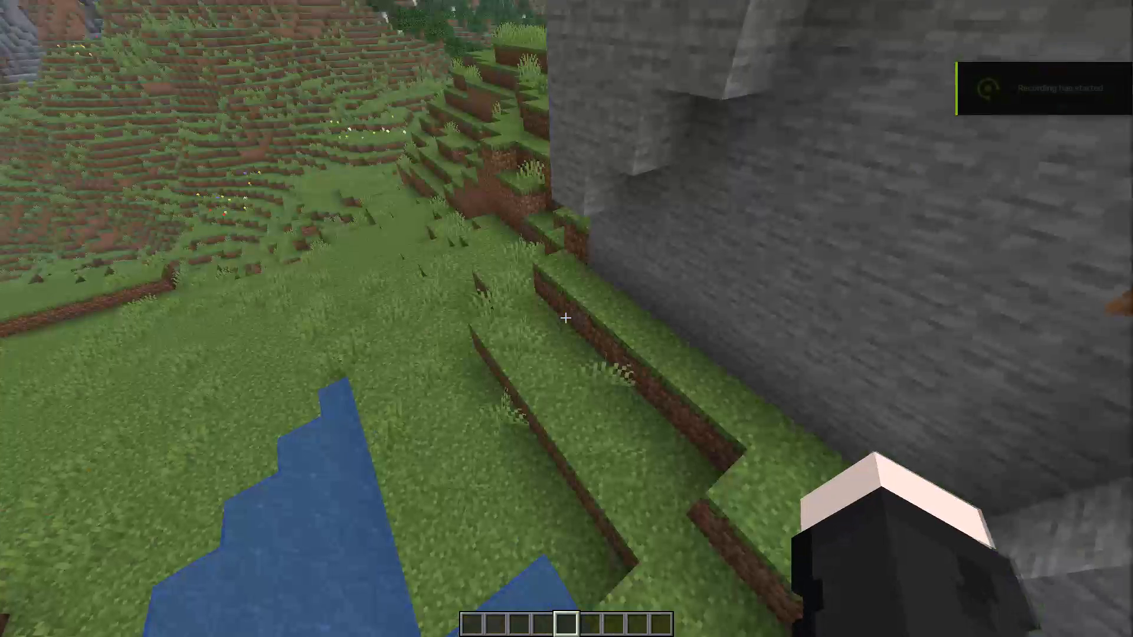
key(space)
key(space)
key(d)
key(a)
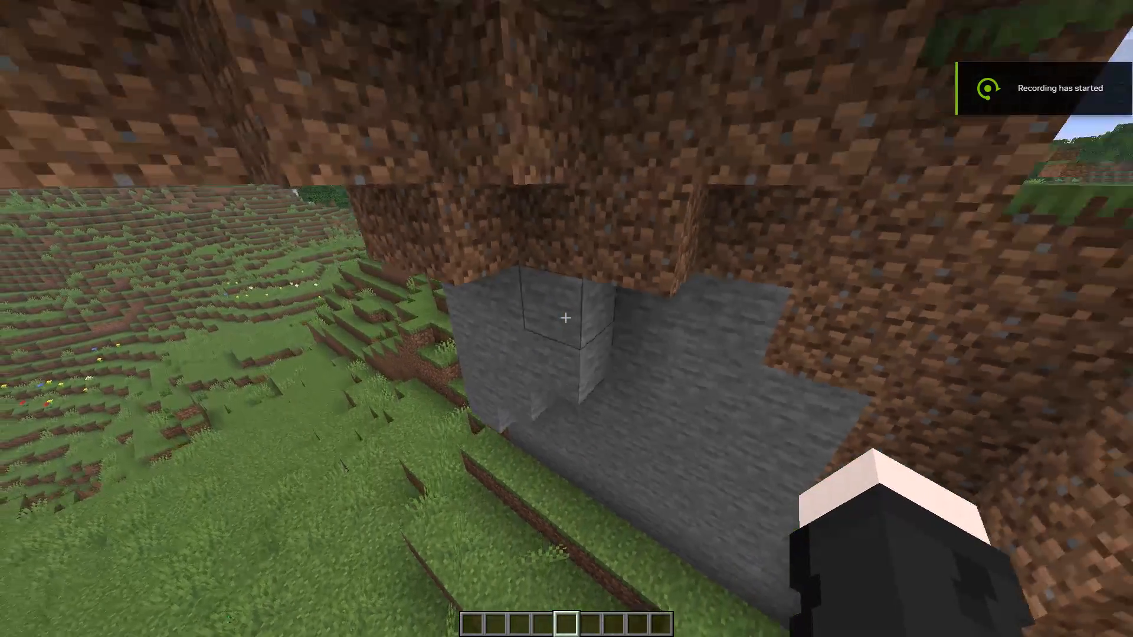
key(a)
key(a)
key(d)
key(w)
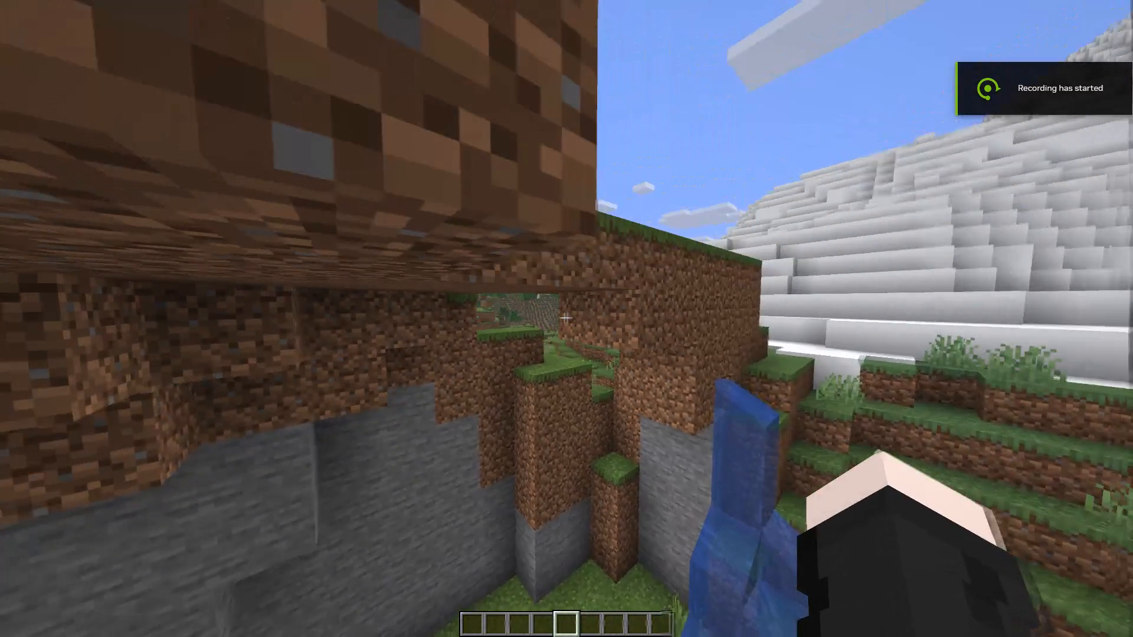
Pick the grass block from the terrain and place grass blocks outward from the grassy platform's dirt edge.
key(a)
middle_click(566, 318)
key(d)
right_click(566, 318)
key(s)
right_click(566, 318)
key(ctrl+w)
right_click(566, 318)
key(s)
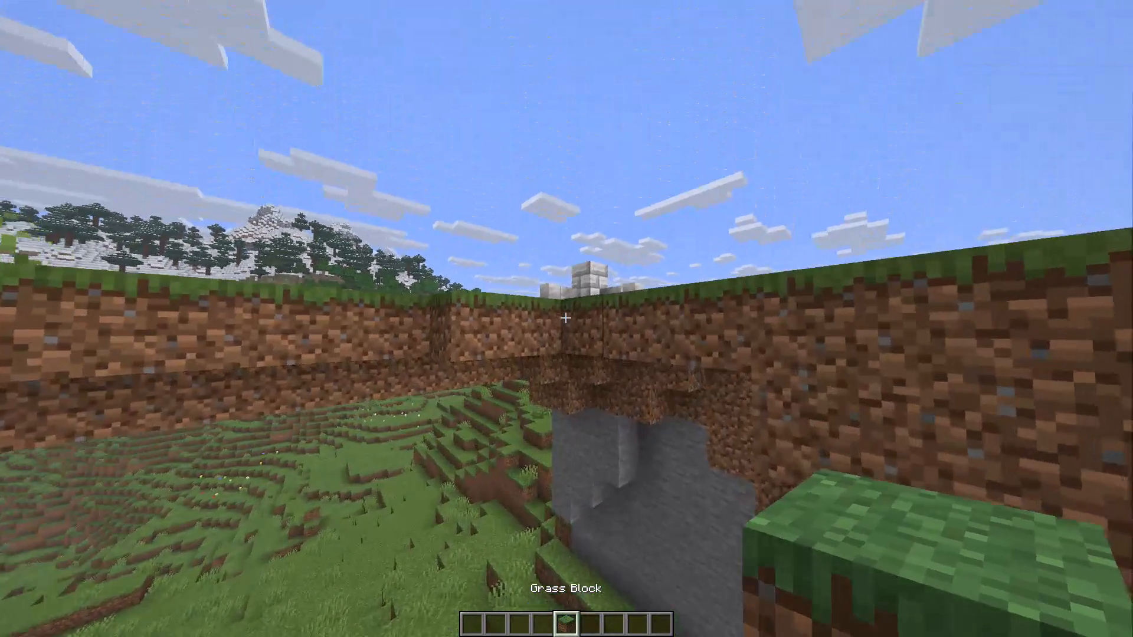
right_click(566, 318)
right_click(566, 318)
right_click(566, 318)
key(d)
right_click(566, 318)
right_click(566, 318)
key(s)
right_click(566, 318)
right_click(566, 318)
right_click(566, 318)
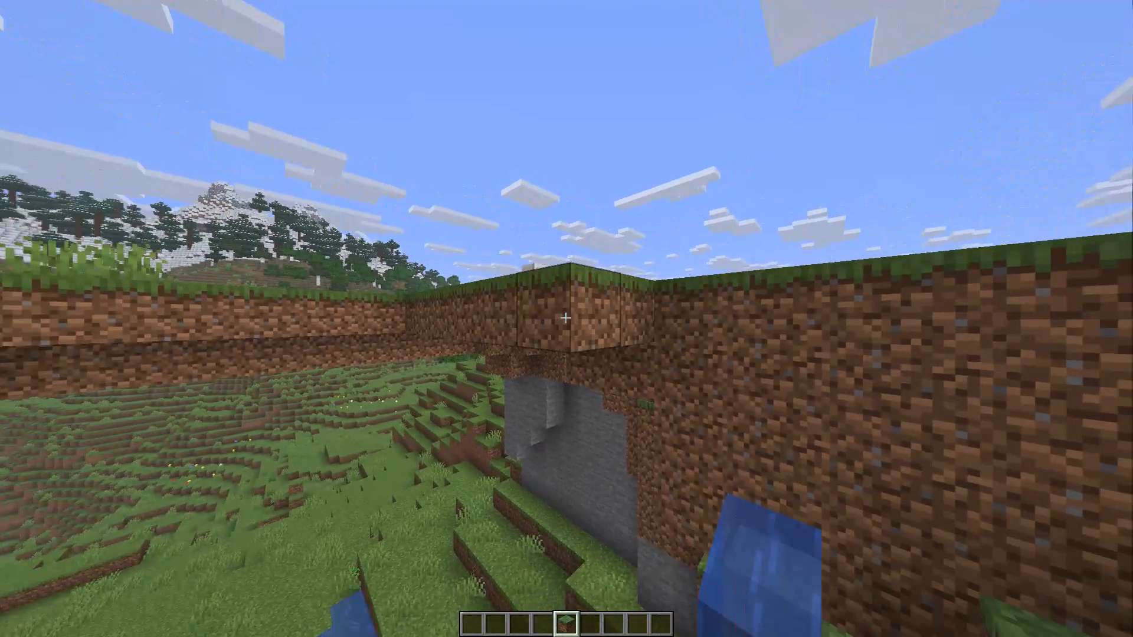
Place more grass blocks around the platform's protruding corner and move up over the grass toward the calcite structure.
right_click(566, 318)
key(d)
right_click(566, 318)
right_click(566, 318)
right_click(566, 318)
right_click(566, 318)
right_click(566, 318)
right_click(566, 318)
key(d)
right_click(566, 318)
key(space)
key(w)
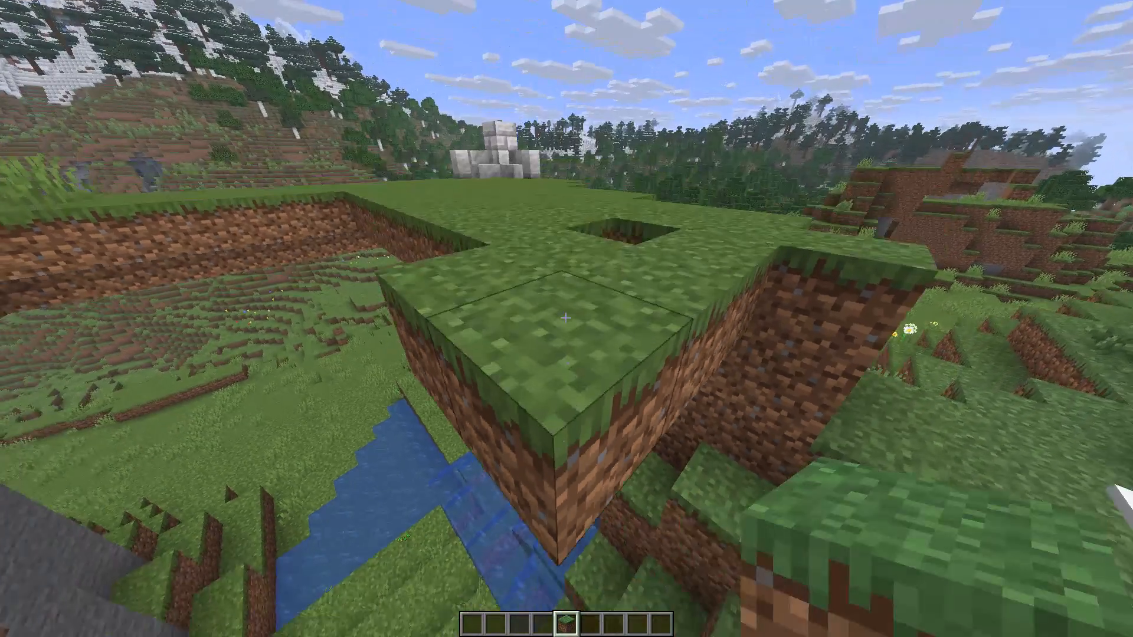
right_click(566, 318)
key(a)
key(w)
key(space)
key(space)
key(a)
Clear the grass block from the hotbar and return to the game.
key(e)
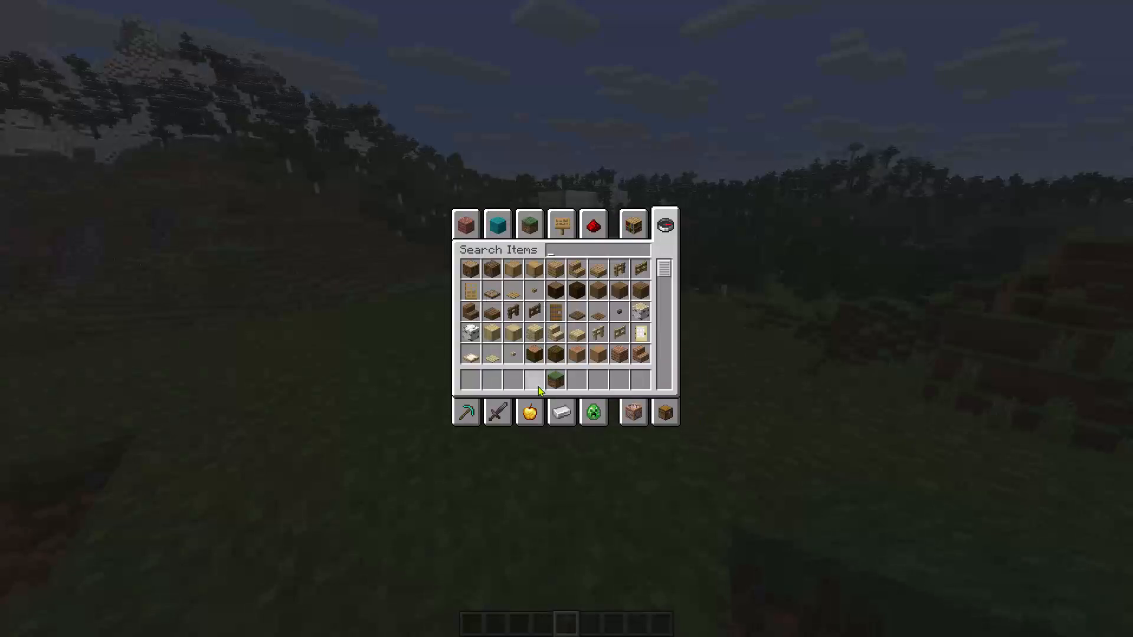
shift+click(550, 384)
key(Escape)
Record a straight approach over the grass to a close view of the calcite structure.
key(w)
key(w)
key(w)
key(w)
key(w)
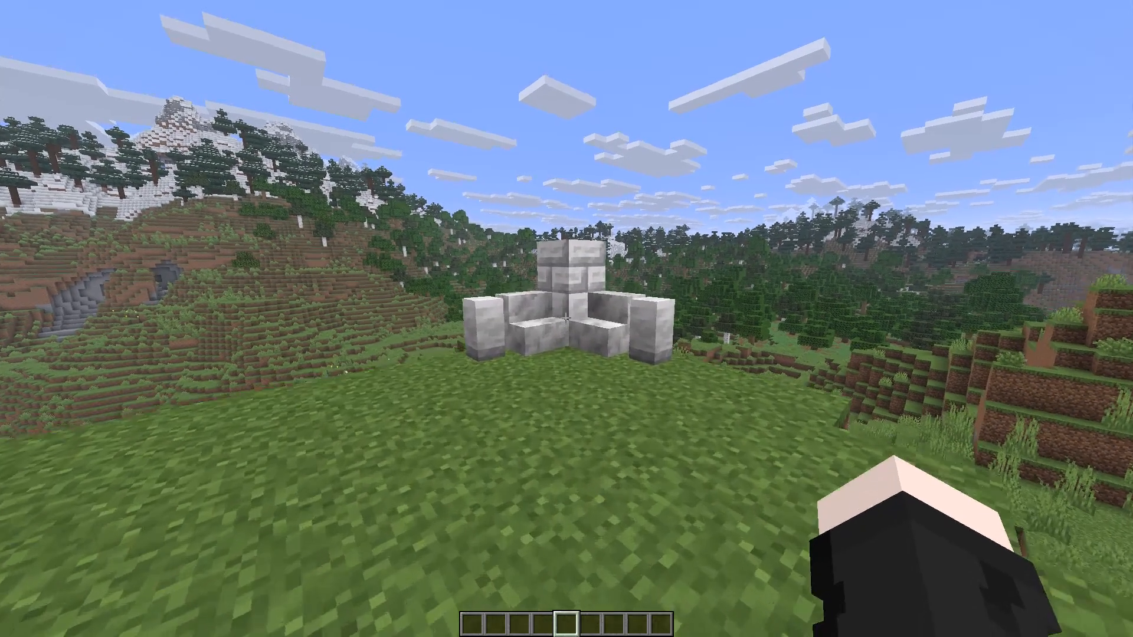
key(s)
key(w)
key(w)
key(w)
key(w)
key(w)
key(w)
key(w)
key(w)
key(w)
key(w)
key(w)
key(w)
key(w)
key(w)
key(w)
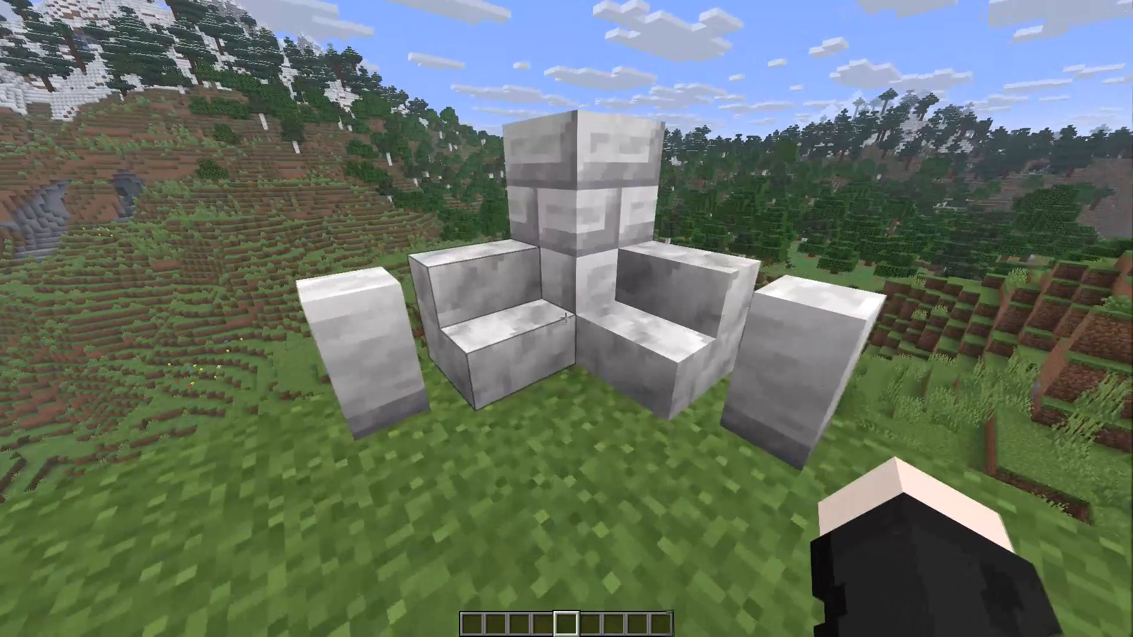
Pull straight back from the calcite structure until it is viewed from a distance again.
key(s)
key(s)
key(s)
key(s)
key(s)
key(s)
key(s)
key(s)
key(s)
key(s)
key(s)
key(s)
key(s)
key(s)
key(s)
key(s)
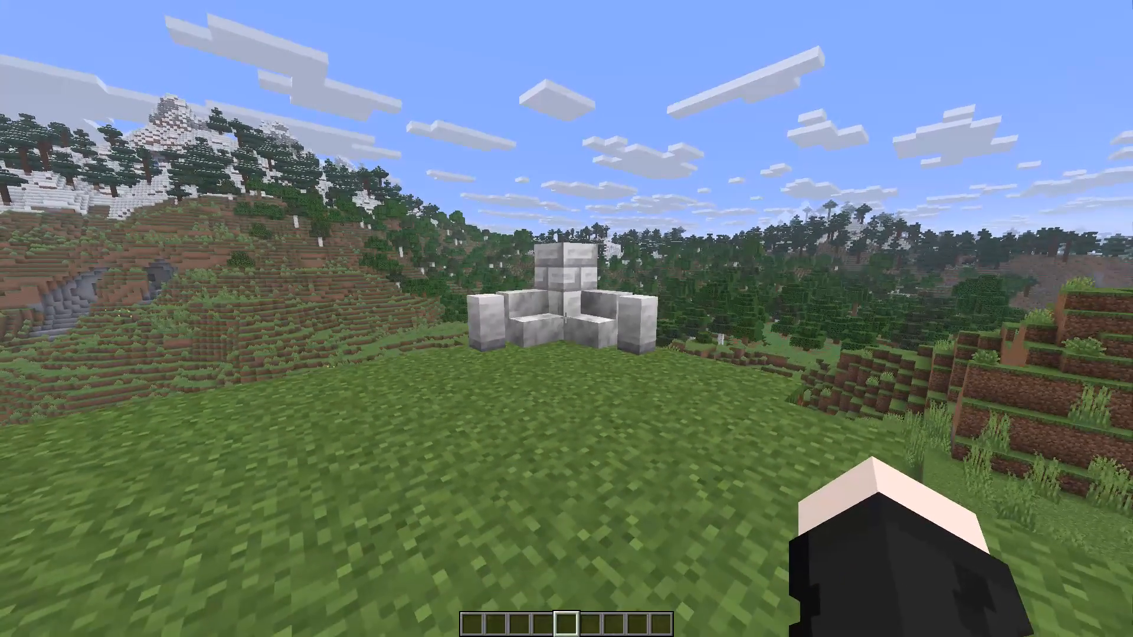
Record a second straight approach to the calcite structure and stop the recording.
key(w)
key(w)
key(w)
key(w)
key(w)
key(w)
key(w)
key(w)
key(w)
key(w)
key(w)
key(w)
key(alt+x)
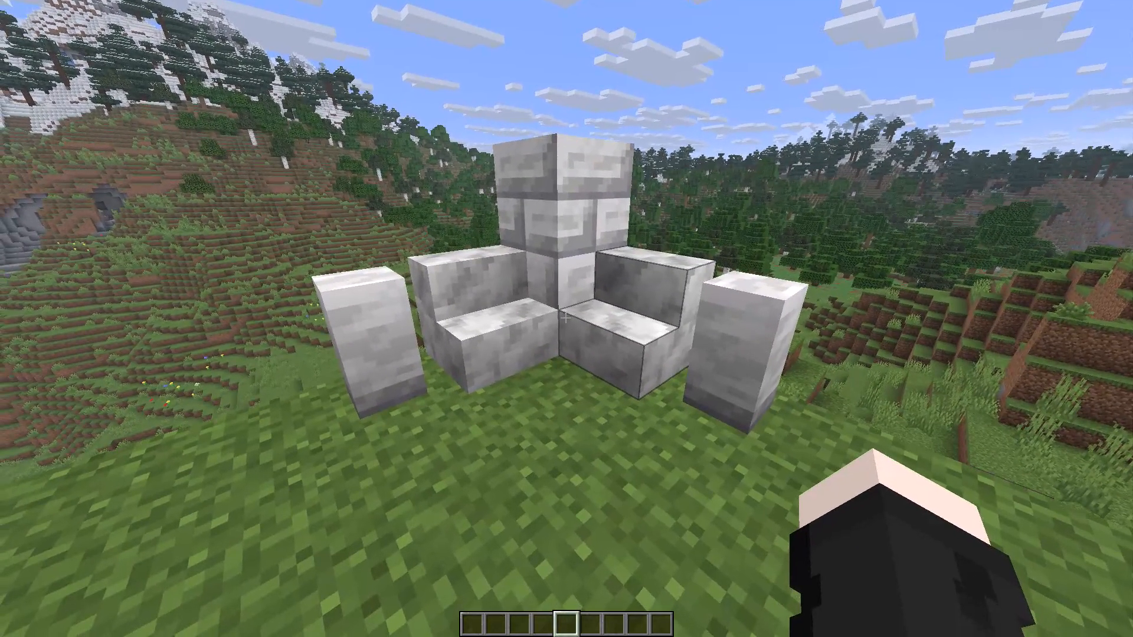
Switch to Premiere and import Minecraft 2026.11.04 - 12.08.14.01.mp4 from the Game Captures Minecraft folder.
key(alt+Tab)
double_click(352, 260)
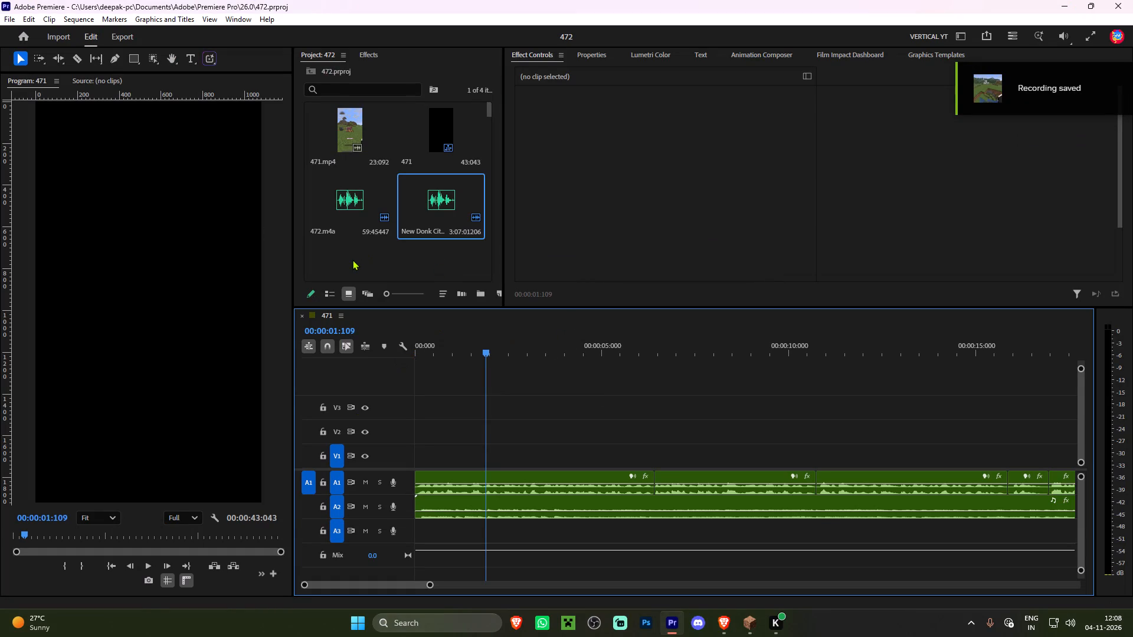
click(63, 213)
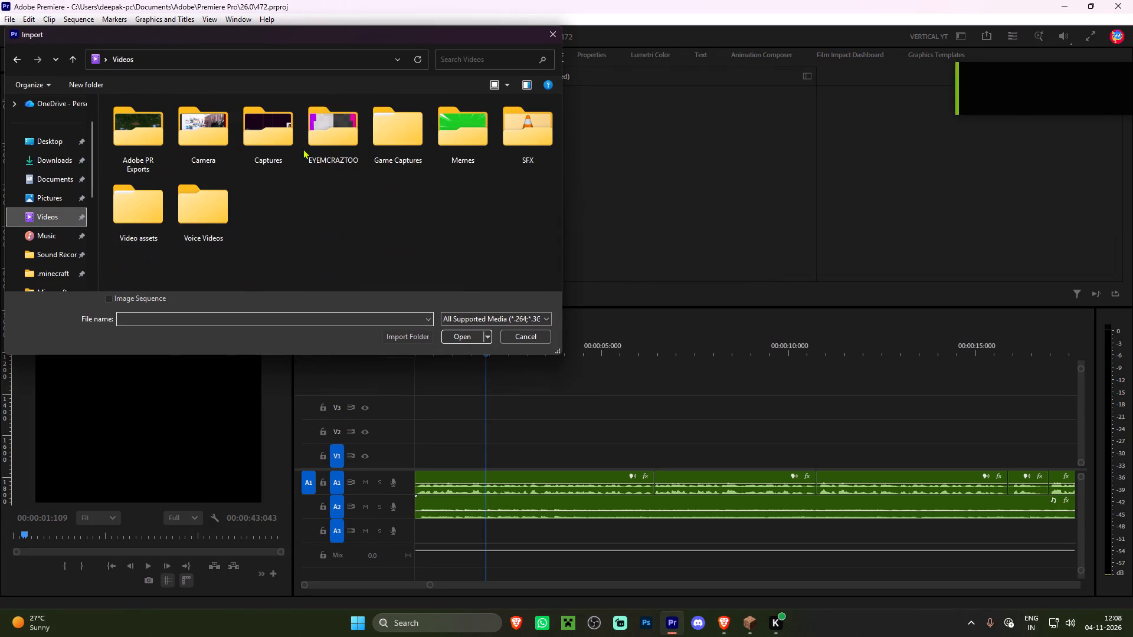
double_click(375, 152)
double_click(189, 146)
scroll(286, 213, down, 13)
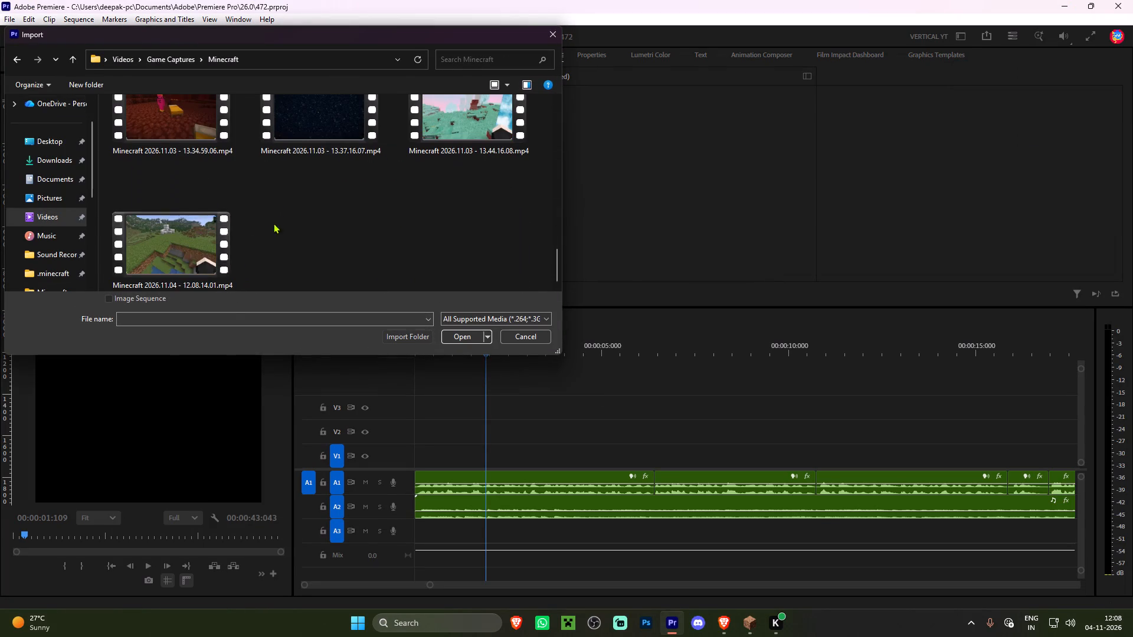
scroll(273, 223, down, 3)
double_click(140, 245)
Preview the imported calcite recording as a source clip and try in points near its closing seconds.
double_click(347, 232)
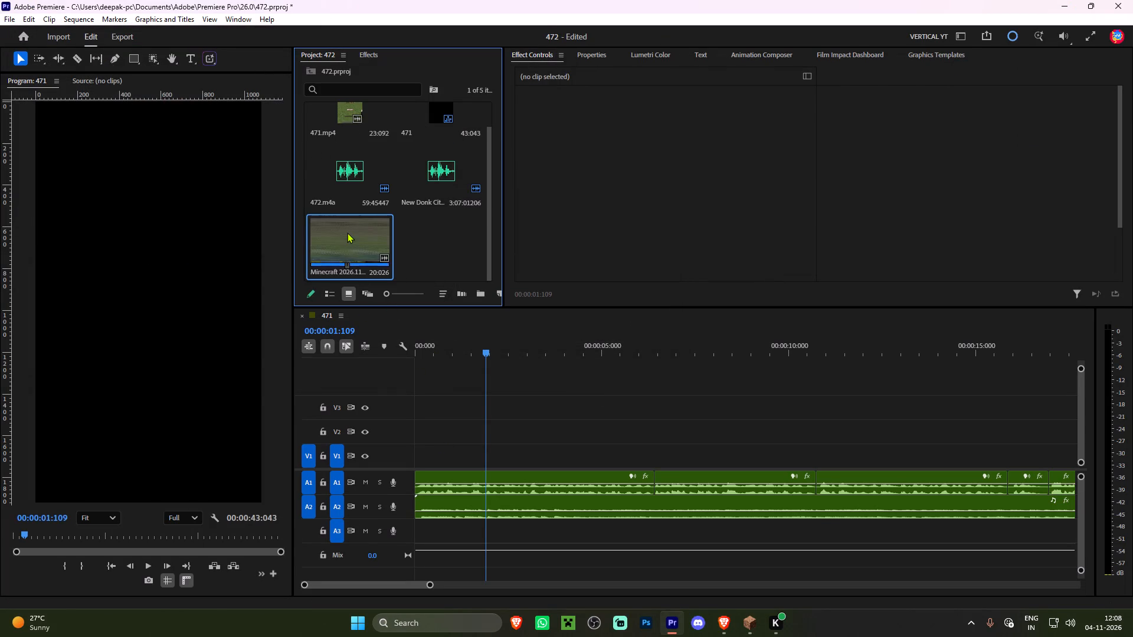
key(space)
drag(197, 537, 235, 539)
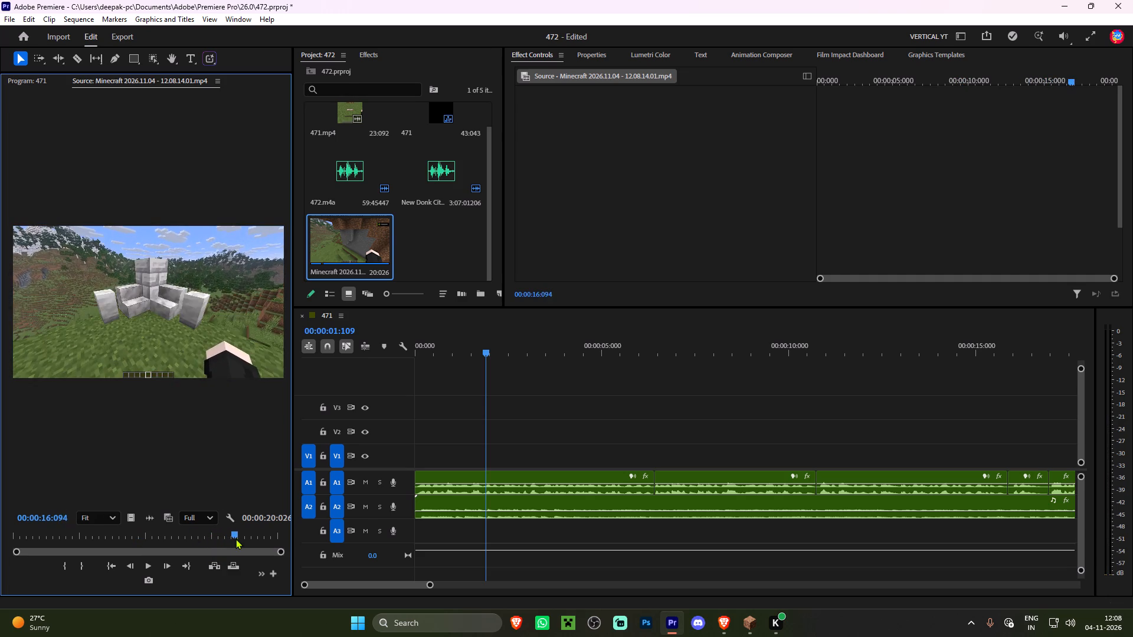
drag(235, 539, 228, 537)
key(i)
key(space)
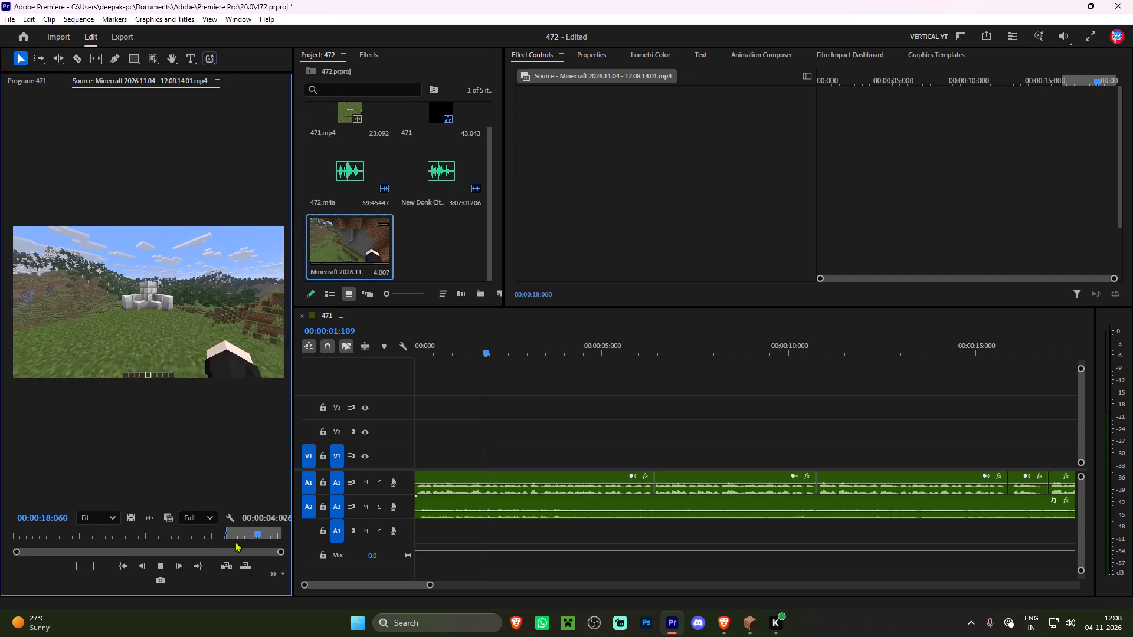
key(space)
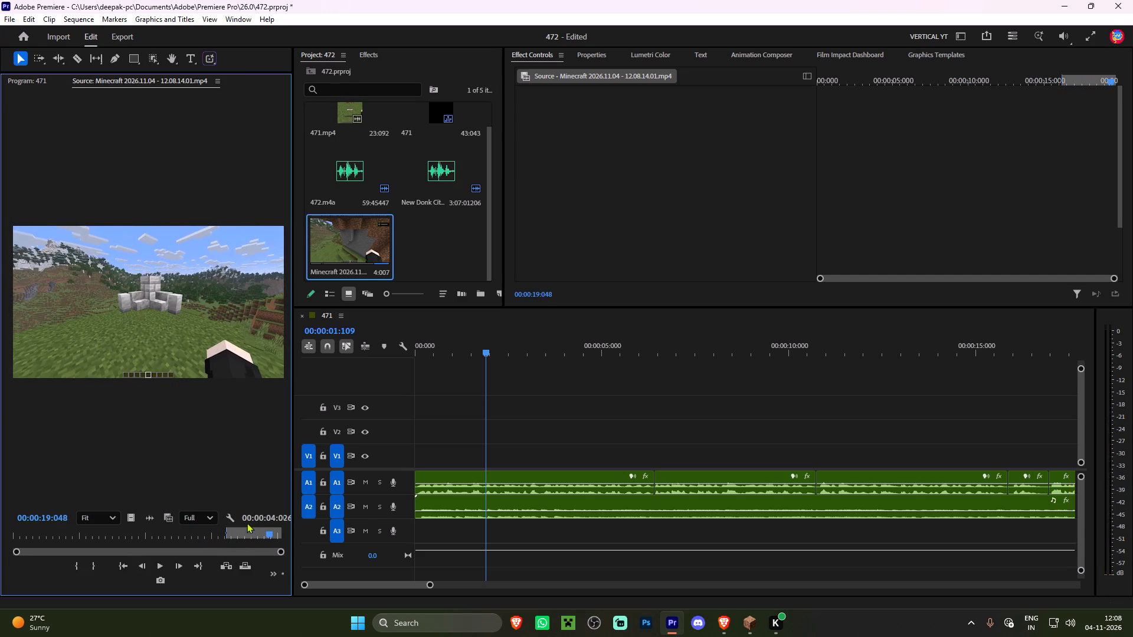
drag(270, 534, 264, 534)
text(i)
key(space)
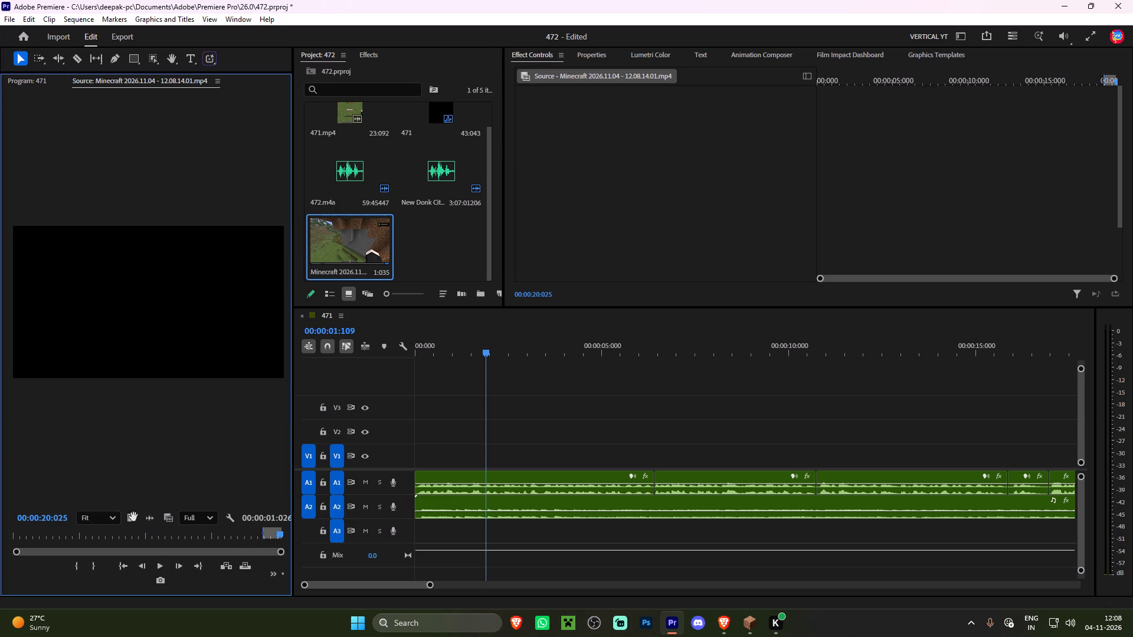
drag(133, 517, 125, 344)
Mark a 1:089 range of the calcite recording's approach and place only its video at the start of V1.
double_click(349, 230)
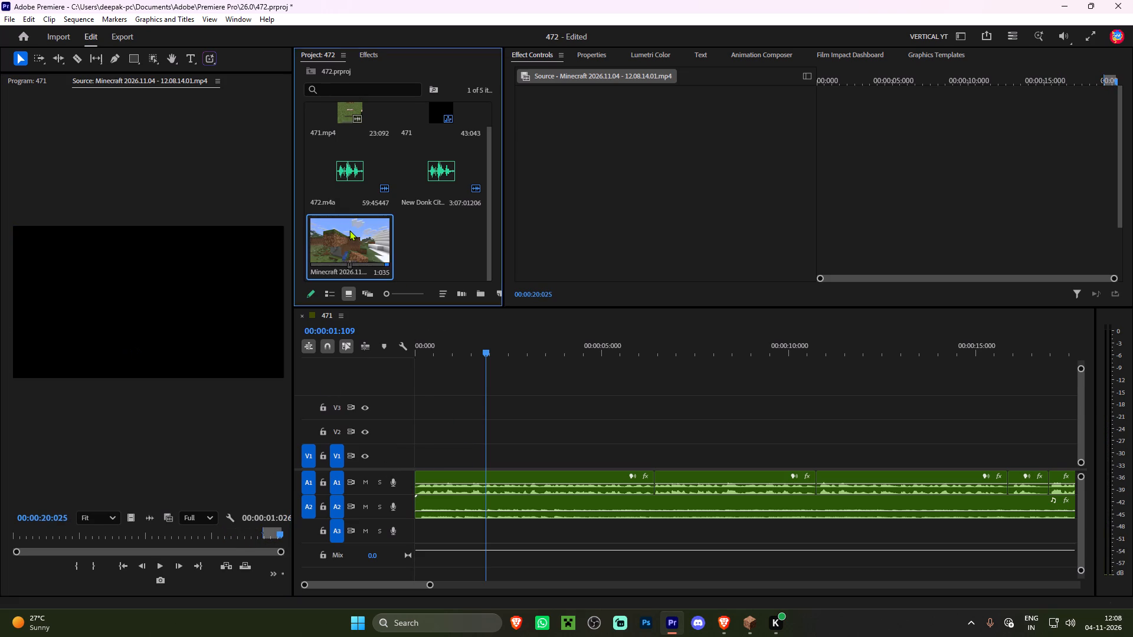
key(space)
drag(227, 534, 204, 533)
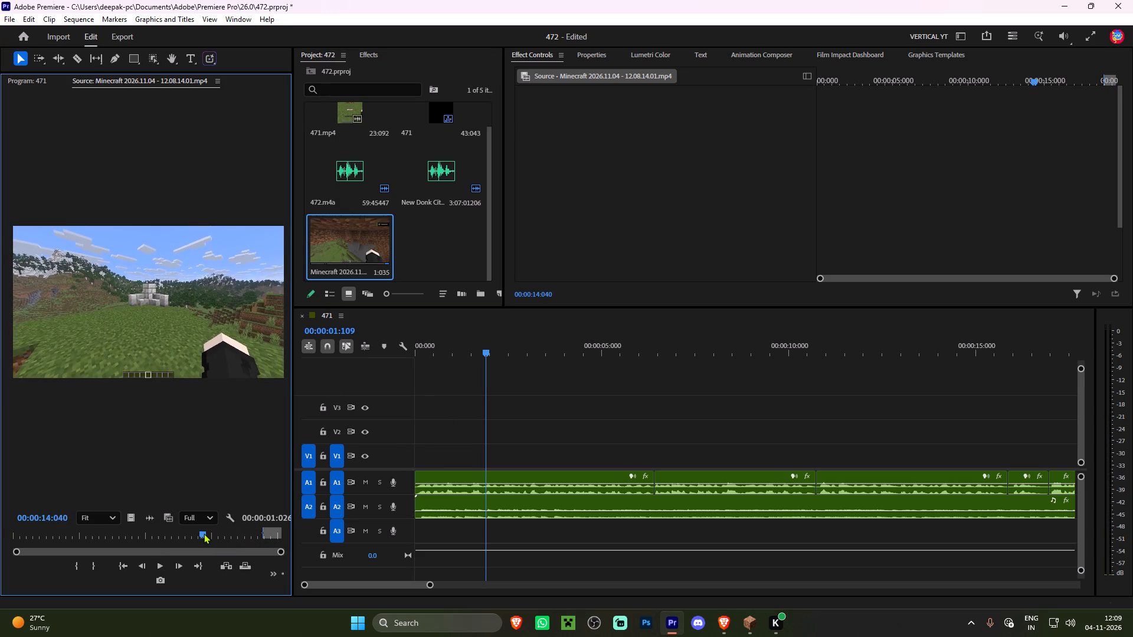
drag(204, 533, 209, 533)
text(i)
key(space)
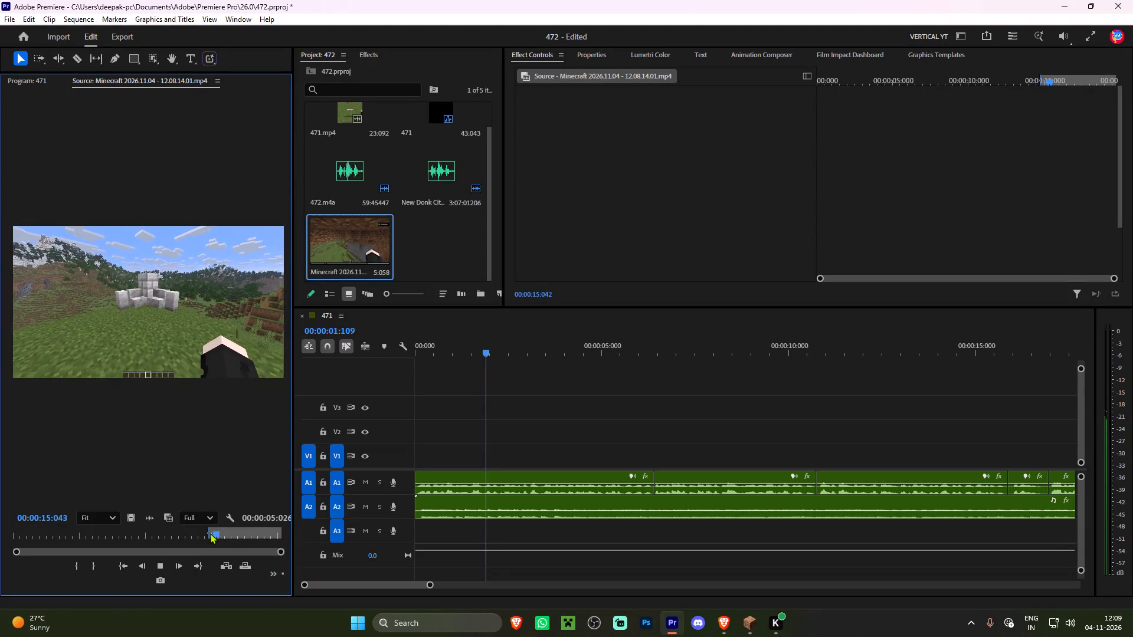
key(space)
text(i)
key(space)
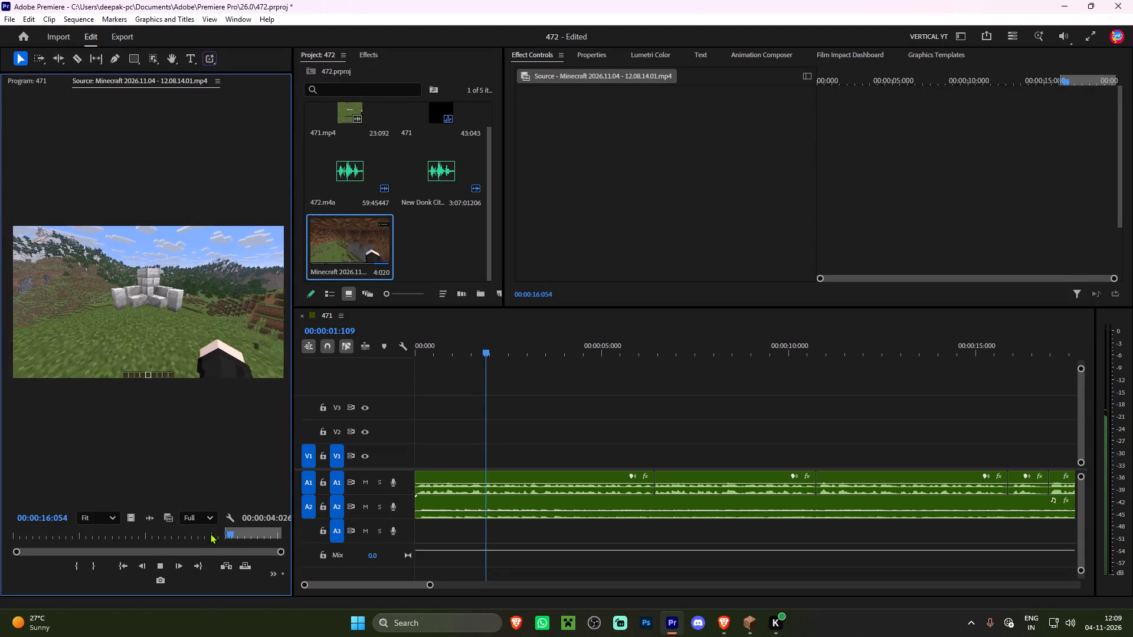
key(space)
text(o)
drag(130, 519, 395, 457)
Play the sequence from the start to check the calcite clip against the voice audio.
drag(447, 345, 352, 354)
key(space)
alt+scroll(412, 413, up, 11)
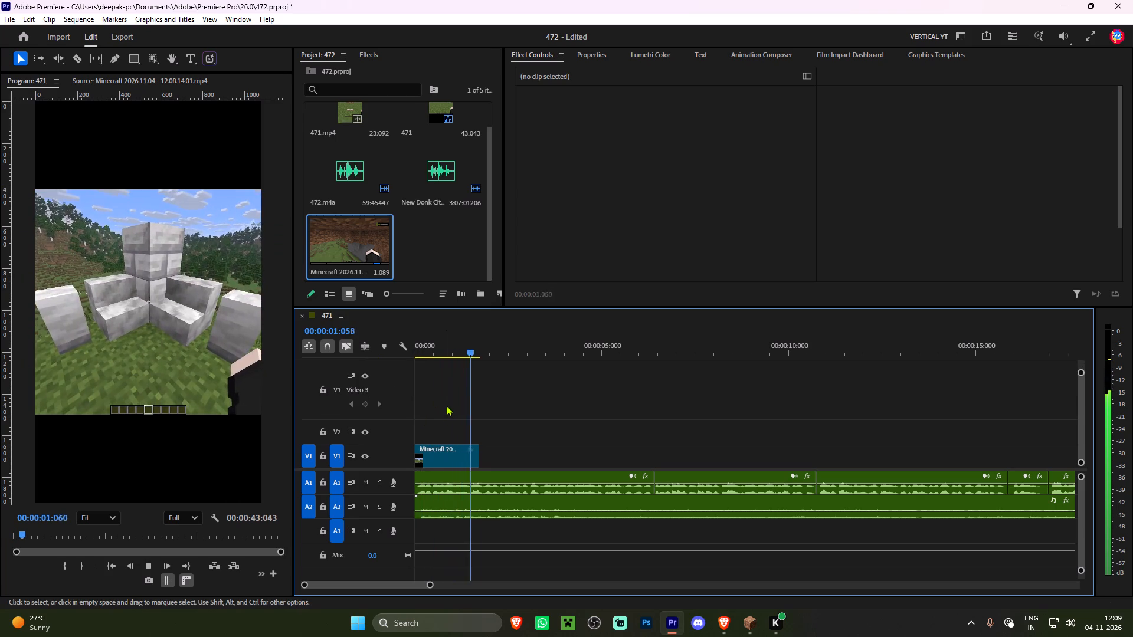
key(space)
key(space)
key(space)
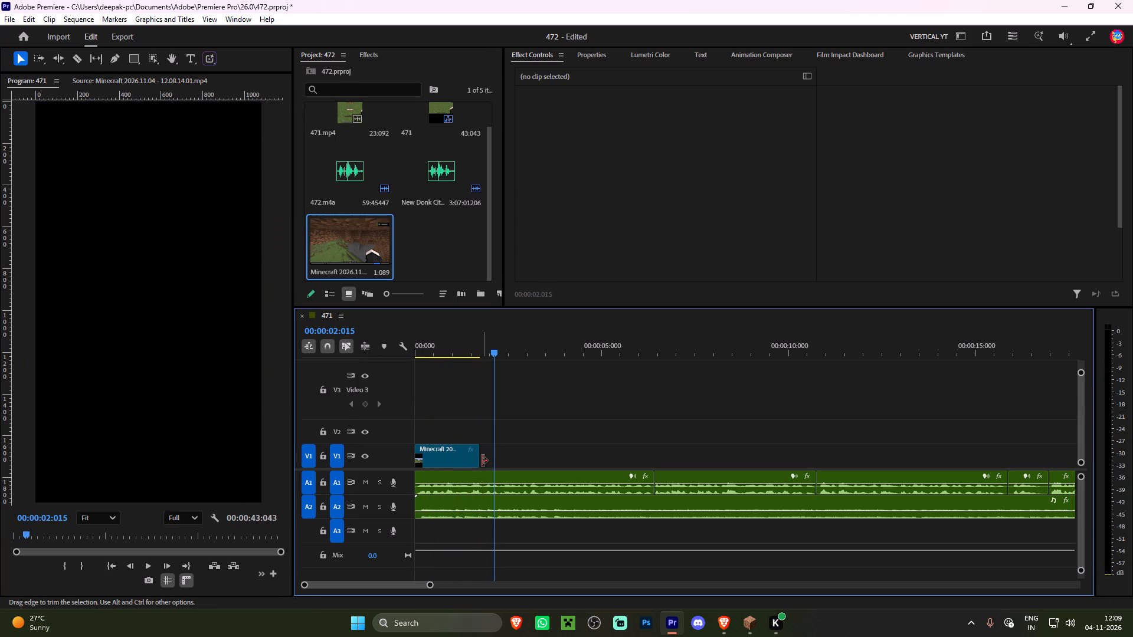
click(482, 461)
Import Minecraft 2026.10.01 - 13.30.35.02.mp4 from the Minecraft captures folder.
double_click(410, 226)
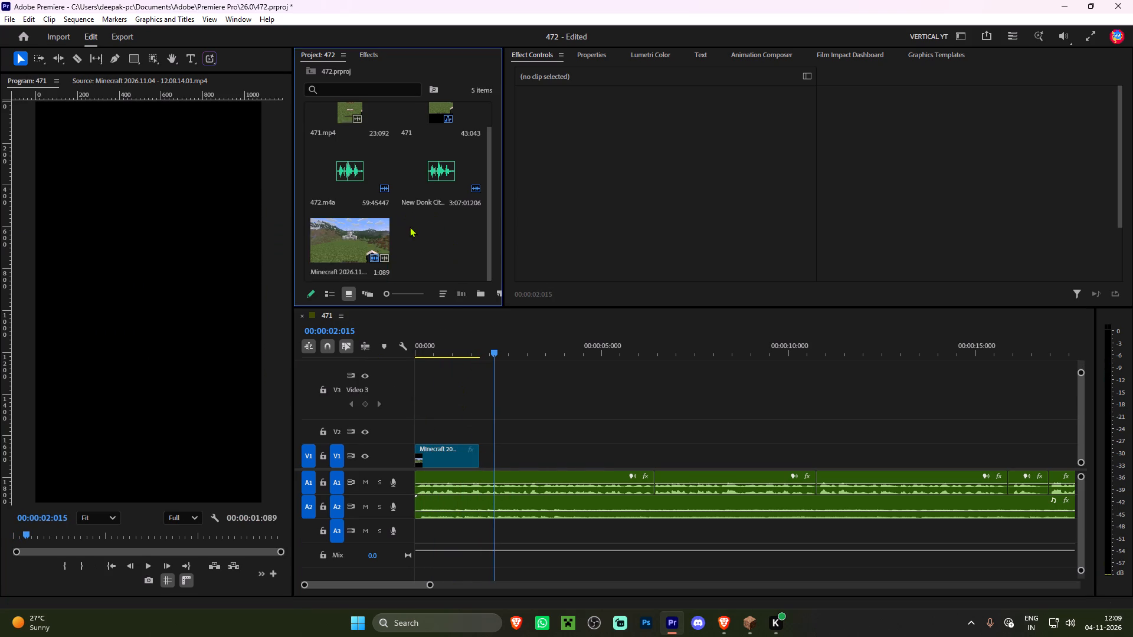
scroll(436, 205, up, 1)
scroll(234, 205, down, 1)
double_click(178, 234)
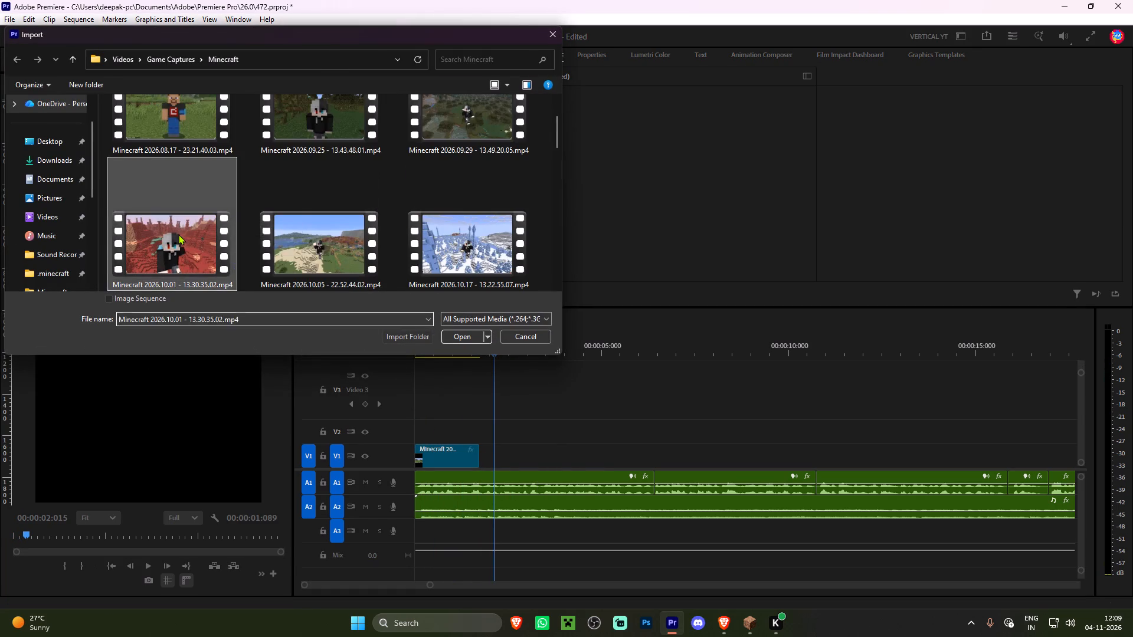
Mark a 1:049 range of the red-terrain character clip and place only its video after the calcite clip on V1.
double_click(407, 235)
key(space)
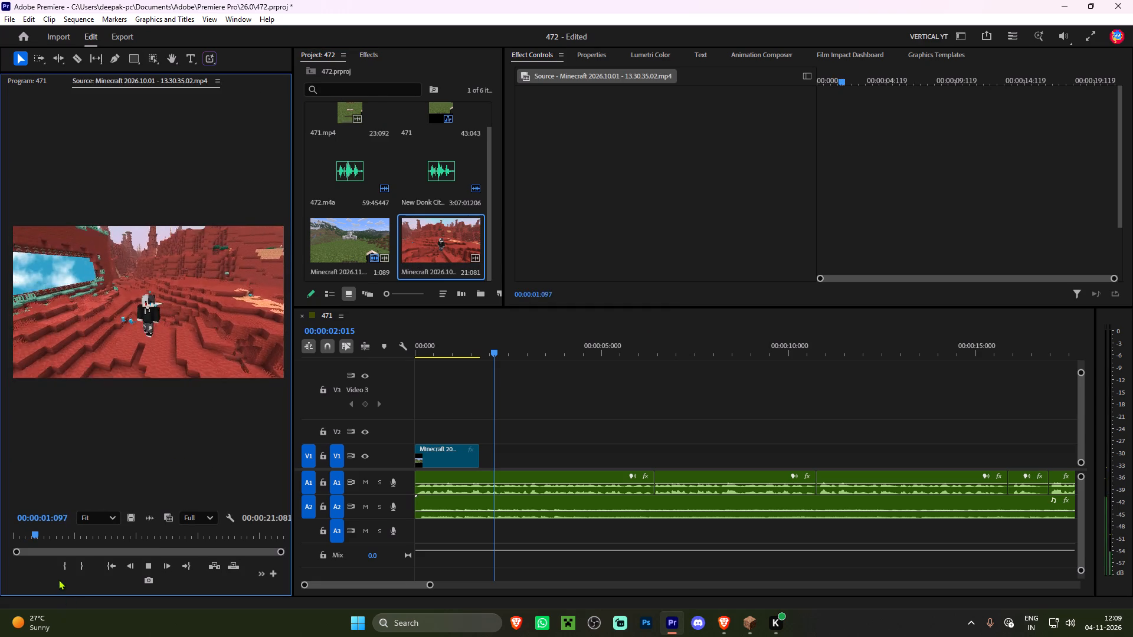
key(space)
text(i)
key(space)
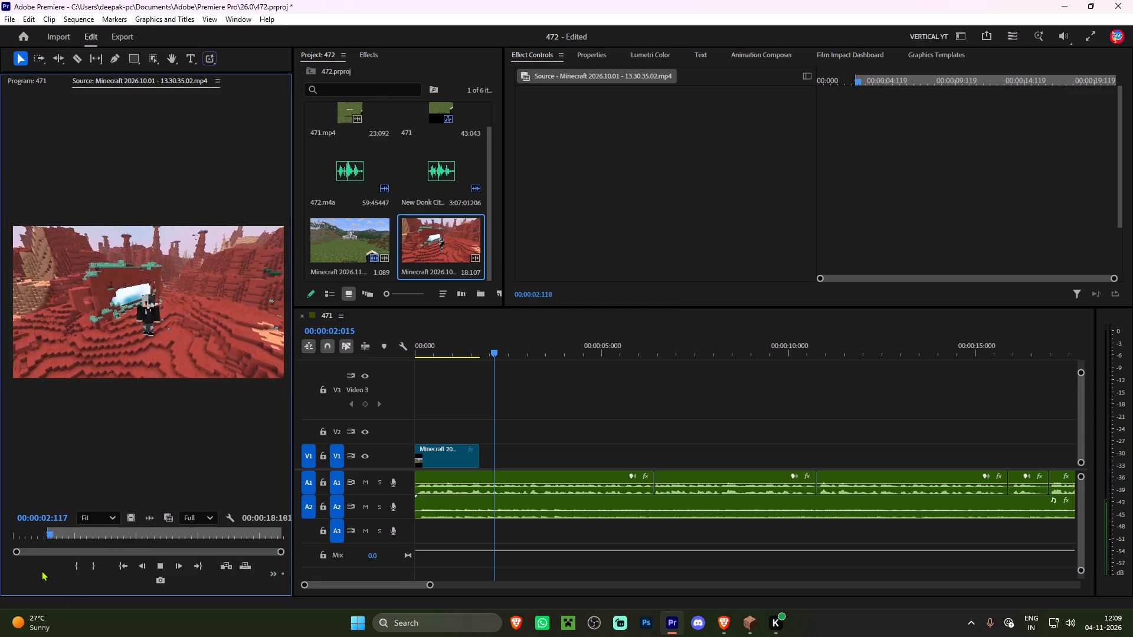
key(space)
text(o)
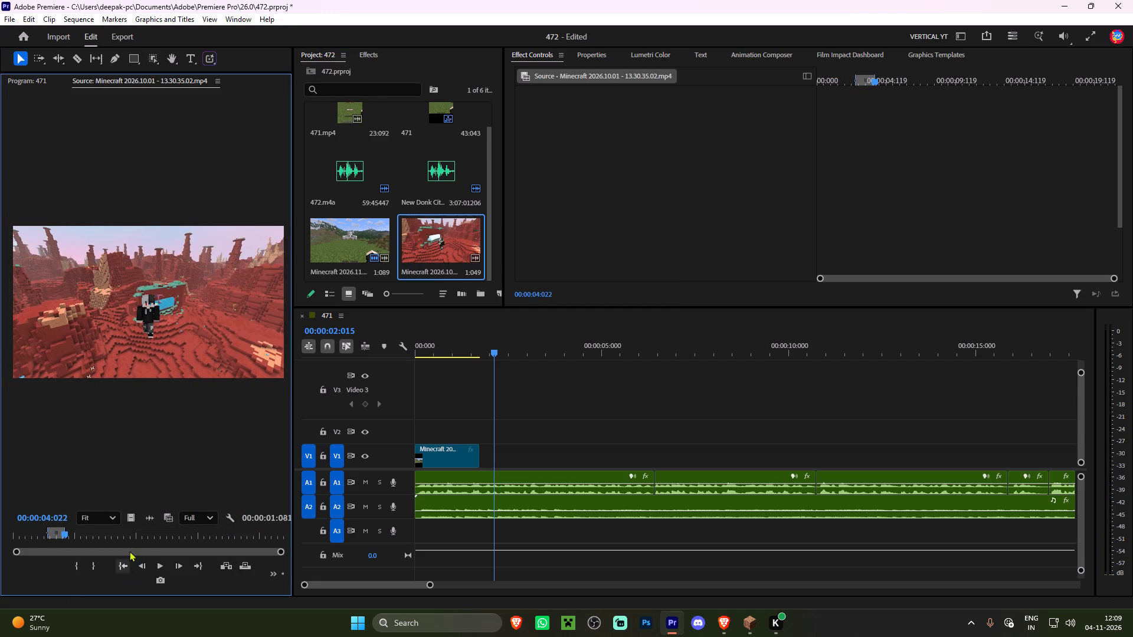
drag(132, 524, 480, 452)
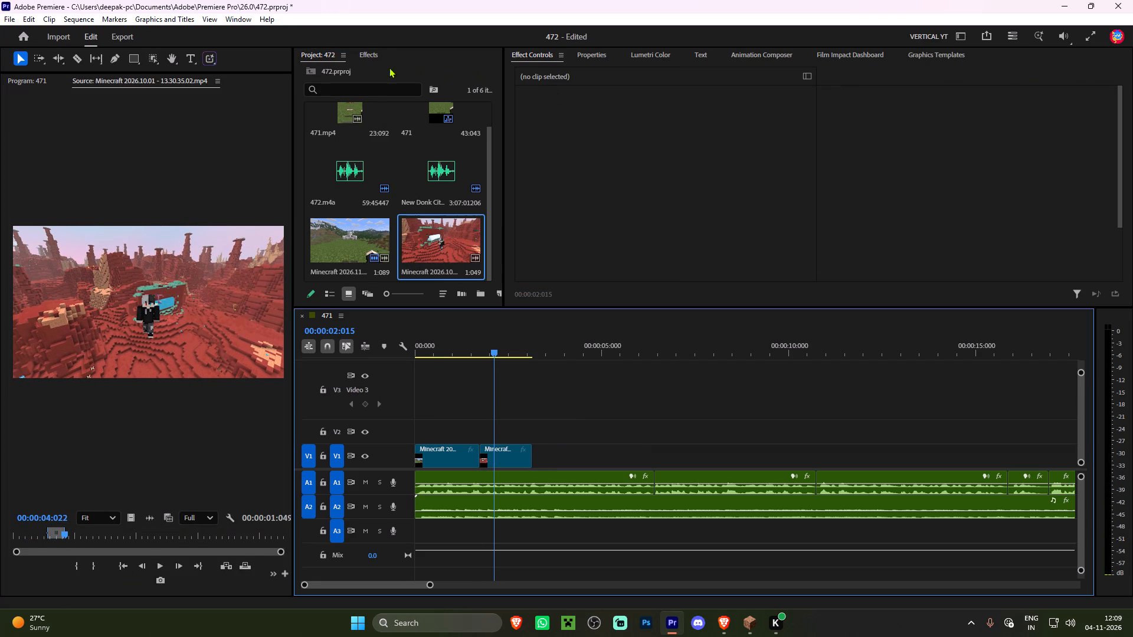
Apply the NEW CLOSEUP preset to the red-terrain character clip on V1.
click(374, 53)
scroll(362, 228, down, 13)
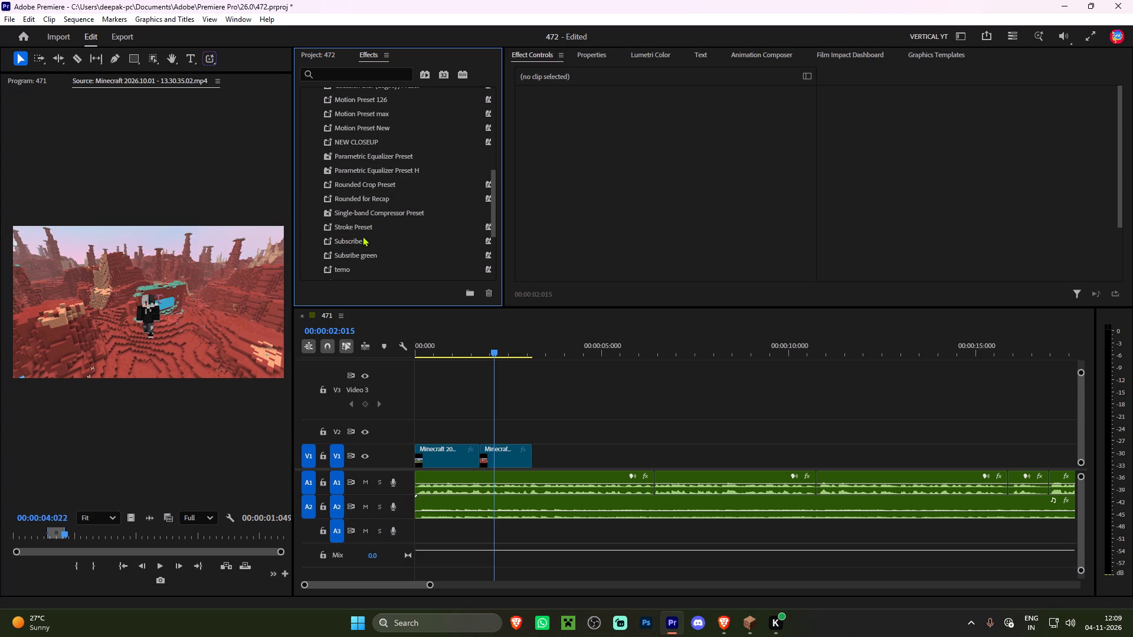
scroll(376, 238, up, 2)
drag(360, 163, 477, 423)
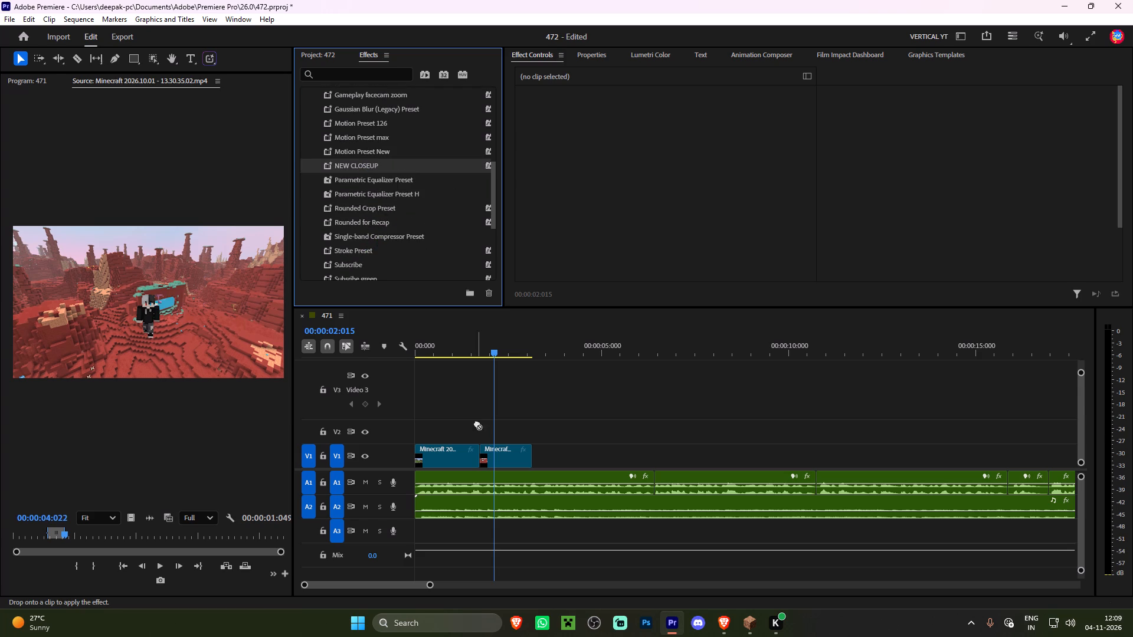
drag(477, 423, 504, 451)
Move the character clip's middle Position and Scale keyframes earlier, close to the clip's start.
drag(915, 107, 941, 115)
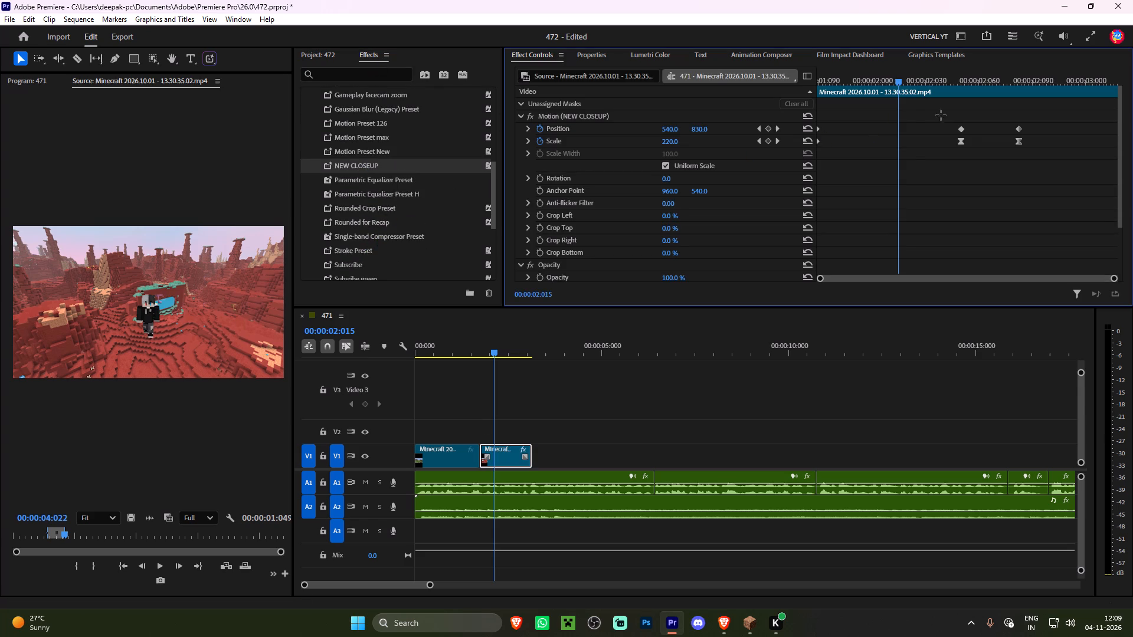
drag(941, 115, 970, 168)
drag(960, 129, 841, 130)
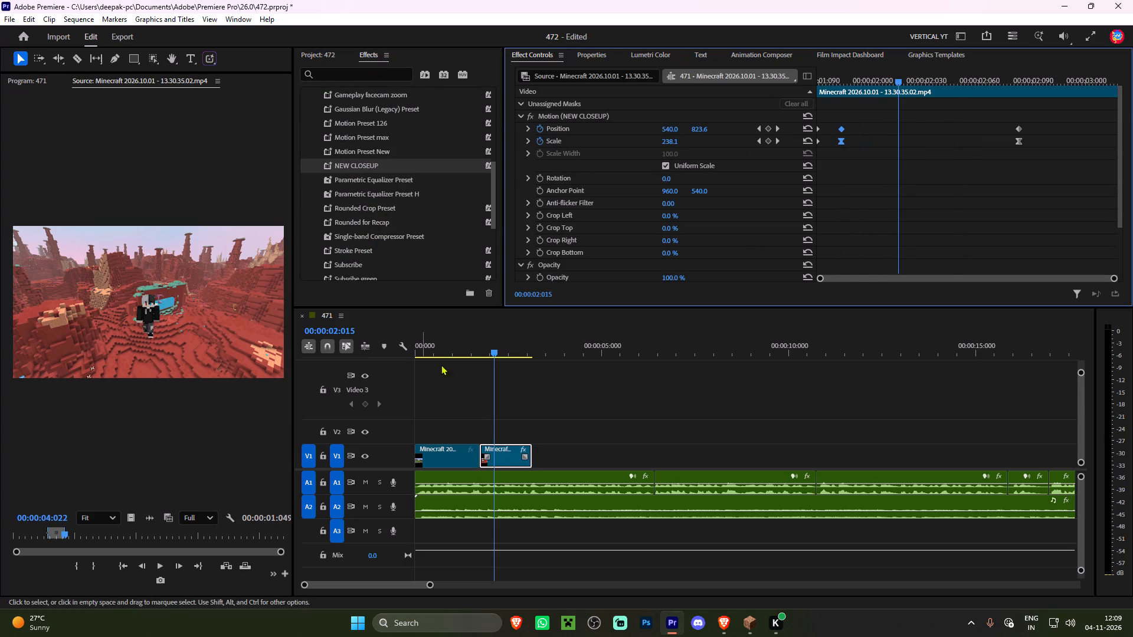
Play back the closeup, trim the character clip's end to 00:00:03:001, and return the playhead to the sequence start.
click(461, 347)
key(space)
click(497, 373)
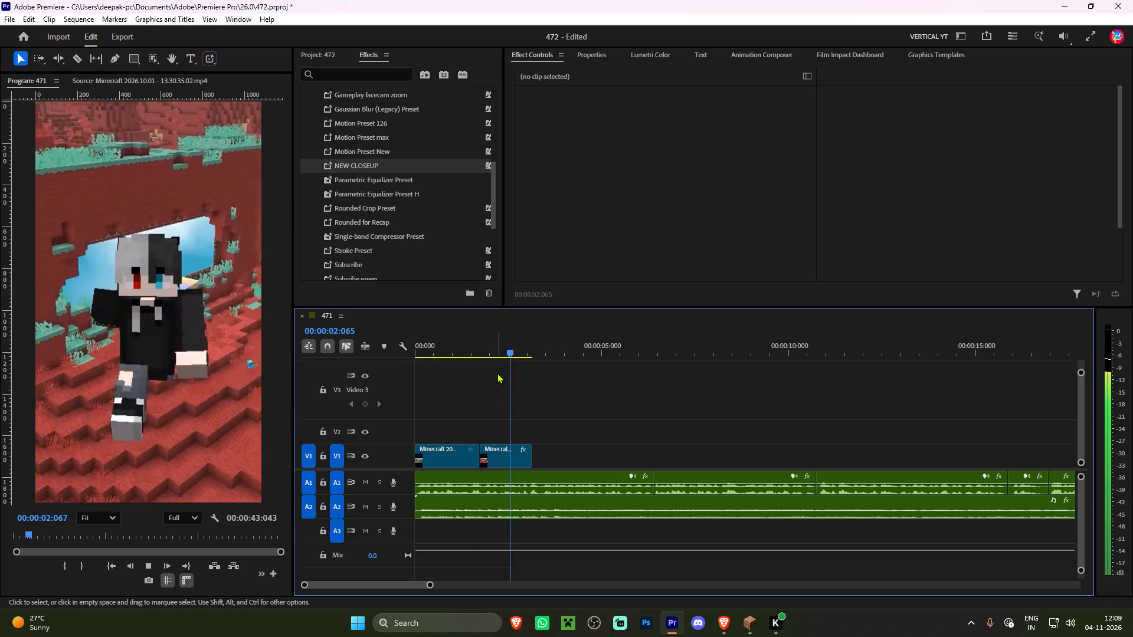
key(space)
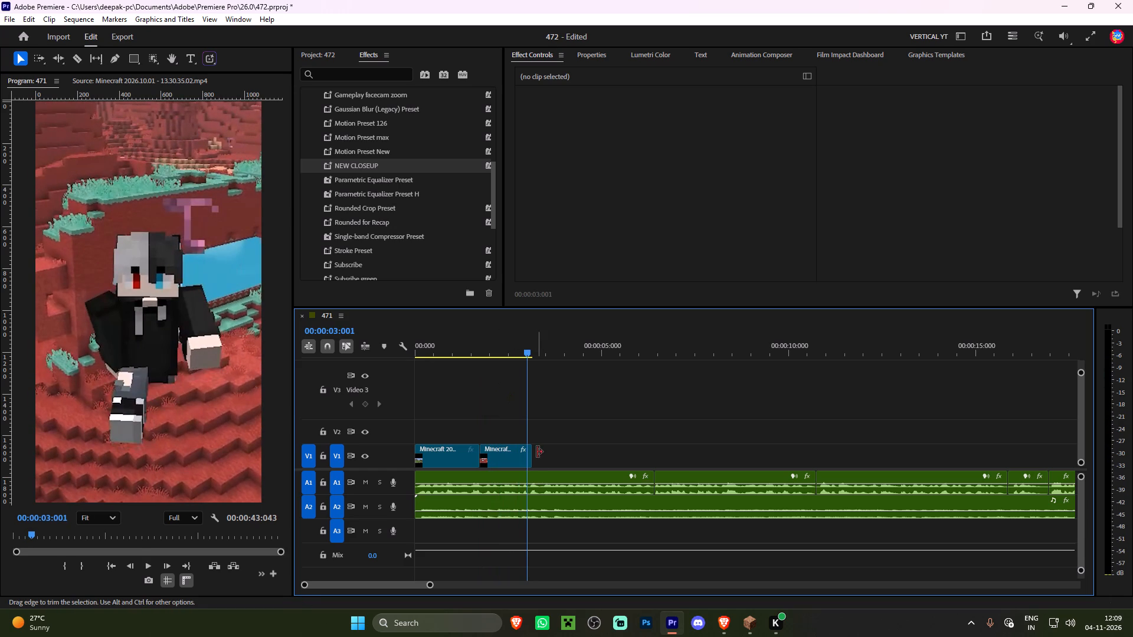
drag(537, 452, 531, 452)
drag(466, 349, 376, 361)
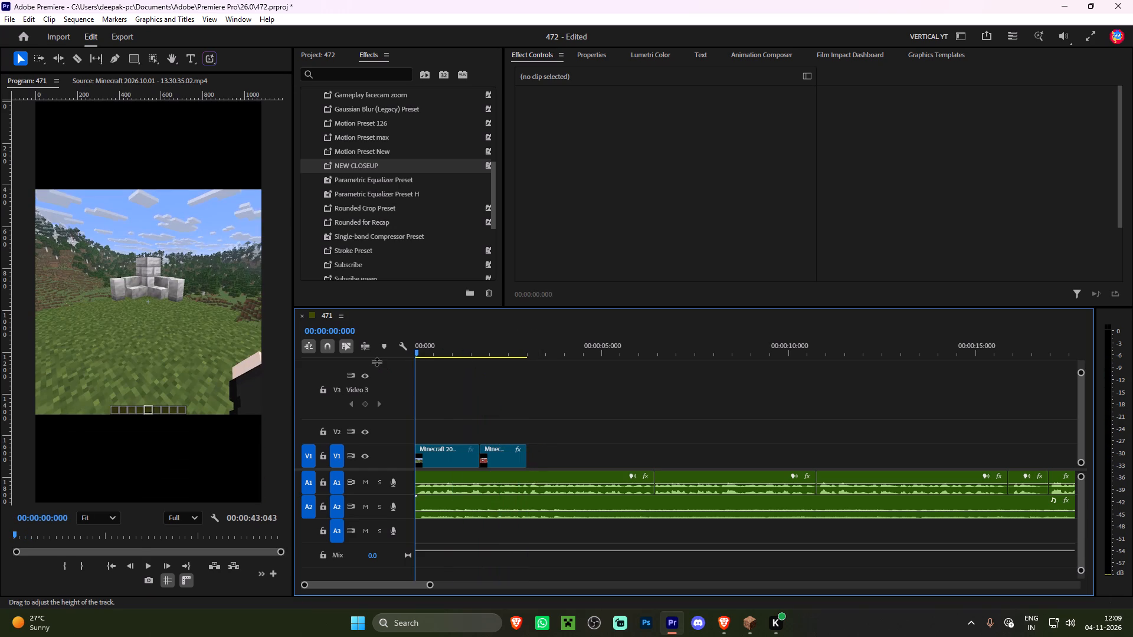
Play the opening of the sequence repeatedly from the start to check the calcite clip and the character closeup.
key(space)
key(space)
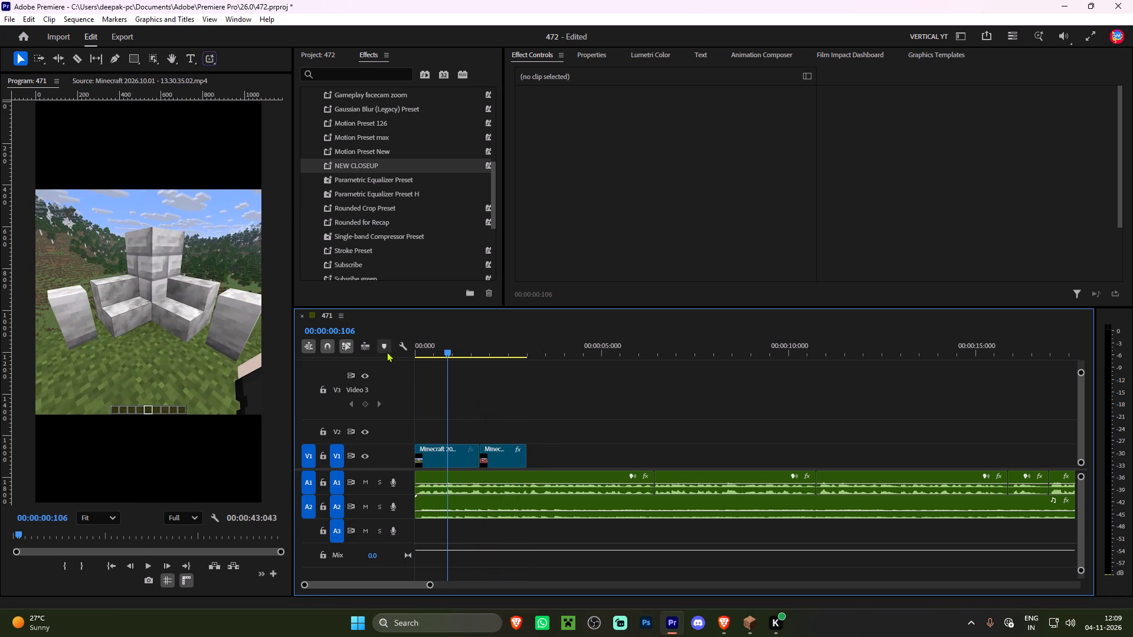
drag(453, 349, 379, 342)
key(space)
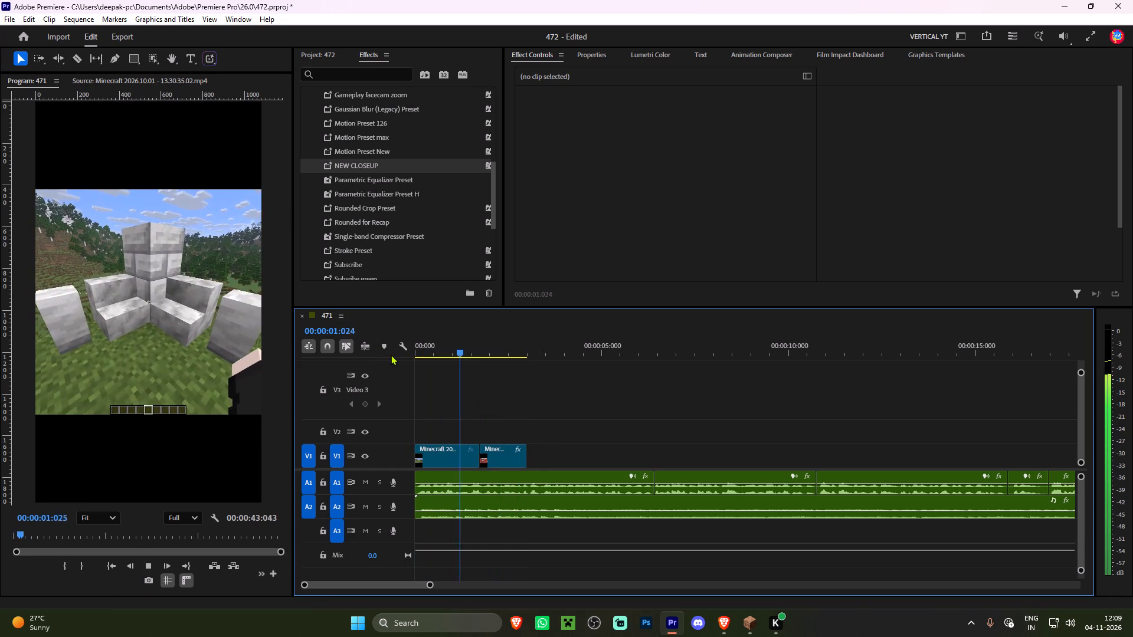
key(space)
drag(447, 344, 388, 345)
key(space)
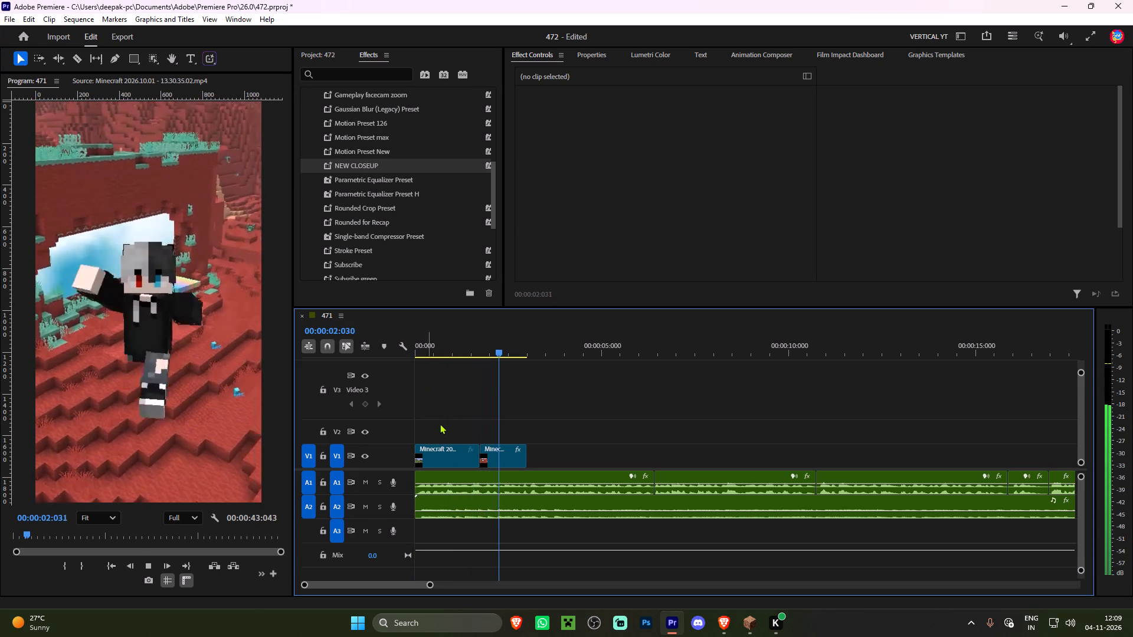
key(space)
Duplicate the opening calcite clip onto V2, and apply Motion Preset max and Gaussian Blur (Legacy) Preset to the V1 copy.
alt+drag(429, 448, 427, 434)
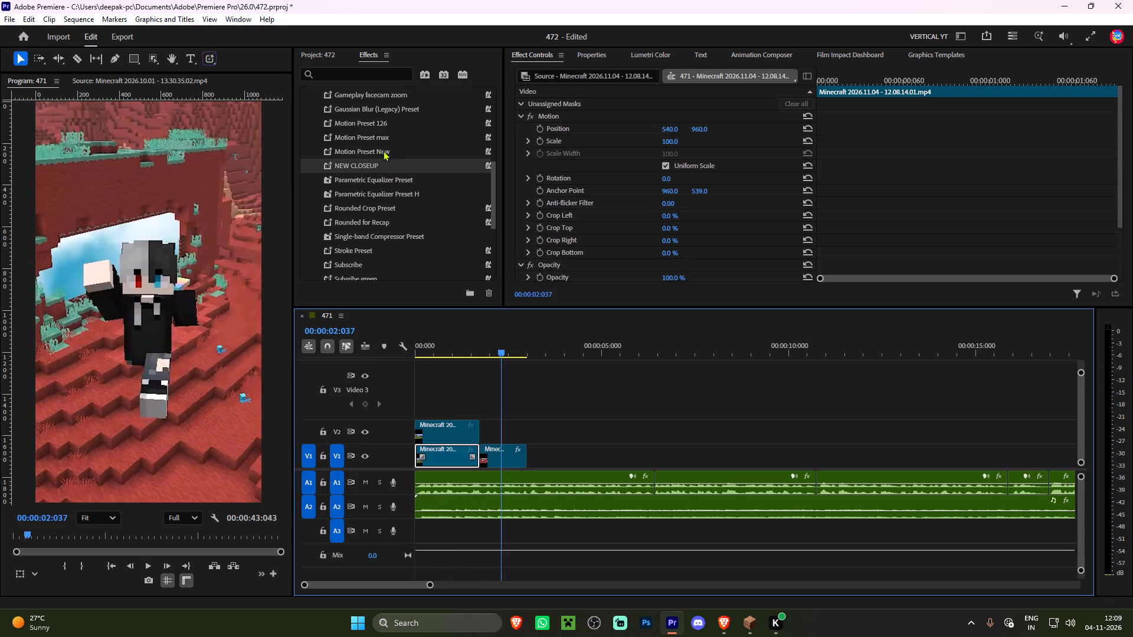
drag(385, 137, 444, 454)
scroll(367, 165, up, 4)
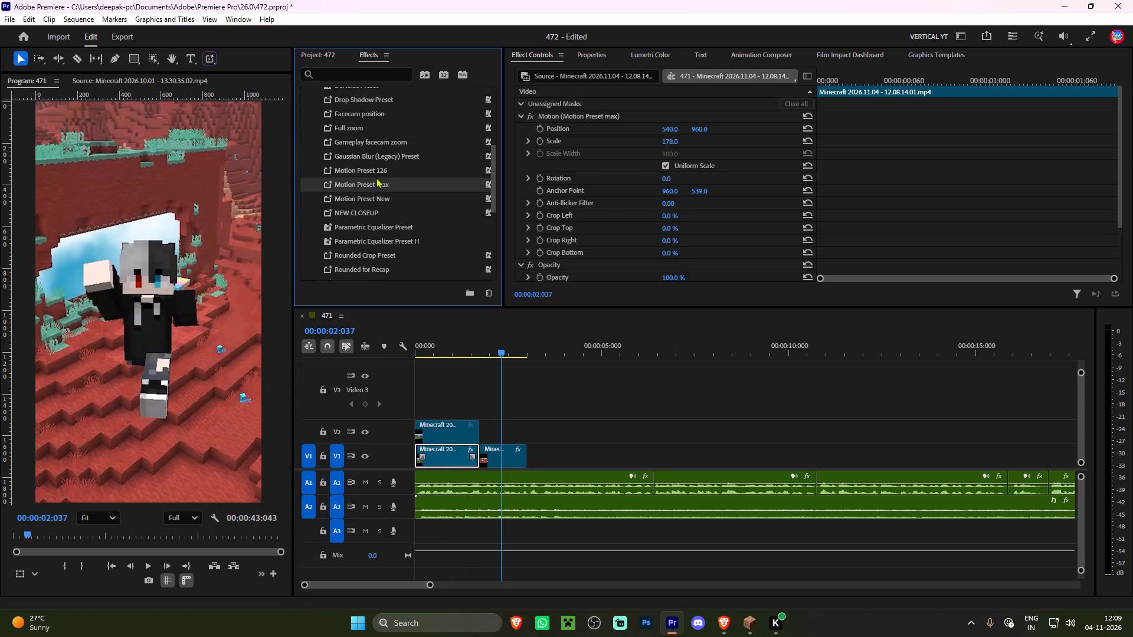
drag(362, 154, 444, 457)
Apply Motion Preset 126 to the calcite clip copy on V2 and play the sequence from the start.
drag(371, 165, 463, 280)
drag(463, 280, 451, 435)
drag(480, 346, 392, 340)
key(space)
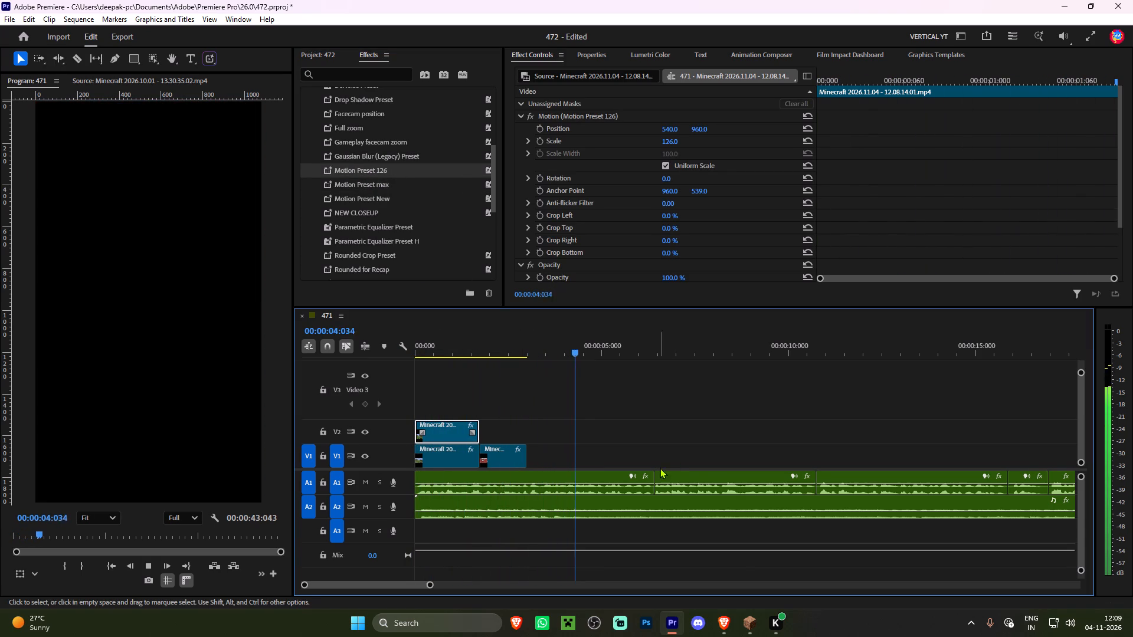
key(space)
Switch to Minecraft, search the creative inventory for cal, and put a Calcite Pillar in the first hotbar slot.
click(748, 622)
drag(592, 174, 566, 318)
key(a)
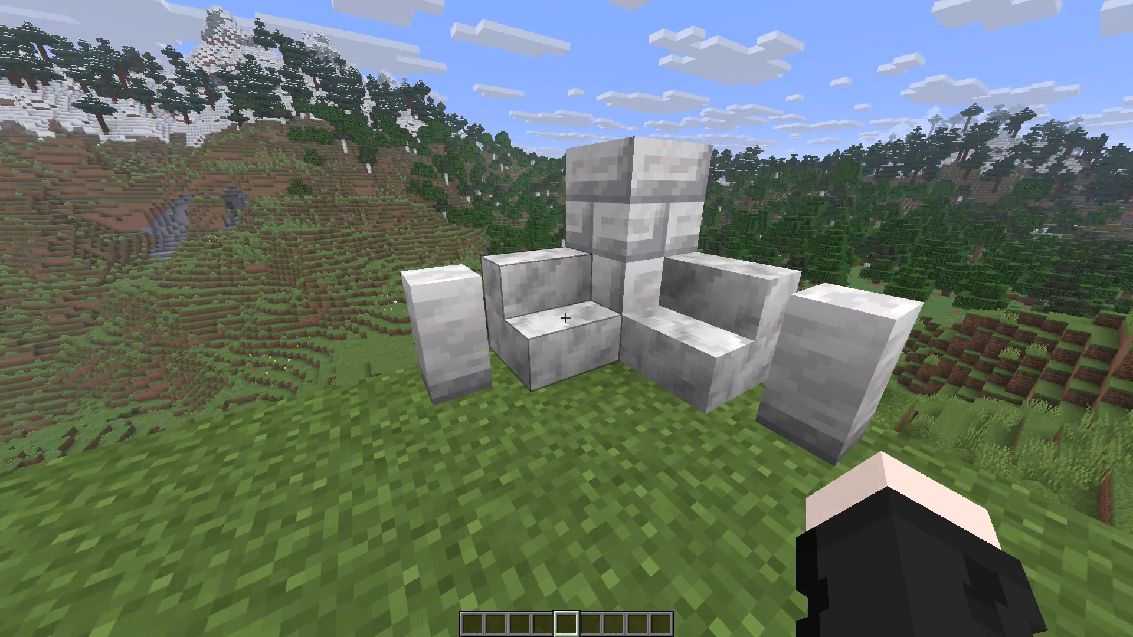
key(w)
key(w)
text(da)
key(w)
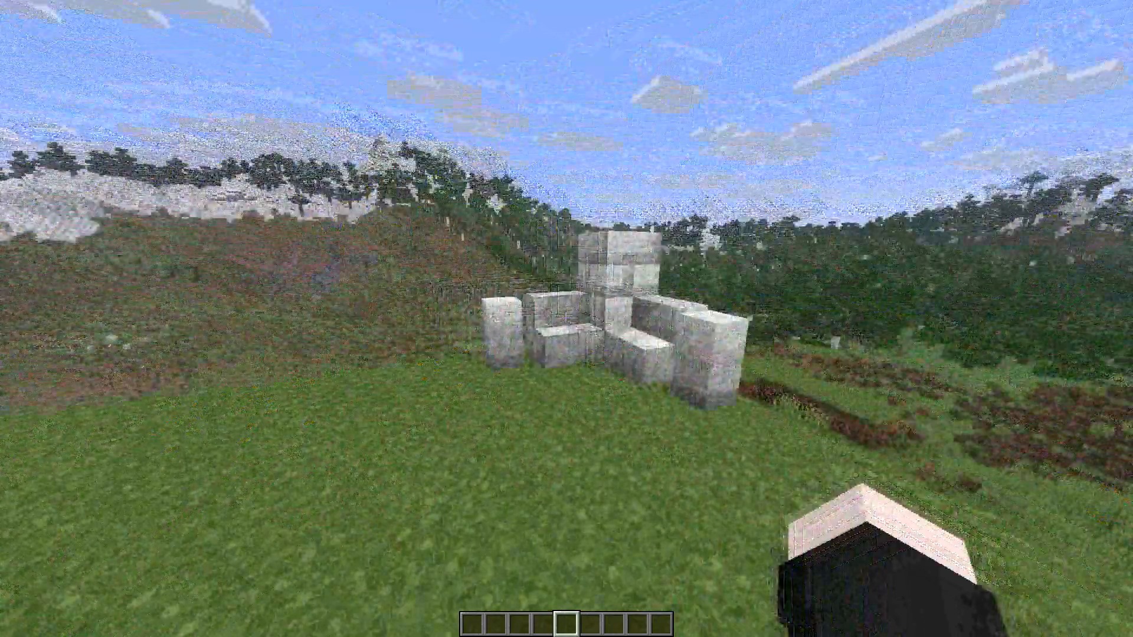
key(space)
key(space)
key(shift+a)
key(d)
text(we)
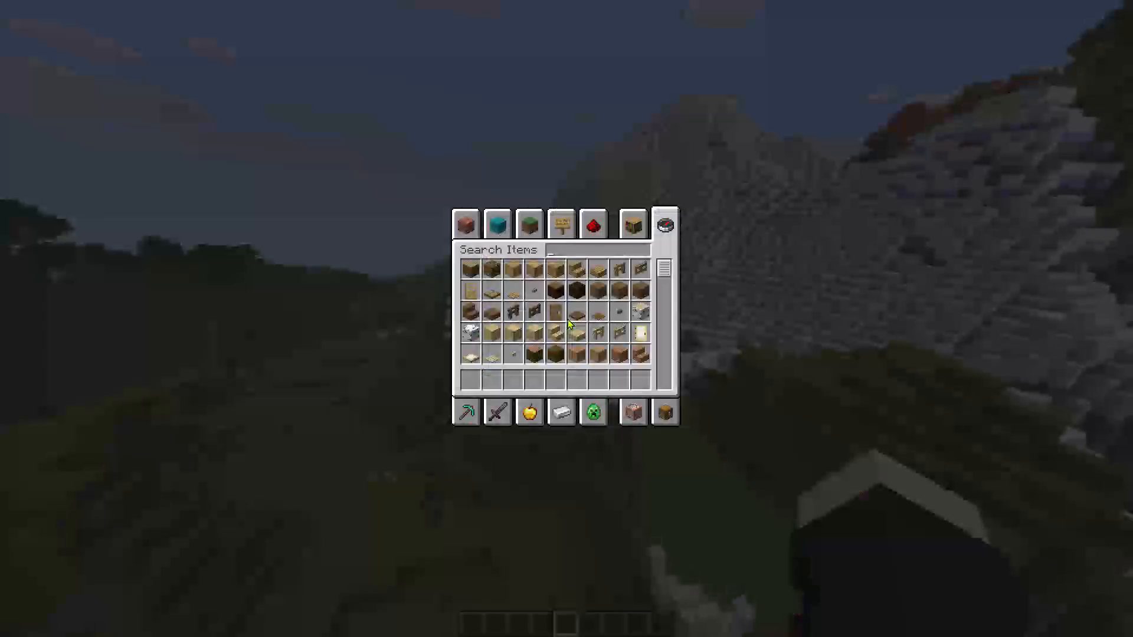
text(cal)
click(493, 264)
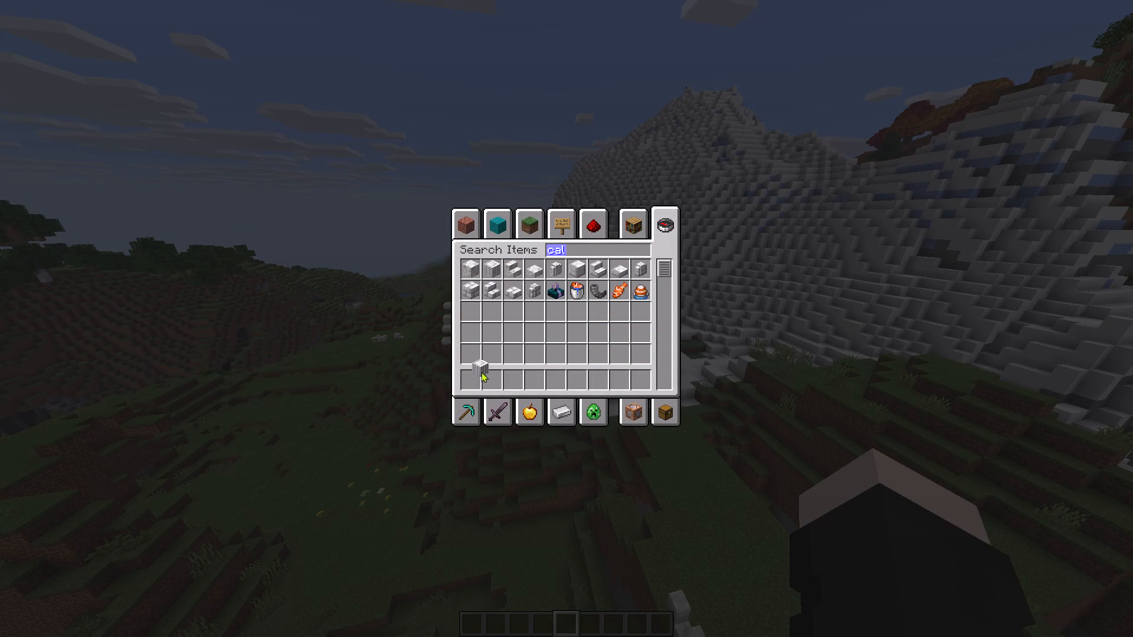
click(470, 377)
key(Escape)
Fly to the grassy hilltop and stack Calcite Pillar blocks into one tall vertical column.
key(w)
ctrl+scroll(566, 318, down, 1)
ctrl+scroll(566, 318, up, 3)
key(ctrl+a)
key(ctrl+w)
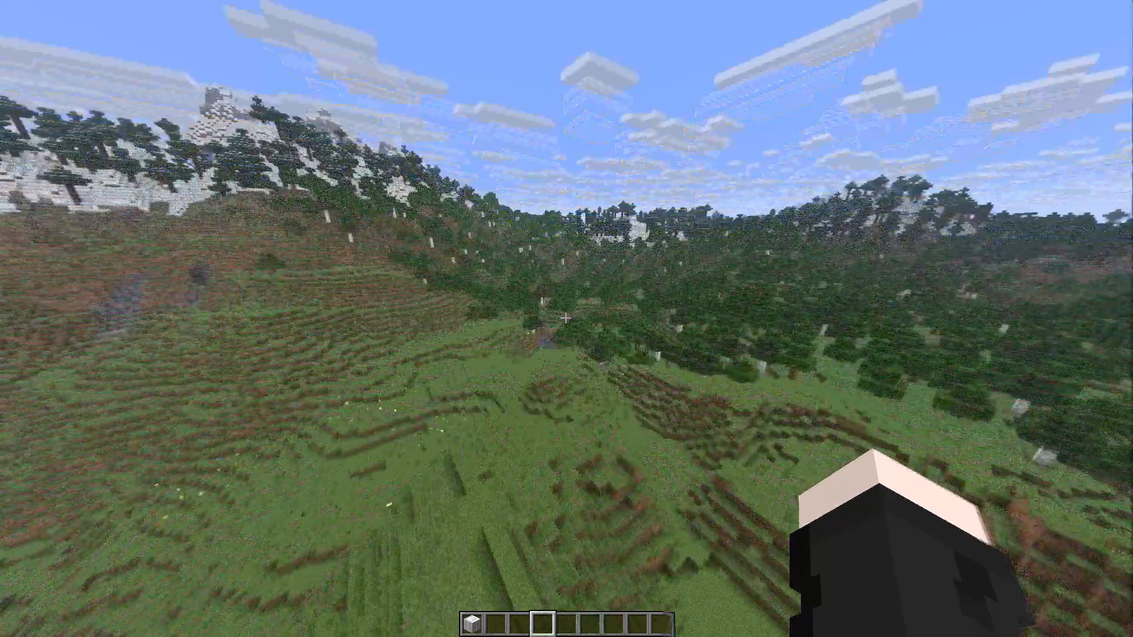
ctrl+scroll(566, 318, up, 2)
key(ctrl+d)
key(ctrl+w)
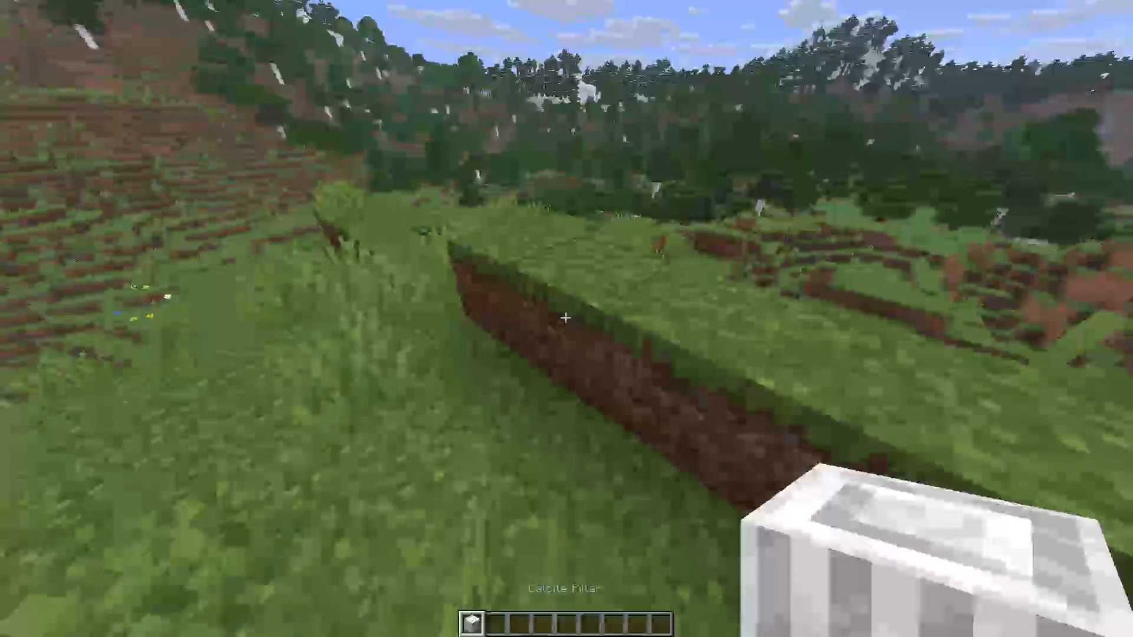
key(space)
right_click(566, 318)
key(space)
right_click(566, 318)
key(space)
right_click(566, 318)
right_click(566, 318)
key(space)
right_click(566, 318)
right_click(566, 318)
key(space)
right_click(566, 318)
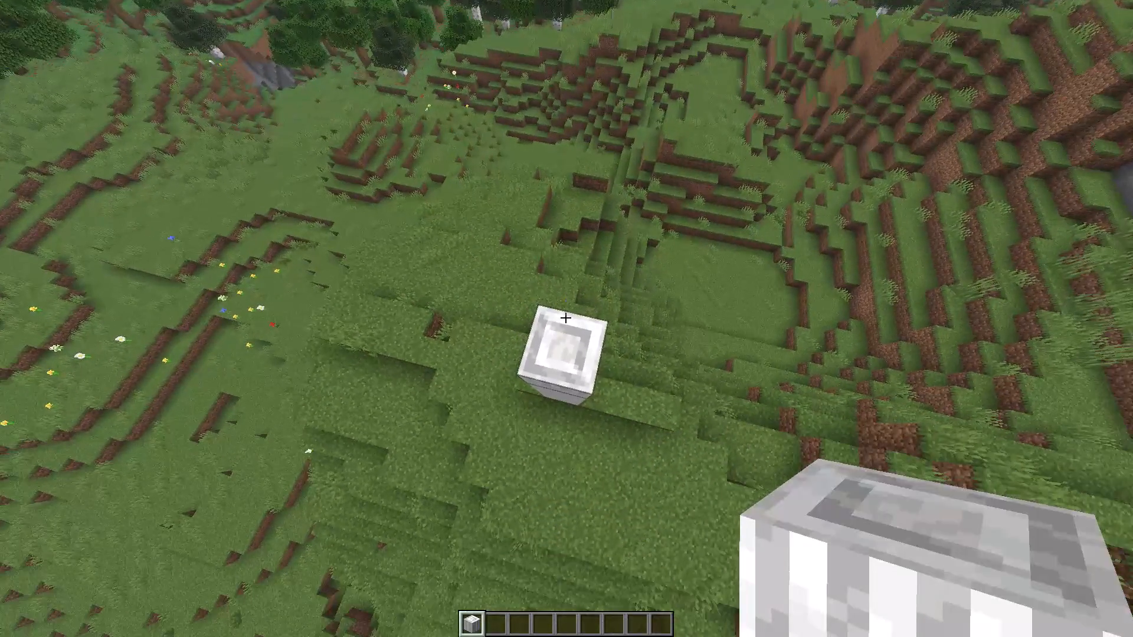
right_click(566, 318)
right_click(566, 318)
key(space)
right_click(566, 318)
right_click(566, 318)
right_click(566, 318)
key(space)
key(space)
key(space)
key(space)
key(space)
key(space)
key(space)
key(space)
key(space)
key(space)
key(space)
key(space)
key(space)
key(space)
key(space)
key(space)
key(space)
key(space)
key(space)
key(space)
right_click(566, 318)
right_click(566, 318)
right_click(566, 318)
right_click(566, 318)
right_click(566, 318)
right_click(566, 318)
right_click(566, 318)
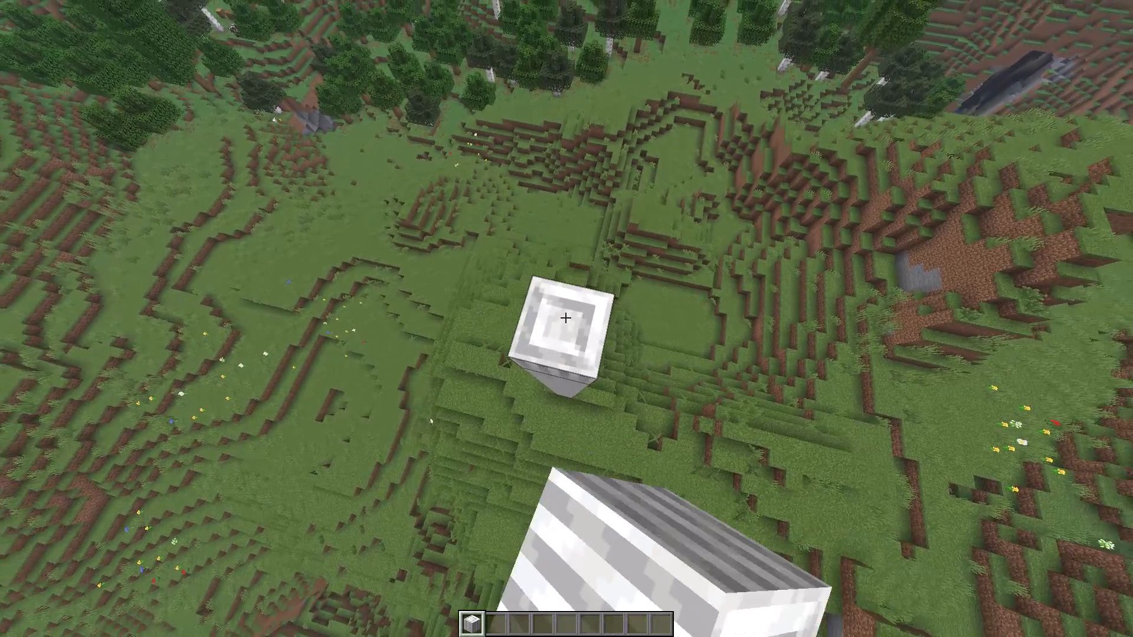
Reuse the give command for minecraft:chiseled_soulshale and place the block on top of the calcite column.
key(t)
key(Up)
key(Up)
key(Up)
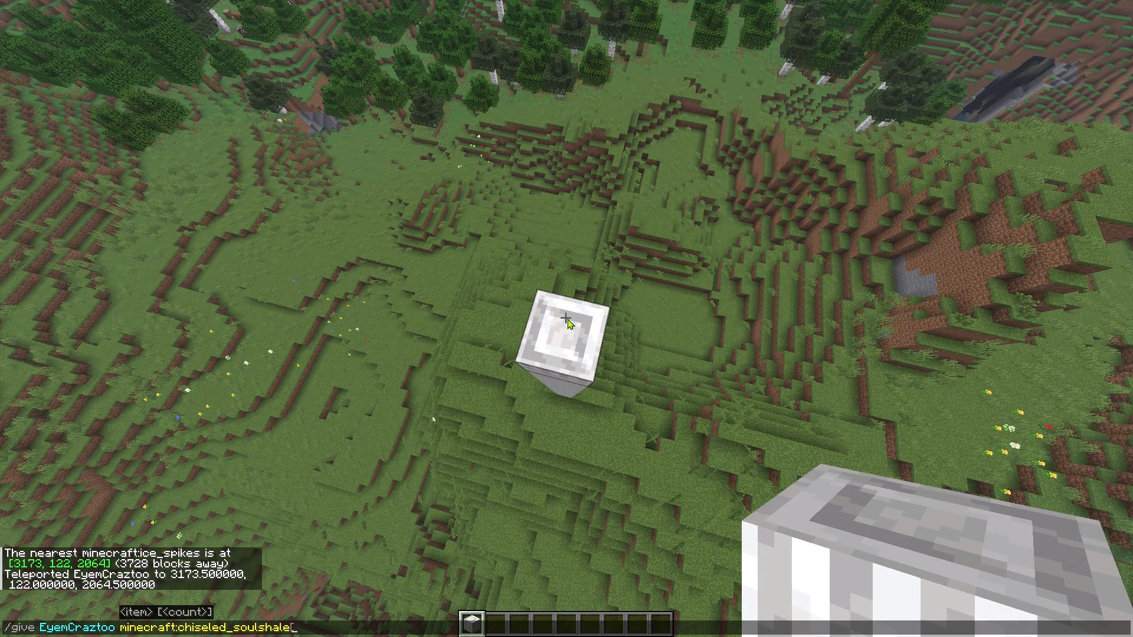
key(Return)
text(sd)
scroll(566, 318, down, 1)
right_click(566, 318)
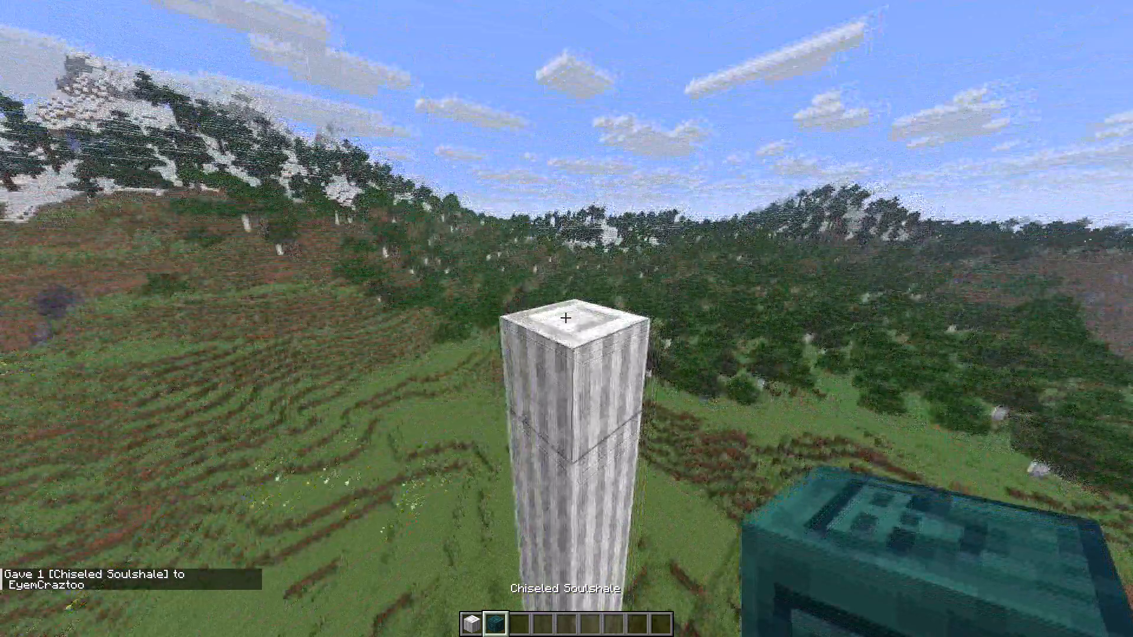
key(a)
key(a)
key(d)
key(s)
key(a)
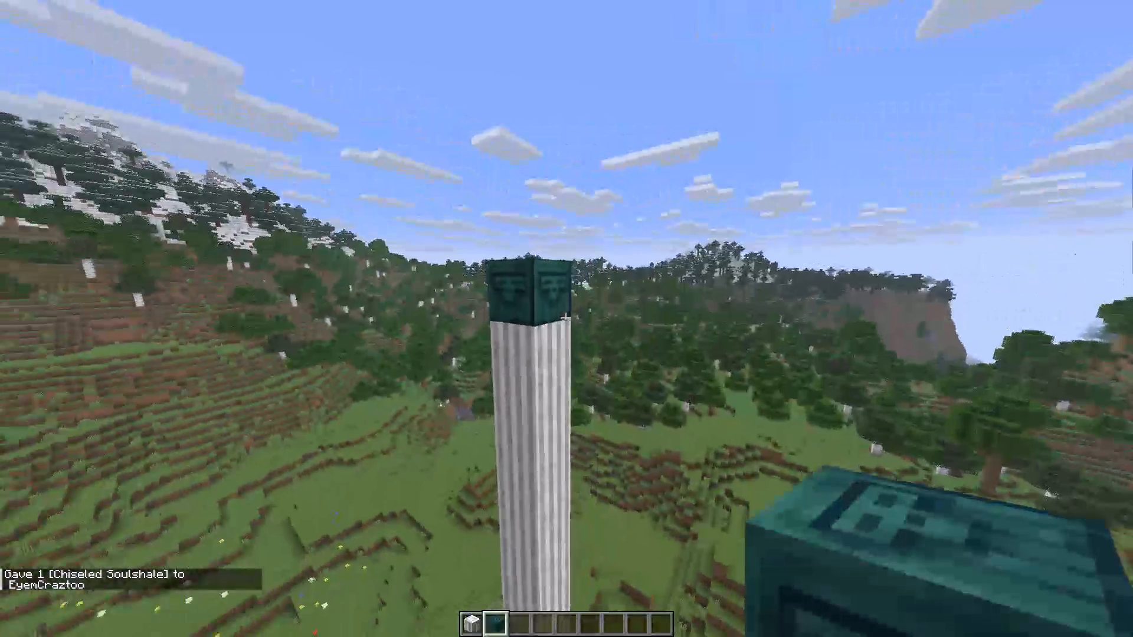
Remove the Chiseled Soulshale from the hotbar.
key(e)
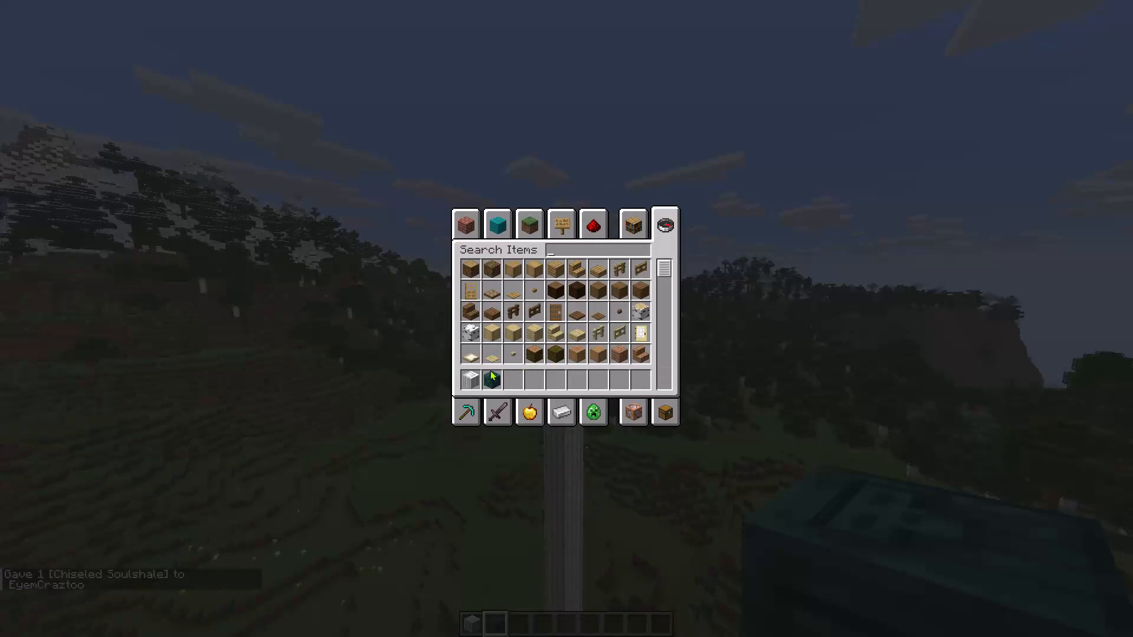
shift+click(485, 378)
key(Escape)
Attach sideways Calcite Pillar blocks around the column's top block, just beneath the soulshale.
scroll(566, 318, up, 1)
key(w)
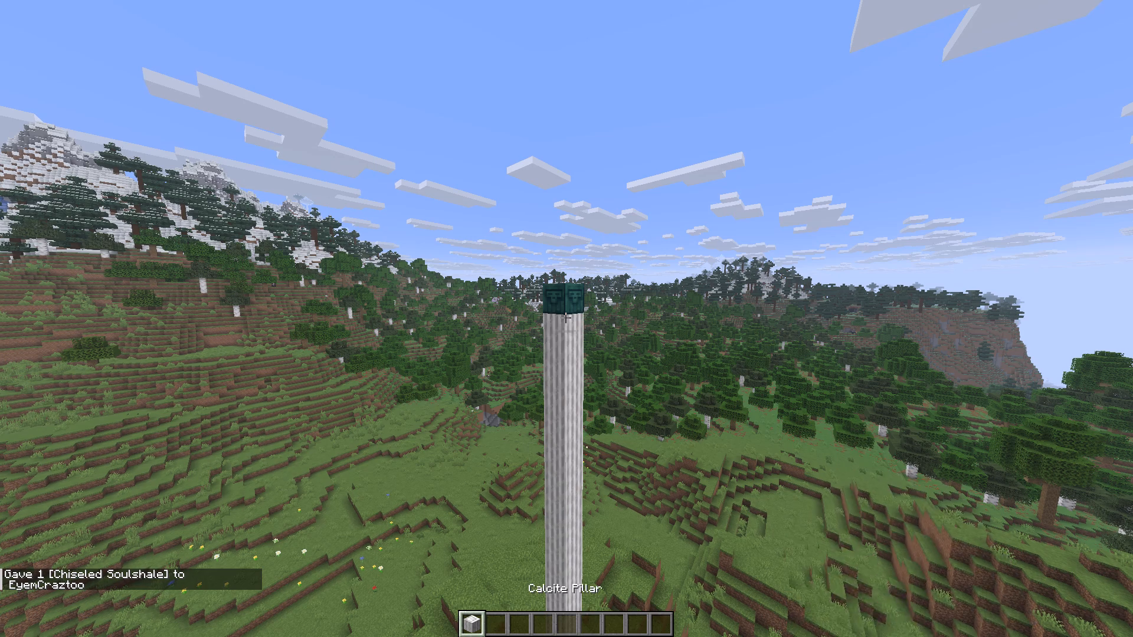
right_click(566, 318)
key(d)
right_click(566, 318)
right_click(566, 318)
key(d)
key(d)
key(w)
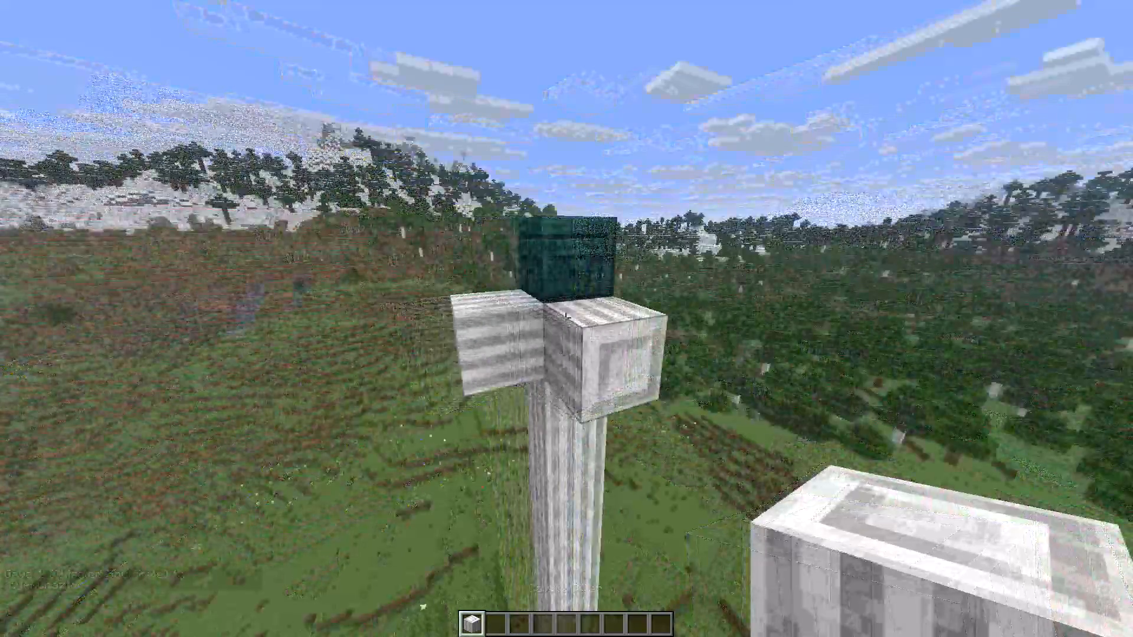
key(w)
right_click(566, 318)
key(d)
key(w)
key(d)
right_click(566, 318)
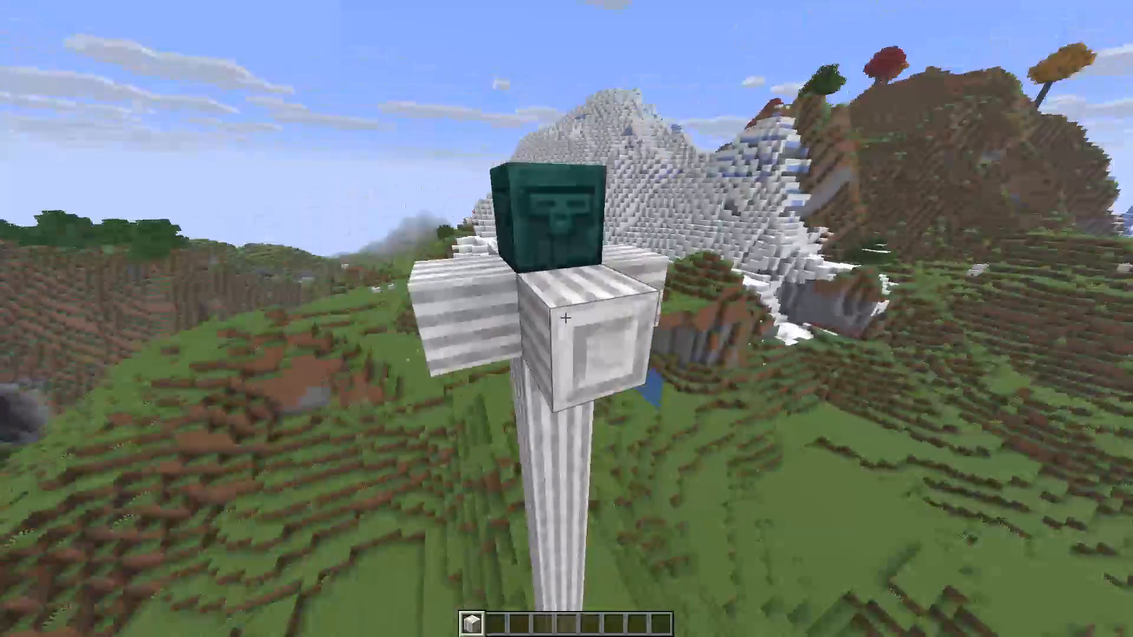
Back away until the whole column is in view and remove the Calcite Pillar from the hotbar.
key(w)
key(w)
key(w)
key(w)
key(w)
key(w)
key(w)
key(w)
key(w)
key(w)
key(w)
key(w)
key(w)
key(w)
key(s)
key(a)
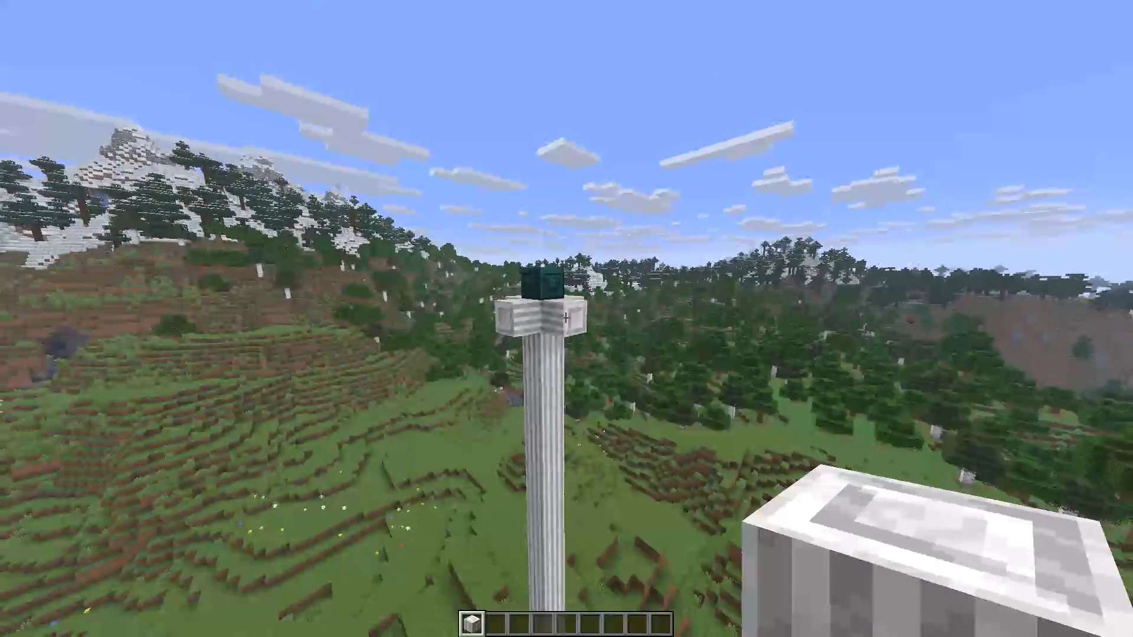
key(a)
key(e)
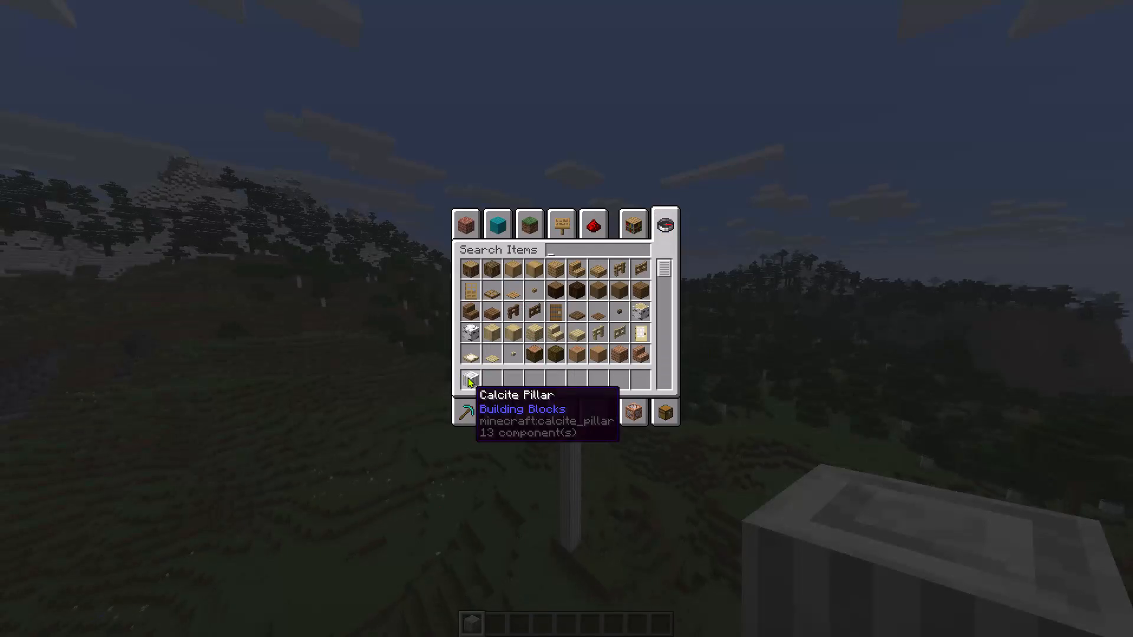
shift+click(467, 377)
key(Escape)
Set the game's field of view to its minimum and return to the world.
key(Escape)
click(508, 270)
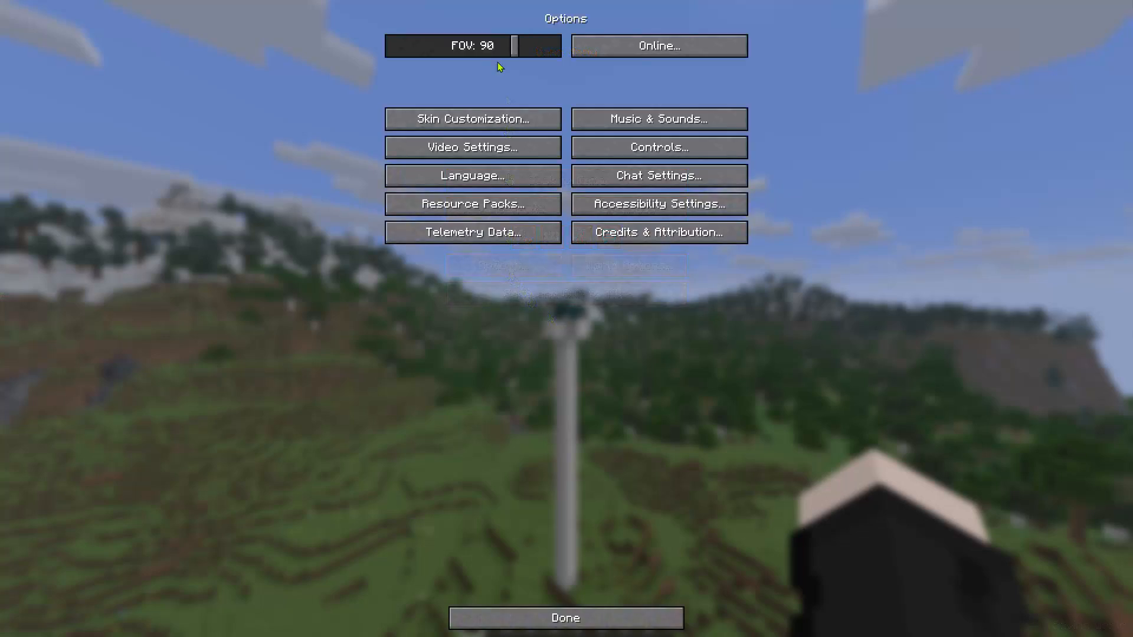
drag(505, 43, 228, 40)
key(Escape)
key(Escape)
Record a gameplay clip of backing off slightly and flying toward the column's Chiseled Soulshale top up to a close view, swinging the hand.
key(alt+x)
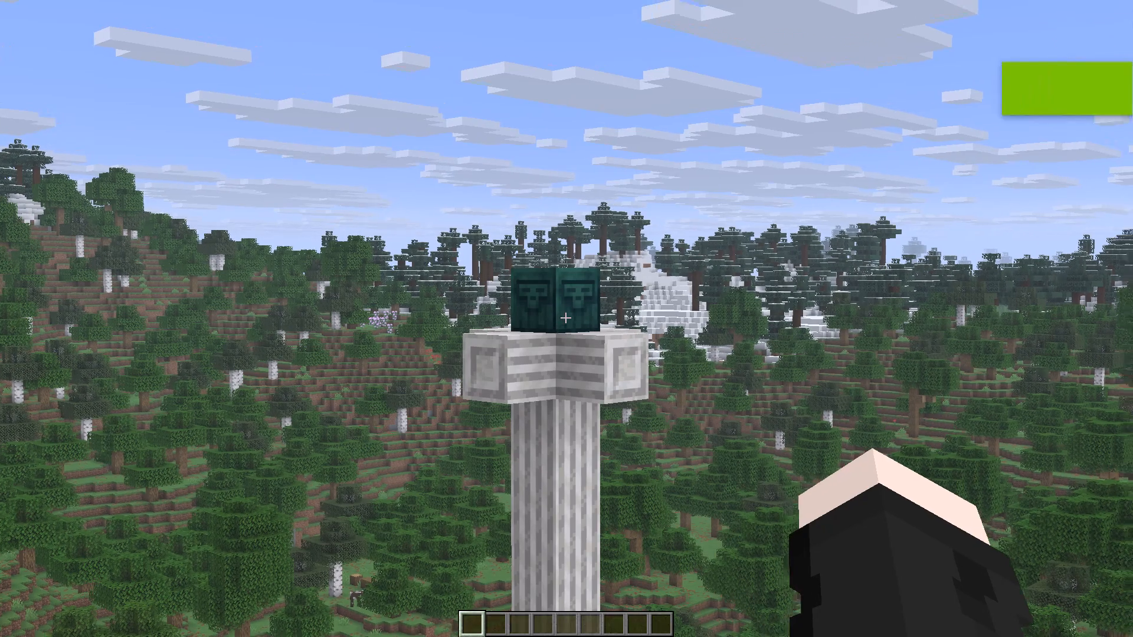
scroll(566, 318, down, 4)
key(s)
key(s)
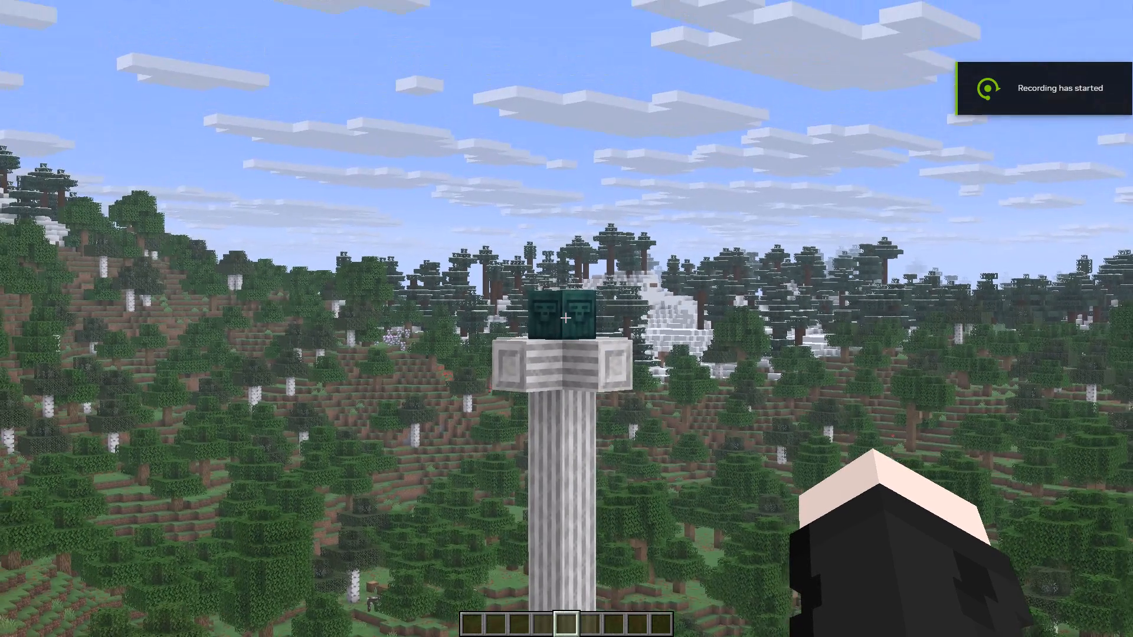
key(w)
key(w)
key(w)
key(w)
key(w)
key(w)
key(w)
key(w)
key(w)
key(w)
key(w)
key(w)
key(w)
key(w)
key(w)
key(w)
key(w)
key(w)
key(w)
key(w)
key(w)
triple_click(566, 318)
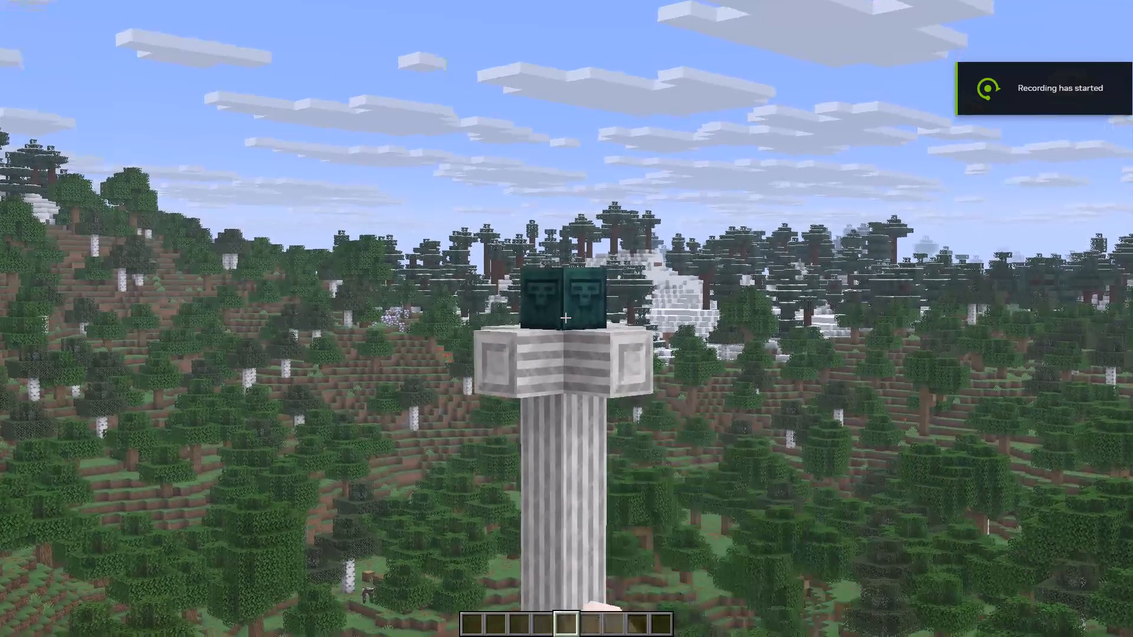
triple_click(566, 318)
triple_click(566, 318)
triple_click(566, 318)
click(566, 318)
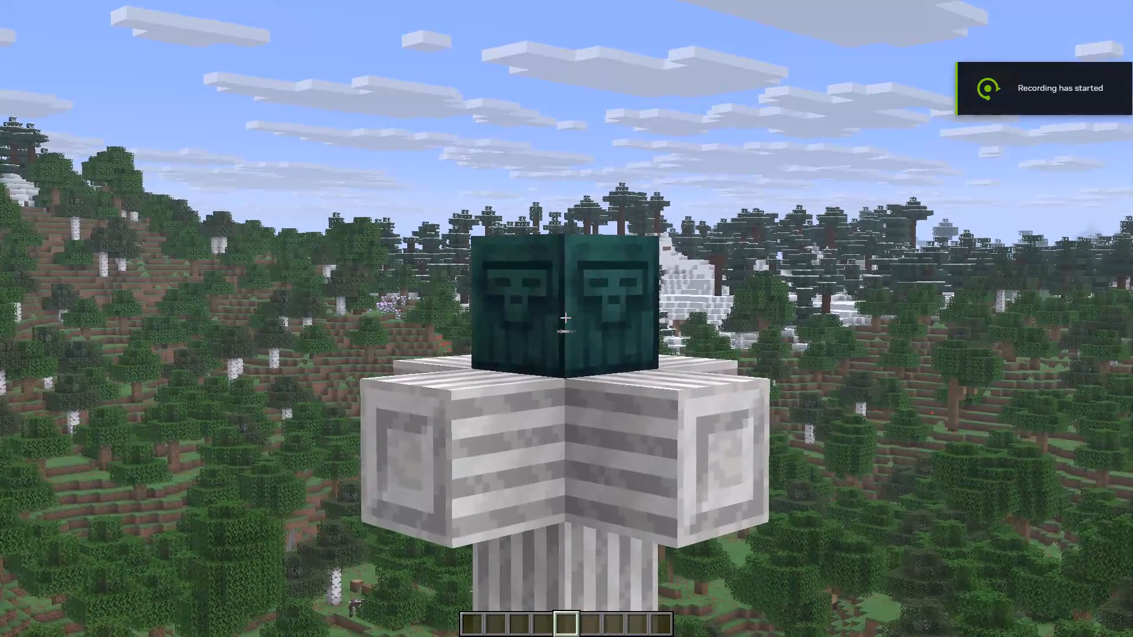
key(alt+x)
Switch to Premiere, import the recording Minecraft 2026.11.04 - 12.10.38.02.mp4 and open it in the source monitor.
key(alt+Tab)
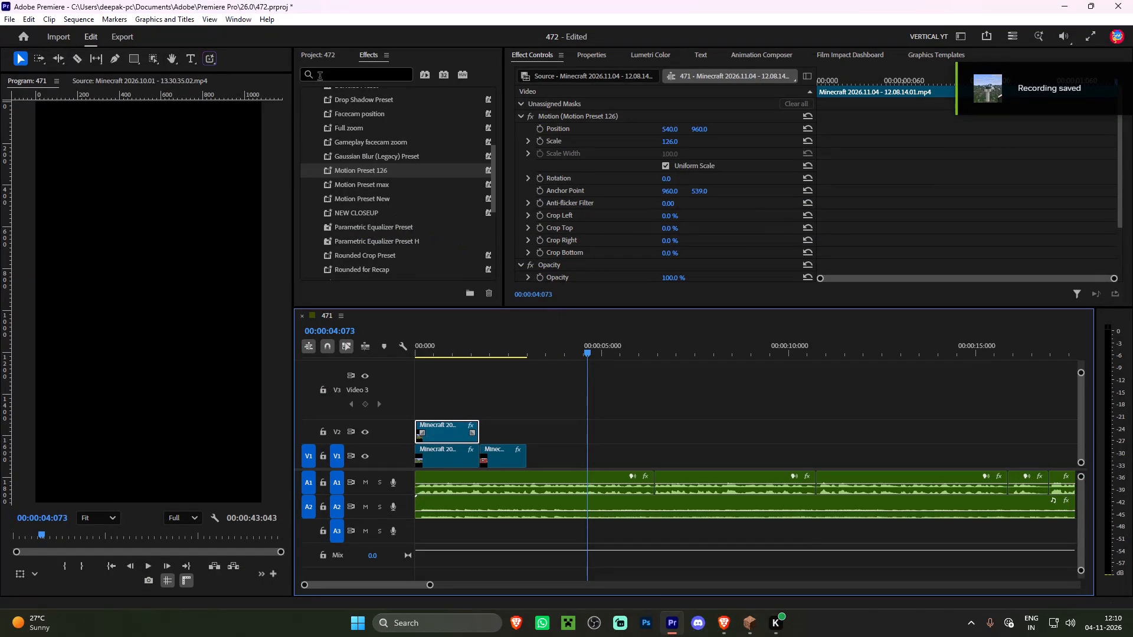
click(325, 68)
click(322, 55)
scroll(361, 239, down, 4)
double_click(388, 277)
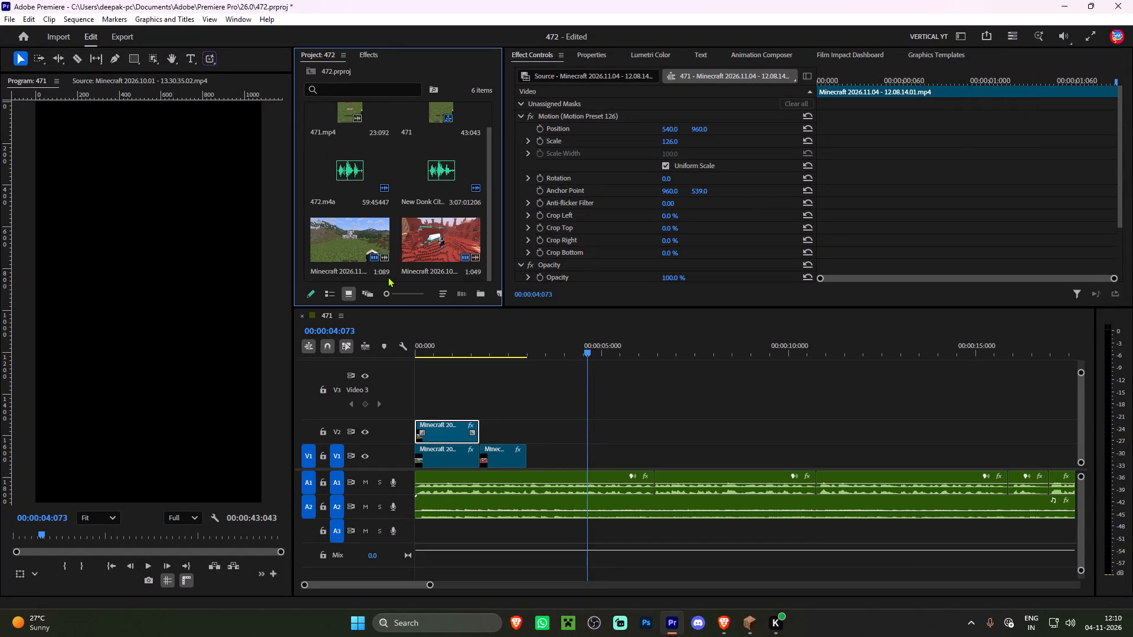
scroll(366, 226, down, 18)
double_click(356, 244)
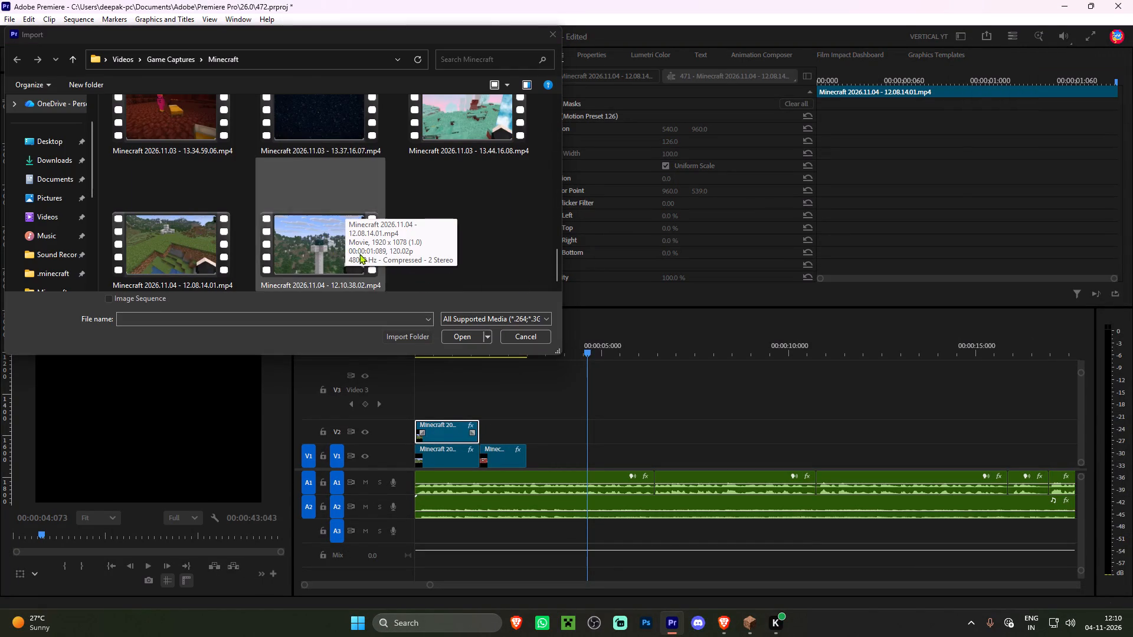
double_click(328, 234)
double_click(355, 232)
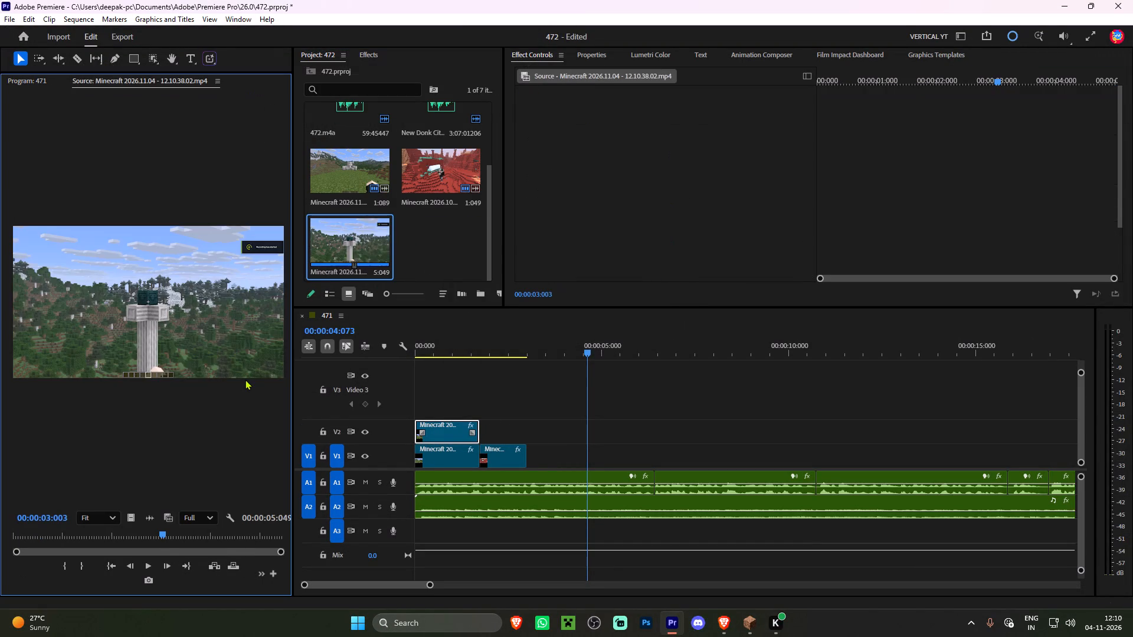
Mark the approach to the column, ending at 00:00:04:103, and add its video to V1 directly after the existing clips.
key(space)
key(space)
drag(189, 529, 152, 531)
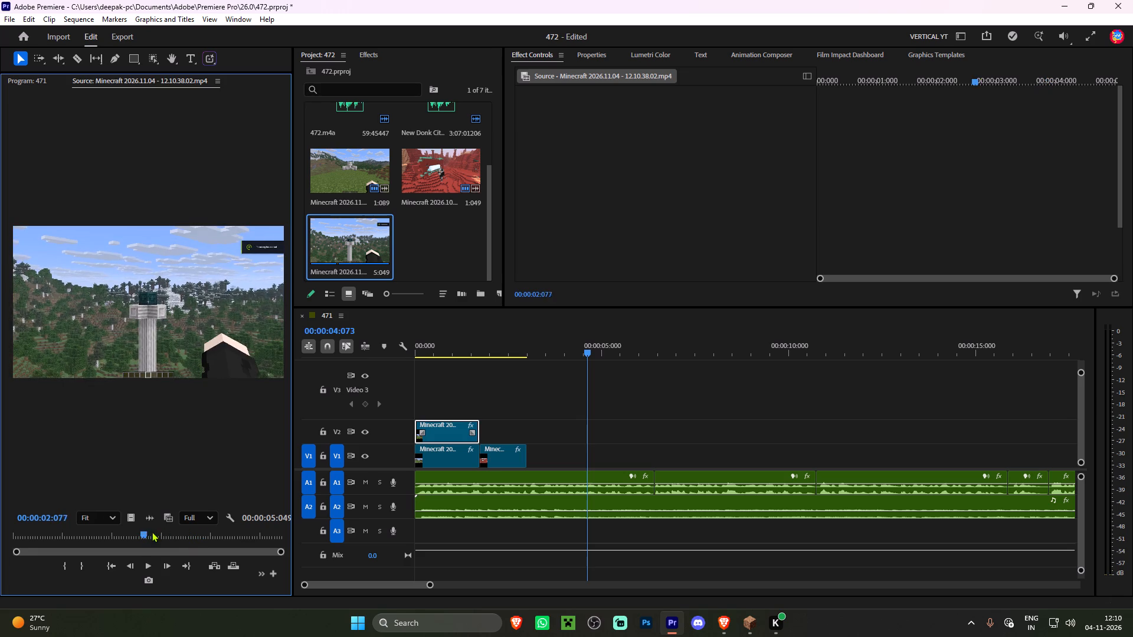
drag(152, 531, 161, 533)
key(i)
key(space)
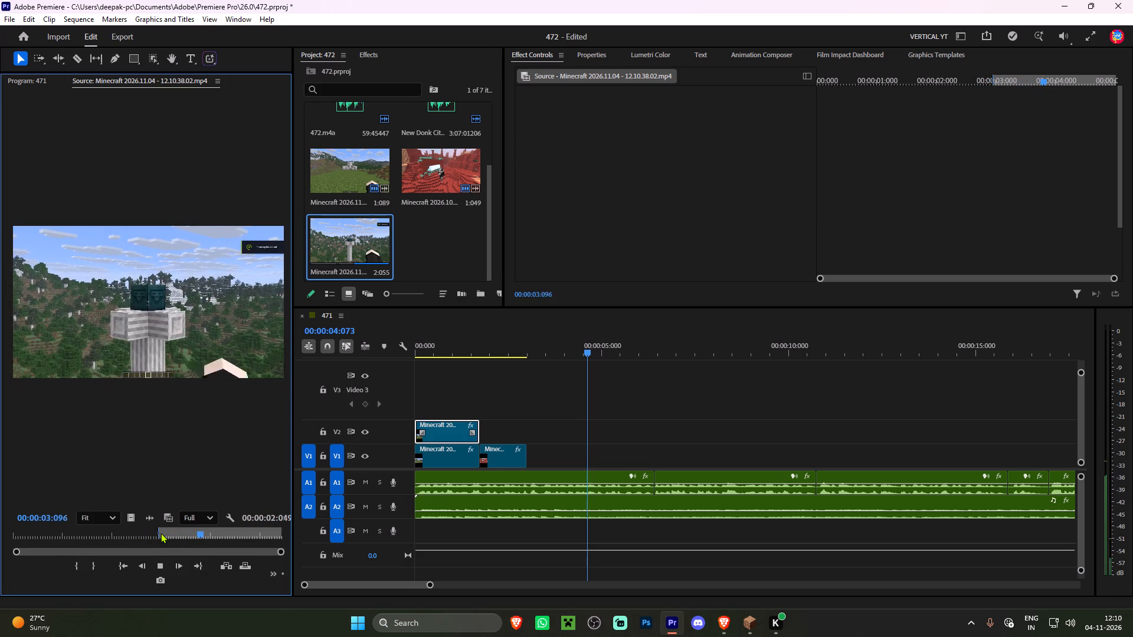
key(space)
key(space)
key(space)
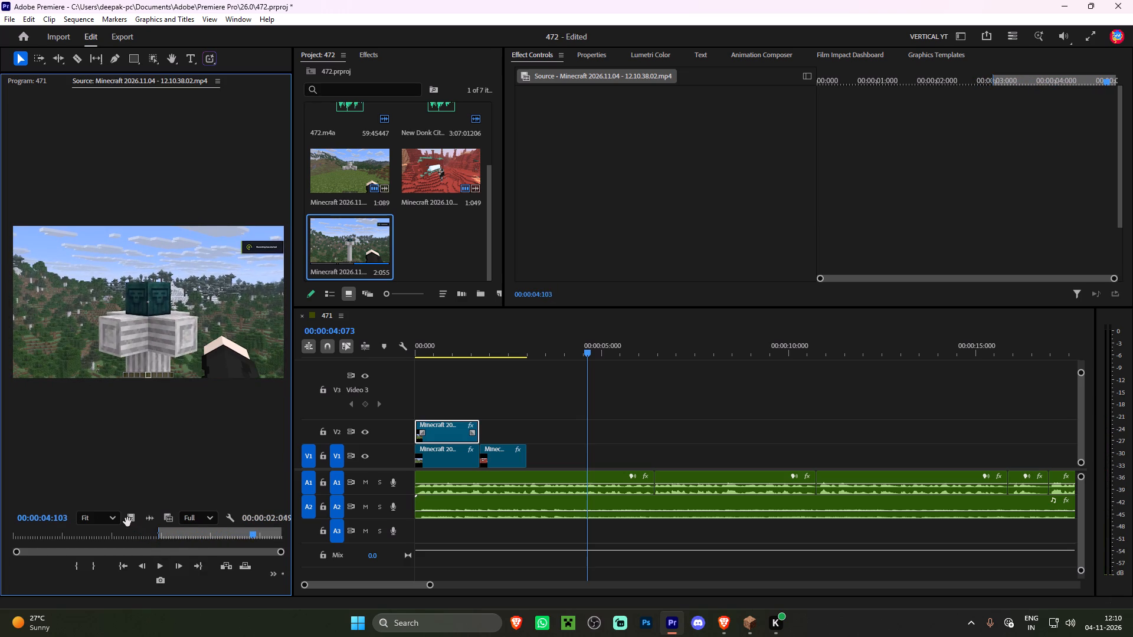
key(o)
drag(127, 522, 528, 463)
Play the sequence through the column clip and extend the clip's end to a duration of about 2 seconds.
click(514, 339)
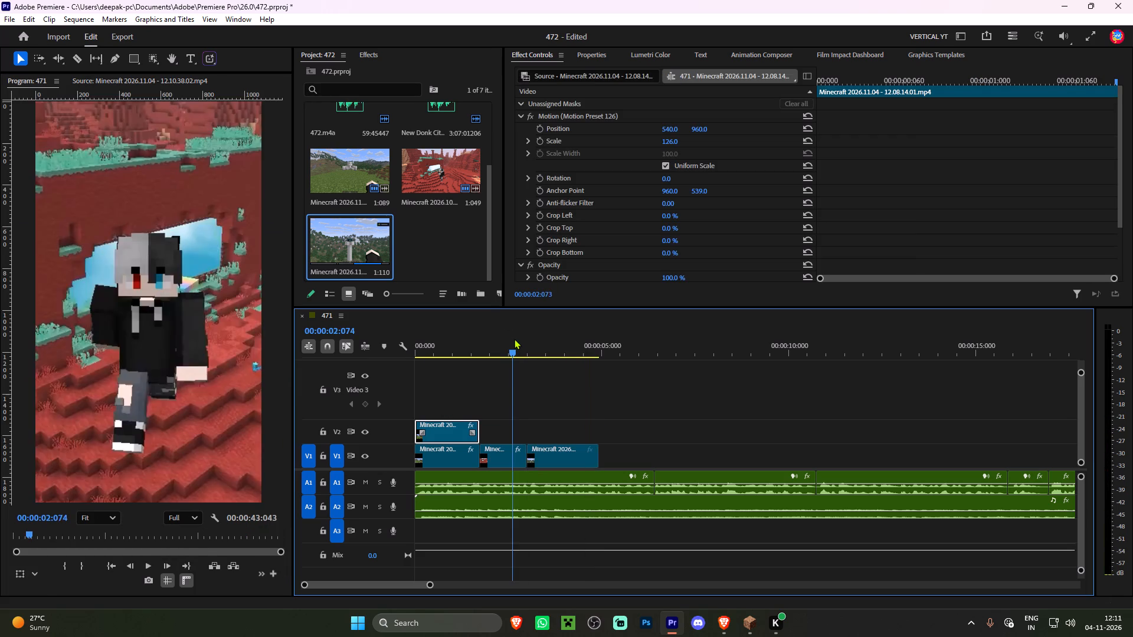
key(space)
click(555, 399)
alt+scroll(556, 438, up, 7)
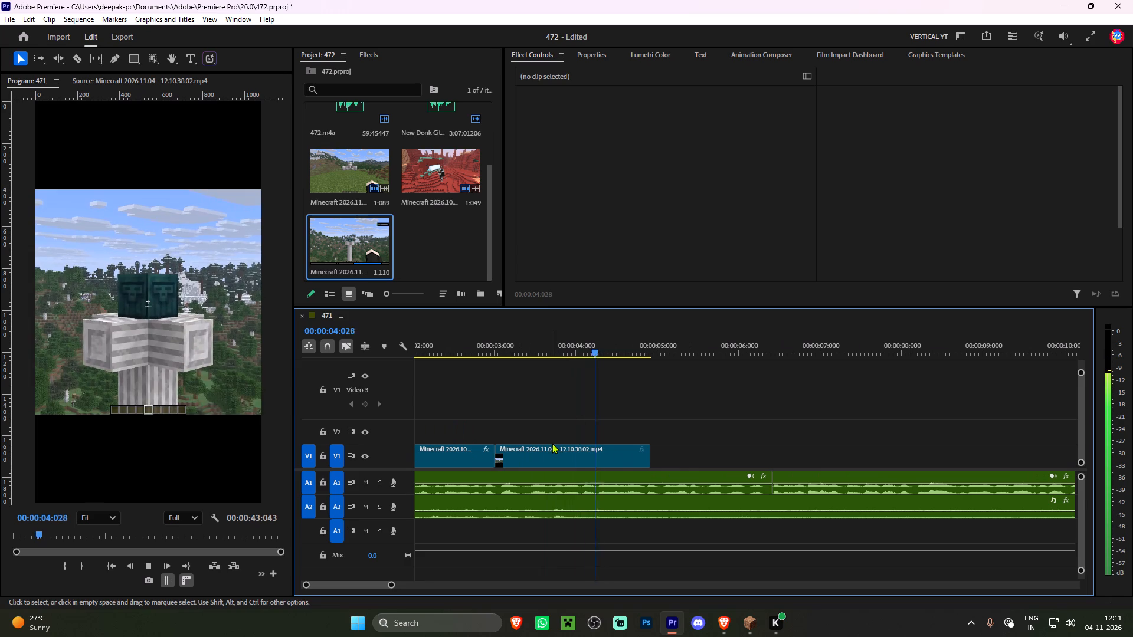
key(space)
key(space)
key(space)
drag(653, 459, 660, 458)
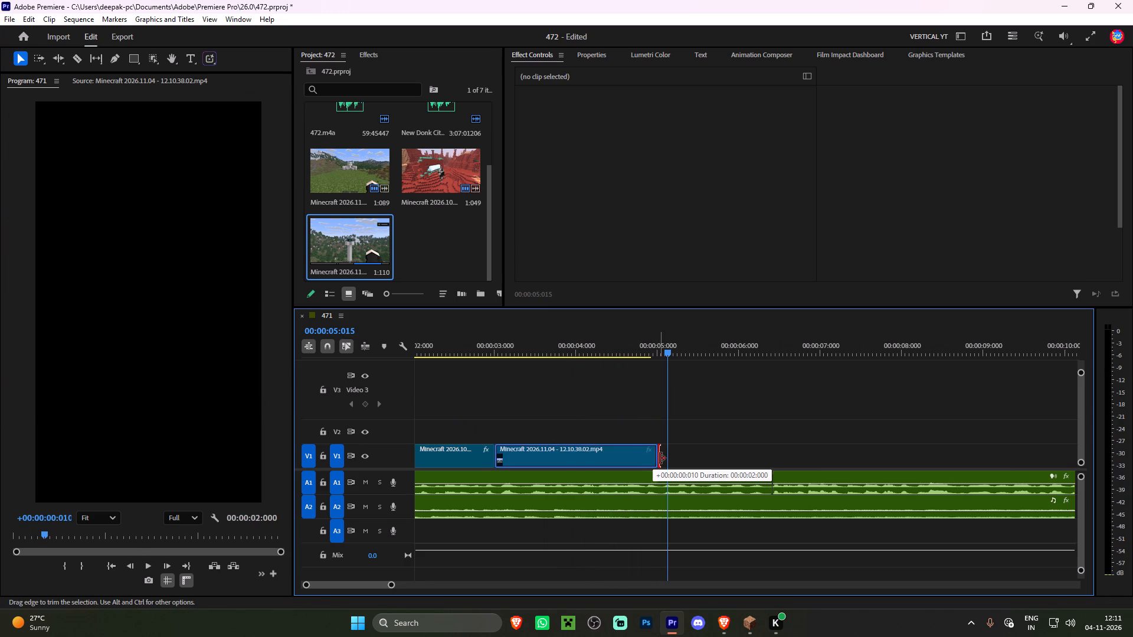
drag(660, 458, 660, 458)
Apply Motion Preset max to the column clip on V1.
click(598, 353)
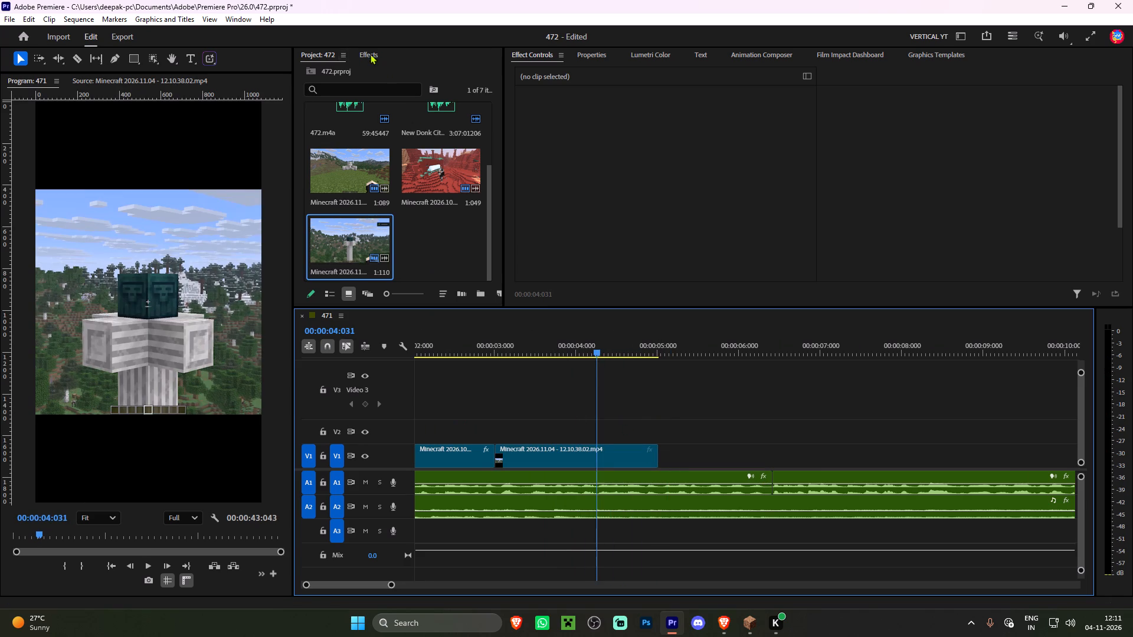
click(374, 51)
drag(385, 186, 616, 435)
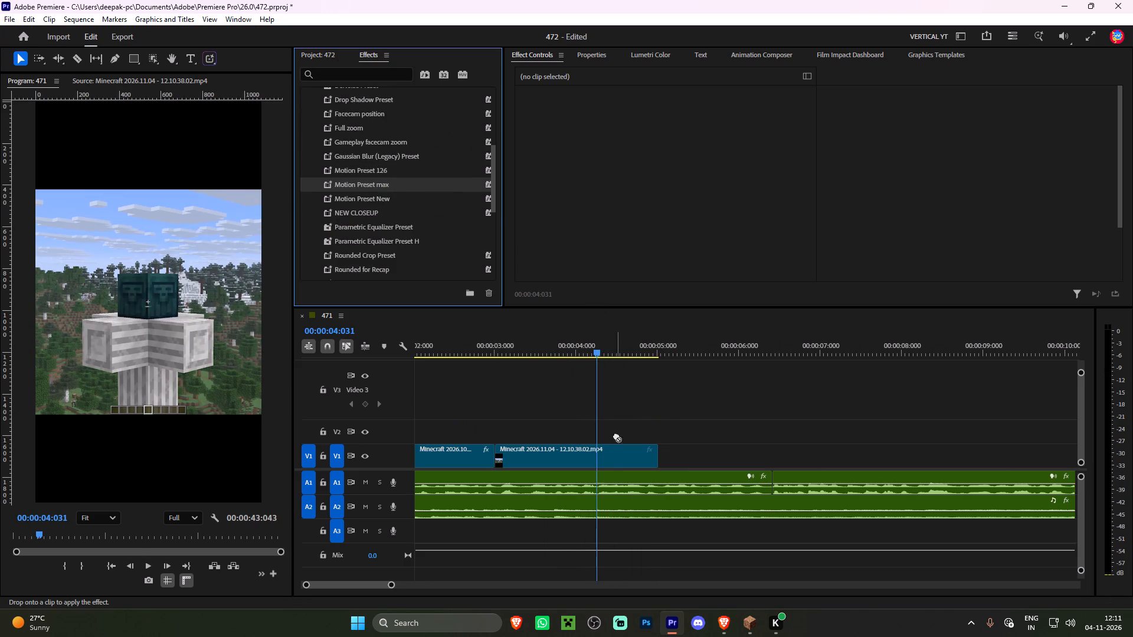
drag(616, 435, 602, 459)
Create an object mask on the soulshale block atop the column and track it in both directions through the clip.
scroll(564, 439, up, 6)
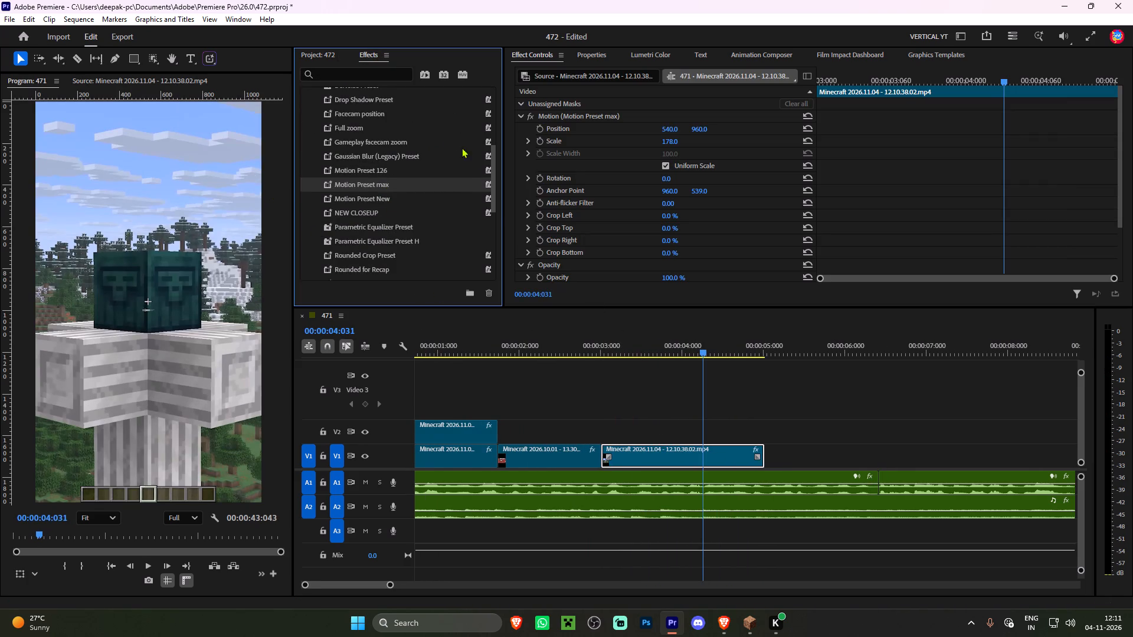
click(595, 105)
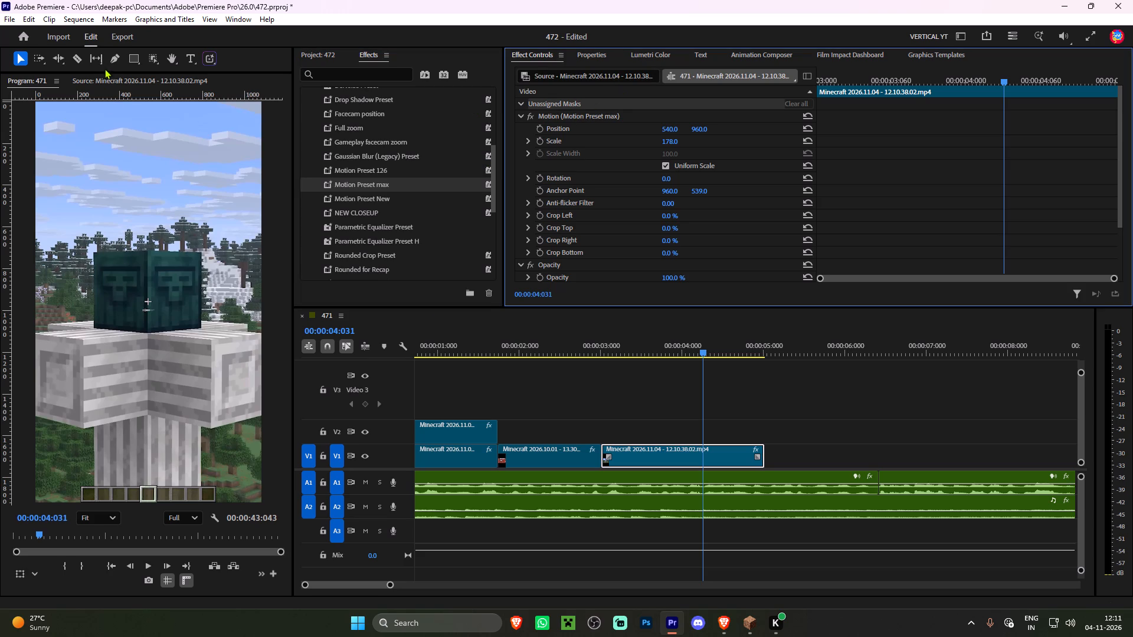
click(154, 57)
click(134, 264)
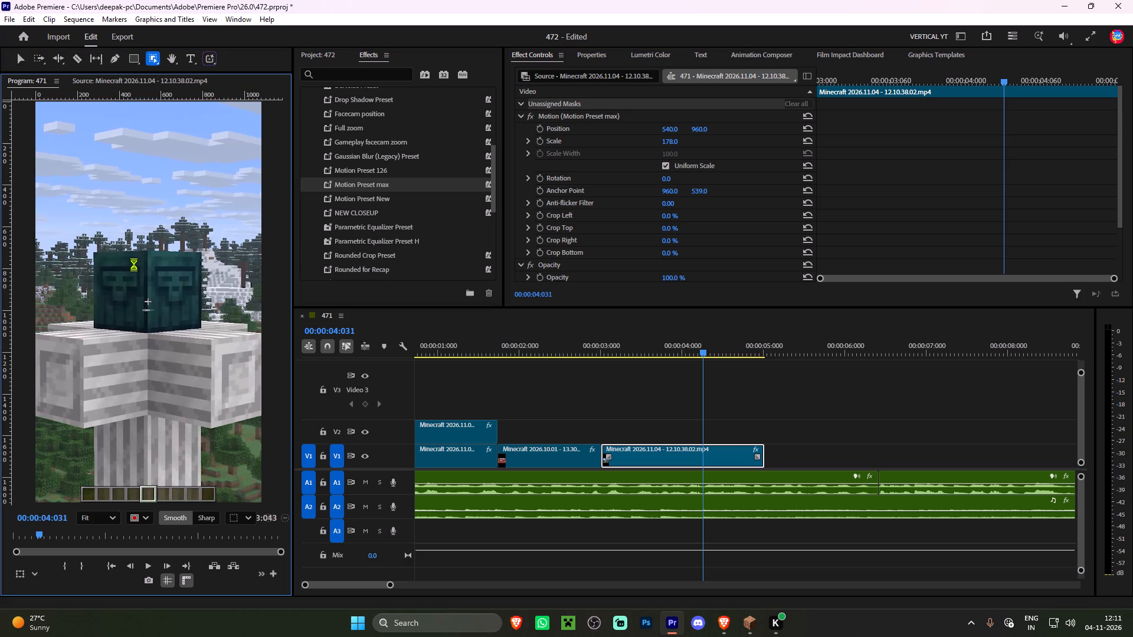
click(130, 276)
click(130, 276)
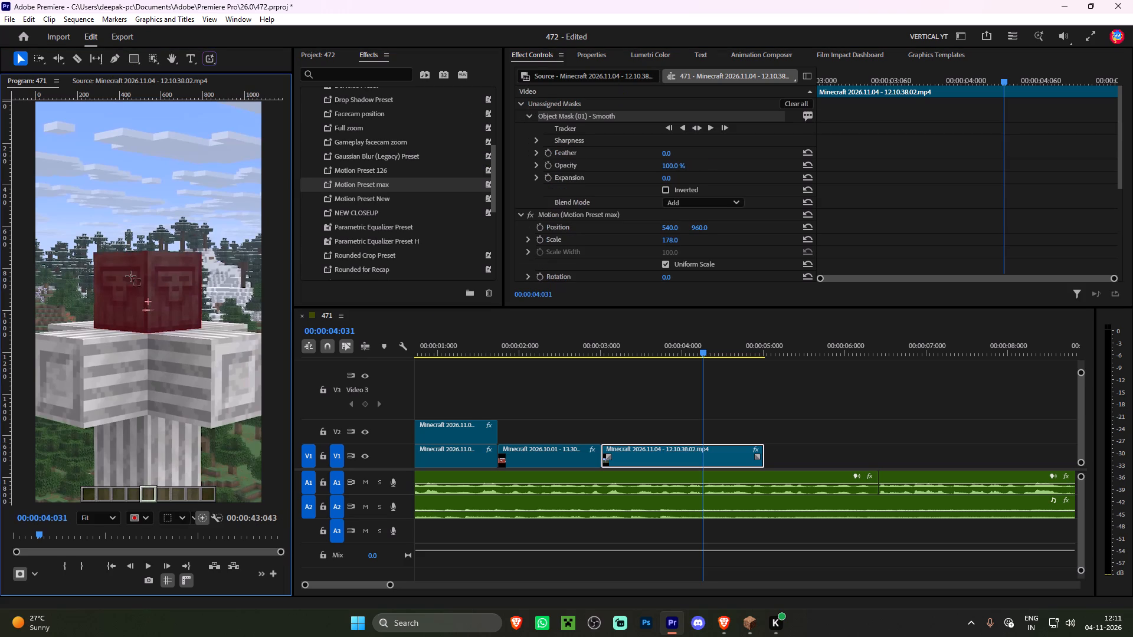
click(694, 130)
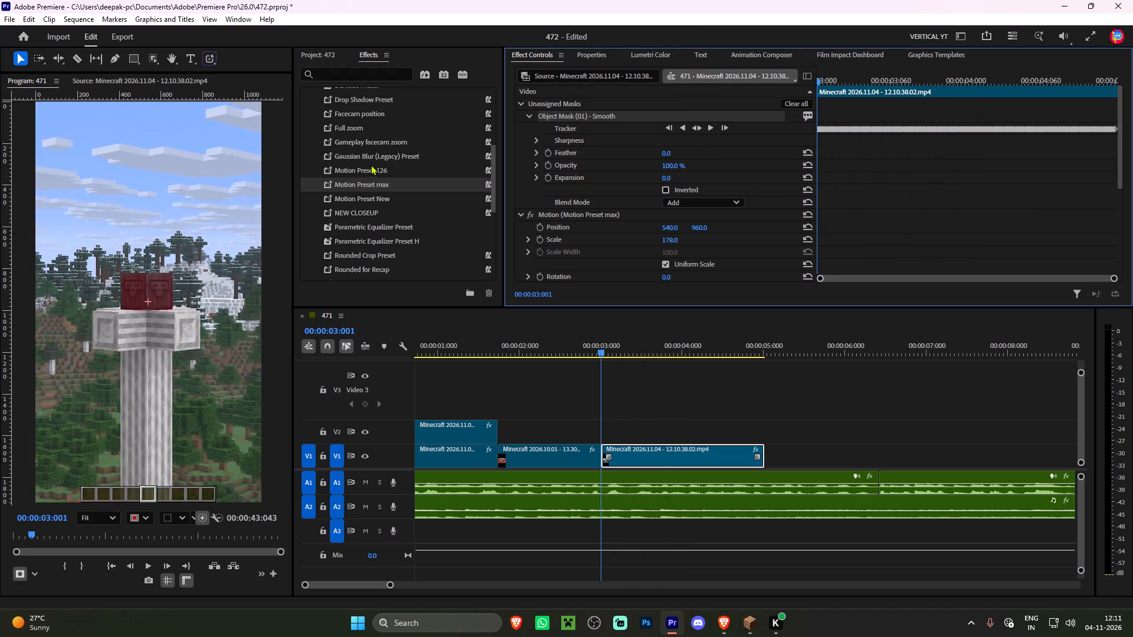
Apply the Gaussian Blur (Legacy) Preset to the column clip within the soulshale object mask.
drag(378, 160, 628, 459)
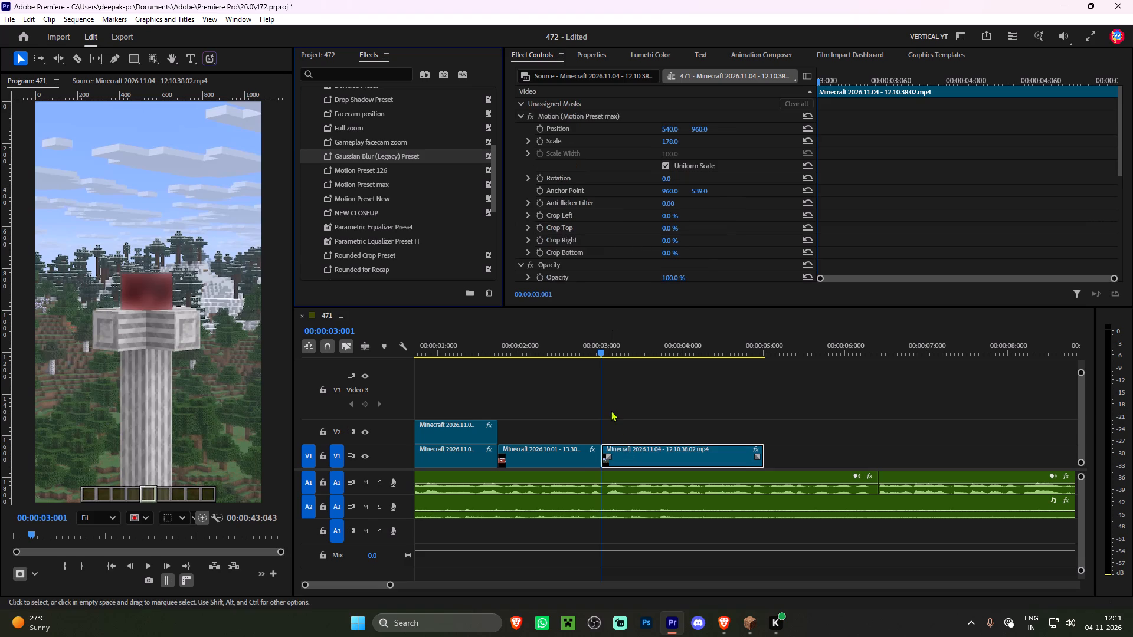
scroll(631, 201, down, 11)
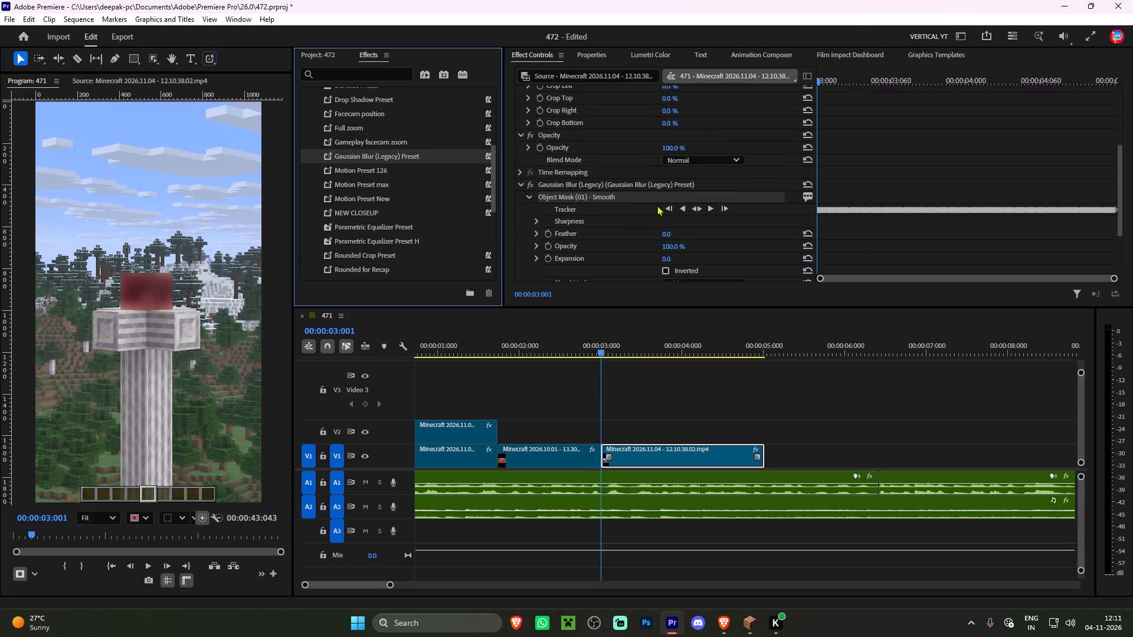
scroll(670, 231, down, 12)
click(669, 208)
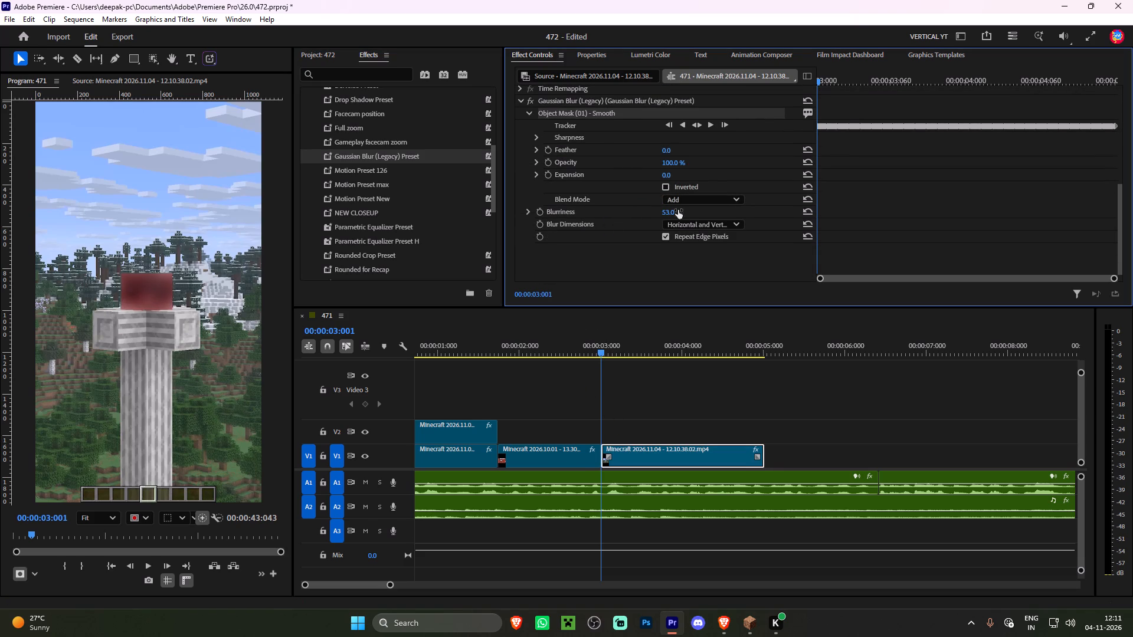
click(662, 398)
Play back the blurred column clip and the voiceover following it, returning the playhead to the clip's end.
click(590, 349)
key(space)
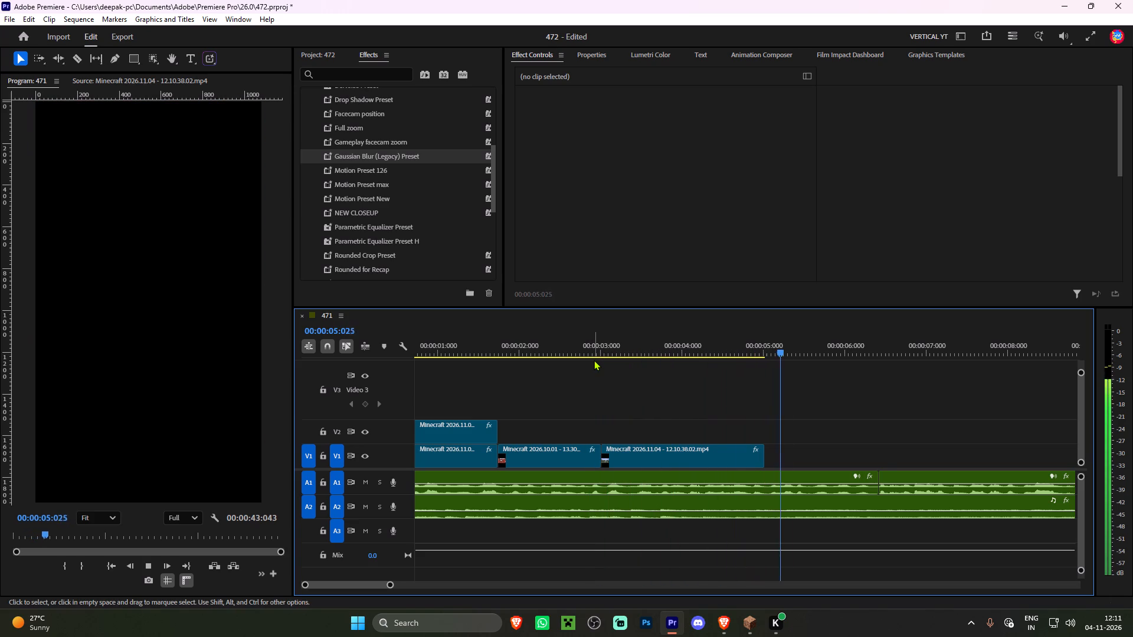
scroll(594, 360, down, 9)
click(657, 339)
key(space)
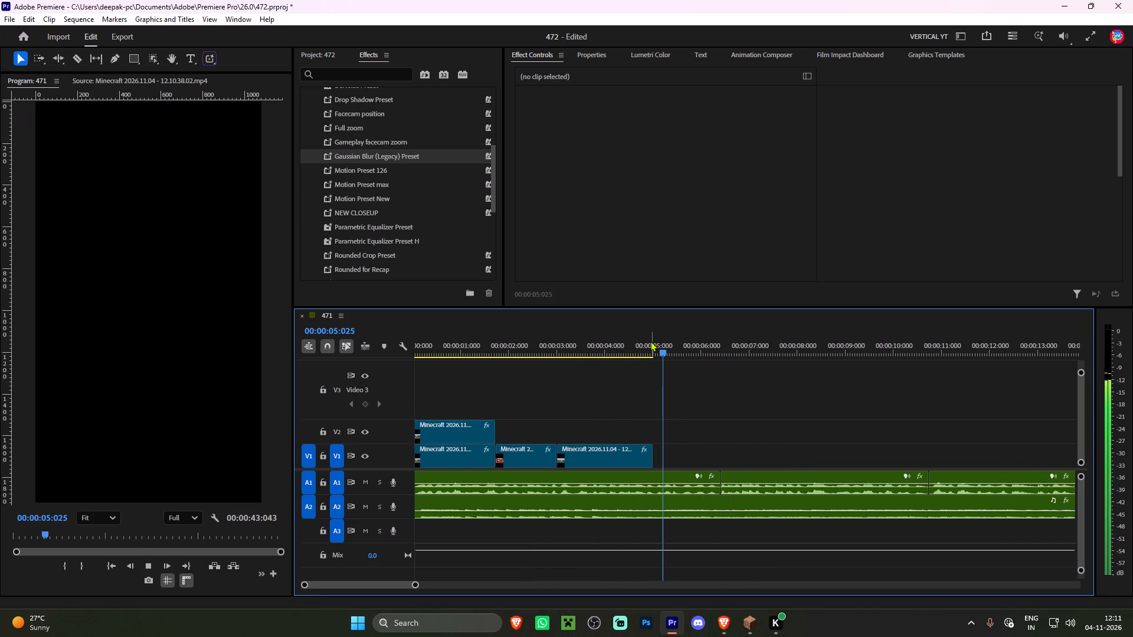
key(space)
drag(647, 342, 639, 344)
key(space)
alt+scroll(658, 377, down, 4)
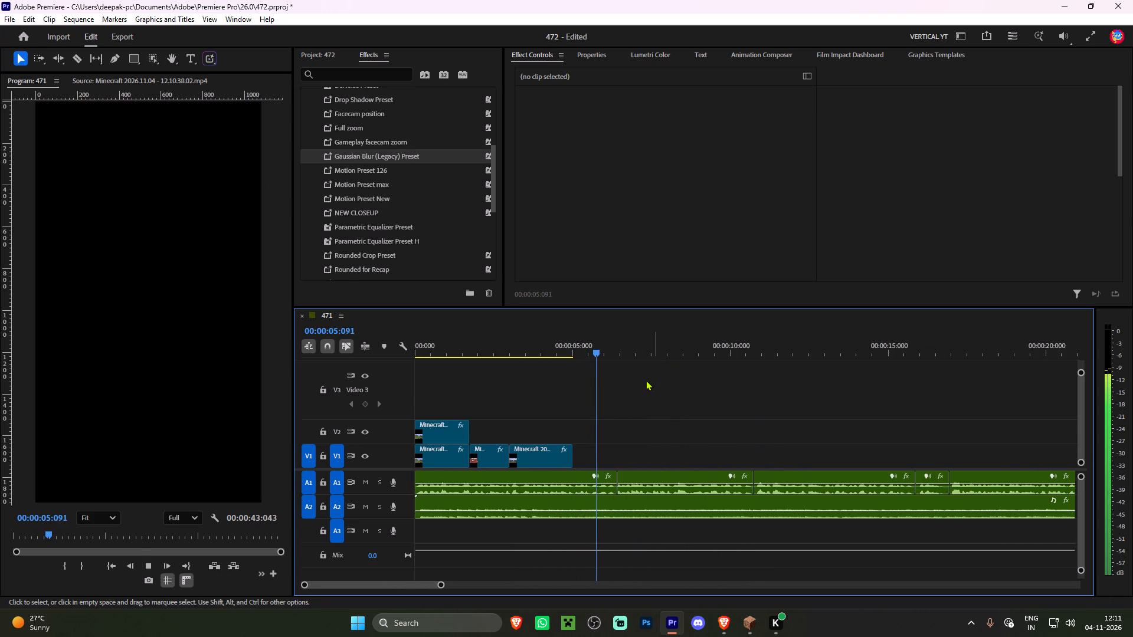
shift+click(572, 352)
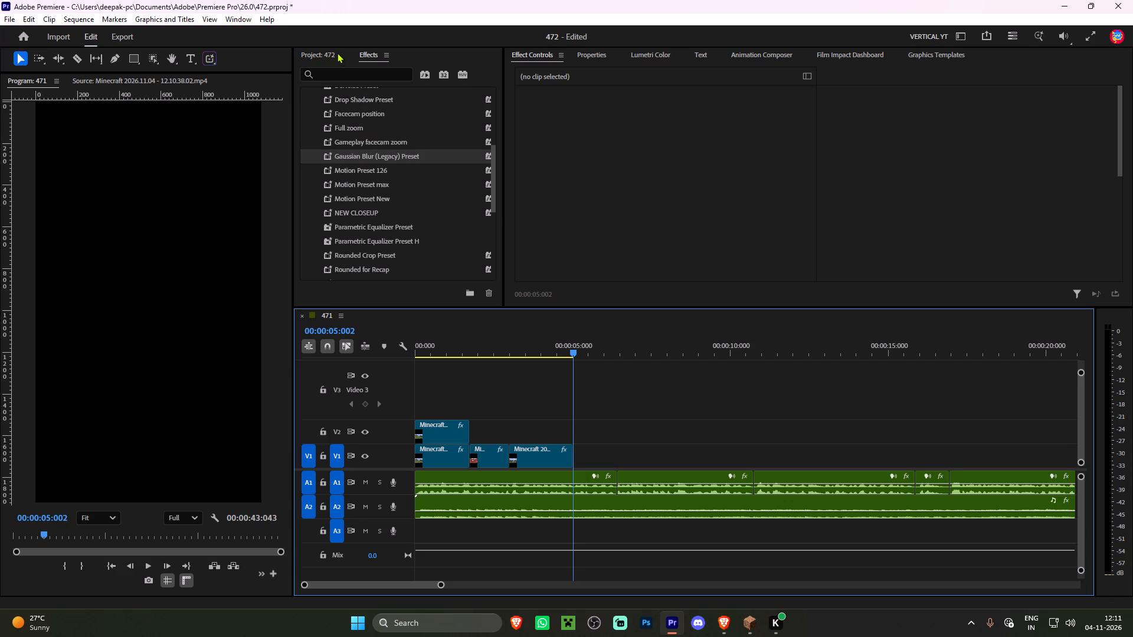
Import Minecraft 2026.09.25 - 13.43.48.01.mp4 and open it in the source monitor.
click(322, 52)
double_click(426, 239)
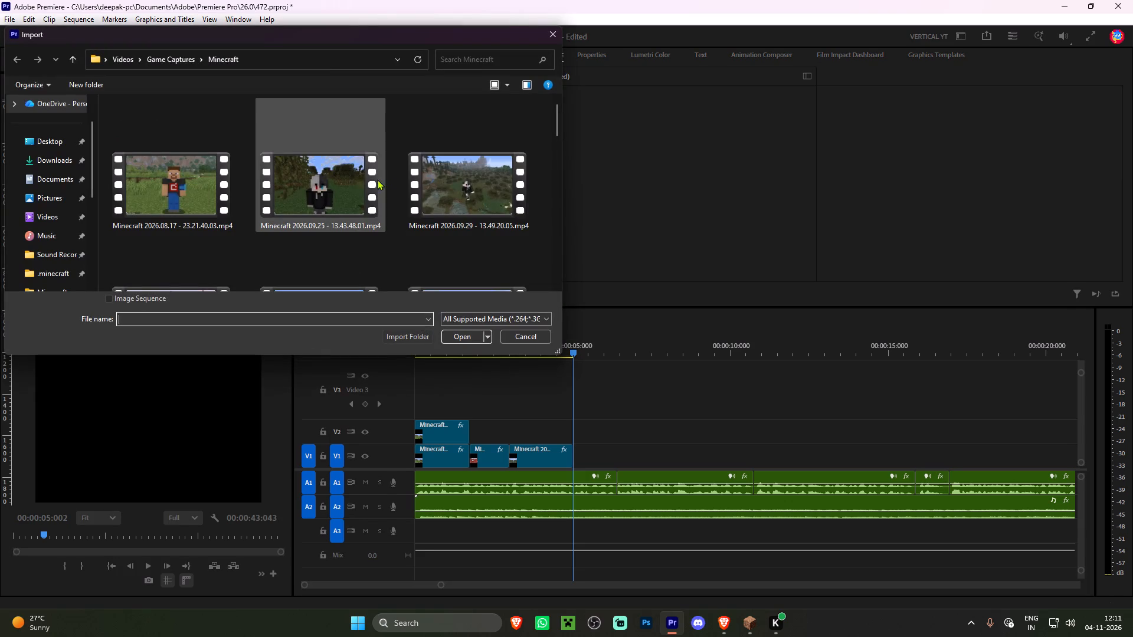
double_click(349, 174)
click(434, 247)
click(430, 245)
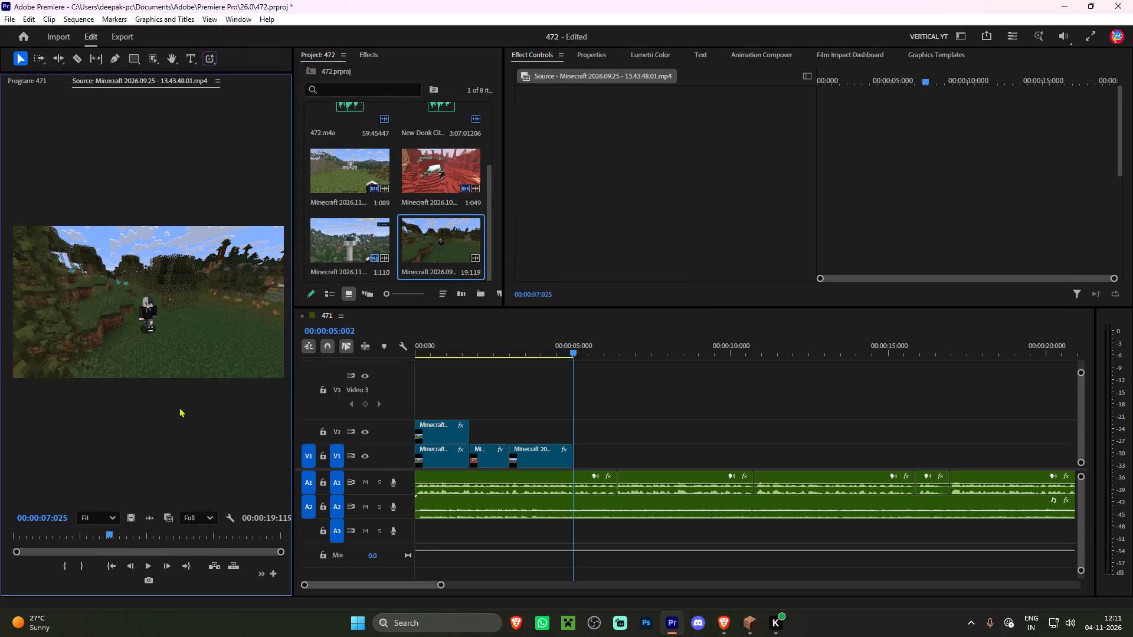
Mark the player running toward the camera from 00:00:08:052 to 00:00:09:096 and add its video to V1 after the column clip.
key(space)
key(space)
key(i)
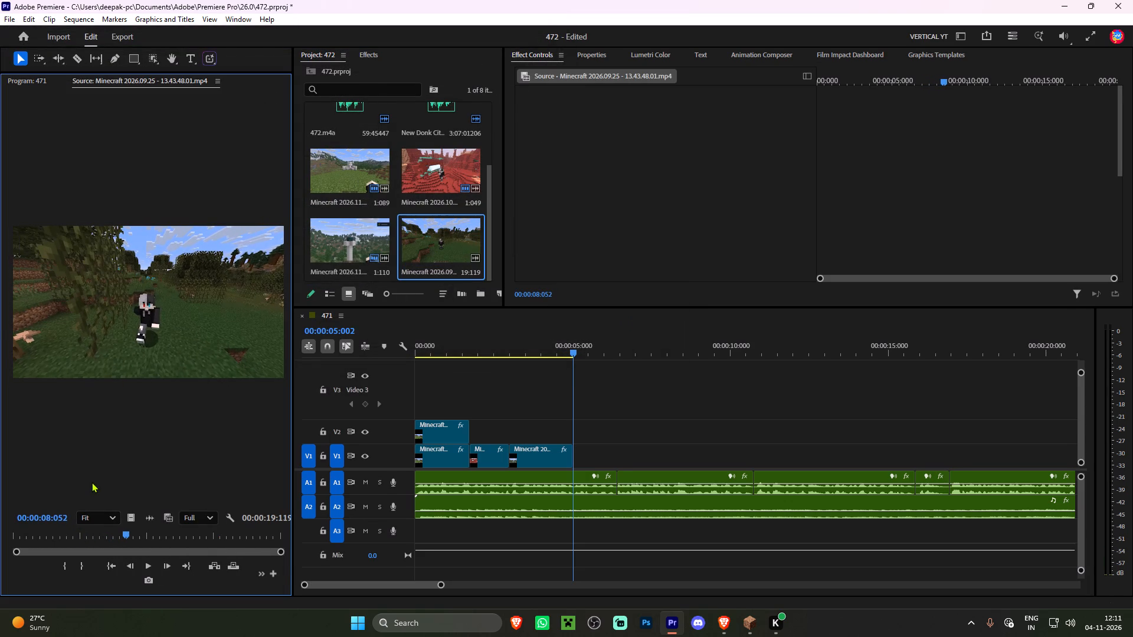
key(space)
key(space)
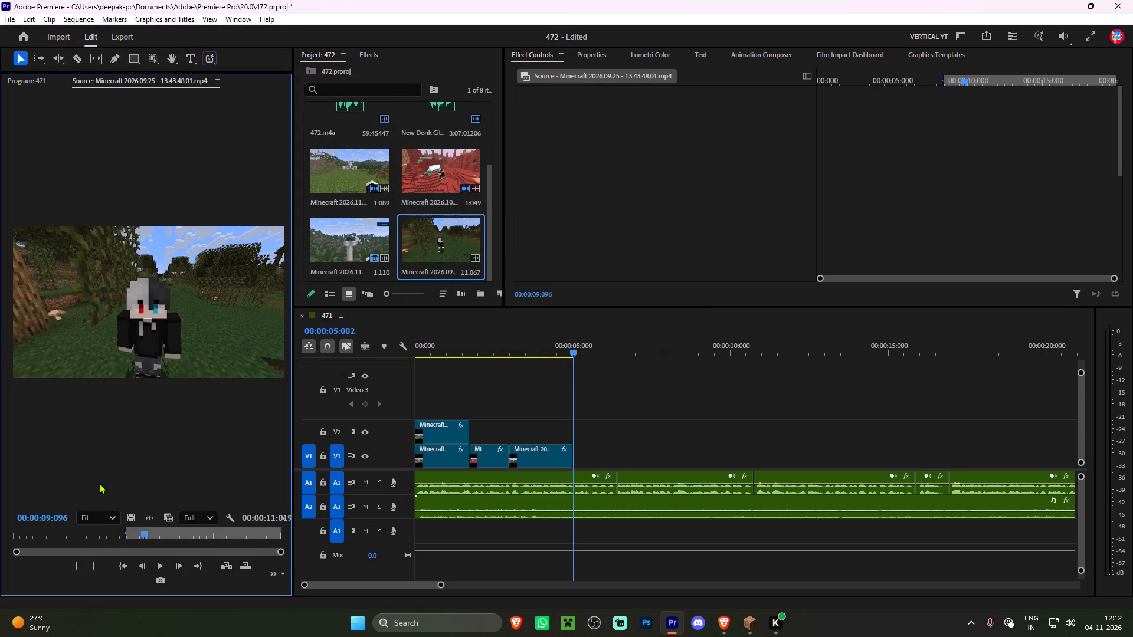
key(o)
drag(131, 517, 575, 457)
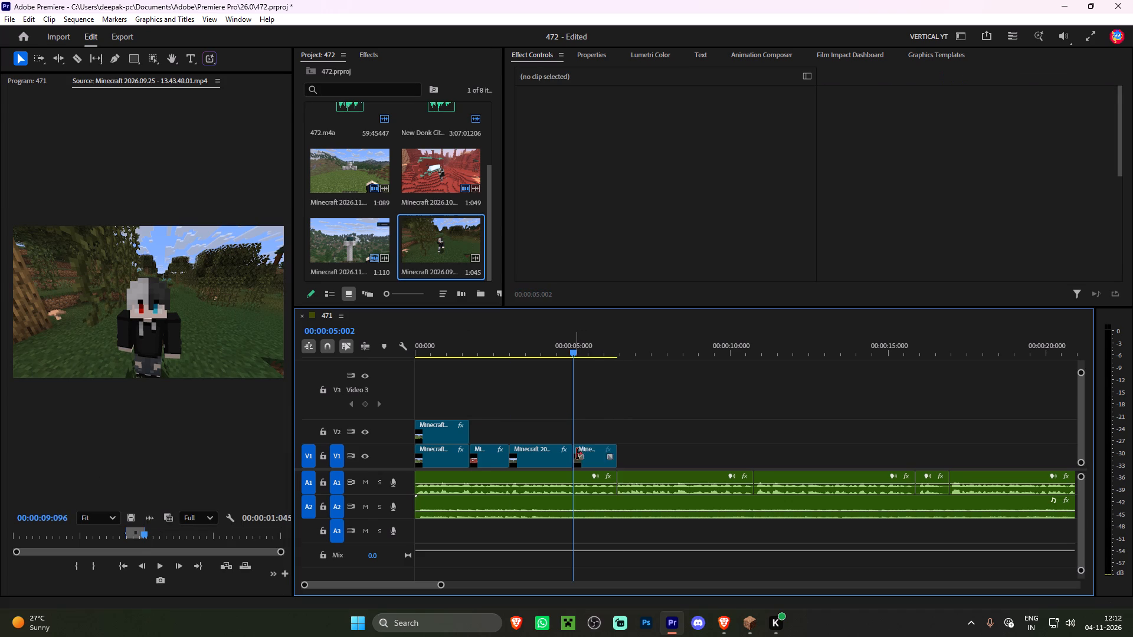
Apply Motion Preset max to the player clip at the end of V1.
click(369, 52)
drag(385, 183, 418, 214)
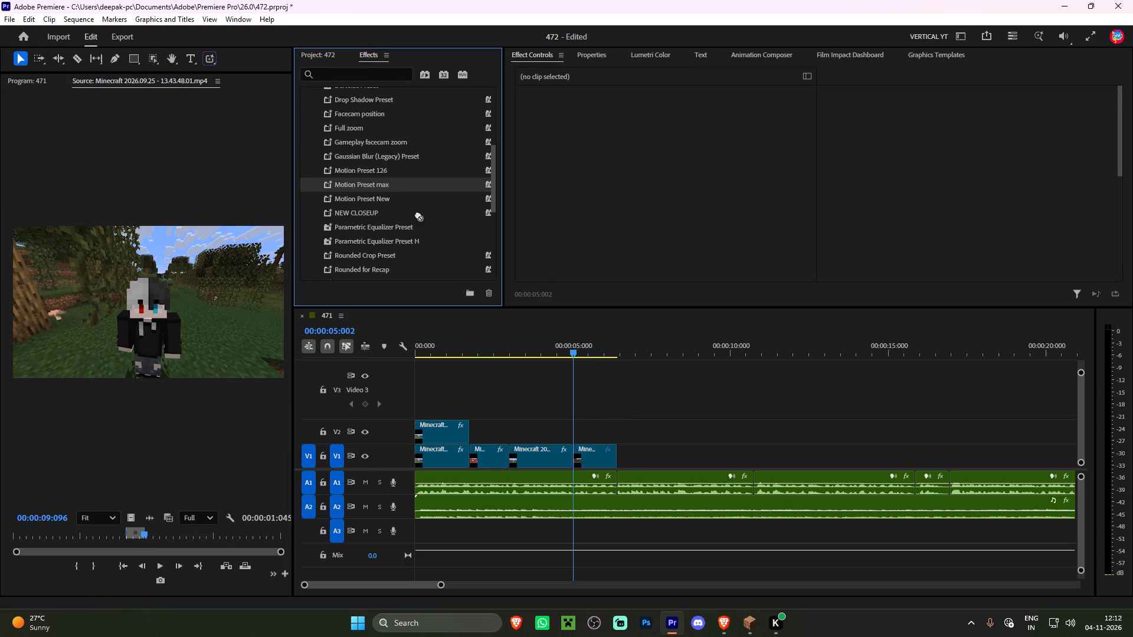
drag(418, 214, 603, 459)
Trim the end of the blurred column clip on V1 to the voiceover cue at 00:00:04:069.
click(548, 346)
key(space)
click(583, 411)
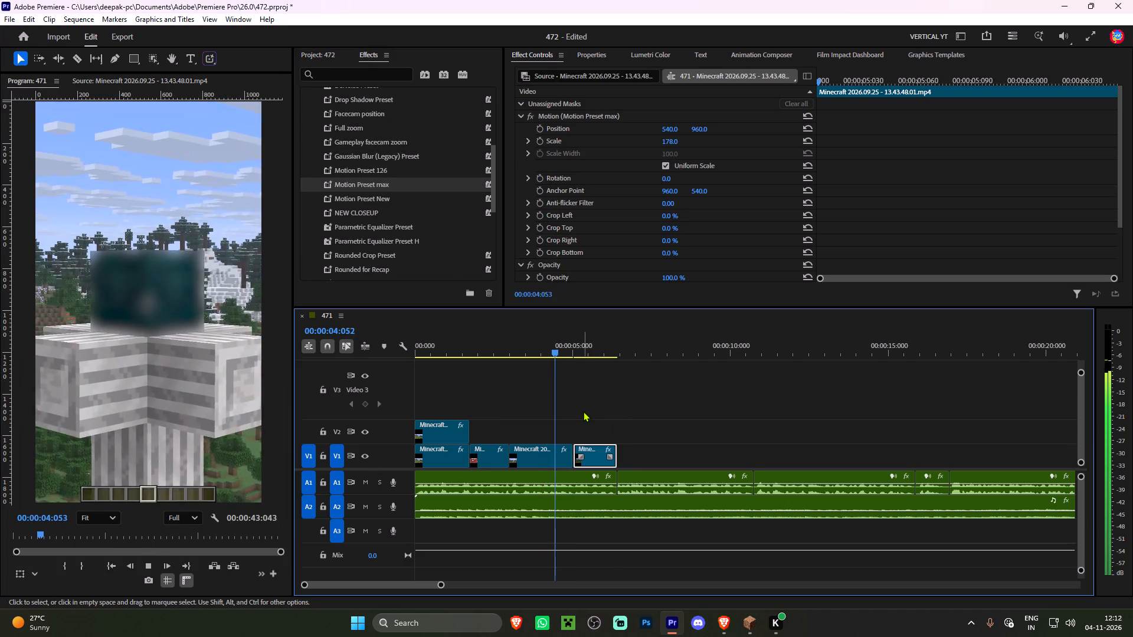
alt+scroll(584, 424, up, 6)
key(space)
click(500, 346)
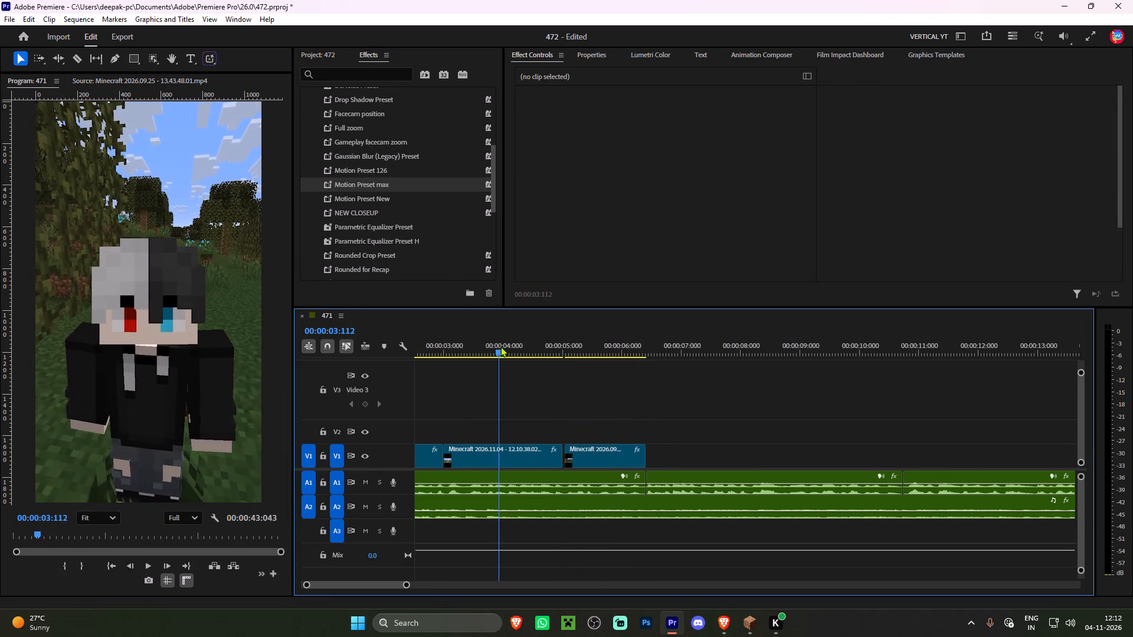
key(space)
key(space)
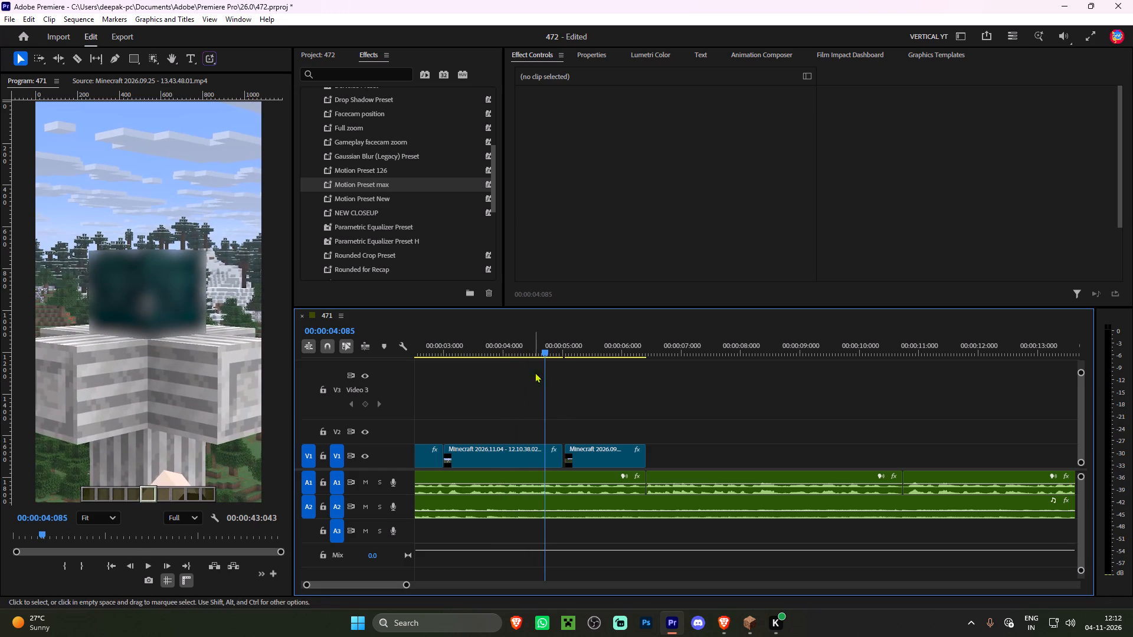
drag(524, 344, 506, 343)
key(space)
key(space)
drag(560, 448, 552, 447)
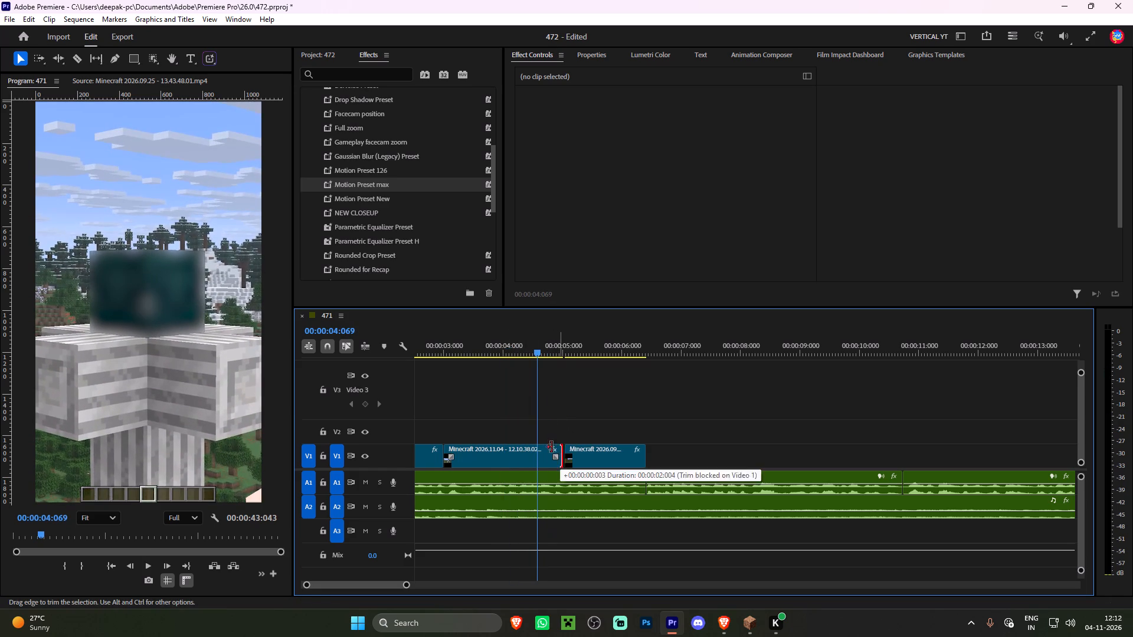
drag(552, 447, 536, 446)
Move the running player clip against the column clip and extend its end to the voice cut at 00:00:06:050.
drag(587, 459, 555, 458)
drag(618, 457, 644, 462)
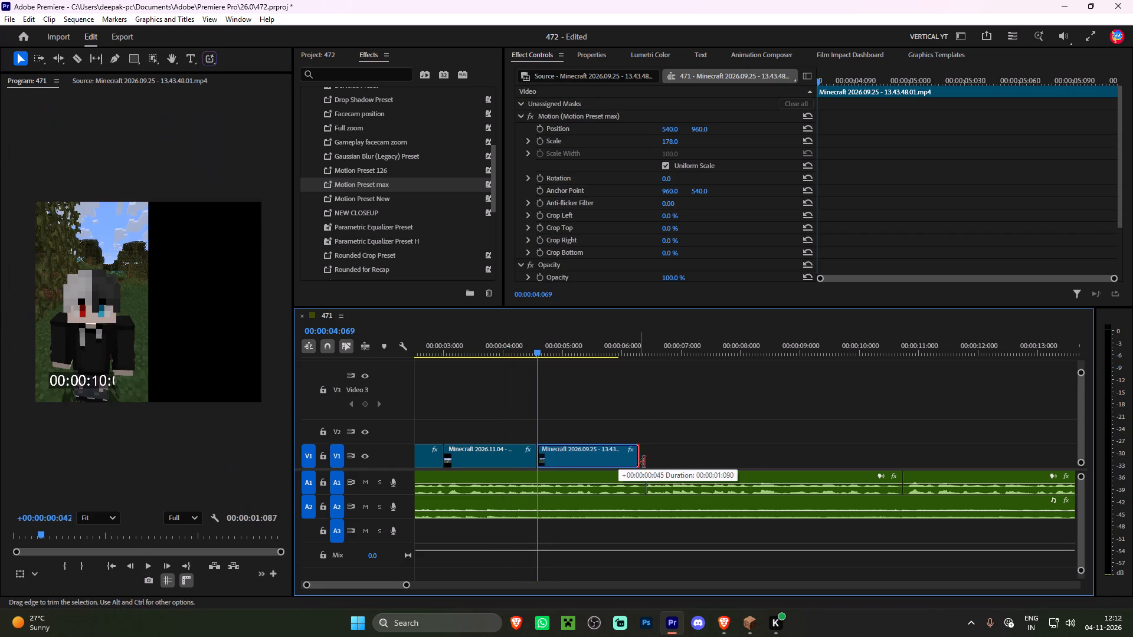
drag(644, 462, 644, 459)
key(space)
alt+scroll(588, 400, down, 5)
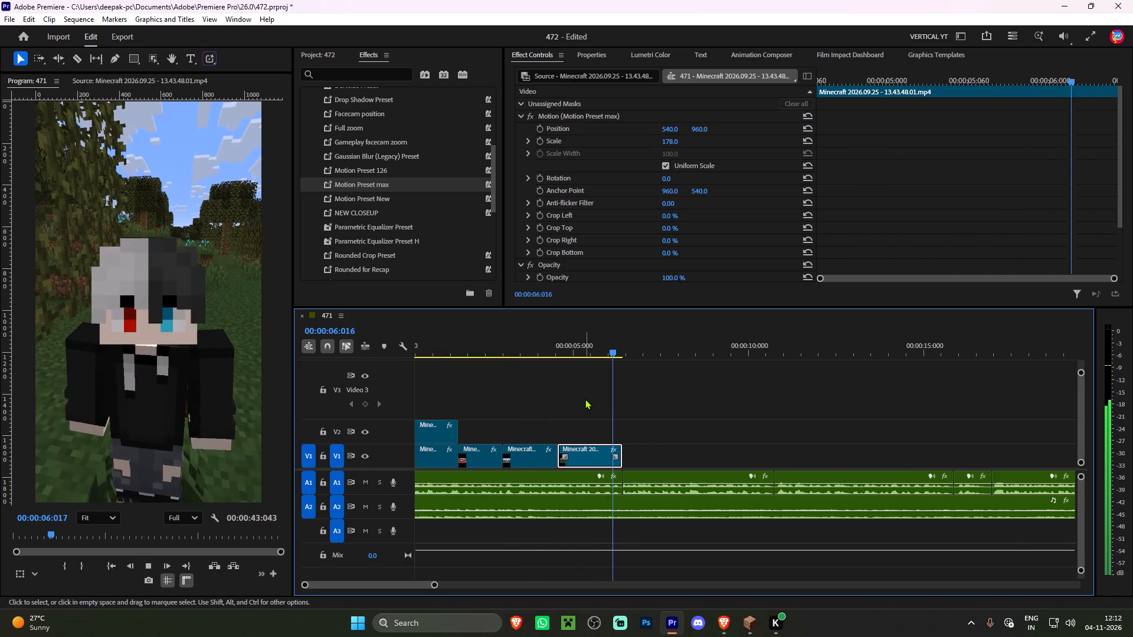
alt+scroll(581, 401, down, 4)
shift+drag(565, 352, 559, 352)
Import Minecraft 2026.10.05 - 22.52.44.02.mp4 and open it in the source monitor.
click(320, 55)
scroll(404, 248, down, 4)
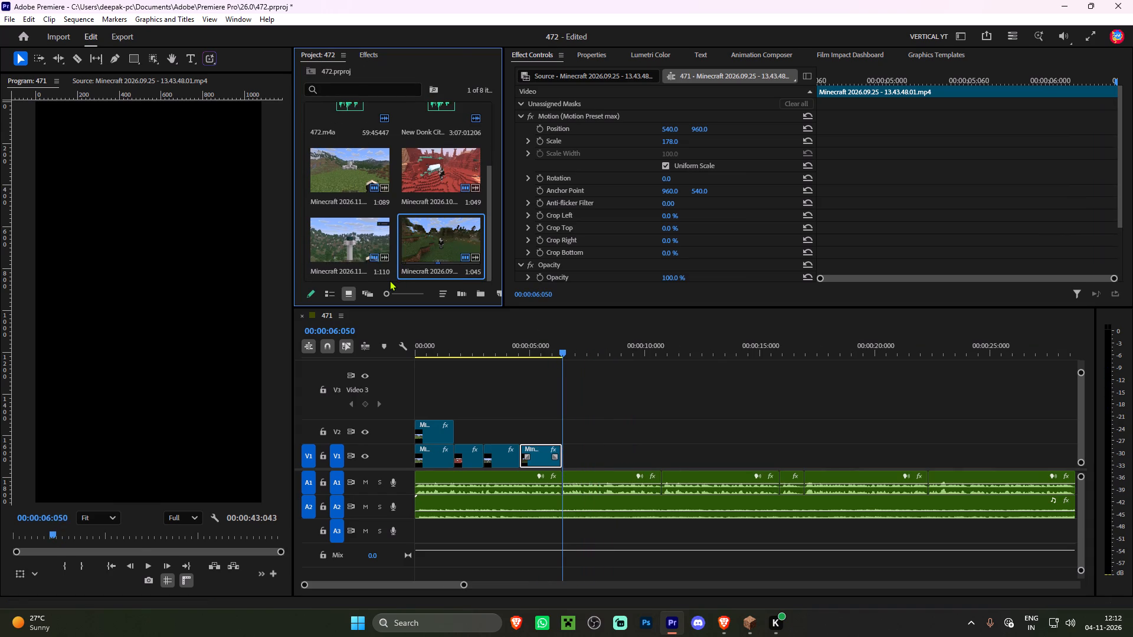
double_click(389, 280)
scroll(261, 201, down, 1)
double_click(295, 255)
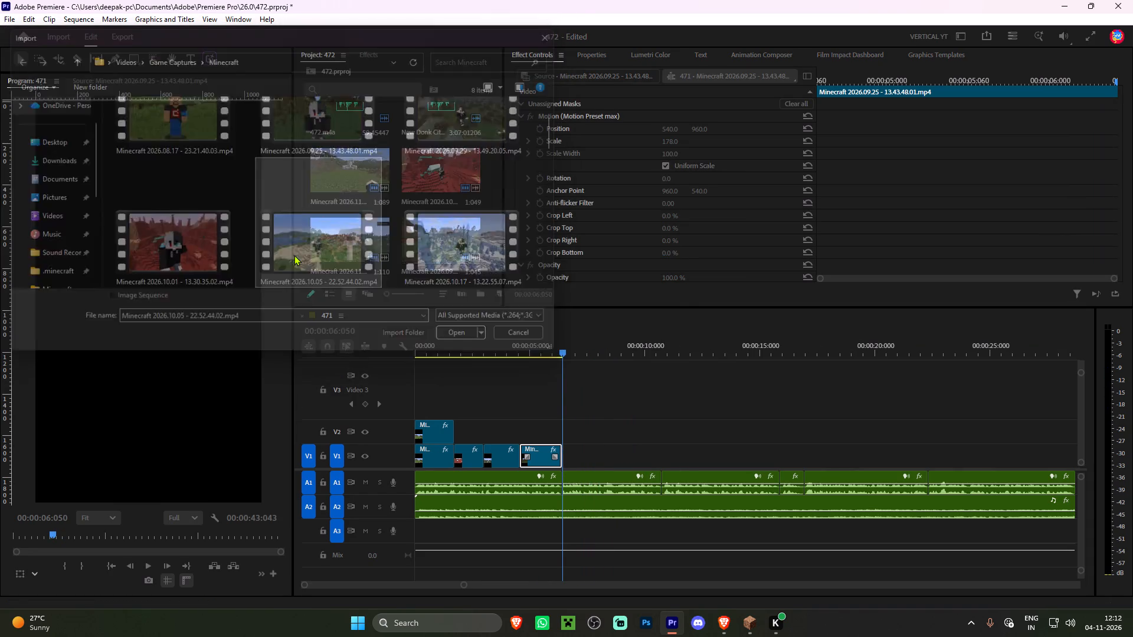
double_click(356, 241)
Mark a 00:00:02:031 range of the flying player ending at 00:00:06:063 and add its video to V1 at 00:00:06:050.
drag(54, 523, 11, 525)
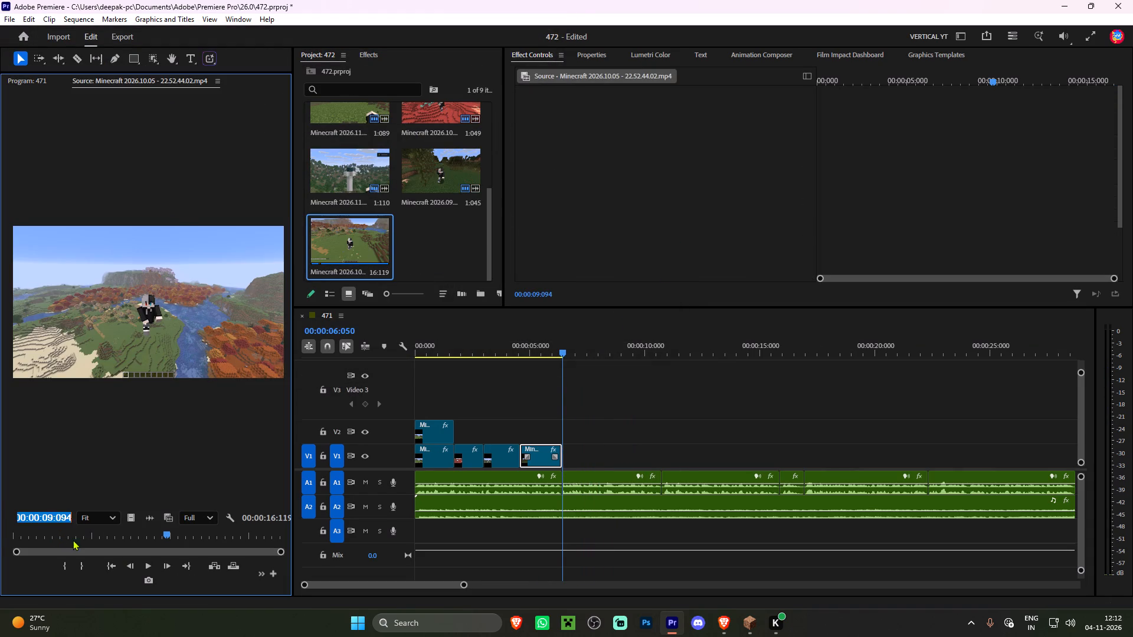
drag(63, 535, 55, 546)
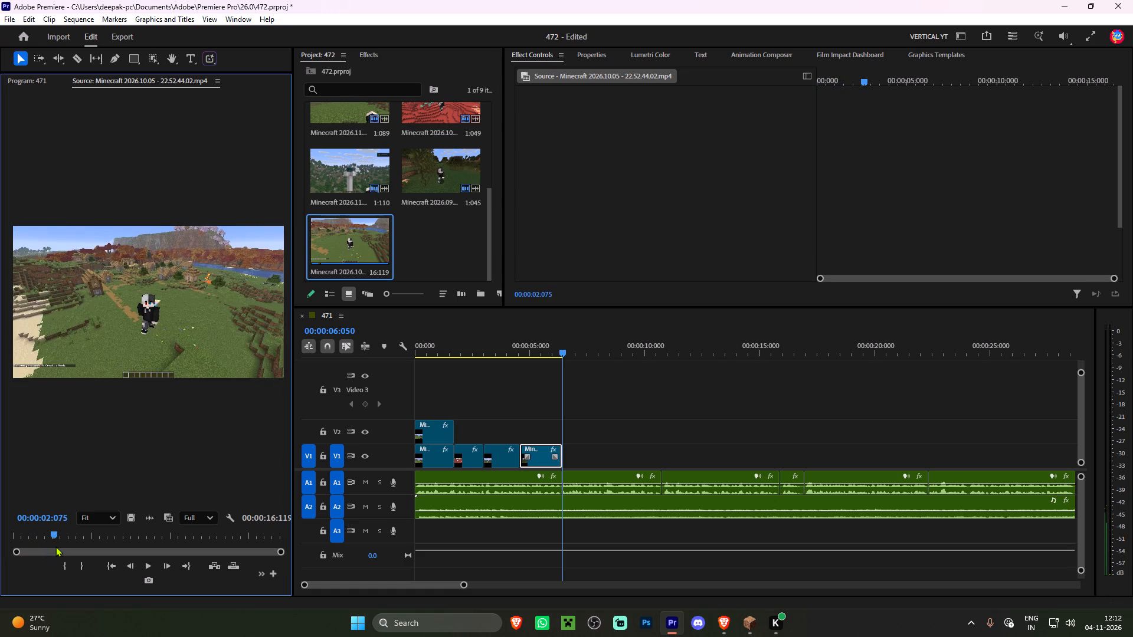
drag(55, 546, 78, 562)
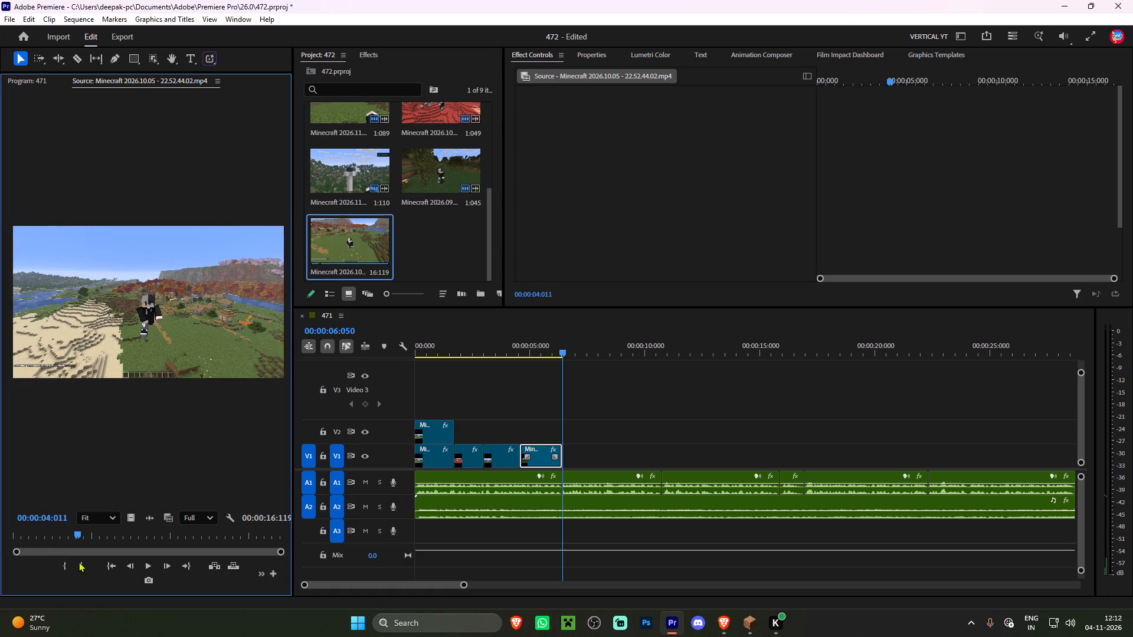
drag(78, 562, 81, 563)
text(i)
key(space)
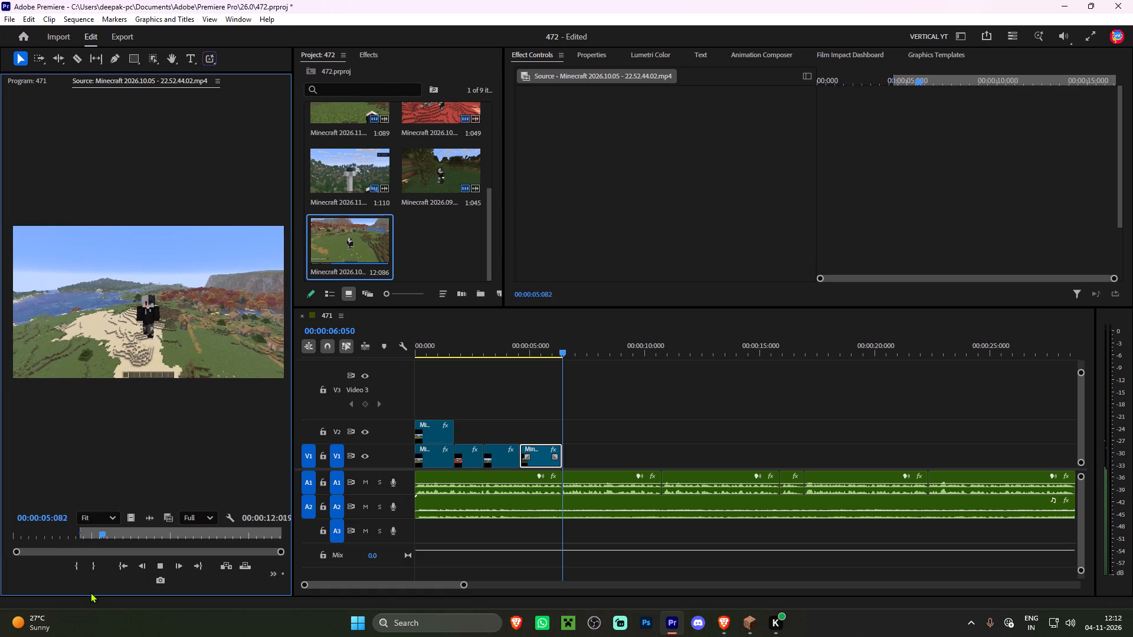
key(space)
key(o)
drag(131, 522, 162, 508)
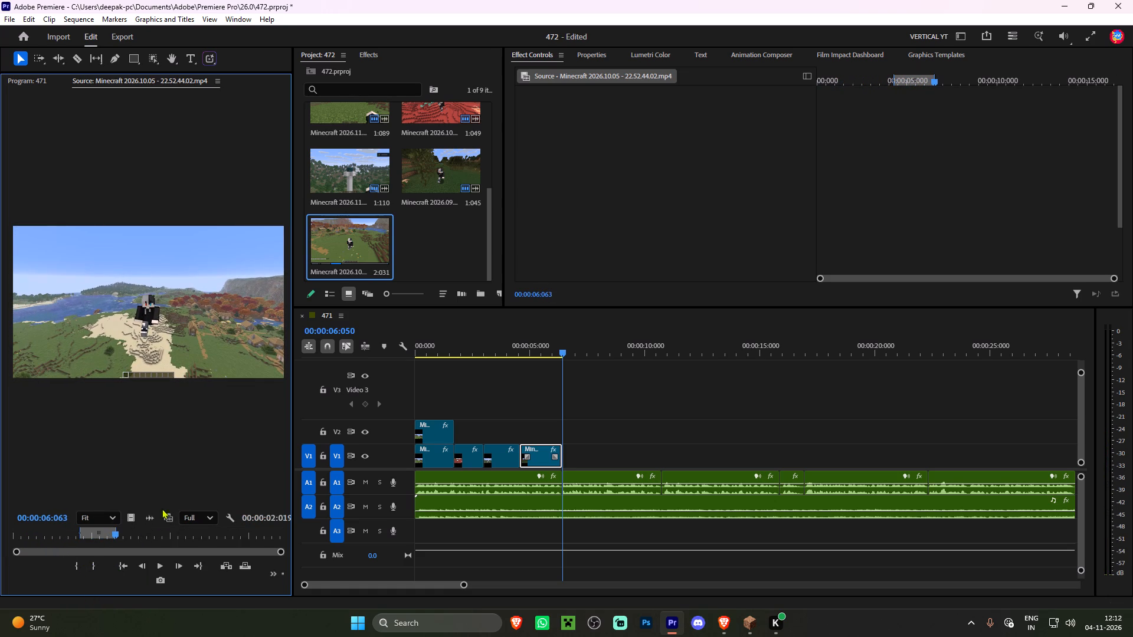
drag(162, 508, 564, 459)
Trim the end of the flying player clip on V1 to 00:00:07:063 to match the voiceover.
key(space)
alt+scroll(591, 448, up, 6)
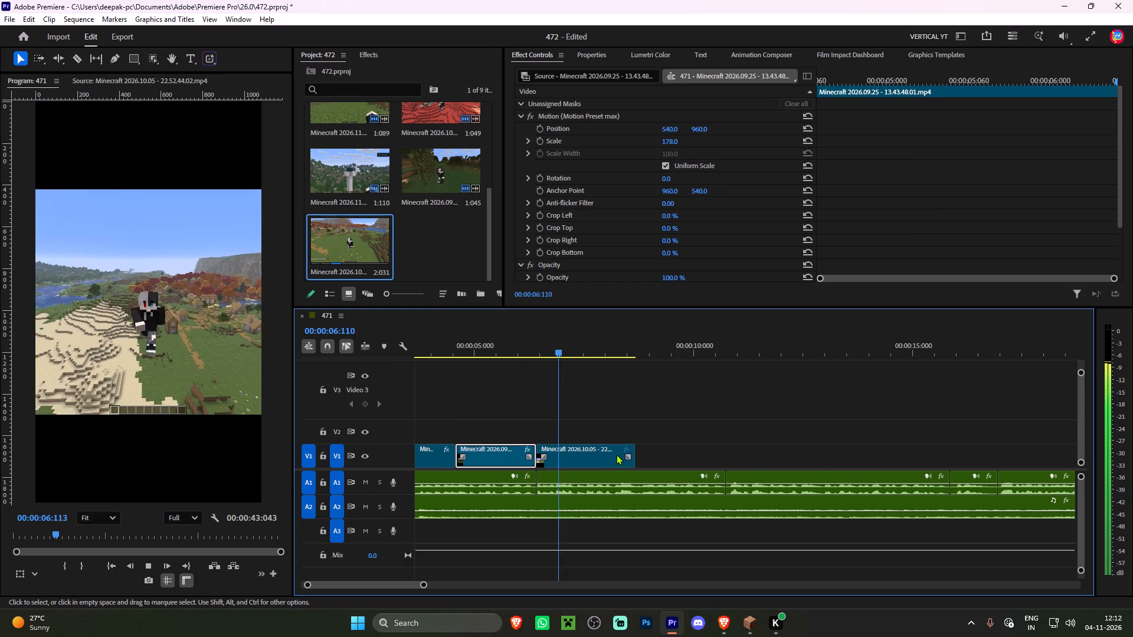
key(space)
key(space)
key(space)
drag(637, 455, 590, 468)
Apply the NEW CLOSEUP preset to the flying player clip at the end of V1.
click(368, 55)
drag(366, 214, 574, 457)
Move the clip's middle Position and Scale keyframes close to its start and the last pair to its end.
drag(916, 102, 981, 176)
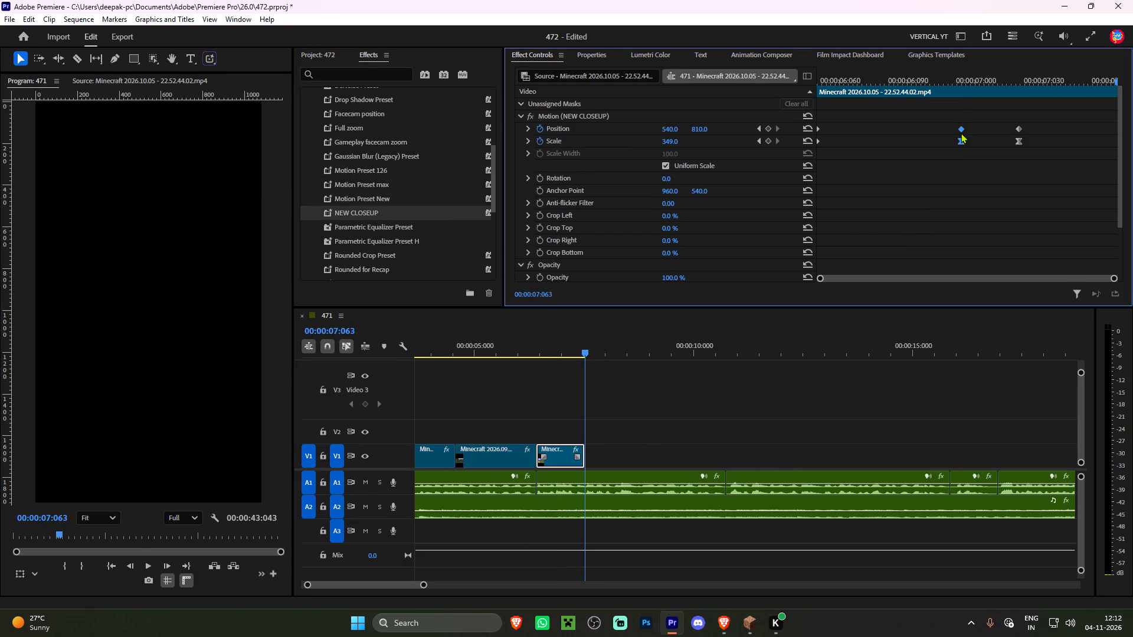
drag(961, 133, 846, 134)
click(526, 349)
key(space)
click(588, 383)
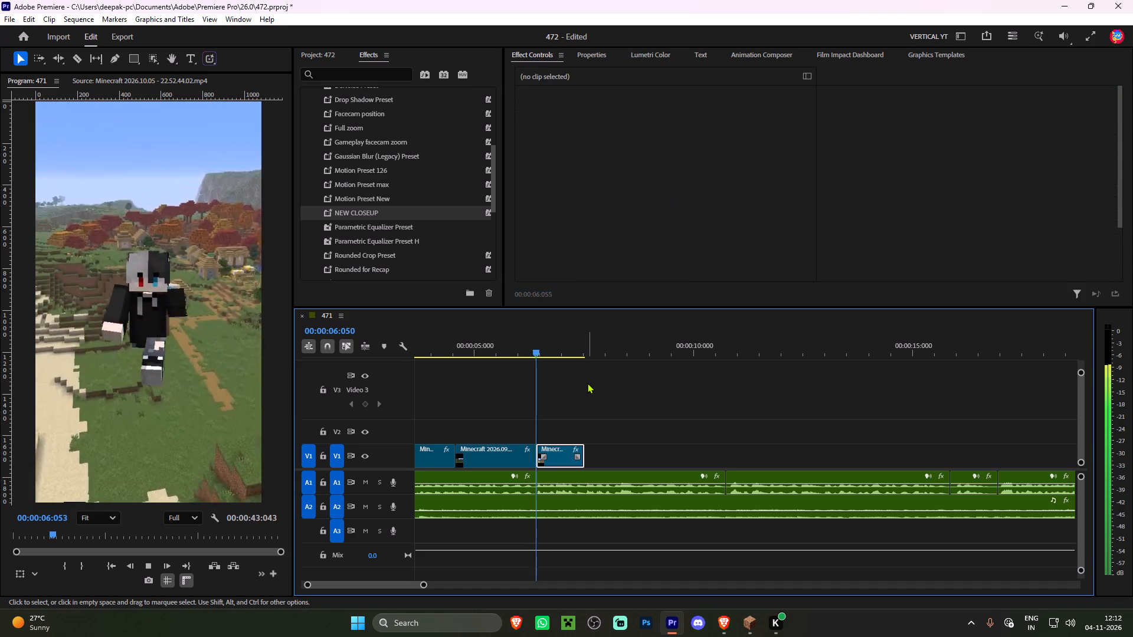
key(space)
click(570, 455)
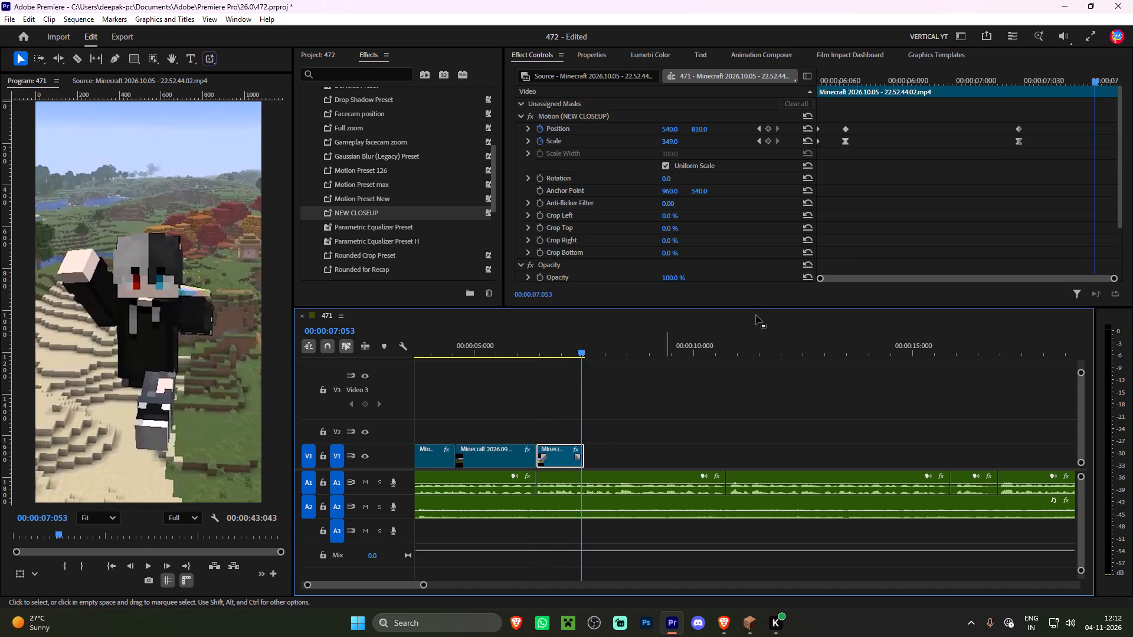
drag(1006, 106, 1046, 167)
drag(1020, 127, 1132, 129)
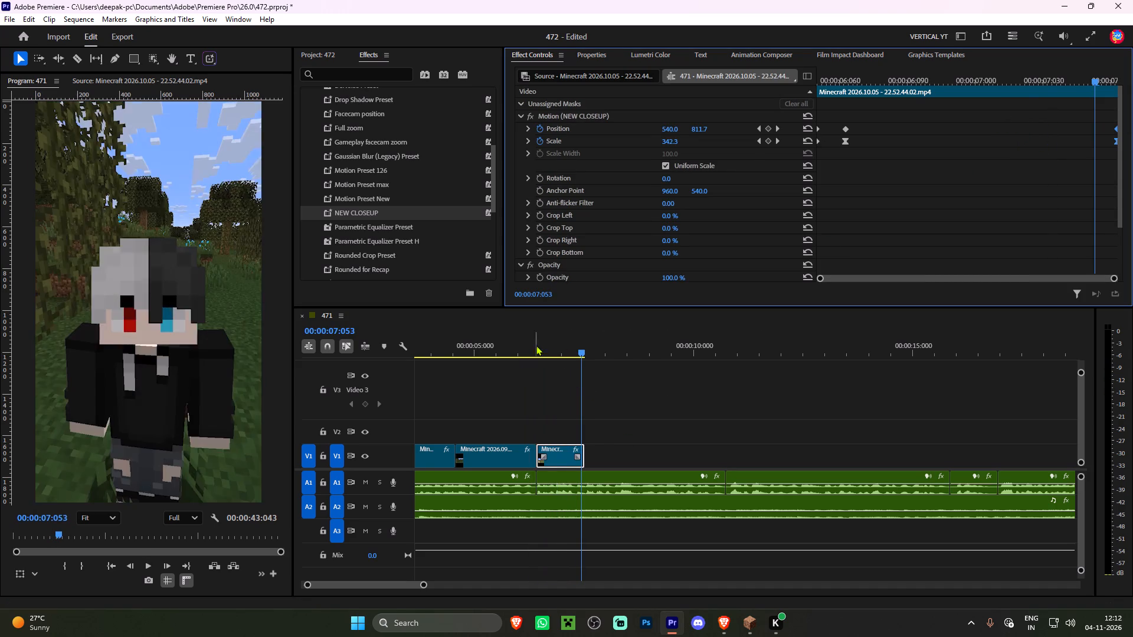
Play back the closeup clip and the voiceover following it, returning the playhead to the clip's end.
click(536, 345)
key(space)
alt+scroll(539, 344, down, 1)
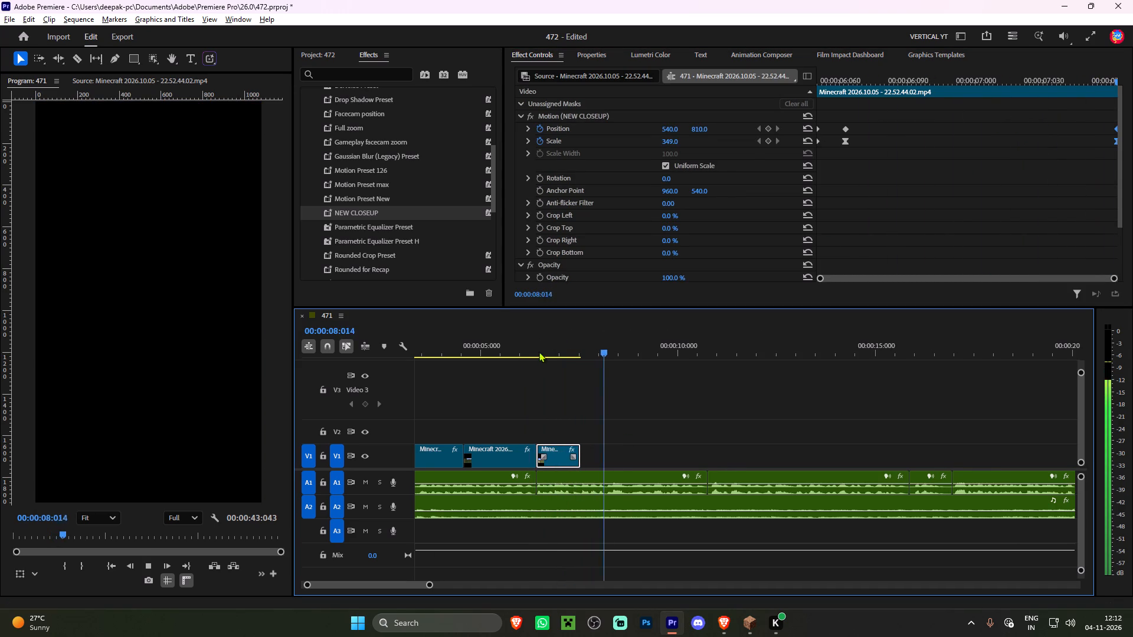
click(557, 373)
alt+scroll(582, 411, up, 3)
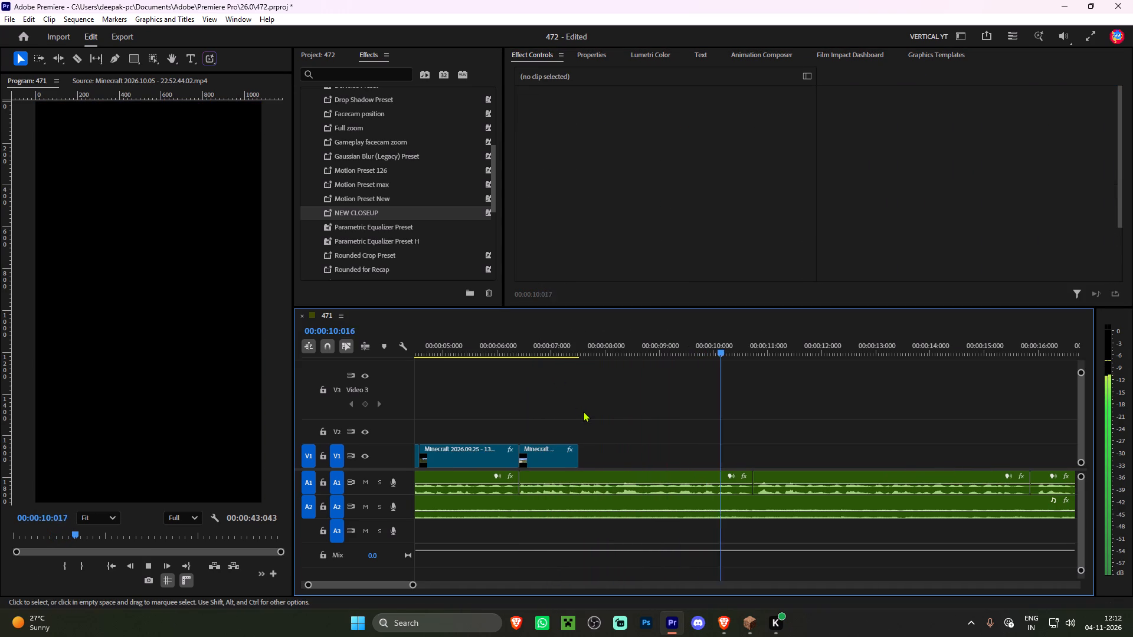
key(space)
shift+click(582, 346)
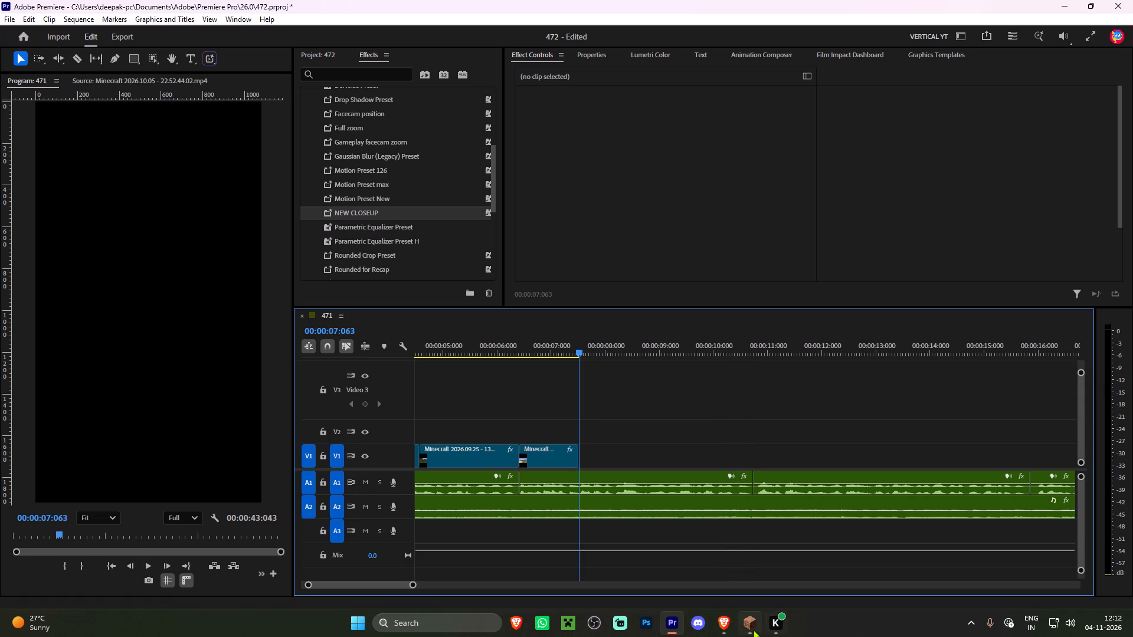
Switch to Minecraft and widen the field of view in the game options.
click(753, 630)
drag(585, 184, 566, 318)
key(Escape)
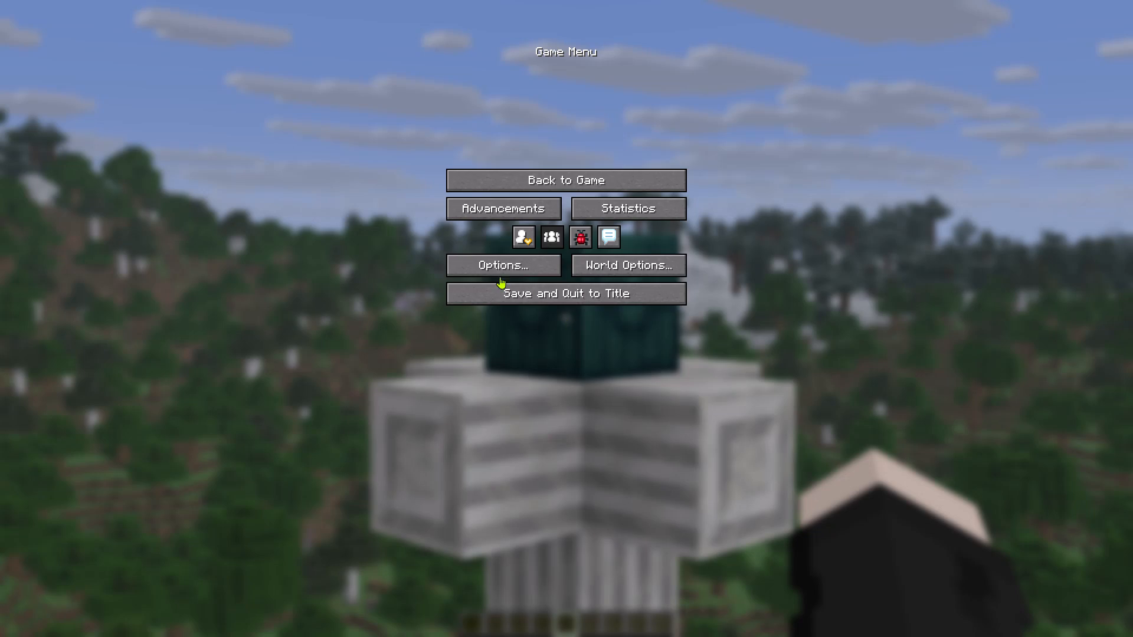
click(500, 277)
drag(498, 275, 498, 265)
drag(507, 44, 515, 44)
key(Escape)
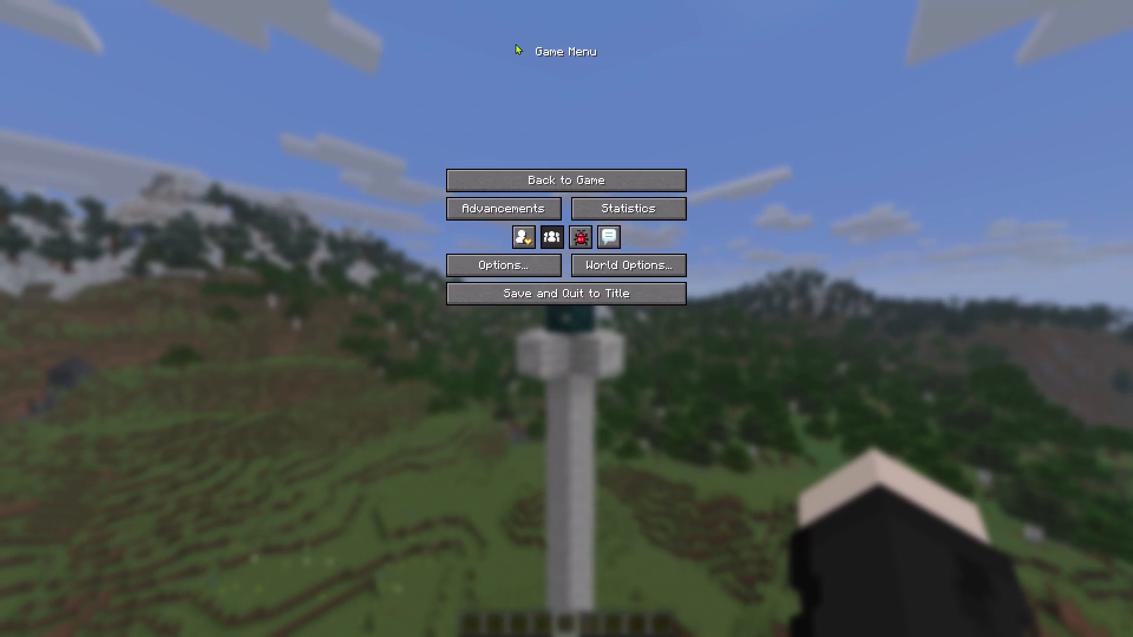
key(Escape)
Fly away from the column's top to the open grass beside the calcite blocks.
key(w)
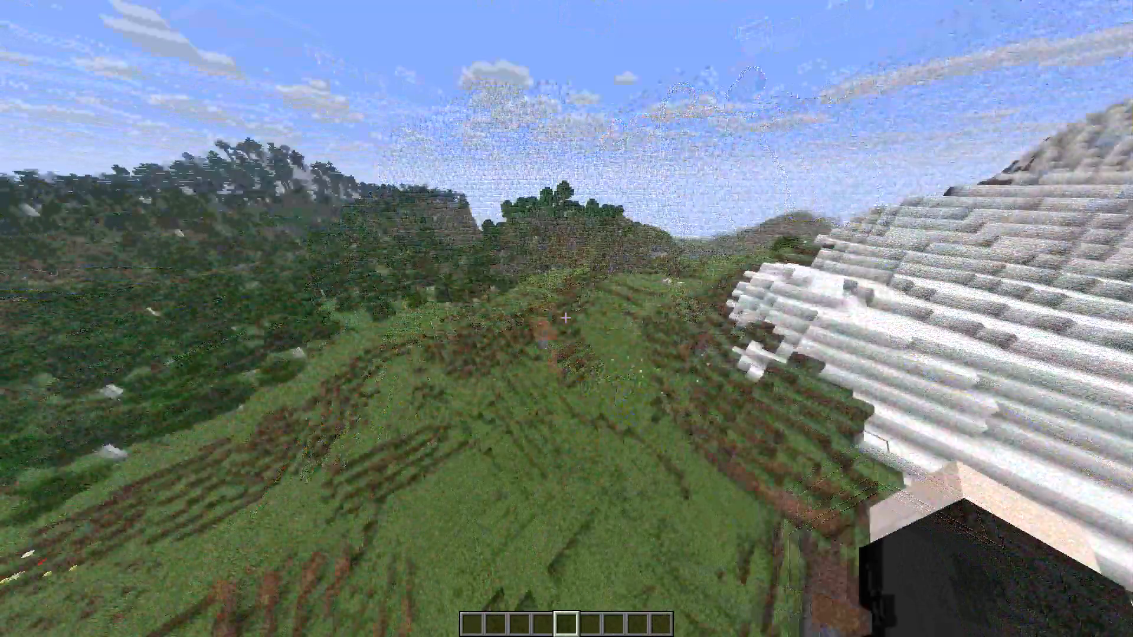
key(shift+d)
key(space)
key(space)
key(d)
key(s)
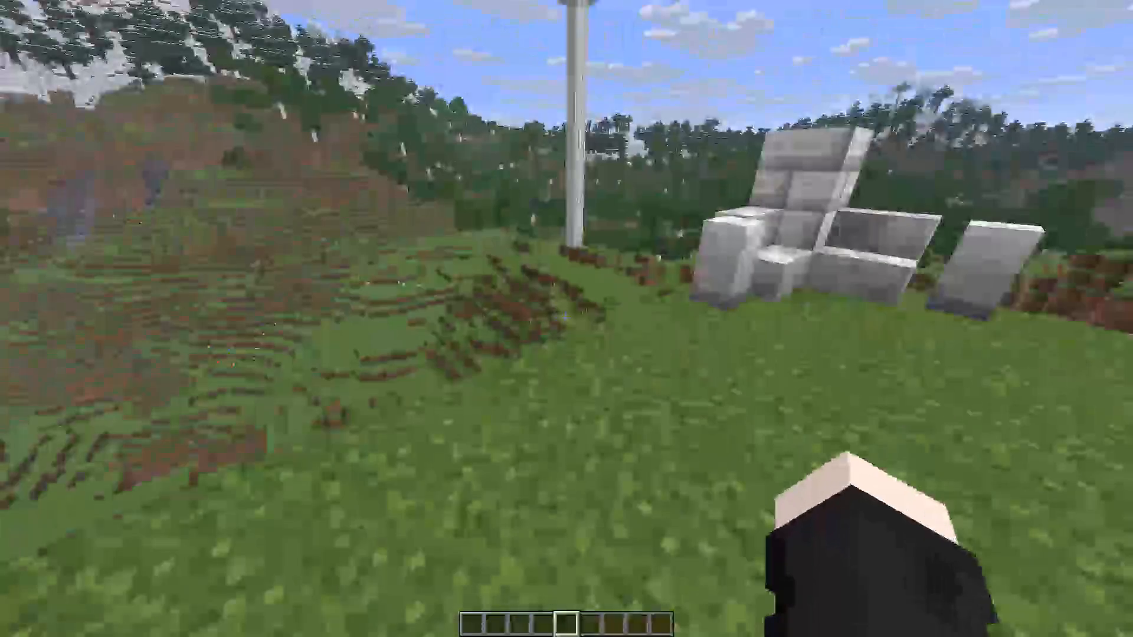
Find the items with "craf" and "cal", putting a crafting table and a stack of 64 calcite in the first two hotbar slots.
key(e)
text(craf)
click(473, 264)
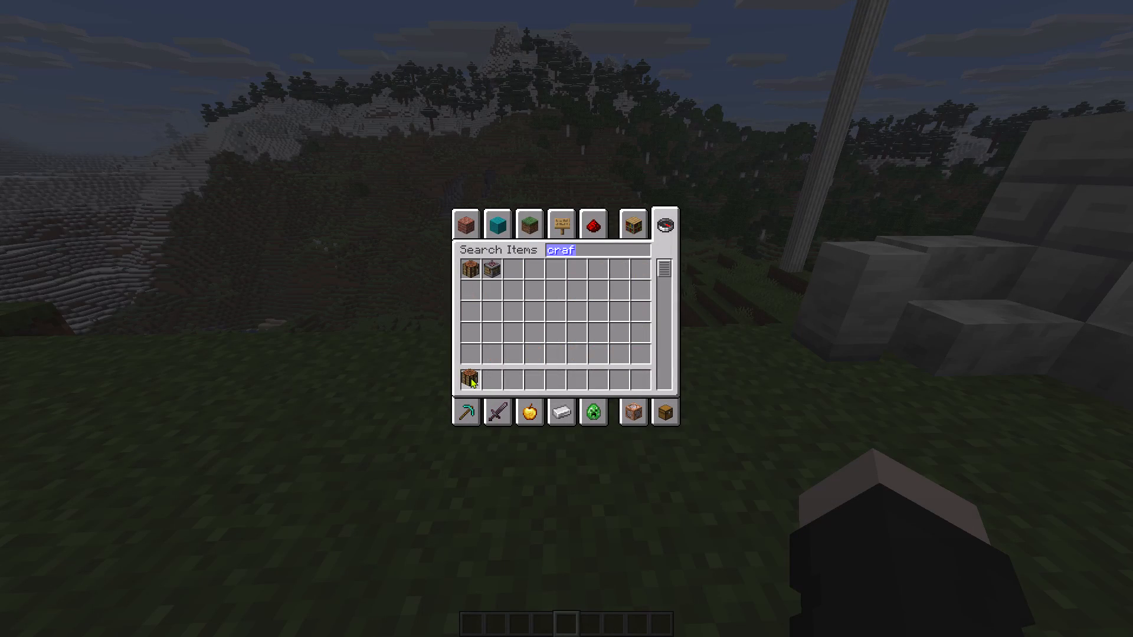
click(470, 377)
text(ca)
key(l)
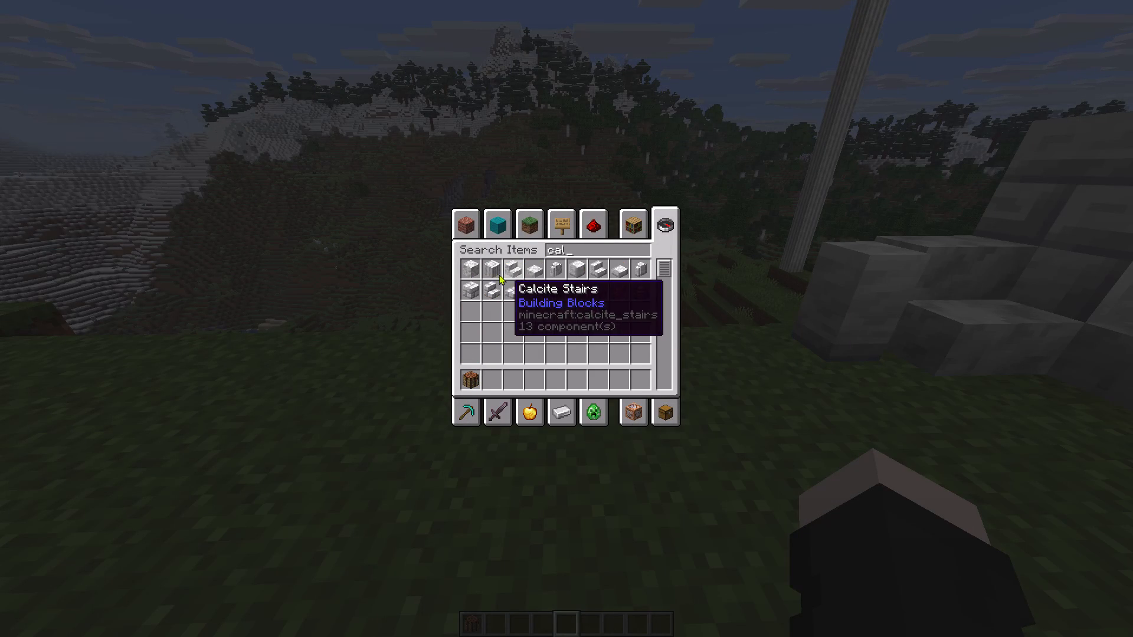
shift+click(474, 264)
click(487, 390)
key(Escape)
Place the crafting table on the grass in front of the column.
scroll(566, 318, up, 2)
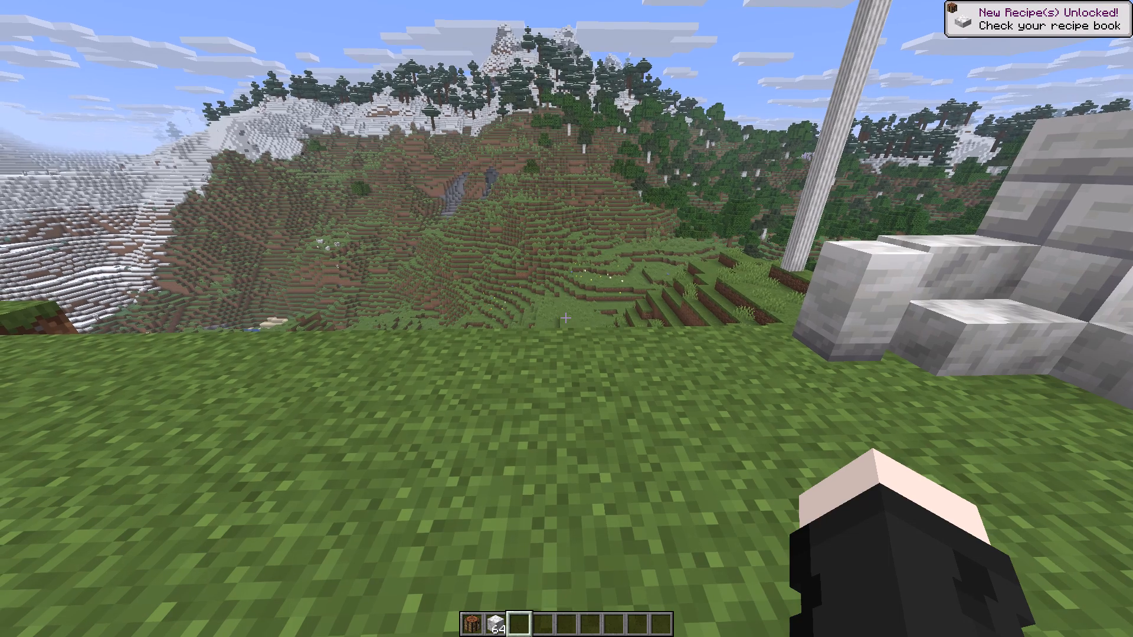
scroll(566, 318, up, 1)
key(a)
scroll(566, 318, up, 1)
right_click(566, 318)
key(d)
key(w)
key(a)
Preview the calcite block recipes in the crafting table's recipe book.
right_click(566, 318)
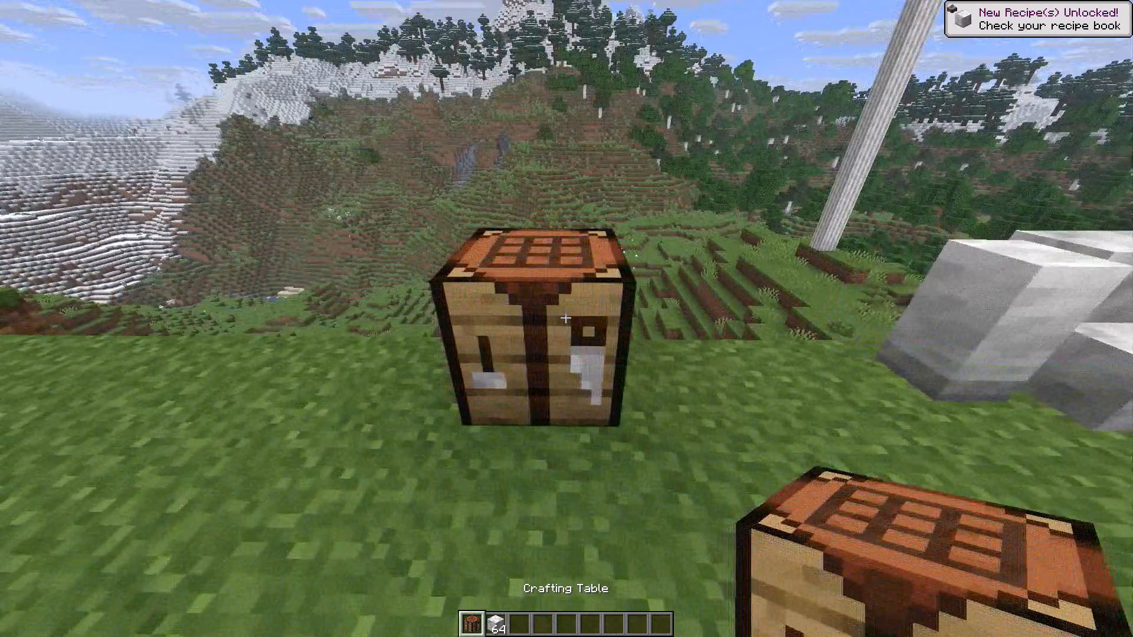
click(505, 401)
click(507, 398)
click(486, 270)
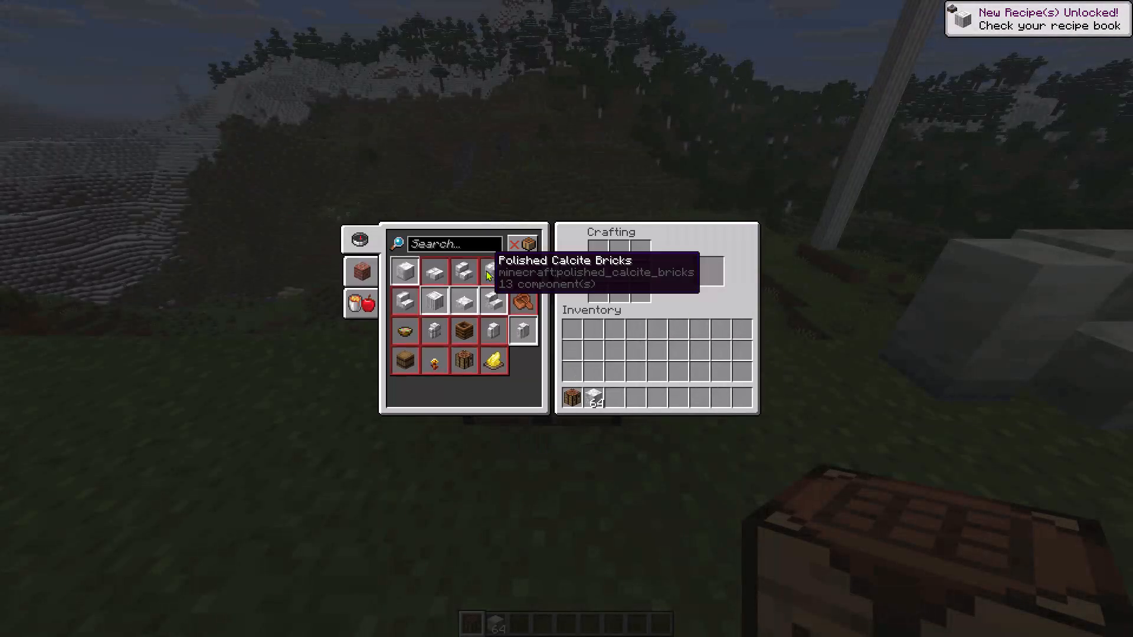
click(429, 306)
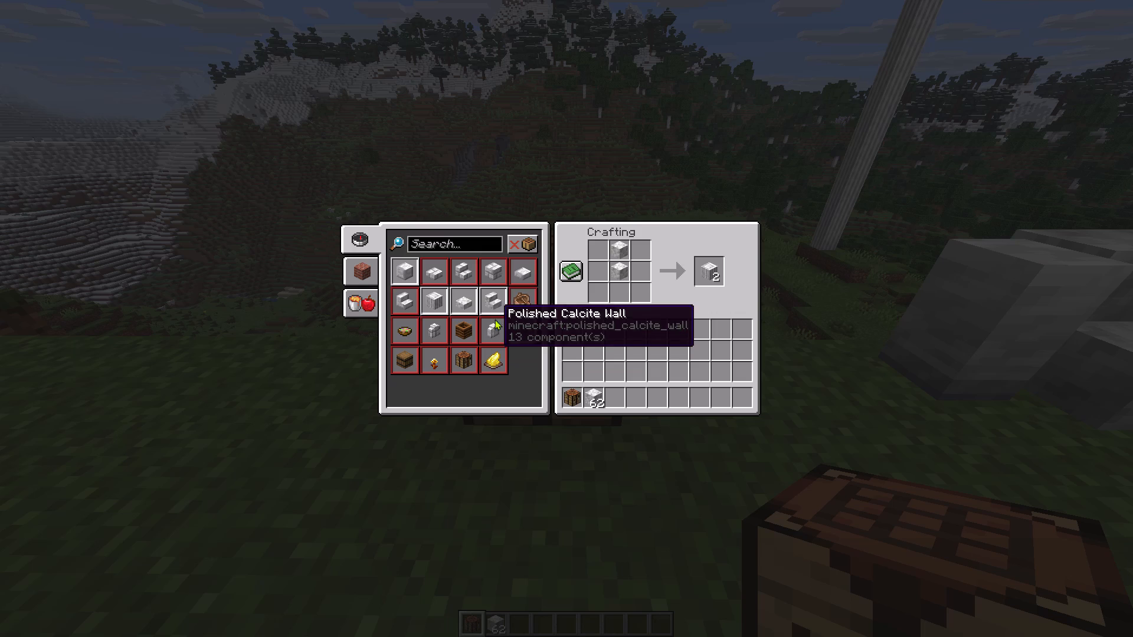
click(493, 300)
key(Escape)
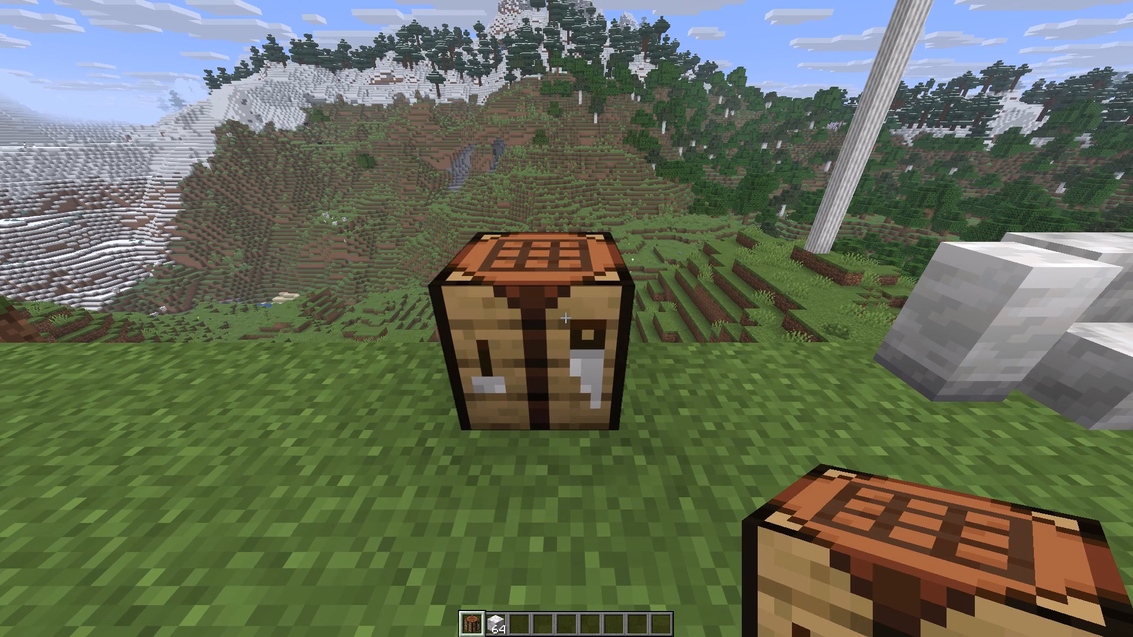
Start a gameplay recording and remove the crafting table from the first hotbar slot.
key(alt+x)
key(e)
shift+click(464, 372)
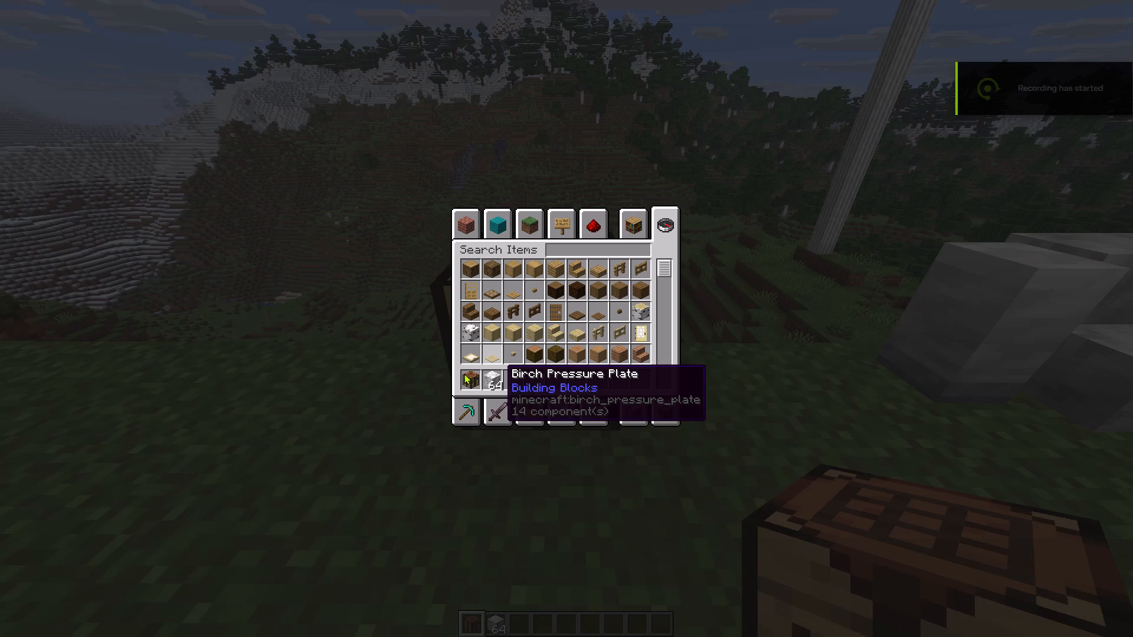
key(Escape)
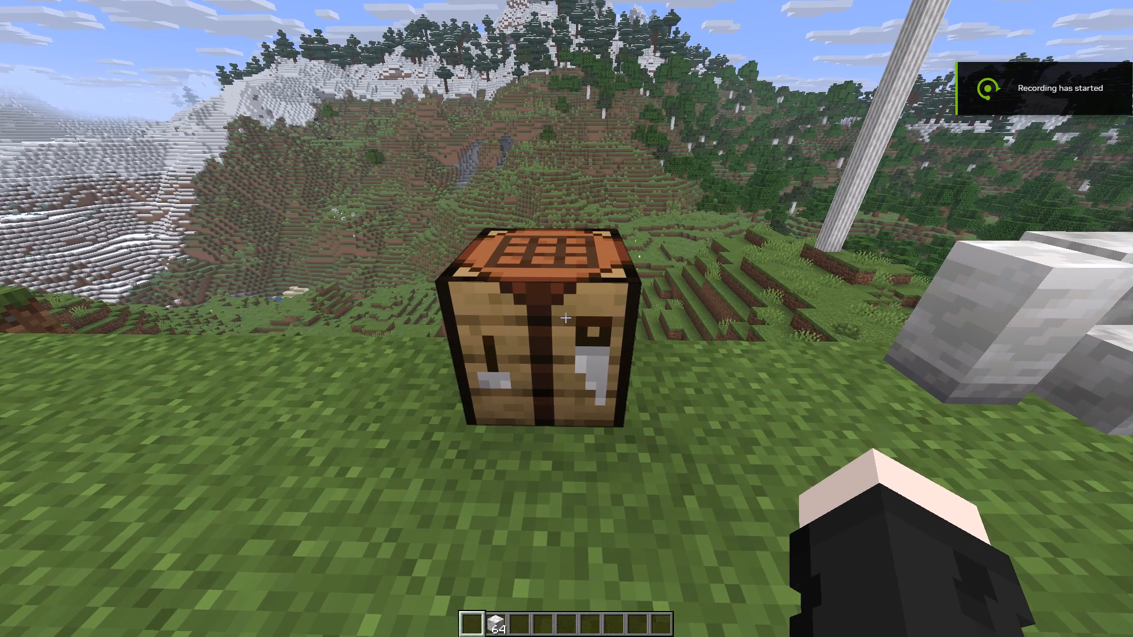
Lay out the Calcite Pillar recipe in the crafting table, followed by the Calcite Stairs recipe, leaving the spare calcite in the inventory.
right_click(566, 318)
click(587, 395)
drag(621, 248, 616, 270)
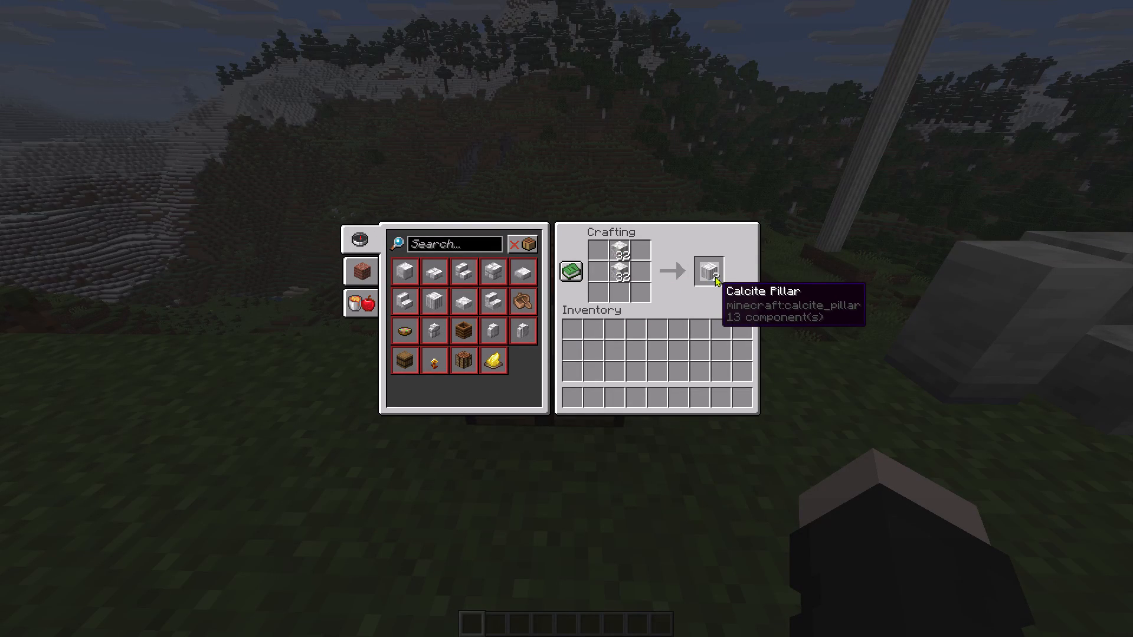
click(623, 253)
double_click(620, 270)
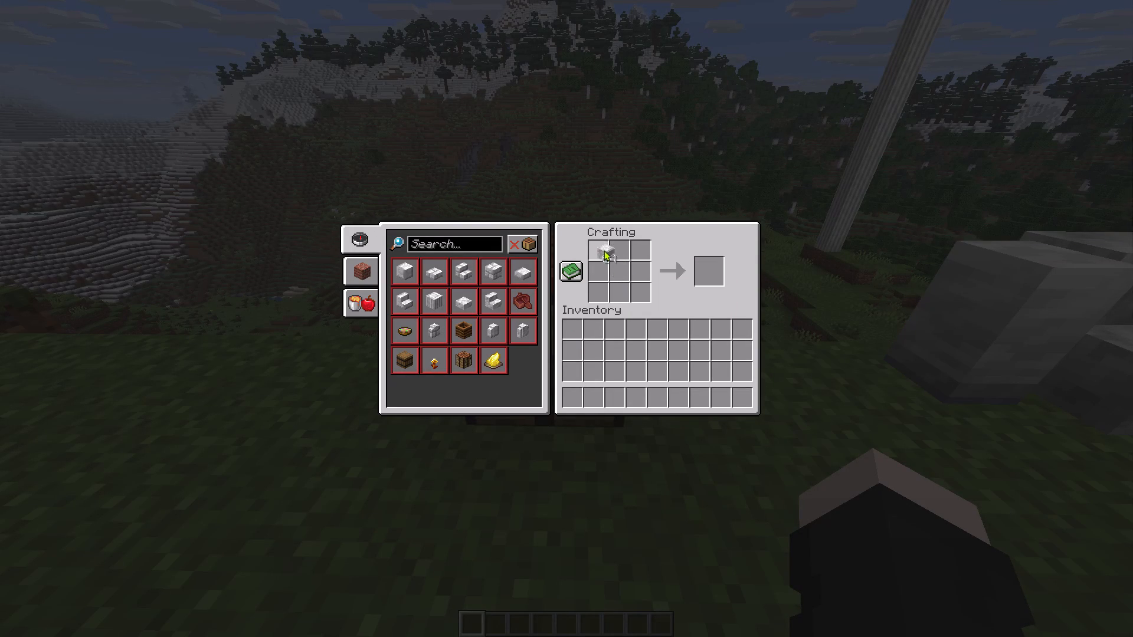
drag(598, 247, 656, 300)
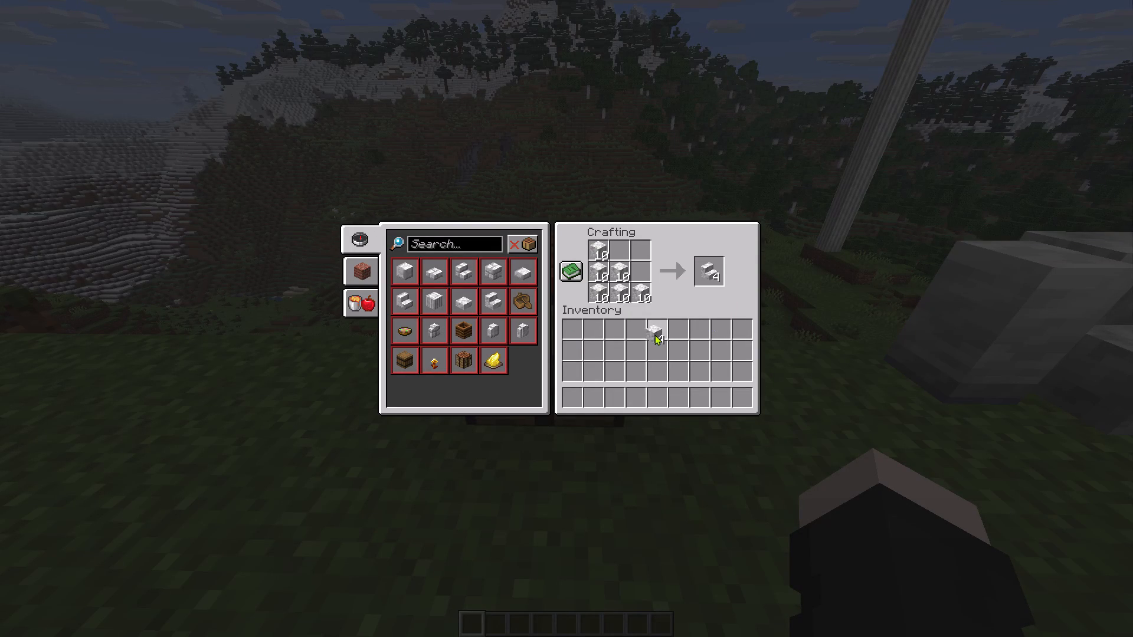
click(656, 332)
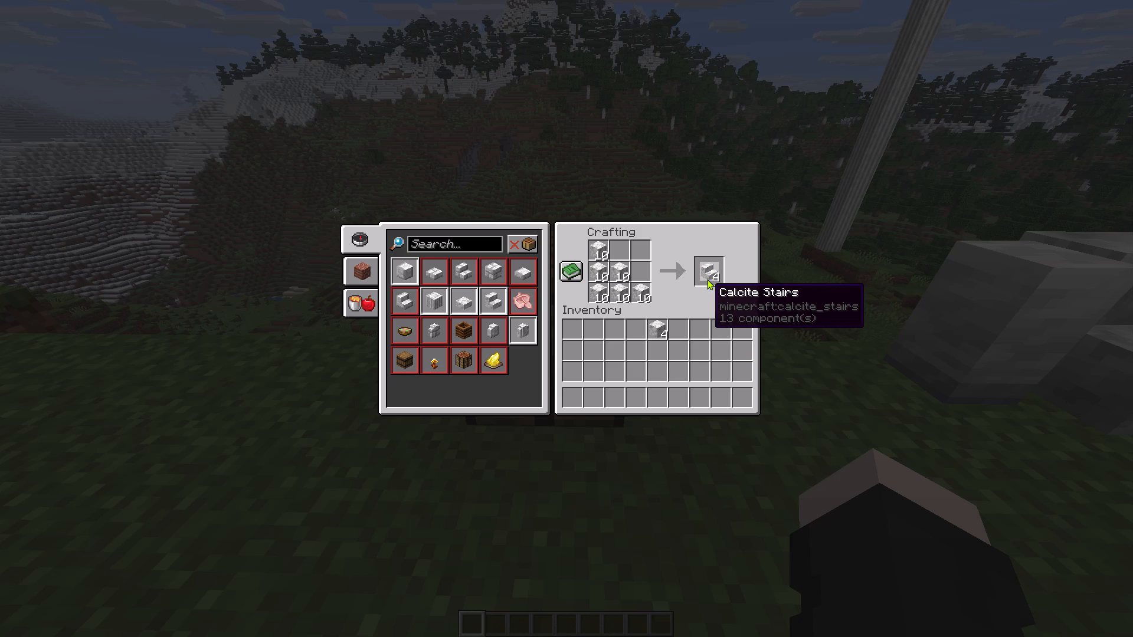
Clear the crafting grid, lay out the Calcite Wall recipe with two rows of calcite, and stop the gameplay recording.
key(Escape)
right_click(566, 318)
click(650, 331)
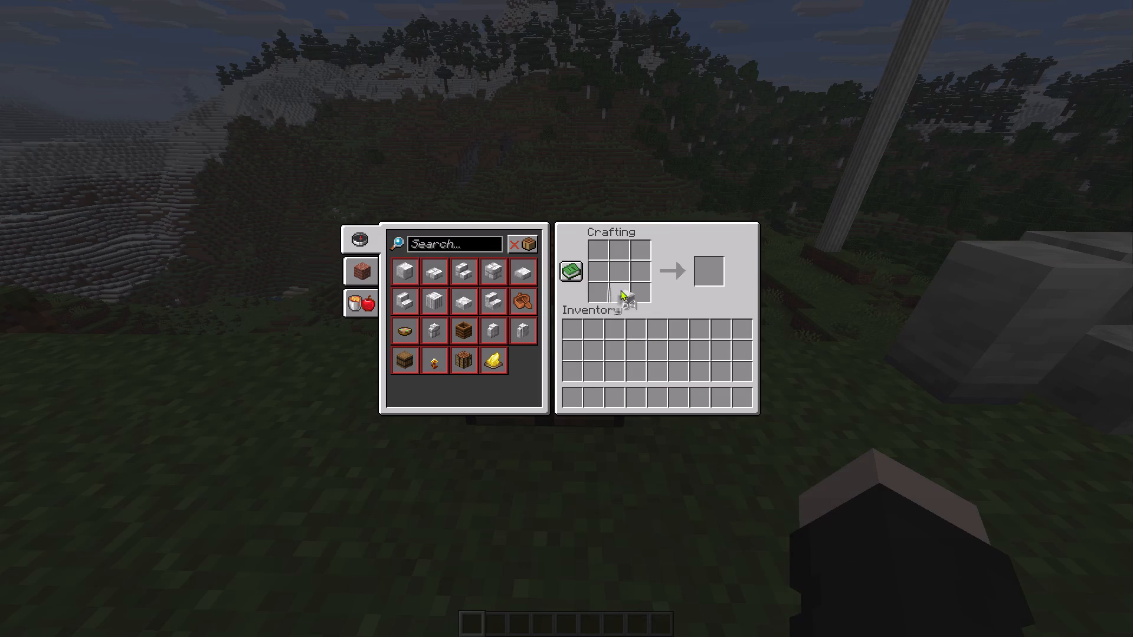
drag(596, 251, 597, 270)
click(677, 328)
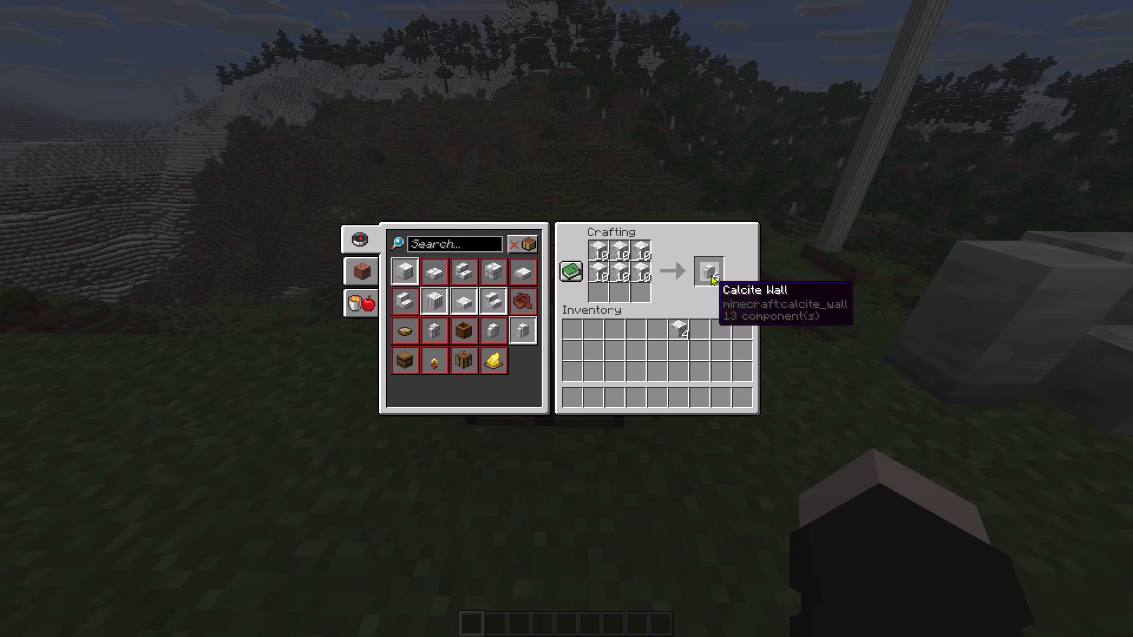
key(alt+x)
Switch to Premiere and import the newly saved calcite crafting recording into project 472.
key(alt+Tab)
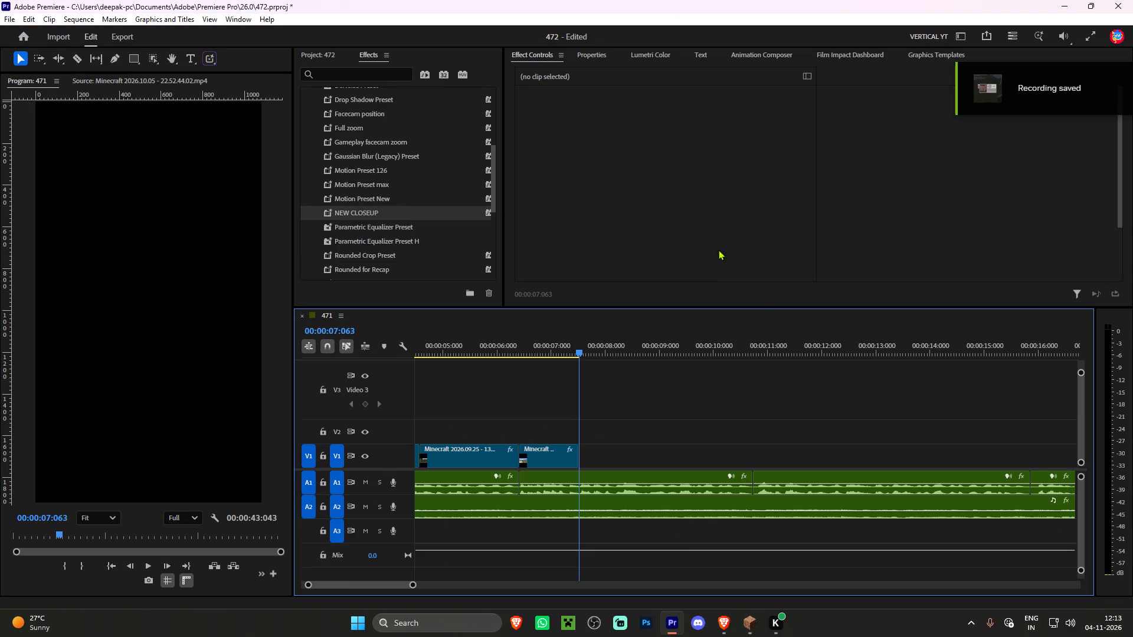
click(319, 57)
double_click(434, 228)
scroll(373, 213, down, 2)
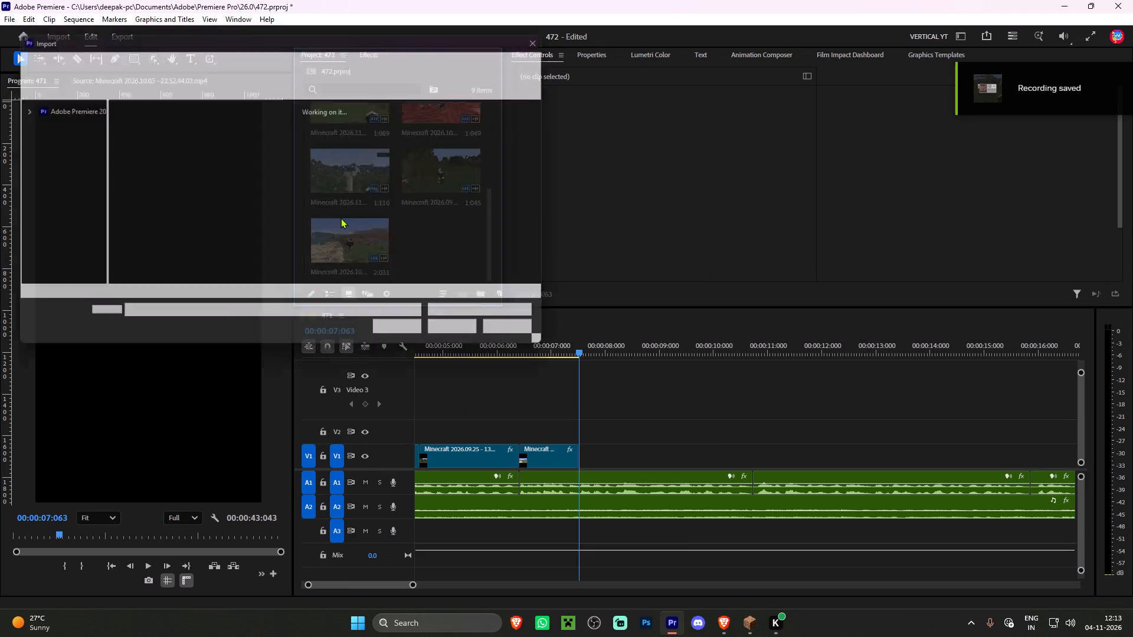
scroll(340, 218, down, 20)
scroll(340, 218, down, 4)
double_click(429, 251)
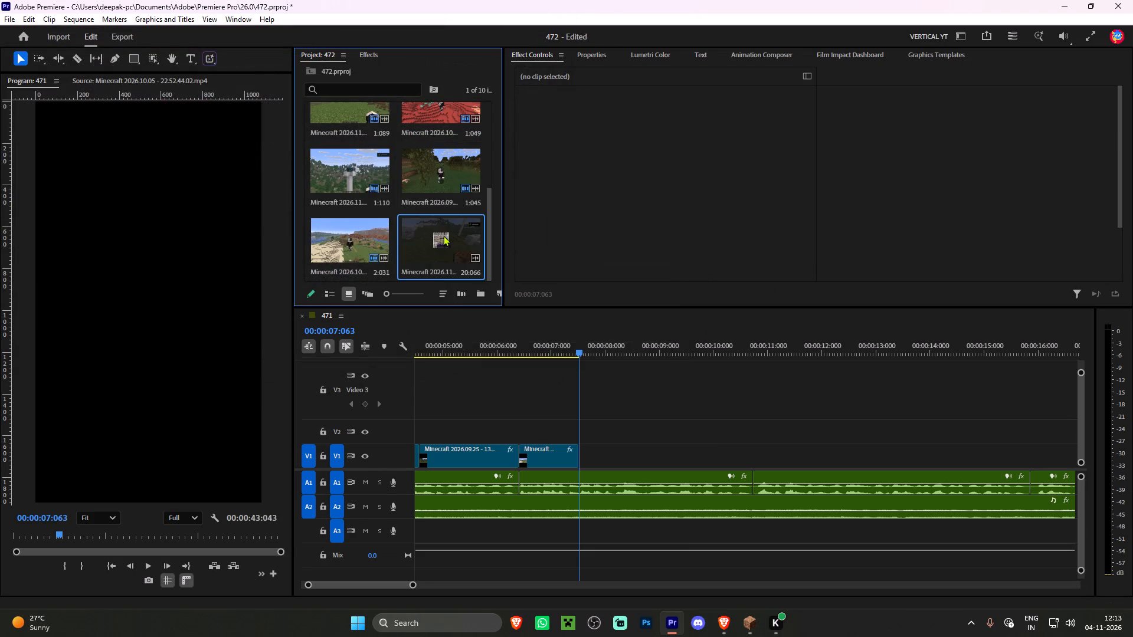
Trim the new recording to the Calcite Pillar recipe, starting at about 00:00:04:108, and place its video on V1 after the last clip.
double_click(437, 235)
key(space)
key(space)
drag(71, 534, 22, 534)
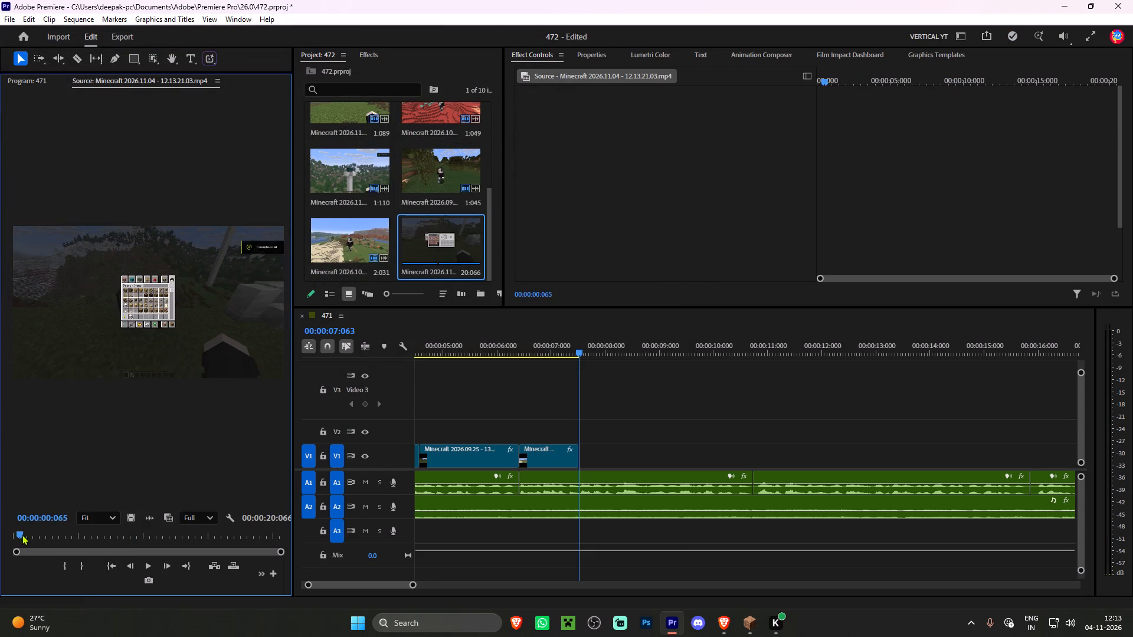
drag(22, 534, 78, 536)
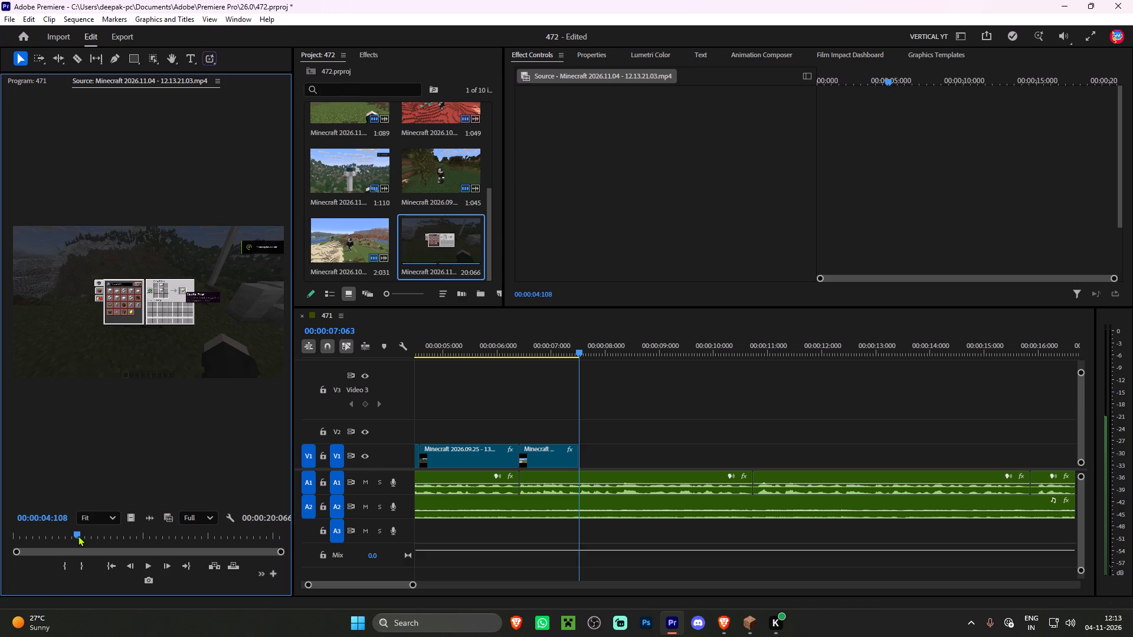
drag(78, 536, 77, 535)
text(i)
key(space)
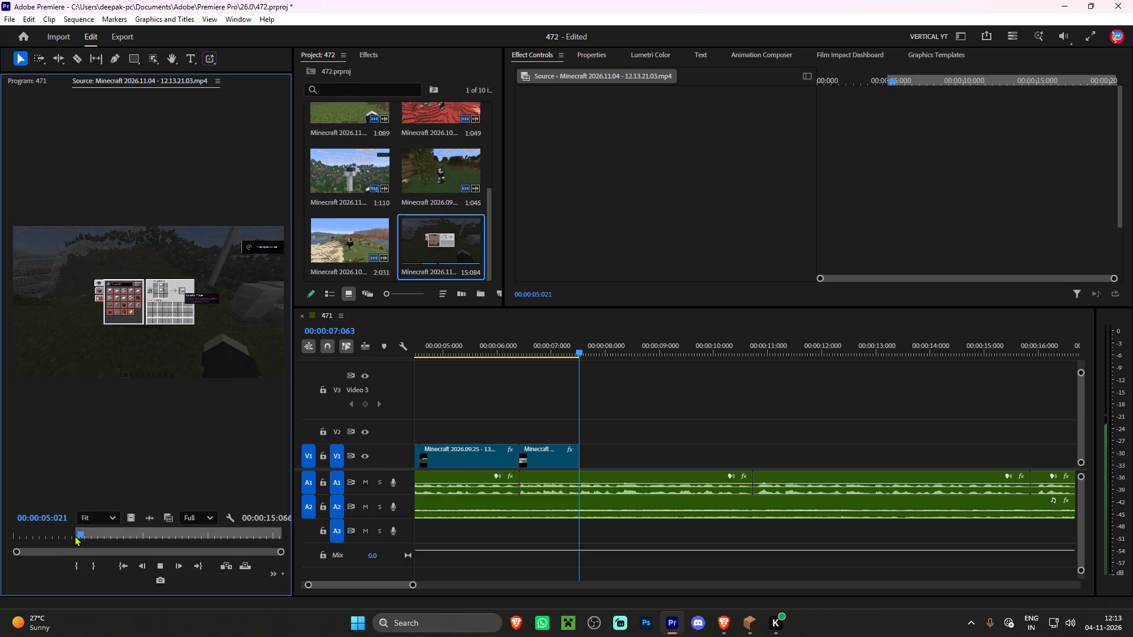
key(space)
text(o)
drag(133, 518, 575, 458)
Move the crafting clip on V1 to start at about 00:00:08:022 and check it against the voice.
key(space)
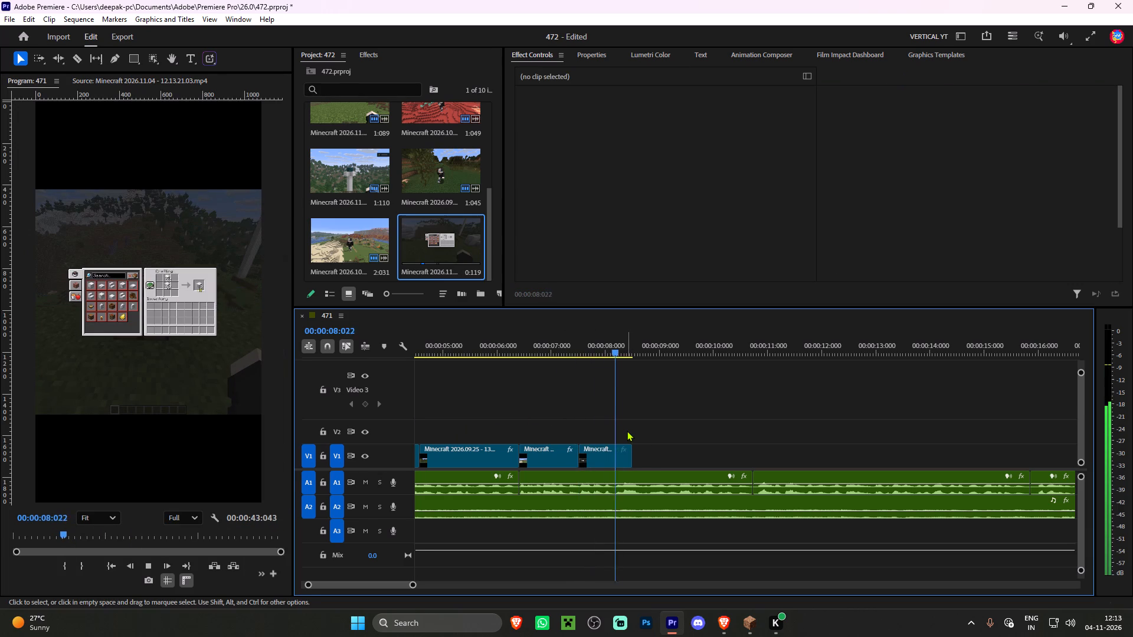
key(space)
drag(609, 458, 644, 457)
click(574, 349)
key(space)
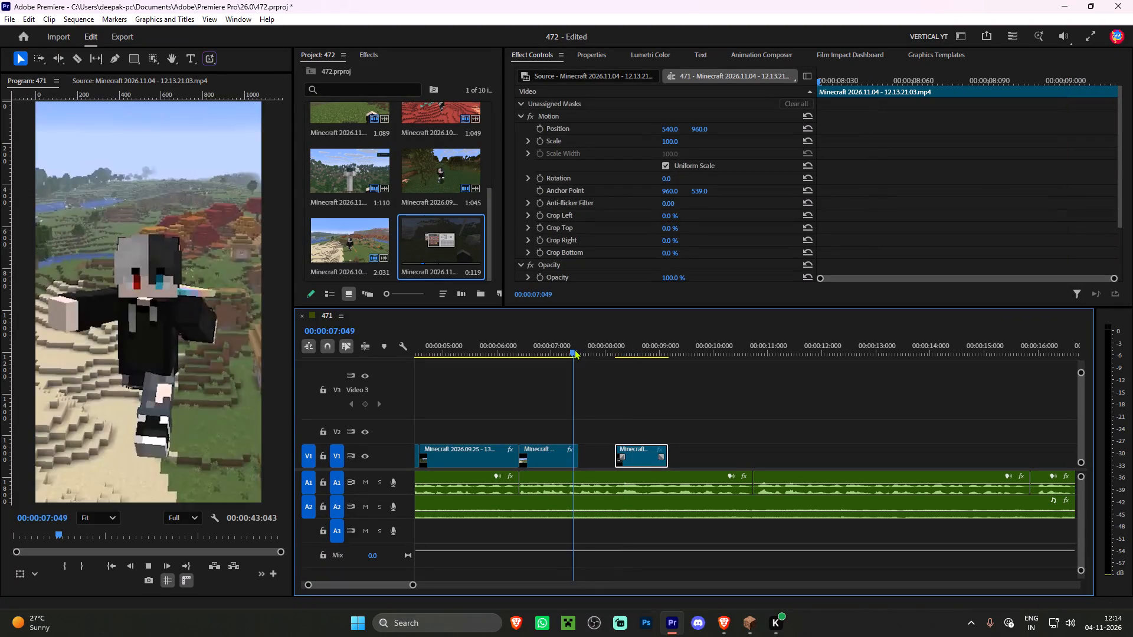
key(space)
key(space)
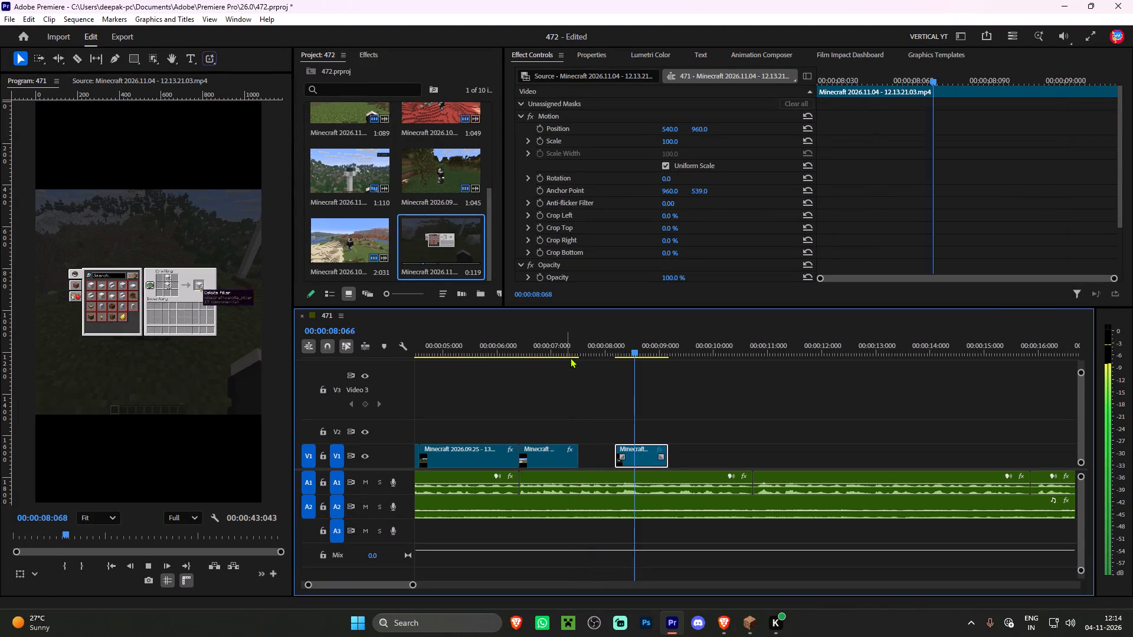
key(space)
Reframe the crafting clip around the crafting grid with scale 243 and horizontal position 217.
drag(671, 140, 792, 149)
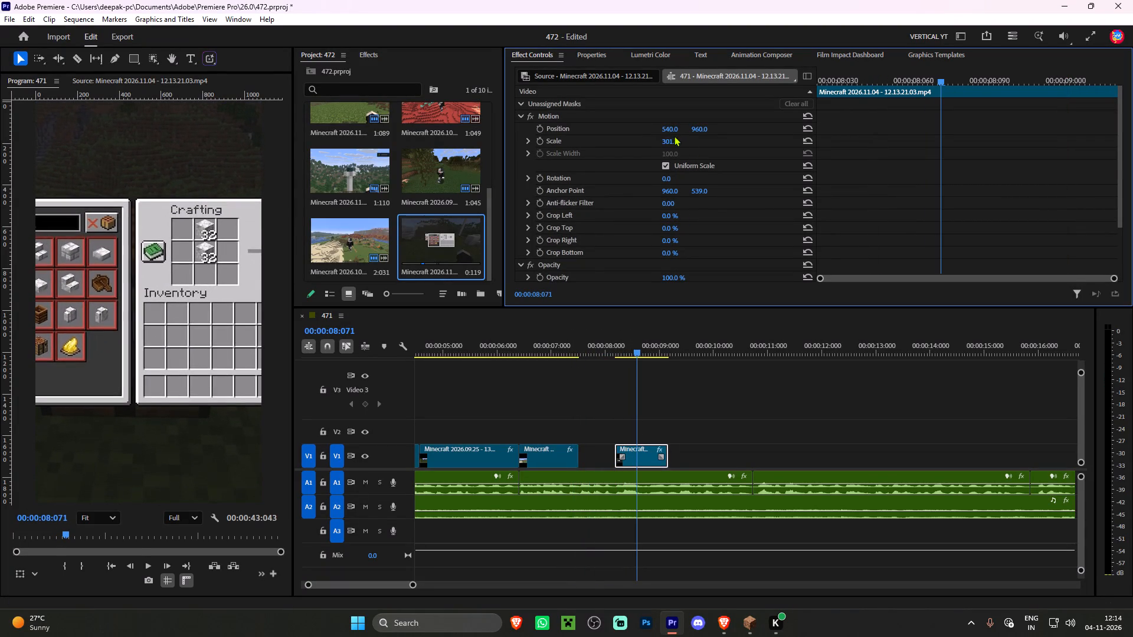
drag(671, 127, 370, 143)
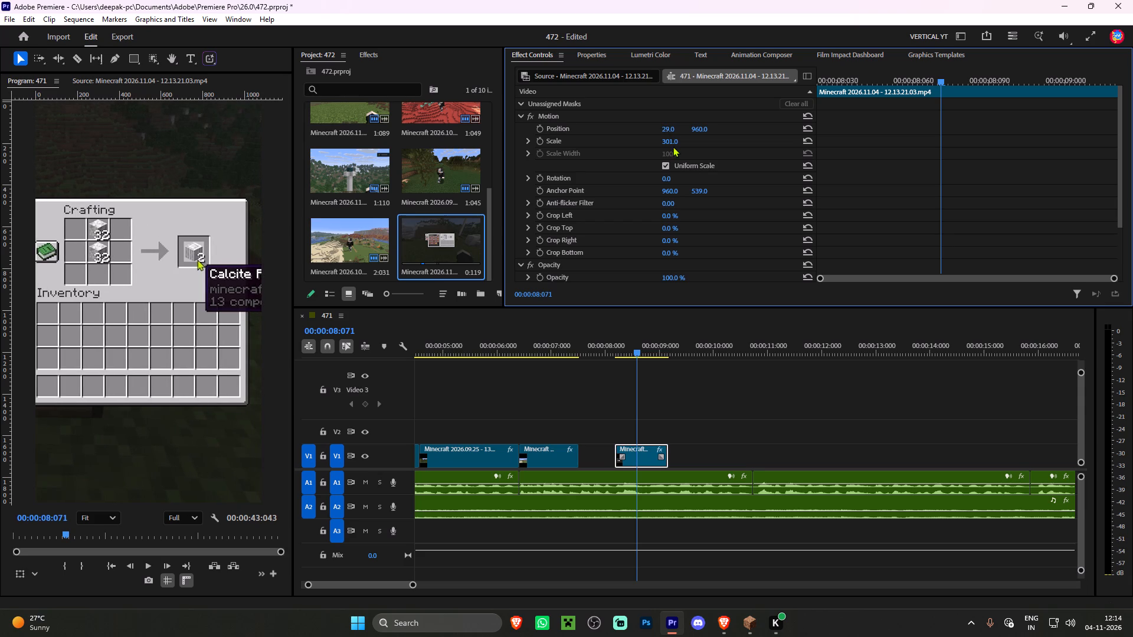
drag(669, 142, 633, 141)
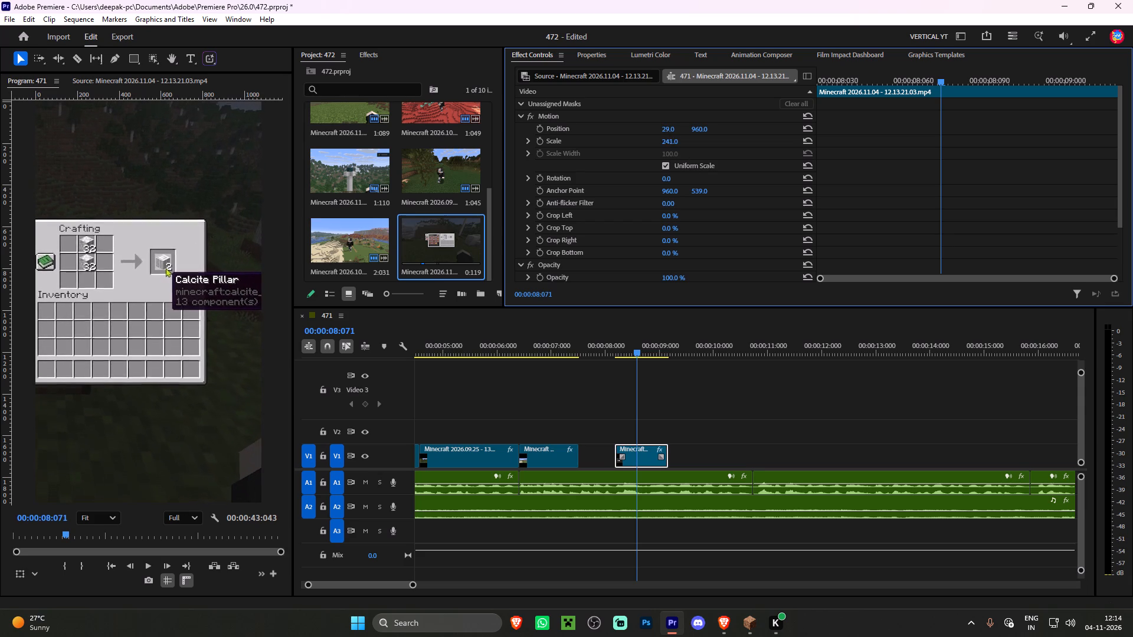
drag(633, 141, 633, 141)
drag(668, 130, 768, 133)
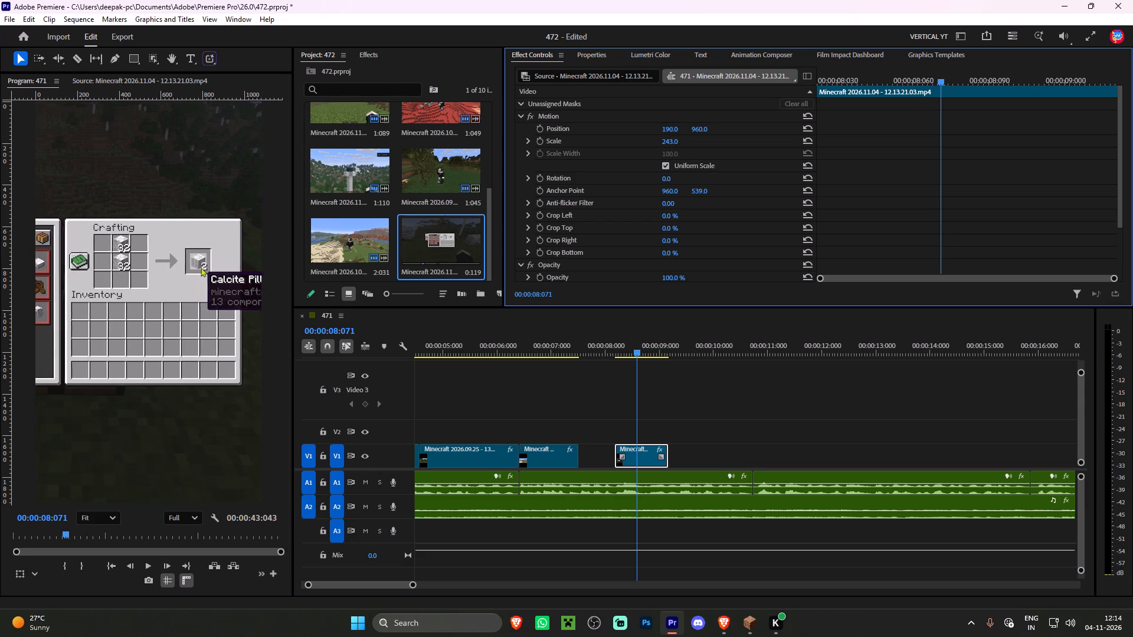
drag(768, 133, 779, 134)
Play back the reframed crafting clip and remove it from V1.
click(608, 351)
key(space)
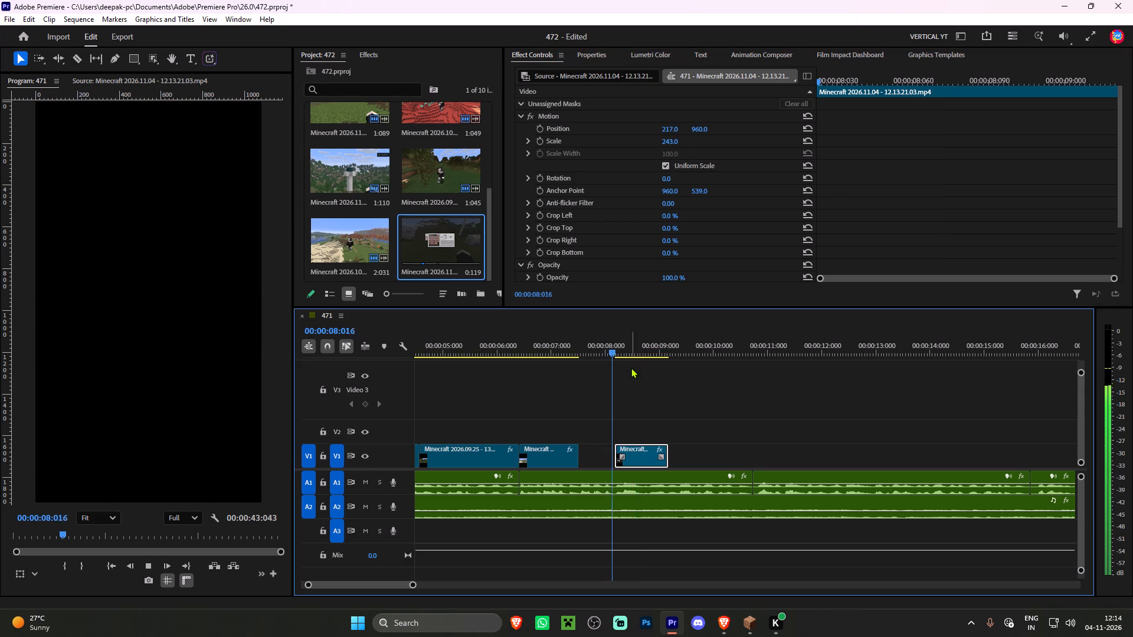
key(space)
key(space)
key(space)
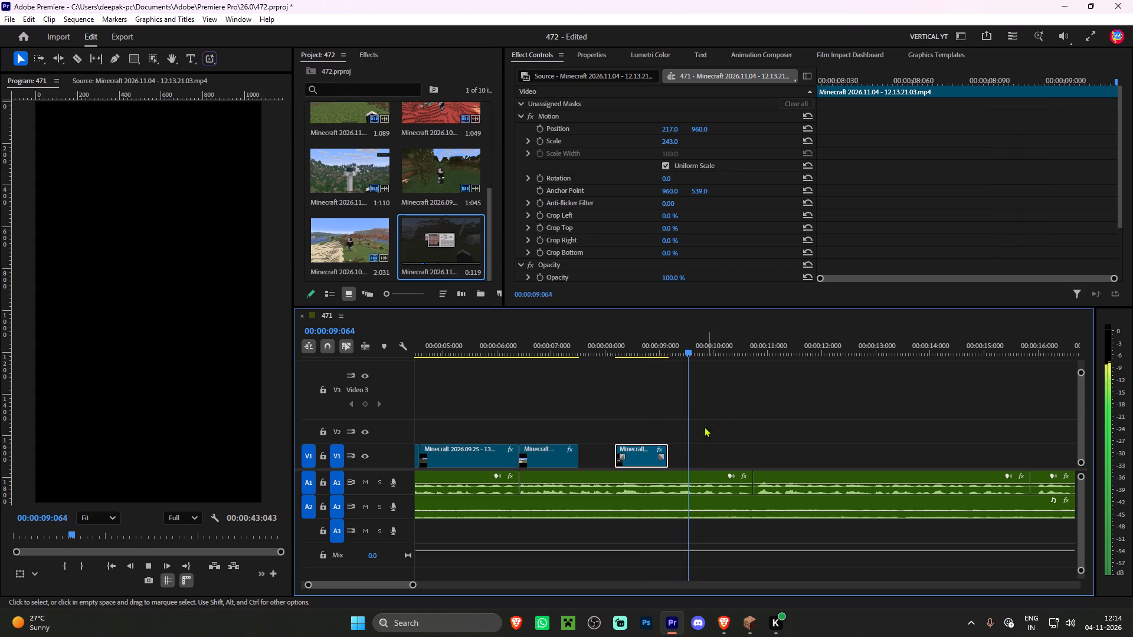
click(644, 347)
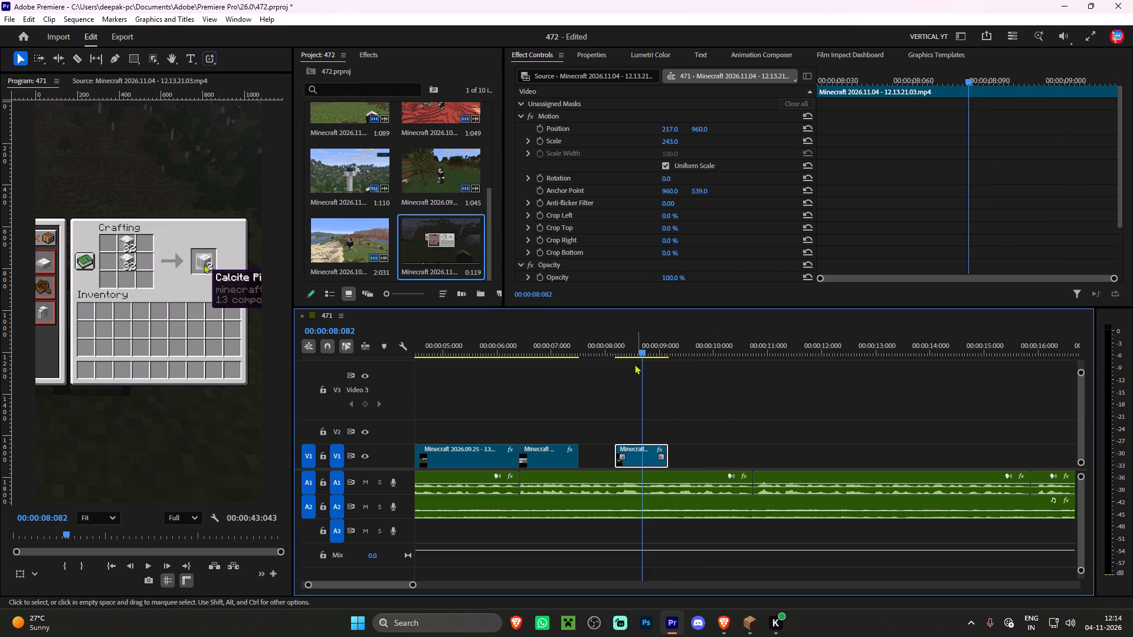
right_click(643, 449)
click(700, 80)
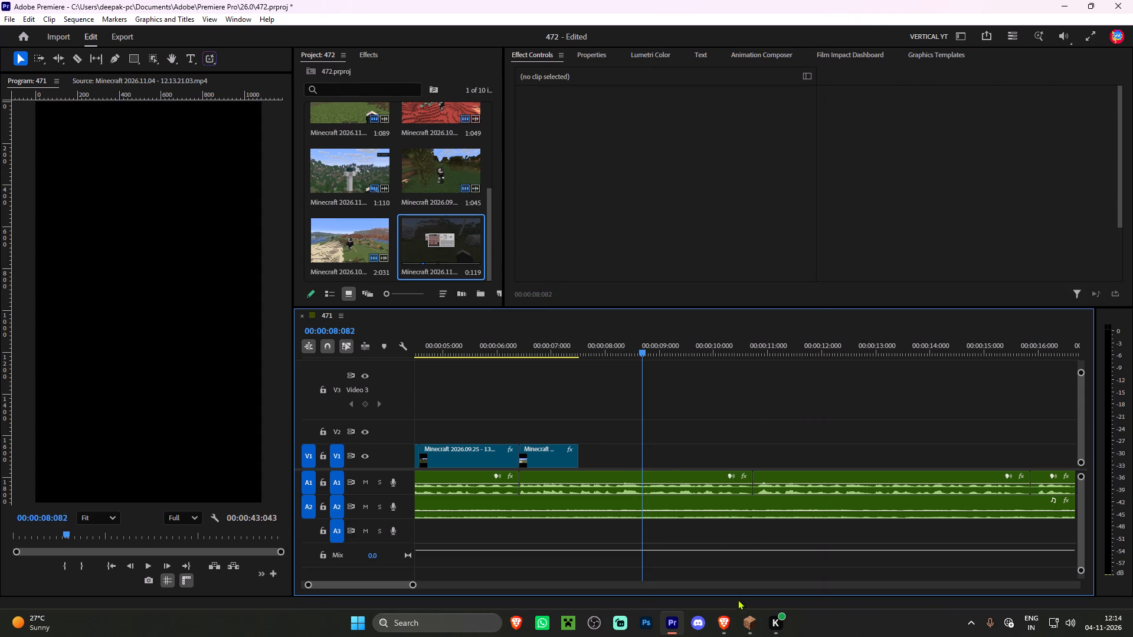
Switch to Minecraft, start a new gameplay recording, and hide the crafting table's recipe book.
click(750, 628)
text(es)
key(a)
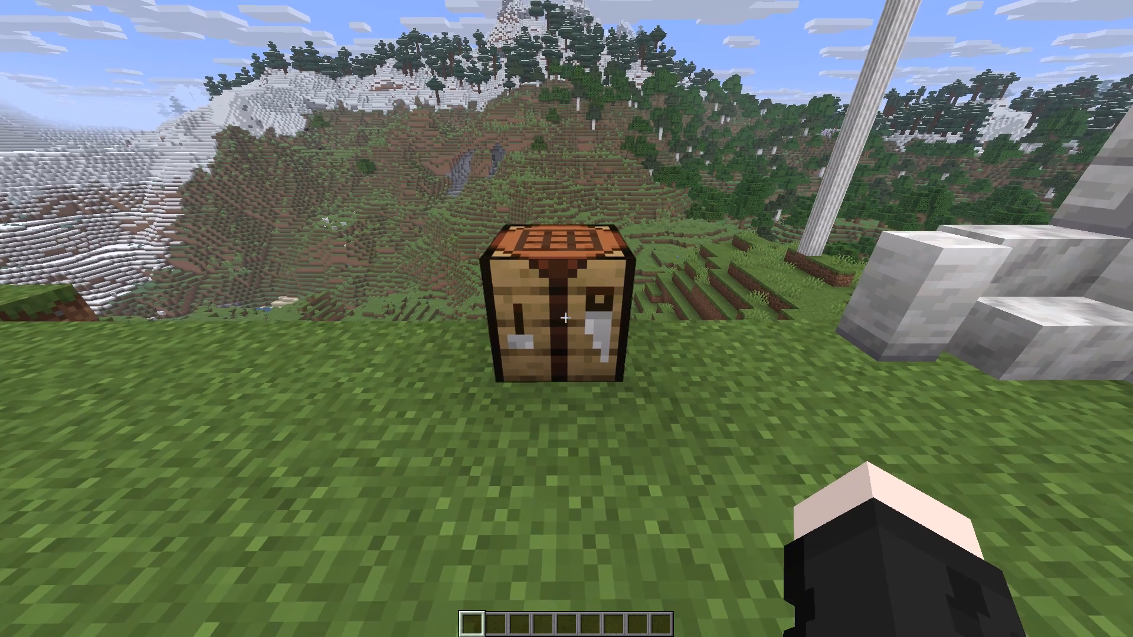
key(alt+x)
right_click(566, 318)
click(569, 280)
key(e)
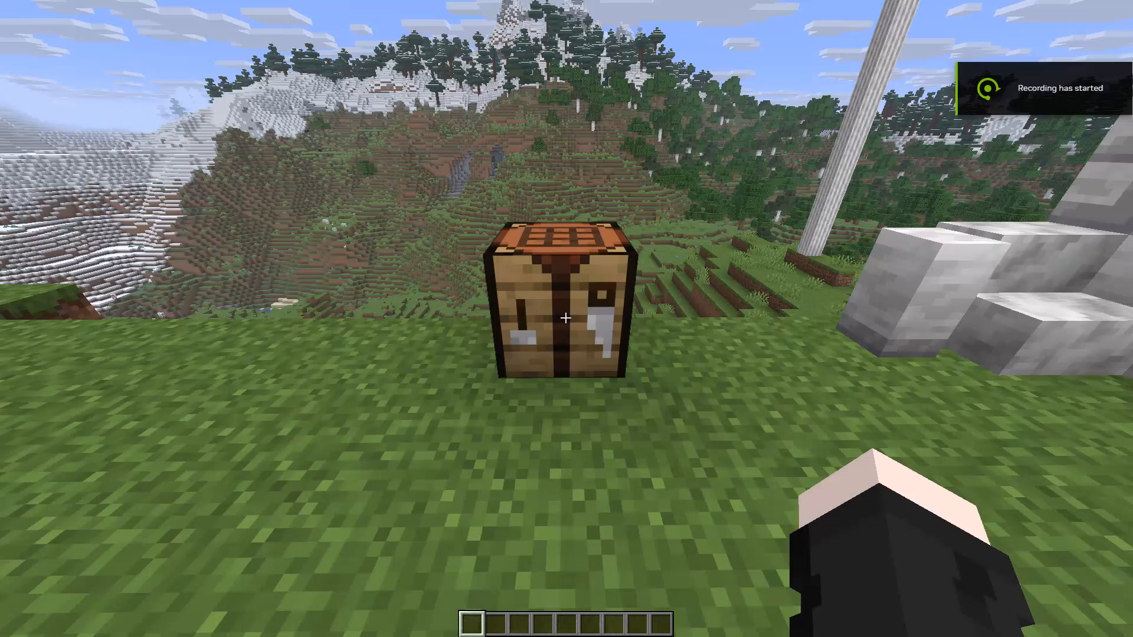
key(s)
key(s)
key(w)
Lay out the Calcite Pillar recipe in the crafting table, followed by the Calcite Stairs recipe, leaving the spare calcite in the inventory.
right_click(566, 318)
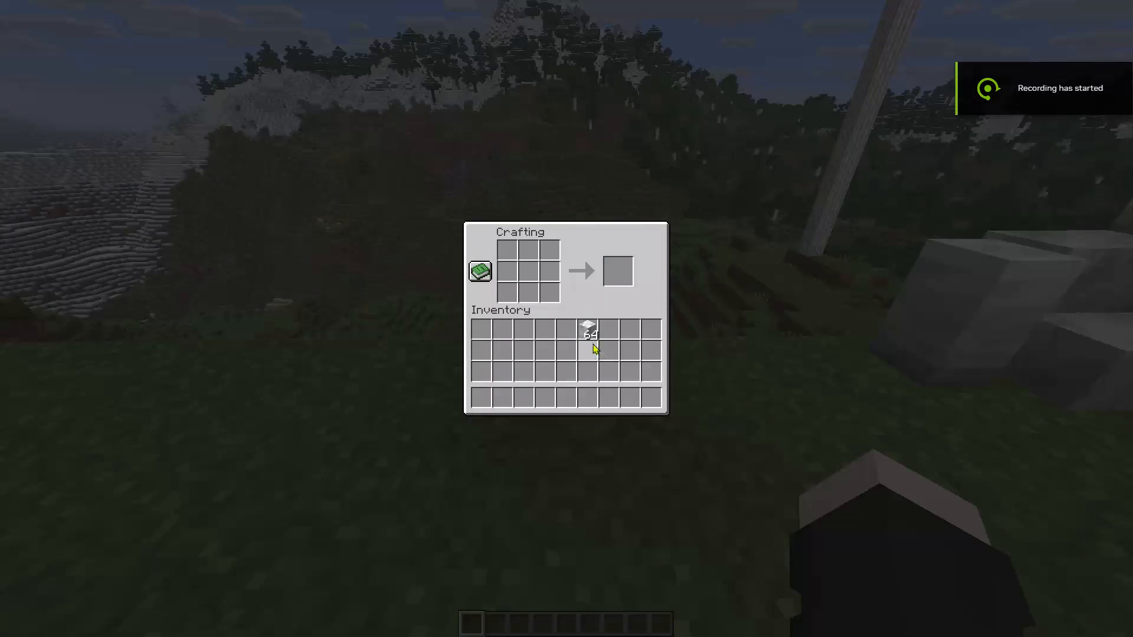
drag(591, 334, 587, 326)
drag(528, 269, 529, 244)
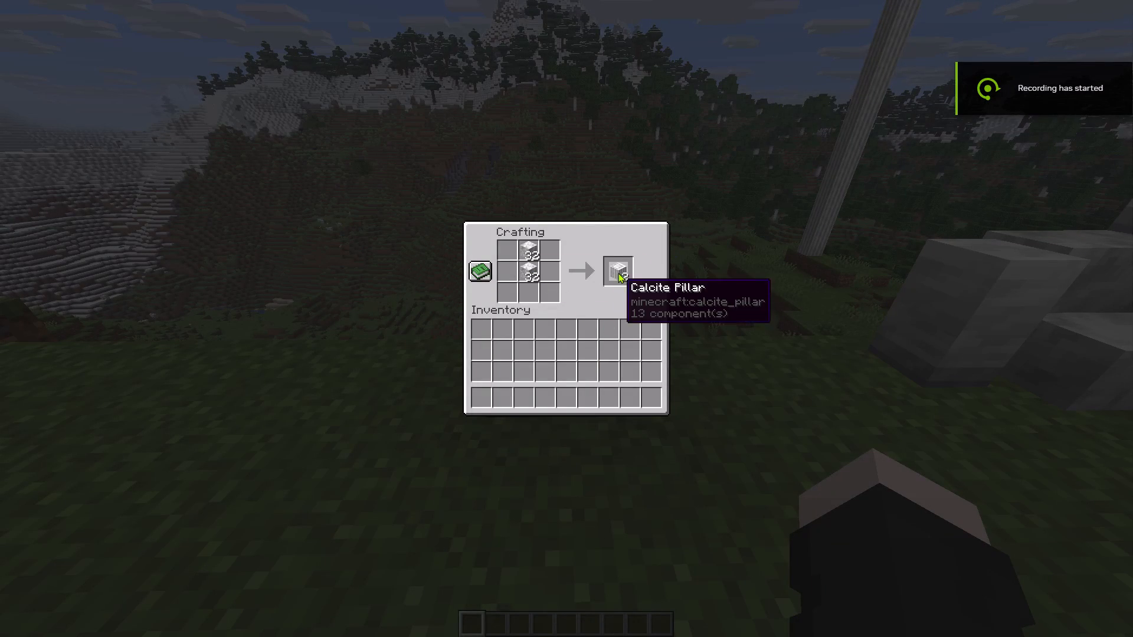
click(527, 251)
double_click(527, 272)
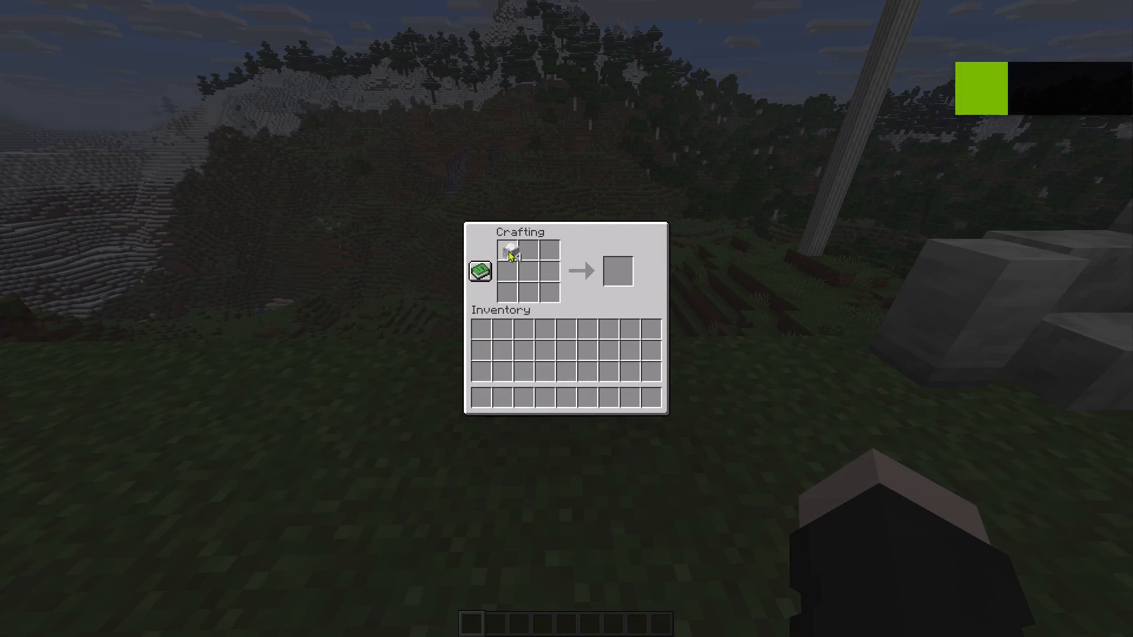
drag(503, 248, 561, 298)
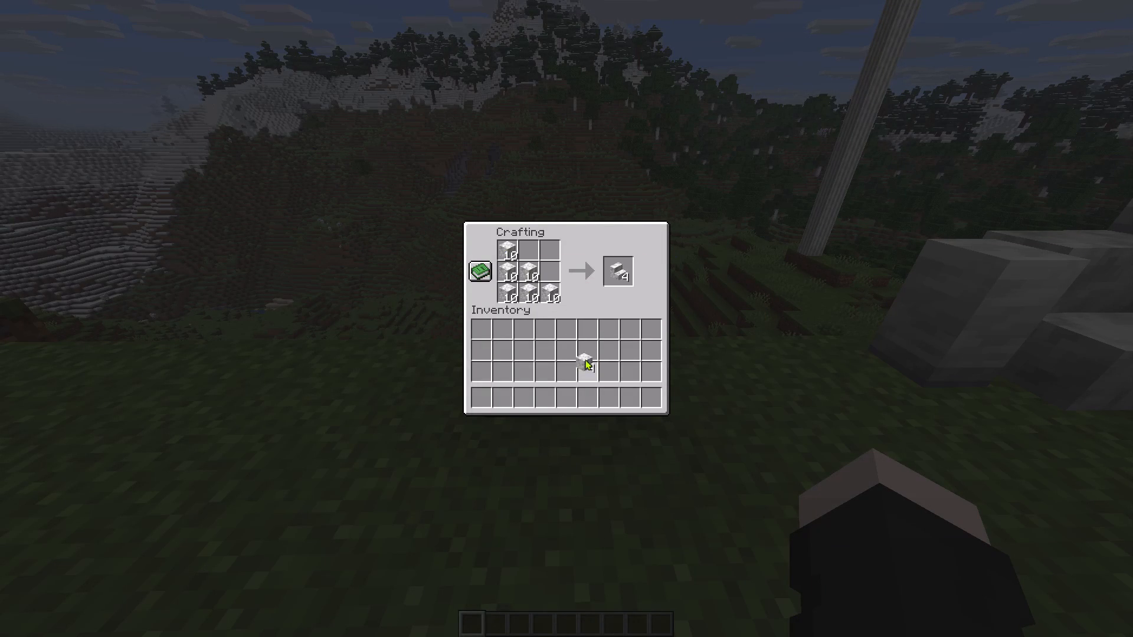
click(588, 346)
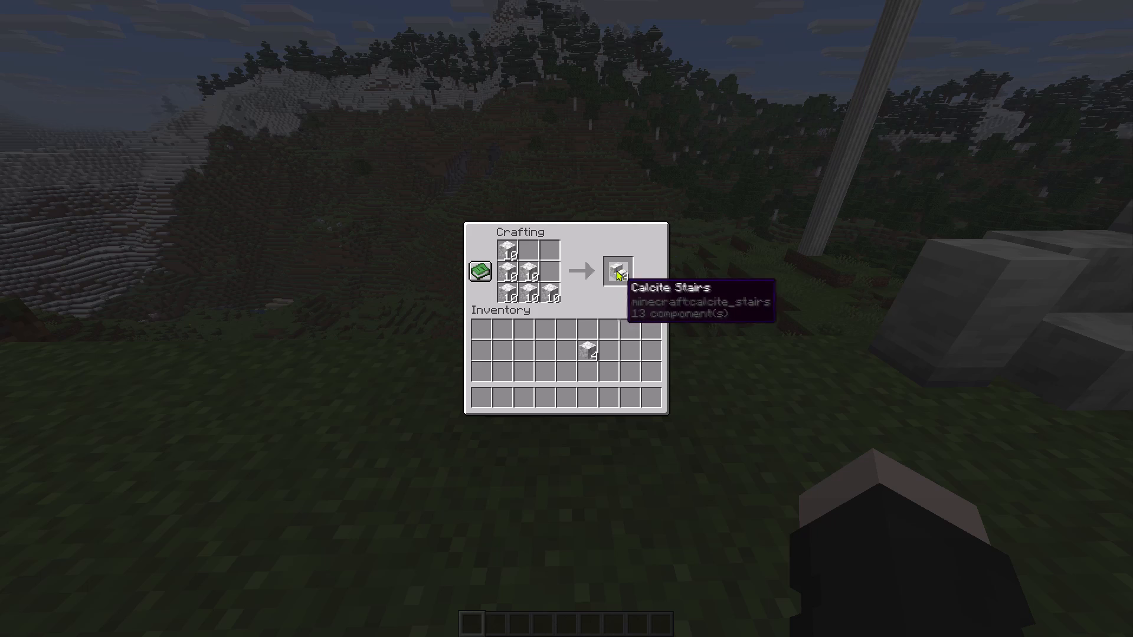
Clear the crafting grid, lay out the Calcite Wall recipe with two rows of calcite, and stop the gameplay recording.
key(e)
right_click(566, 318)
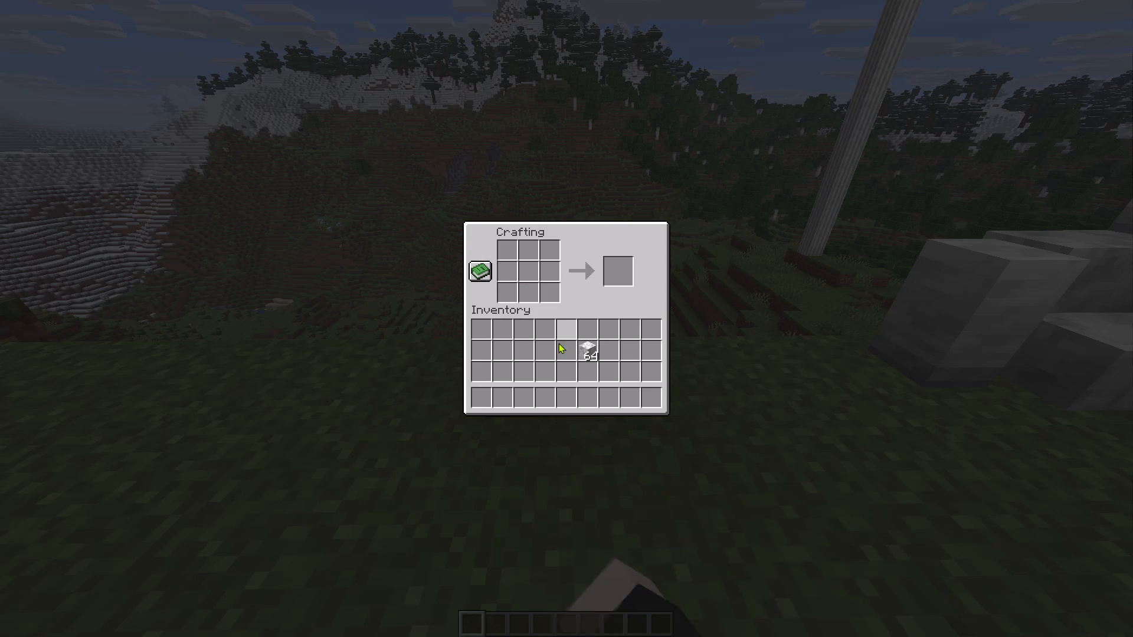
click(592, 347)
drag(509, 248, 497, 268)
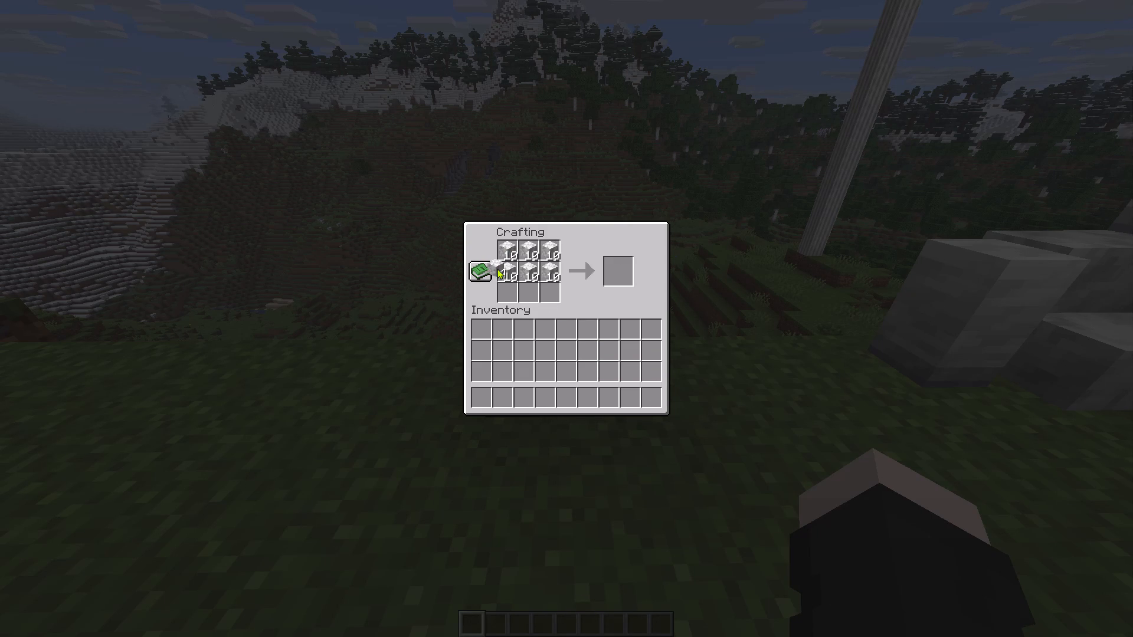
click(573, 324)
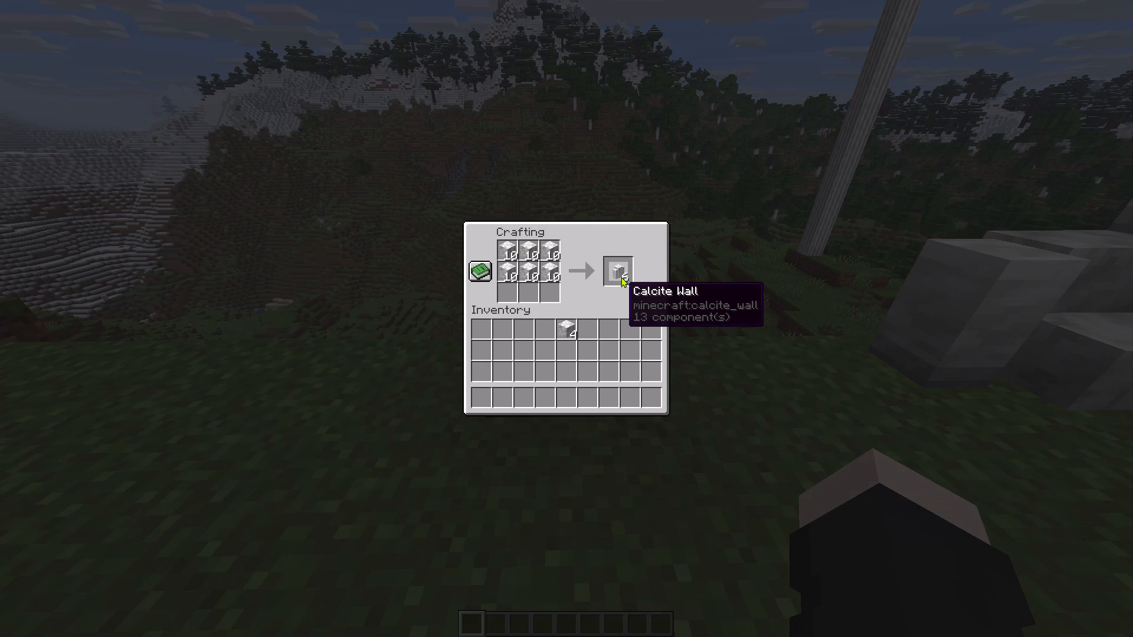
key(alt+x)
Switch to Premiere Pro and import the new recording Minecraft 2026.11.04 - 12.14.25.04.mp4 into the project.
key(alt+Tab)
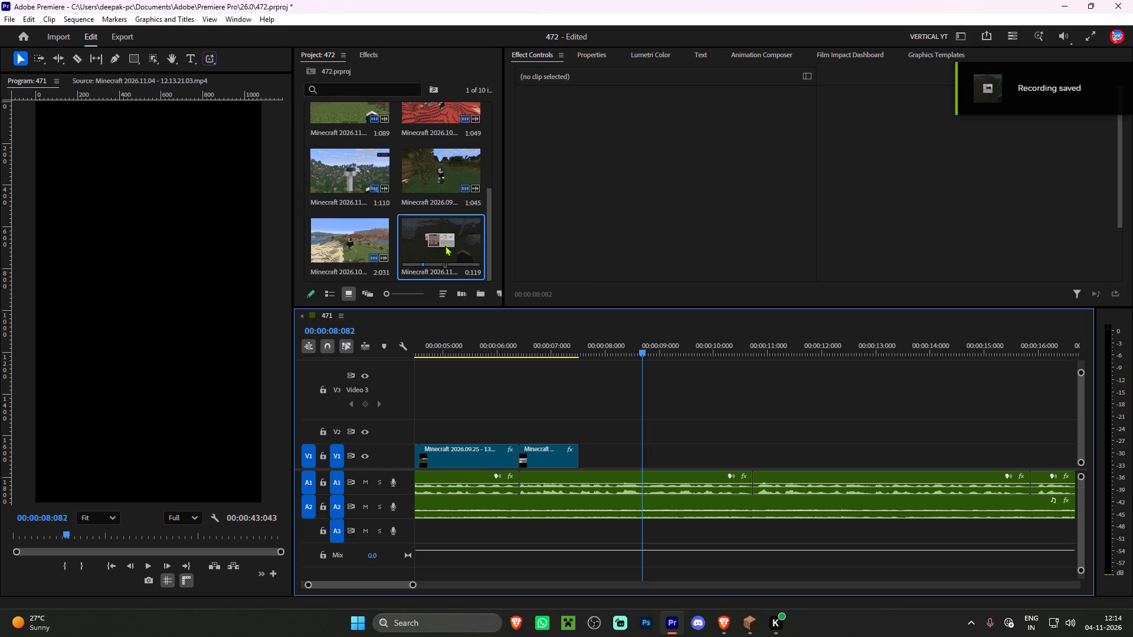
scroll(414, 225, down, 5)
double_click(395, 277)
scroll(394, 277, down, 8)
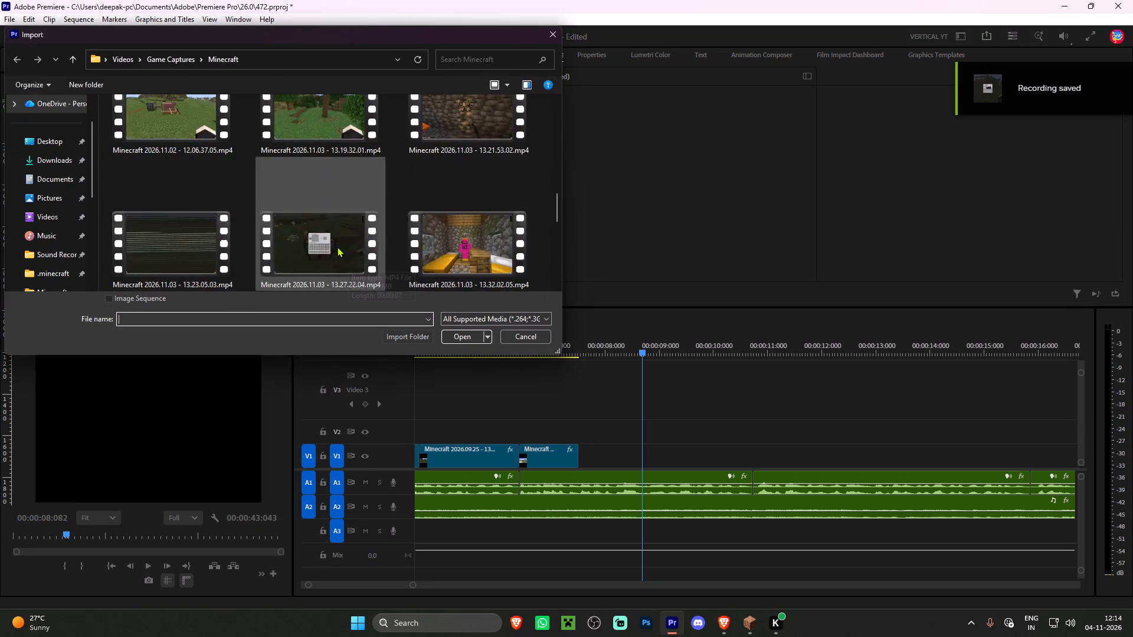
scroll(337, 247, down, 11)
double_click(208, 234)
Mark a roughly one-second Calcite Pillar crafting section in the new recording and place its video after the last clip on V1.
double_click(355, 244)
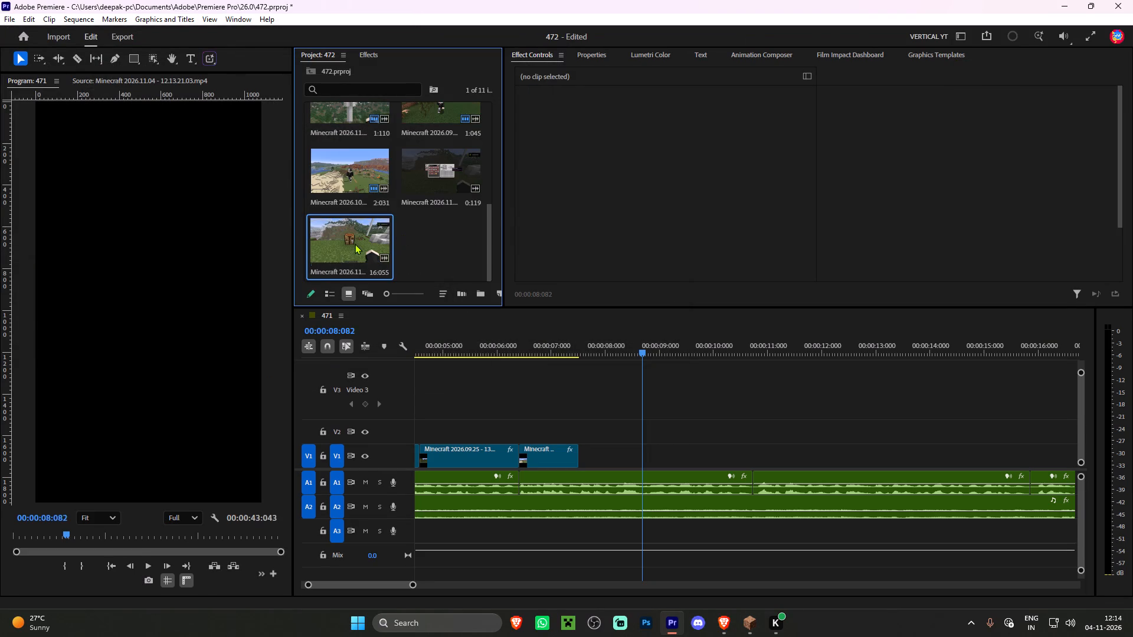
key(space)
key(space)
drag(386, 291, 391, 291)
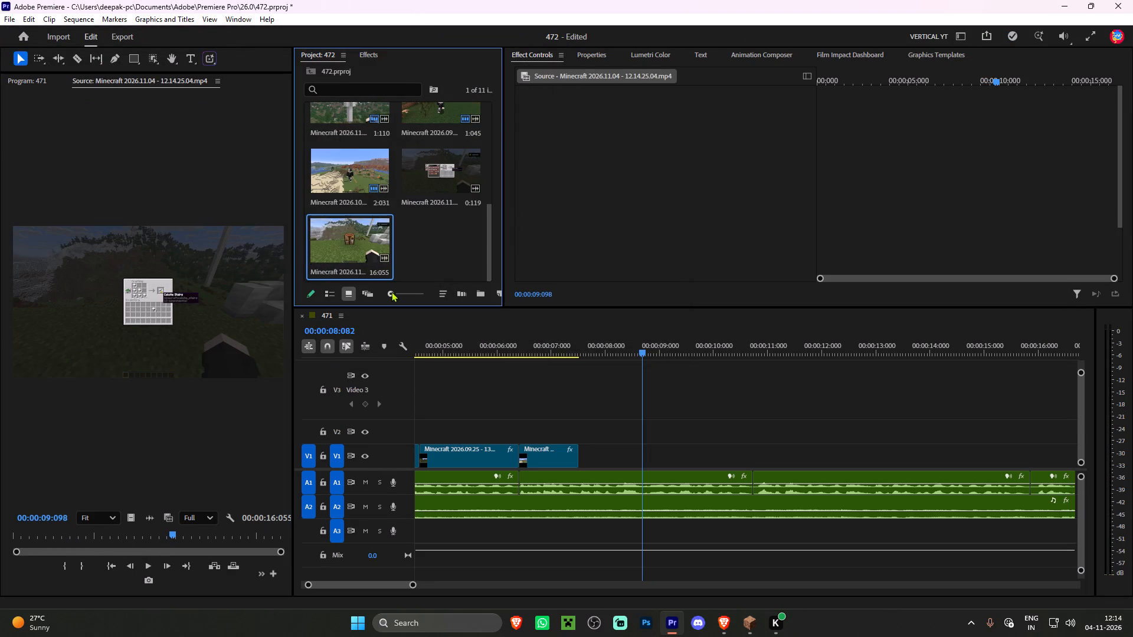
drag(391, 291, 367, 293)
drag(545, 343, 553, 349)
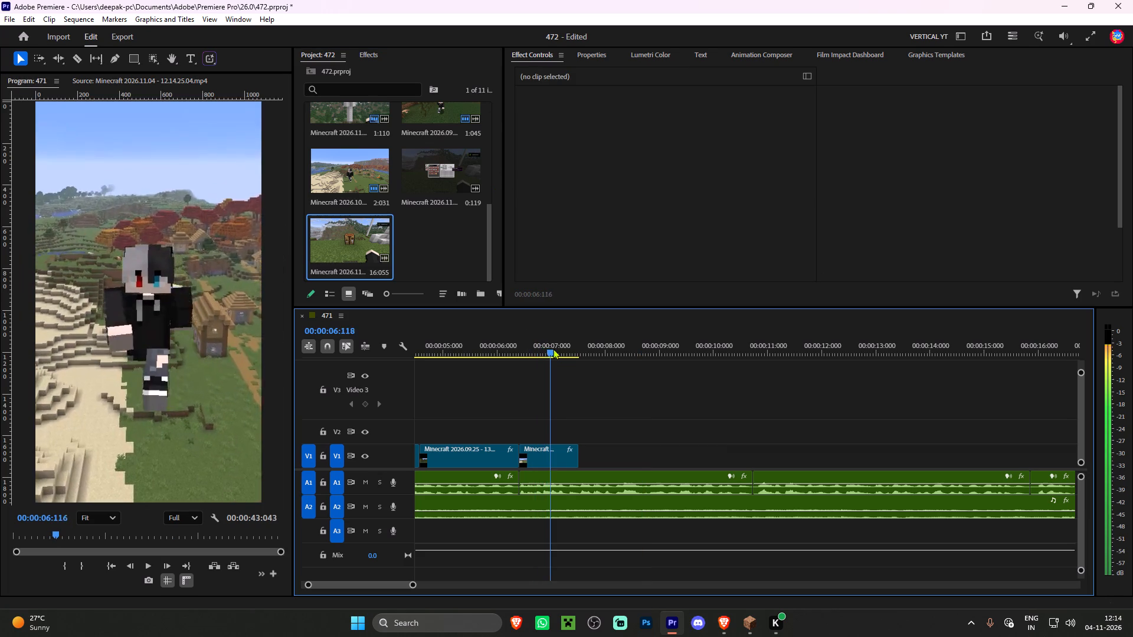
drag(553, 349, 539, 362)
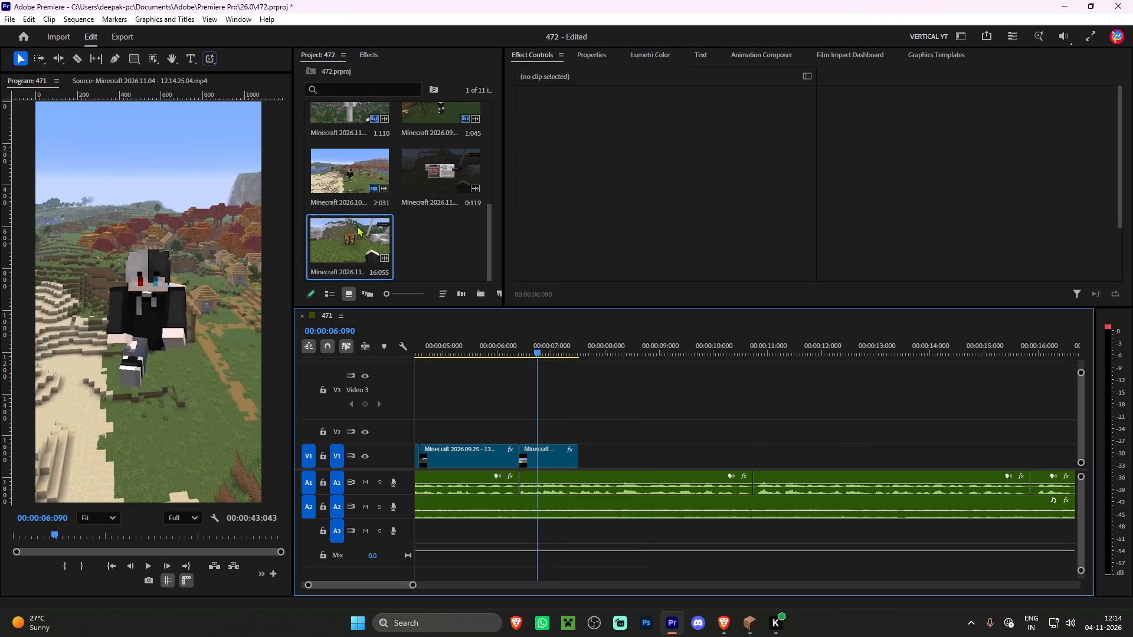
double_click(355, 225)
key(space)
drag(174, 535, 32, 537)
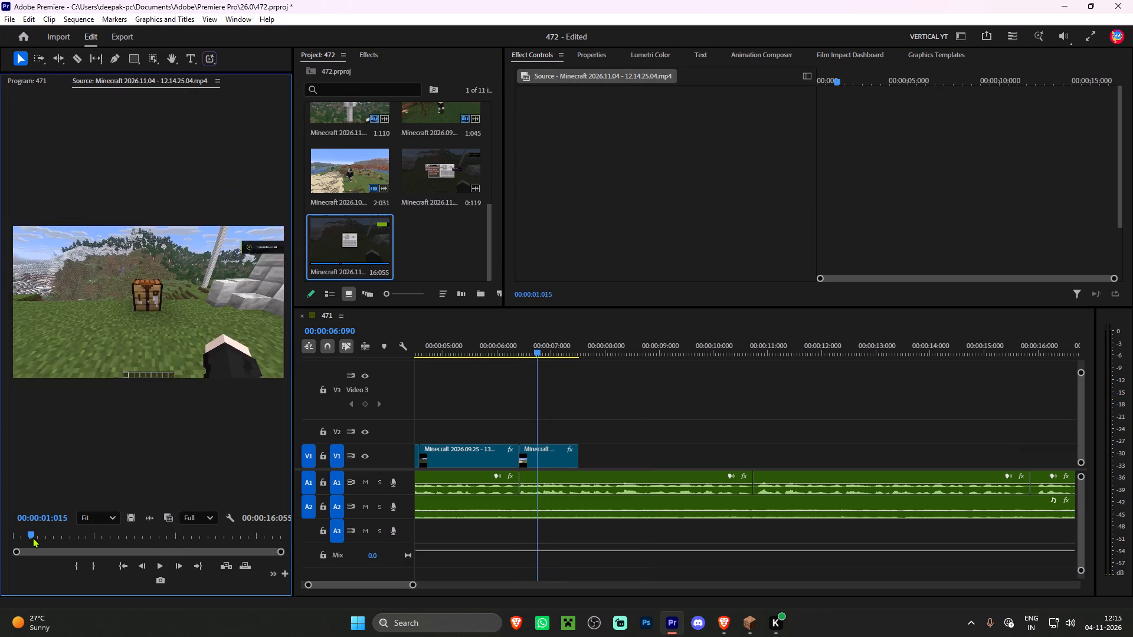
drag(32, 537, 70, 540)
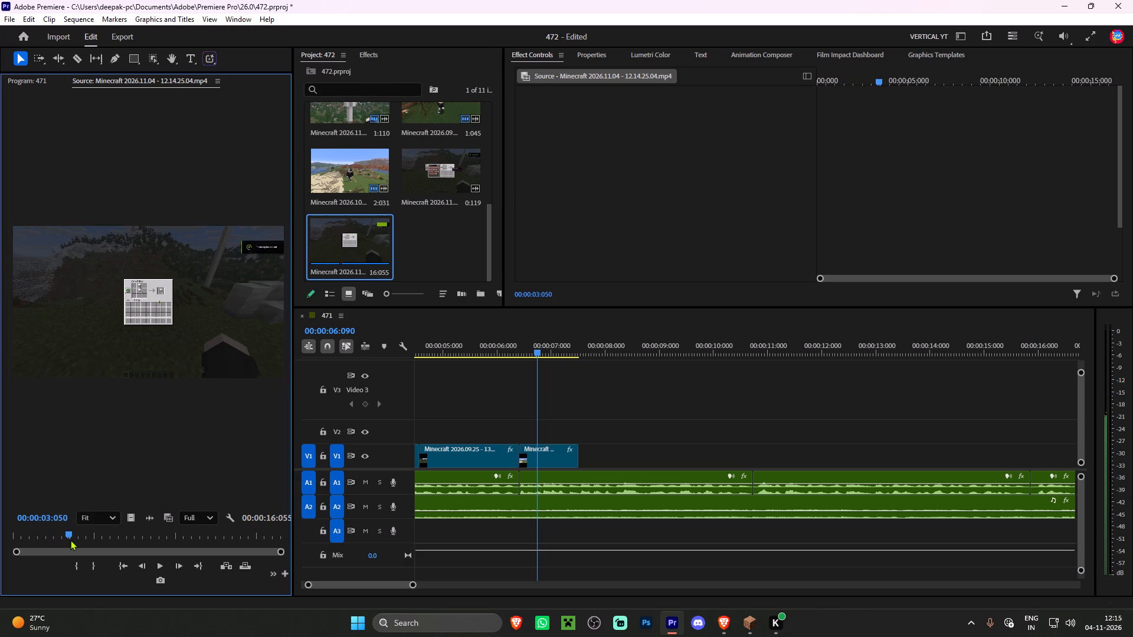
drag(70, 540, 73, 540)
key(i)
key(space)
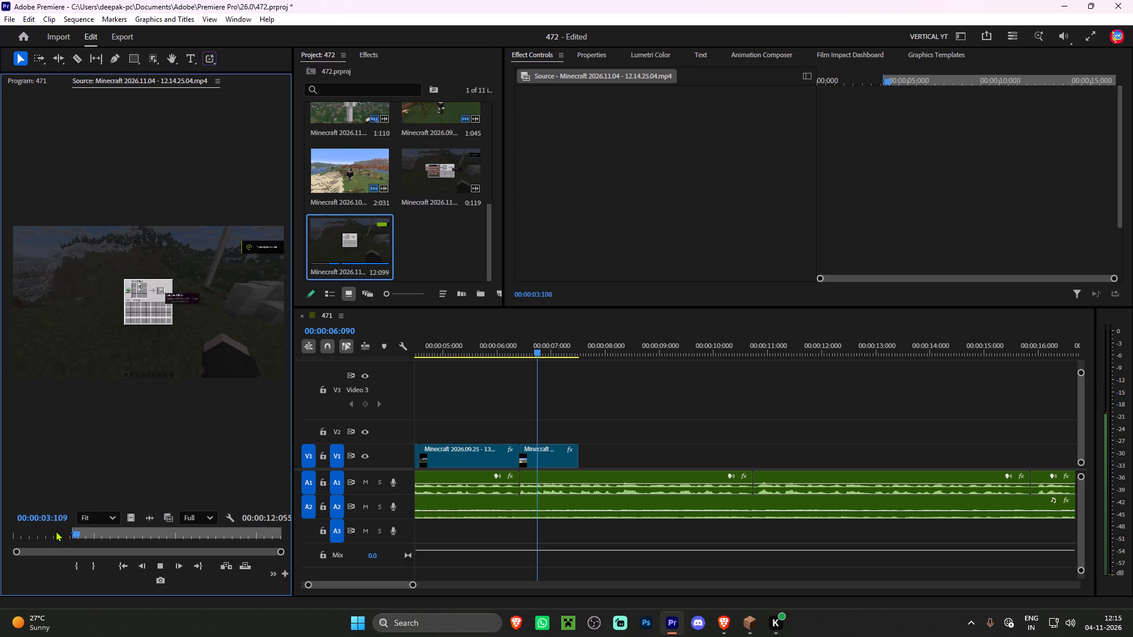
key(space)
key(o)
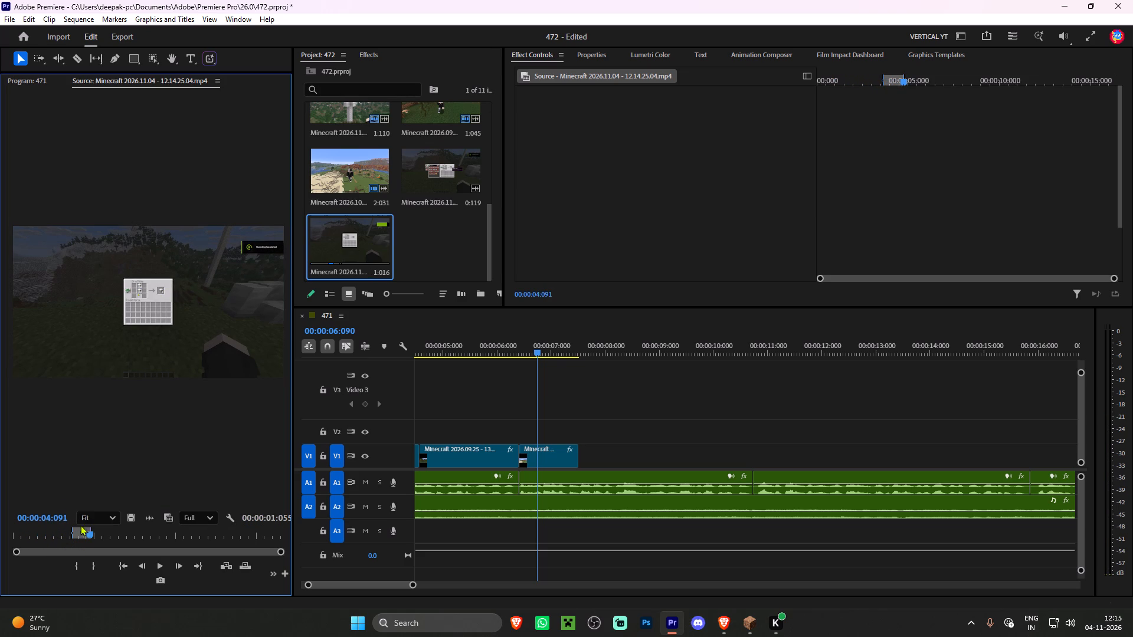
drag(130, 521, 582, 452)
Play back the Calcite Pillar clip, extend its start back to the previous clip, and trim its end at about 00:00:08:074.
key(space)
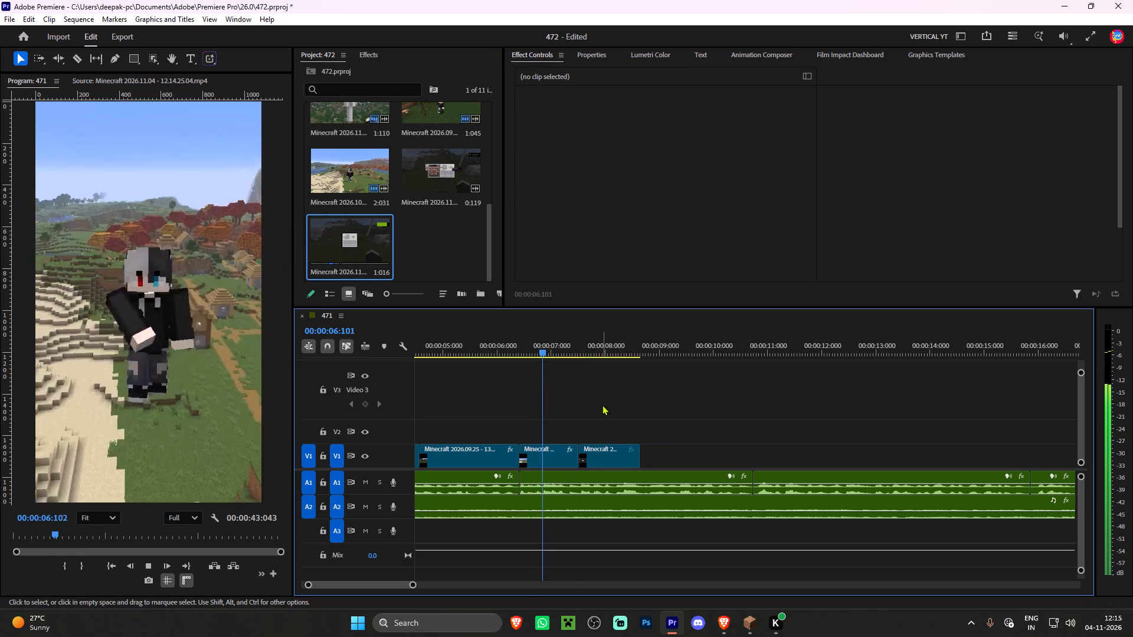
click(600, 396)
key(space)
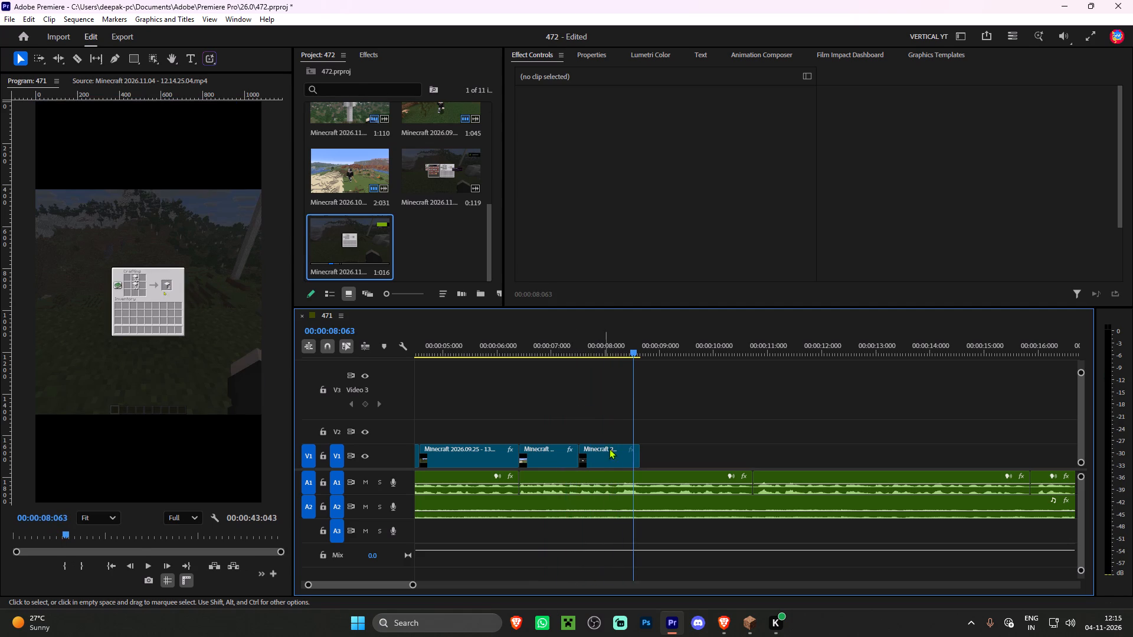
key(space)
key(space)
drag(608, 458, 611, 458)
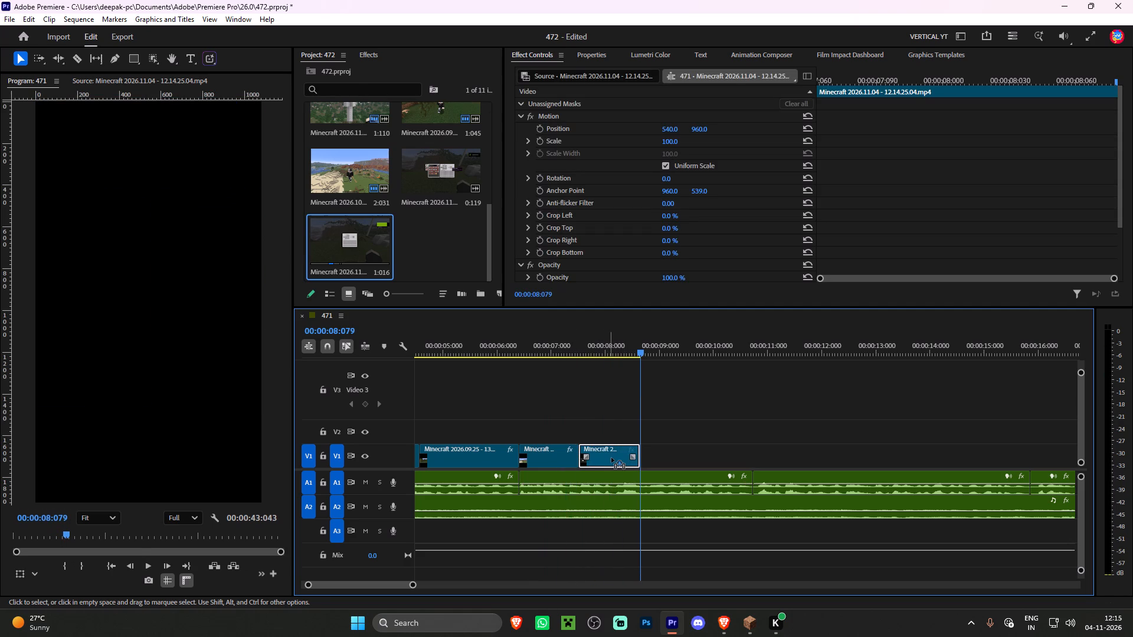
drag(611, 458, 613, 458)
drag(607, 454, 617, 453)
drag(591, 453, 584, 453)
click(564, 346)
key(space)
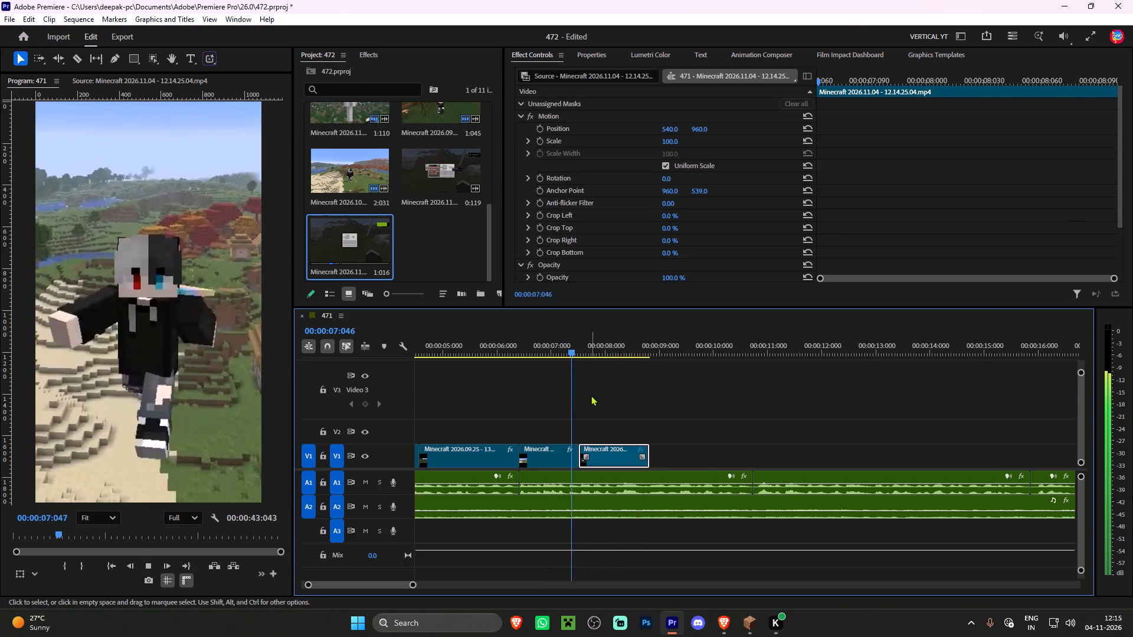
key(space)
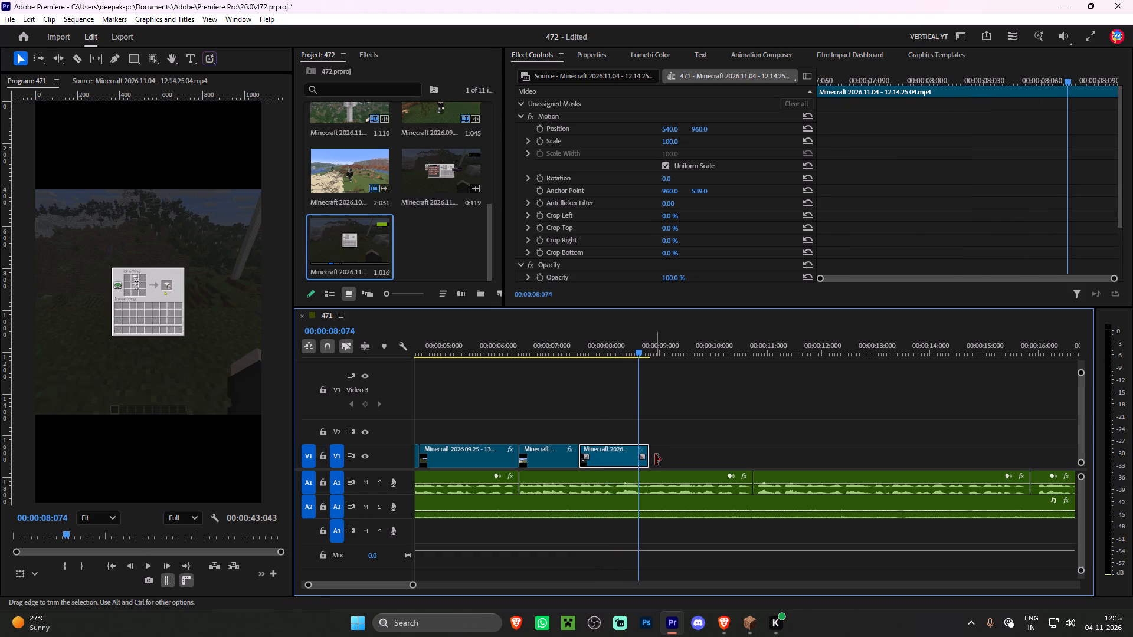
drag(655, 458, 648, 457)
Scale the Calcite Pillar clip to 269 and play back the sequence through it.
click(626, 350)
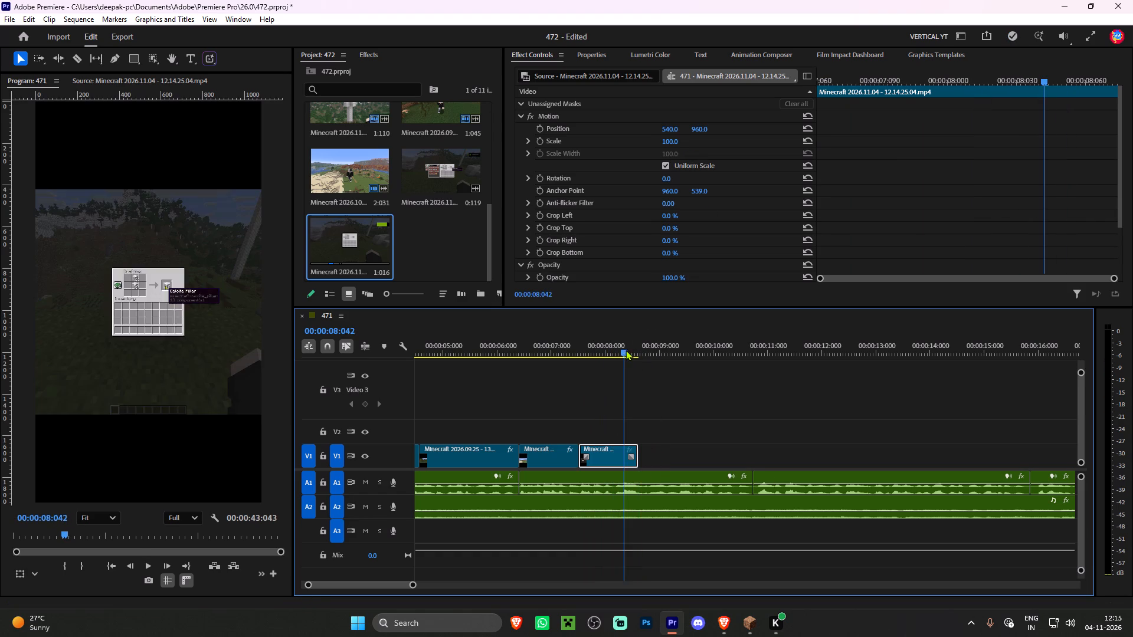
drag(669, 140, 761, 169)
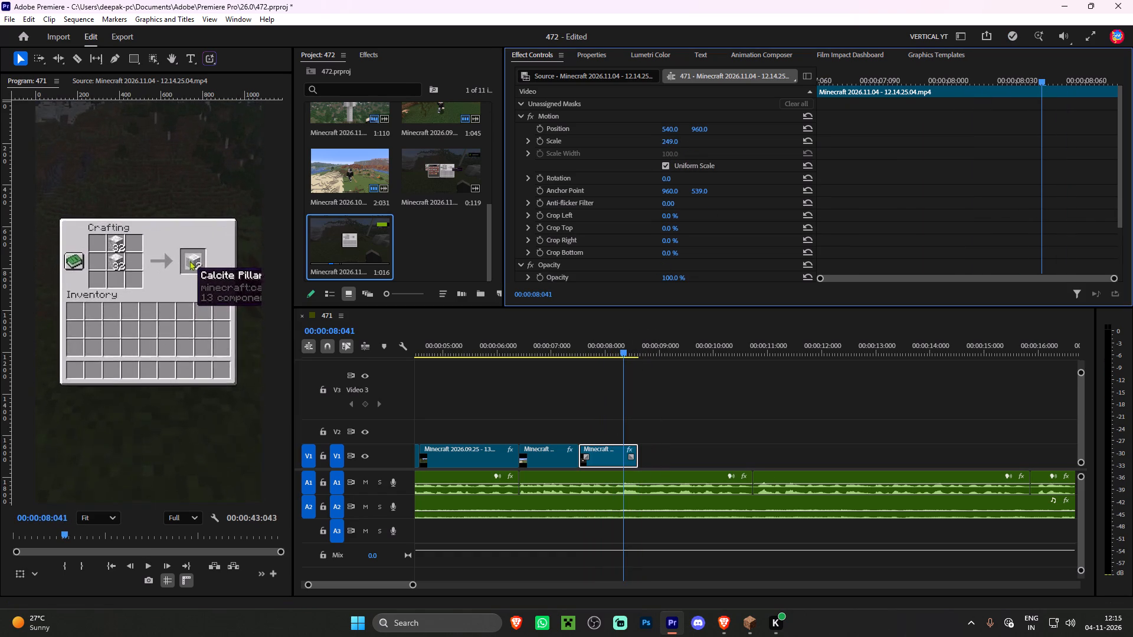
drag(761, 169, 771, 169)
click(661, 130)
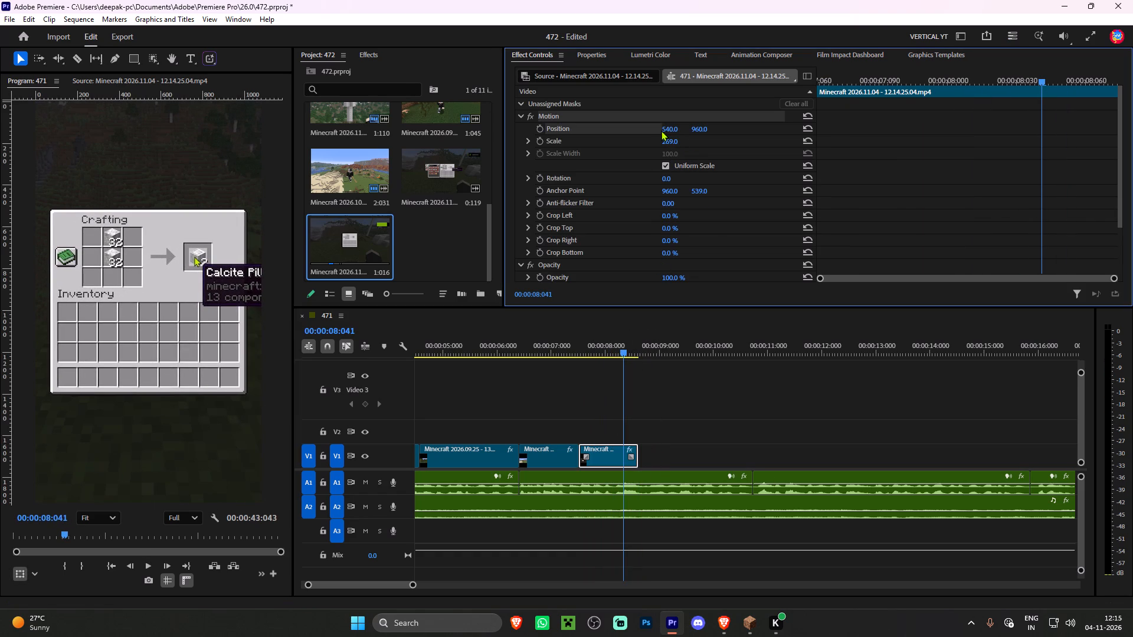
click(669, 133)
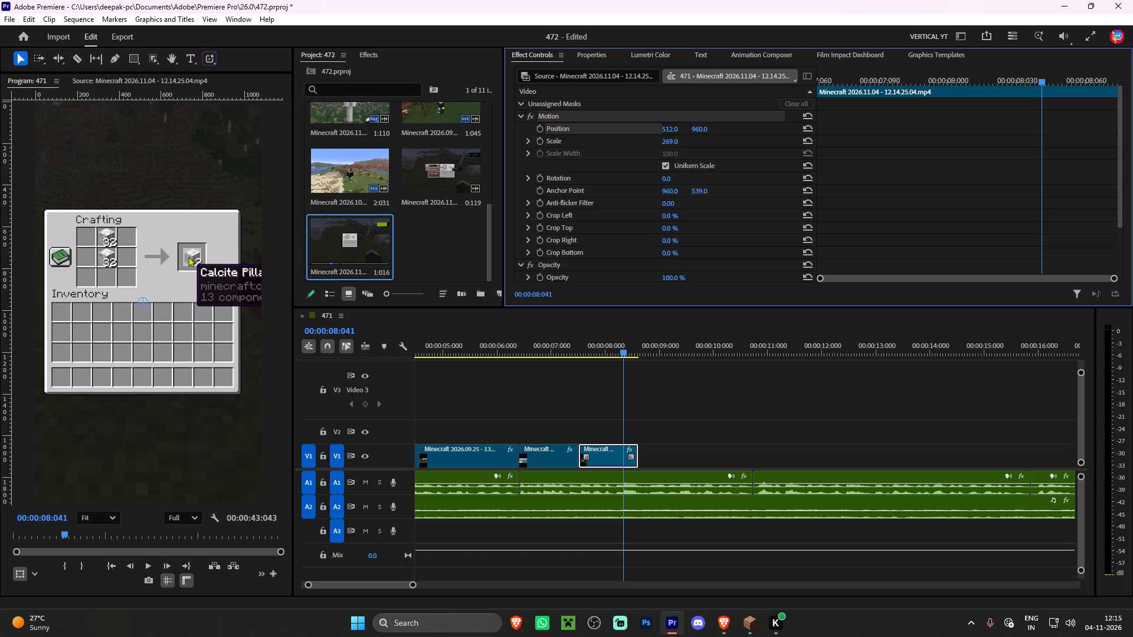
click(571, 337)
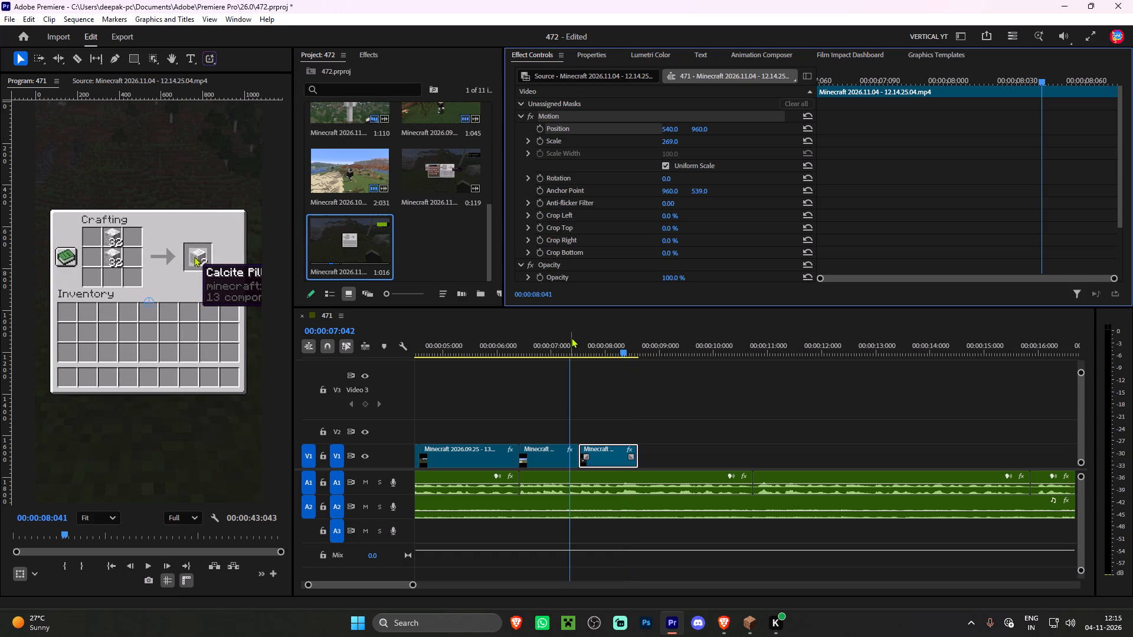
key(space)
key(space)
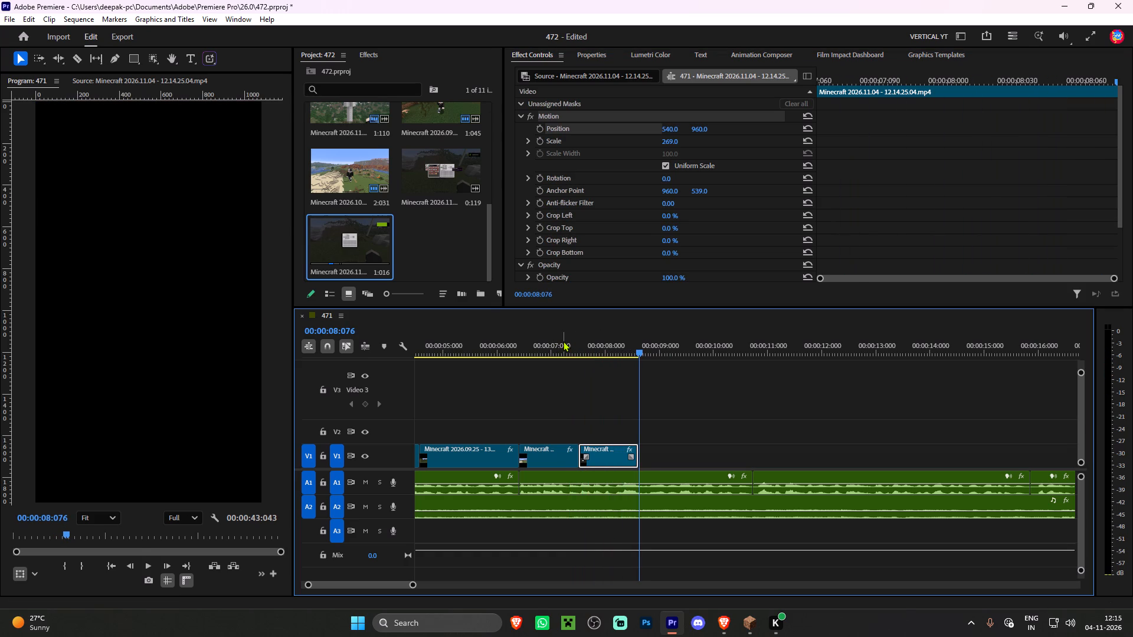
key(space)
key(space)
Mark the Calcite Stairs crafting section of the recording, ending at 00:00:08:093, and place its video after the Calcite Pillar clip on V1.
double_click(359, 252)
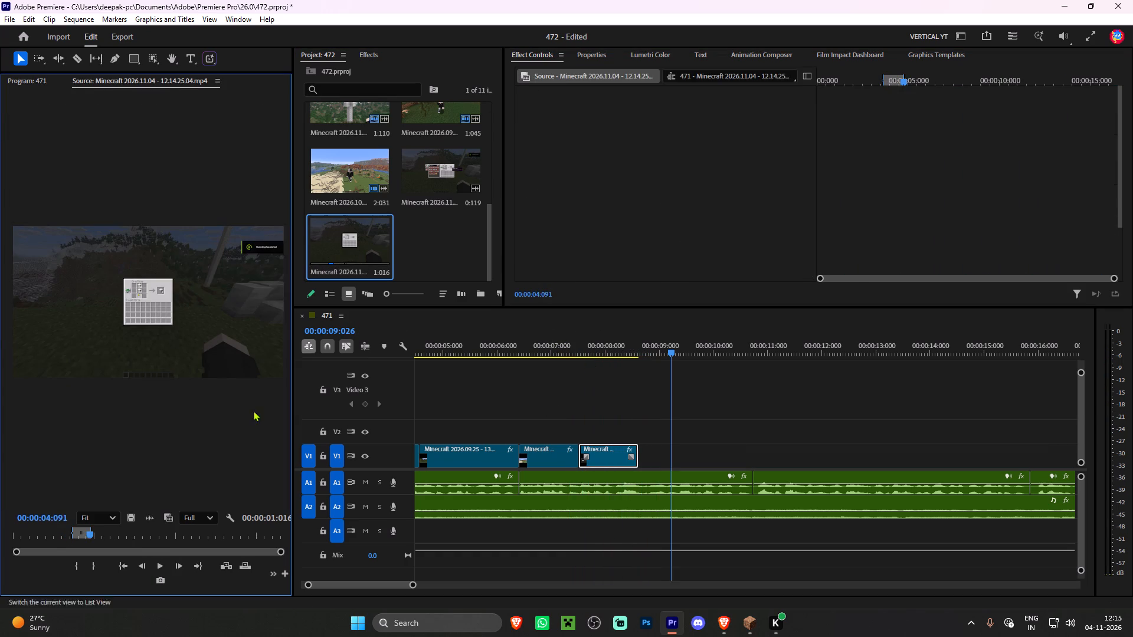
key(space)
drag(109, 533, 139, 538)
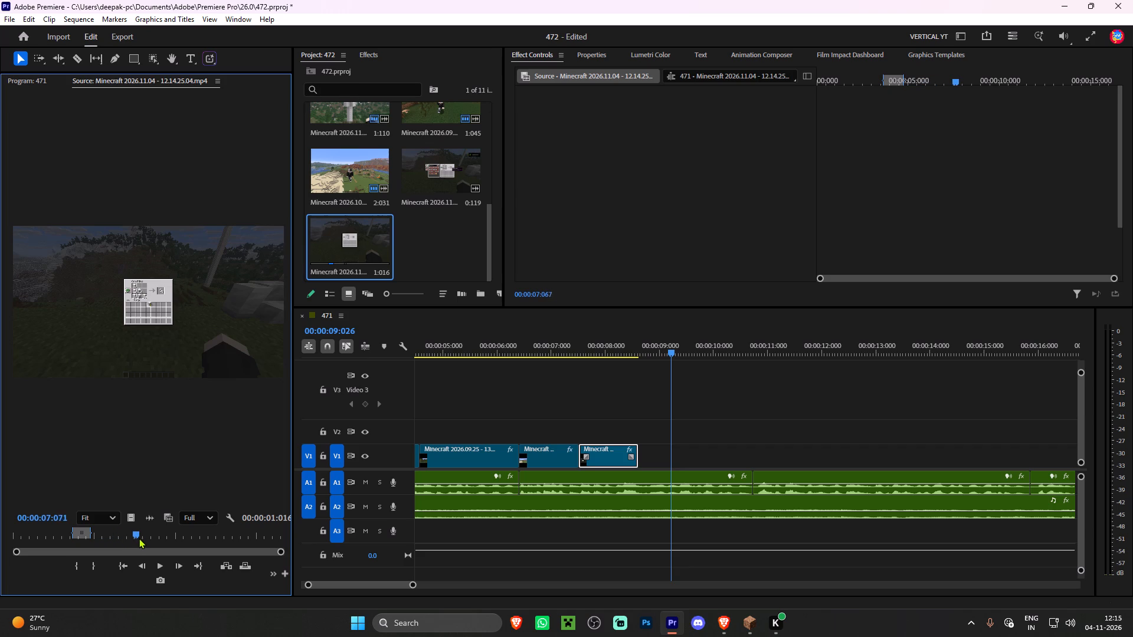
drag(139, 538, 142, 539)
drag(133, 534, 118, 533)
drag(118, 533, 119, 533)
text(i)
key(space)
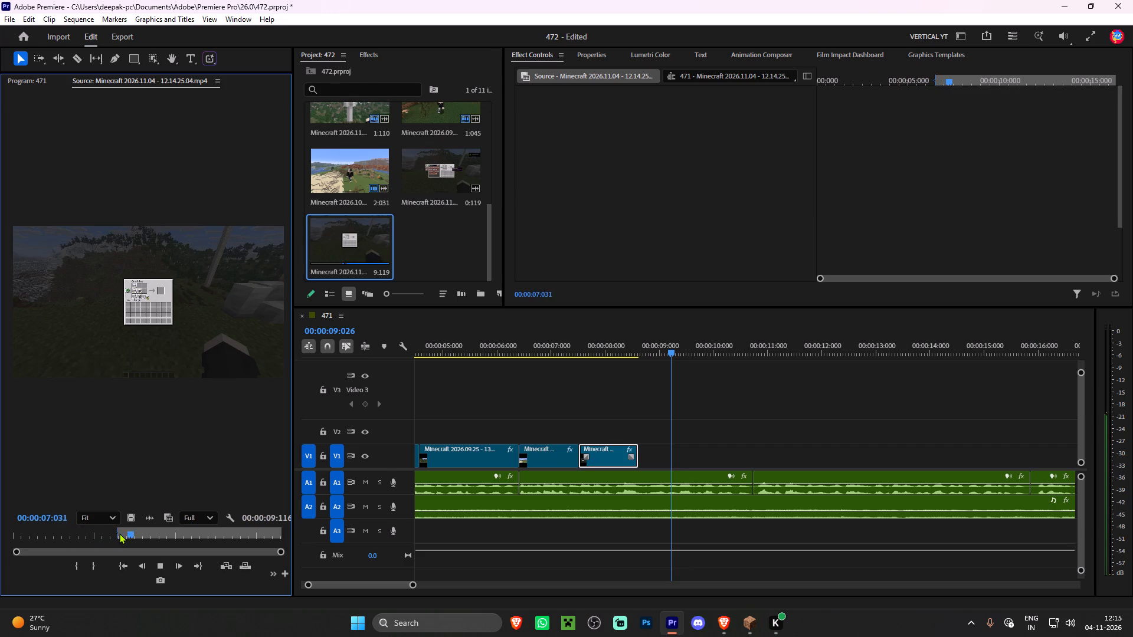
key(space)
drag(132, 533, 127, 534)
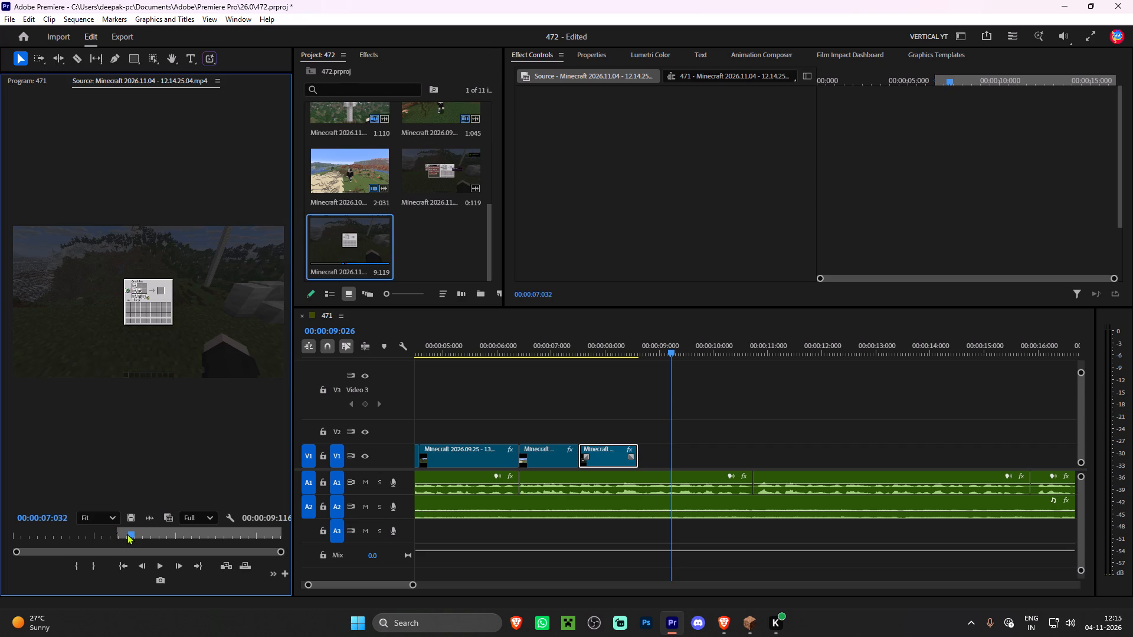
drag(127, 534, 124, 534)
key(i)
key(space)
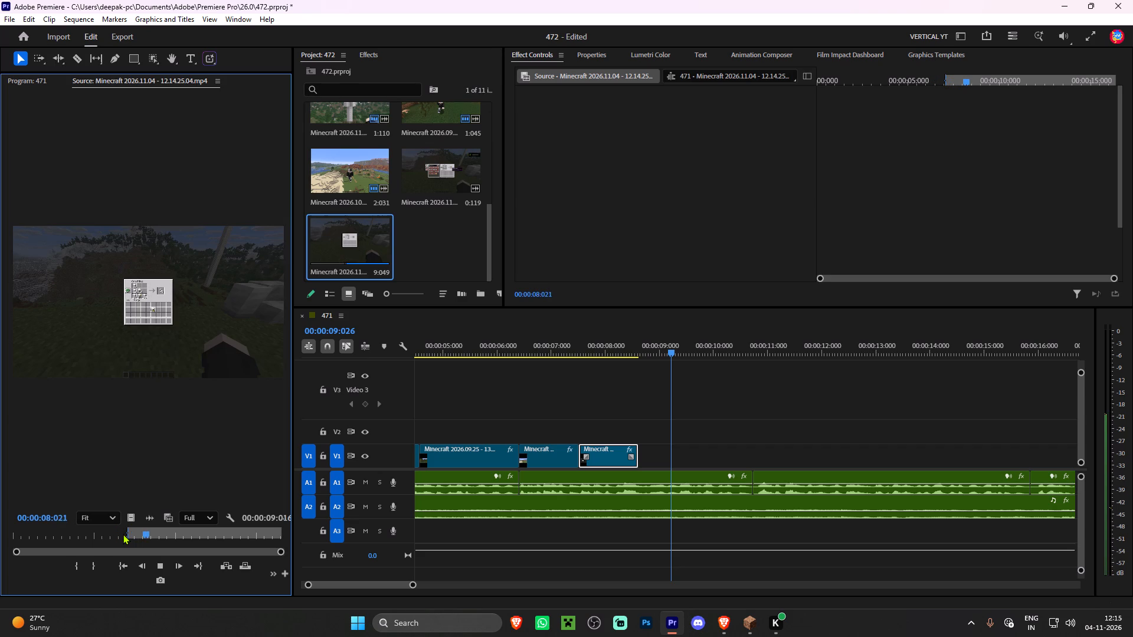
key(space)
text(o)
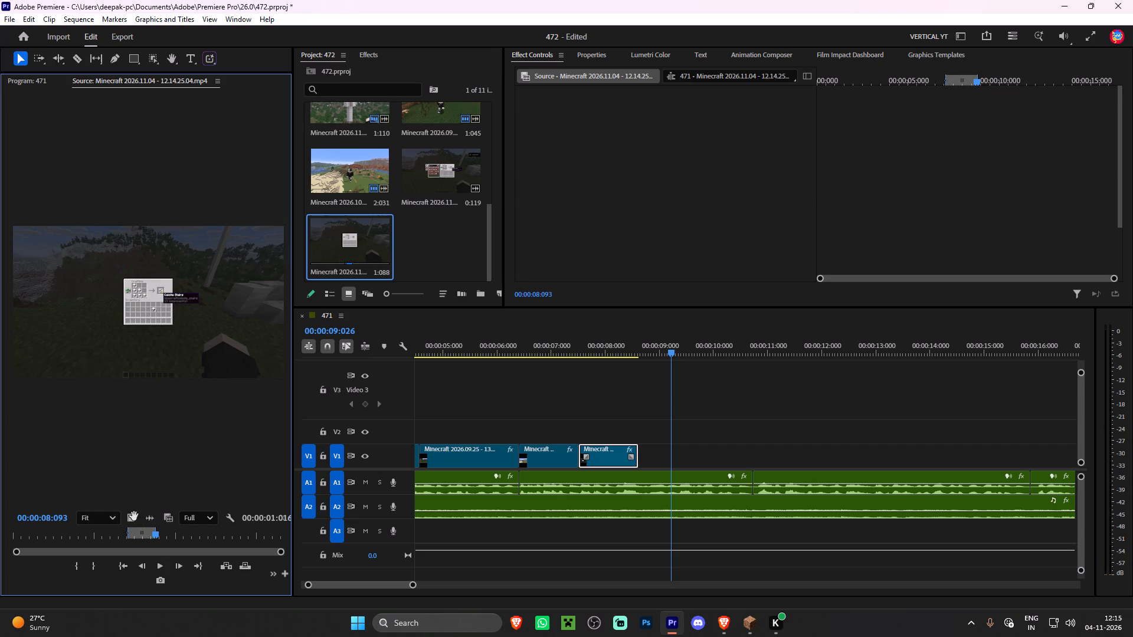
drag(134, 516, 638, 454)
Copy the Motion settings from the Calcite Pillar clip to the Calcite Stairs clip.
click(594, 454)
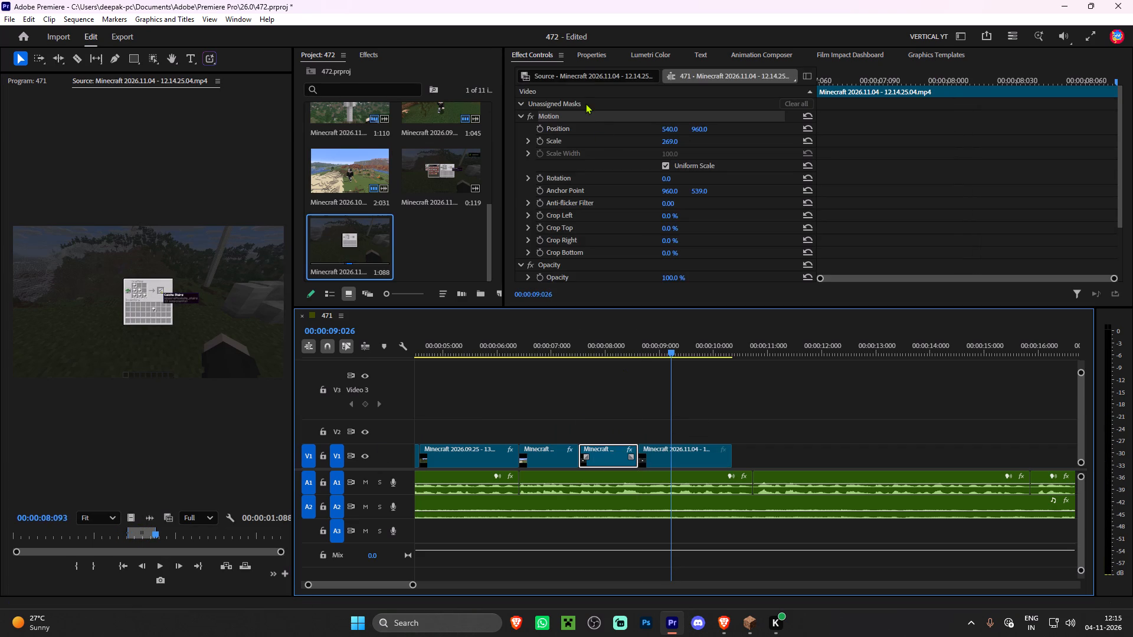
right_click(575, 119)
click(610, 166)
click(674, 458)
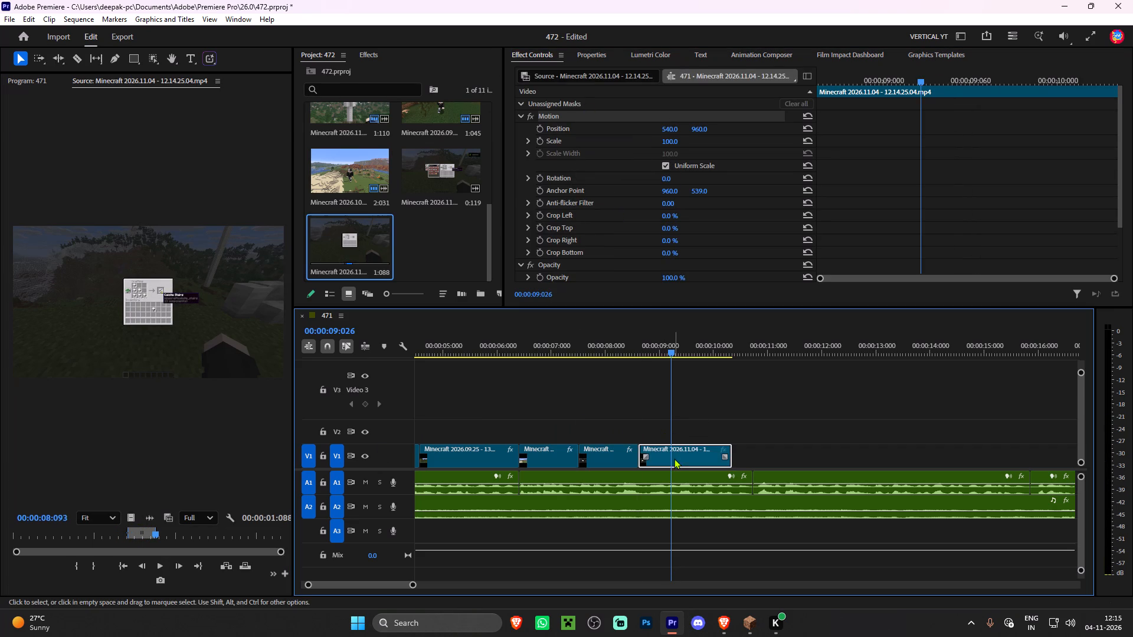
key(ctrl+v)
Play back the Calcite Stairs clip and trim its end to 00:00:09:046.
click(626, 353)
key(space)
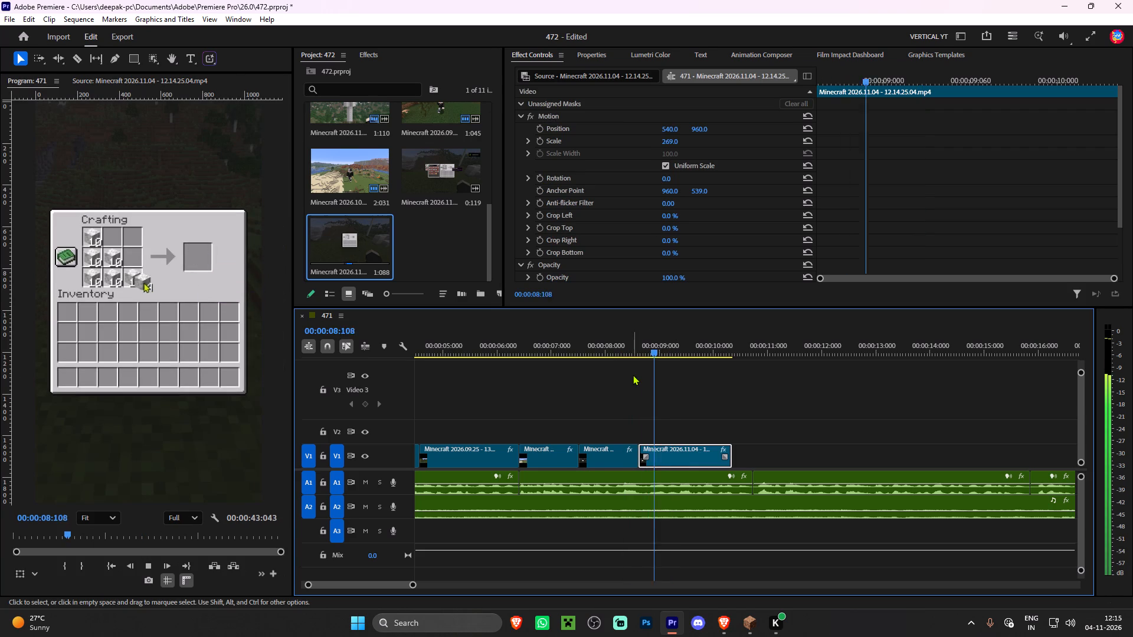
key(space)
key(space)
key(space)
drag(737, 456, 689, 459)
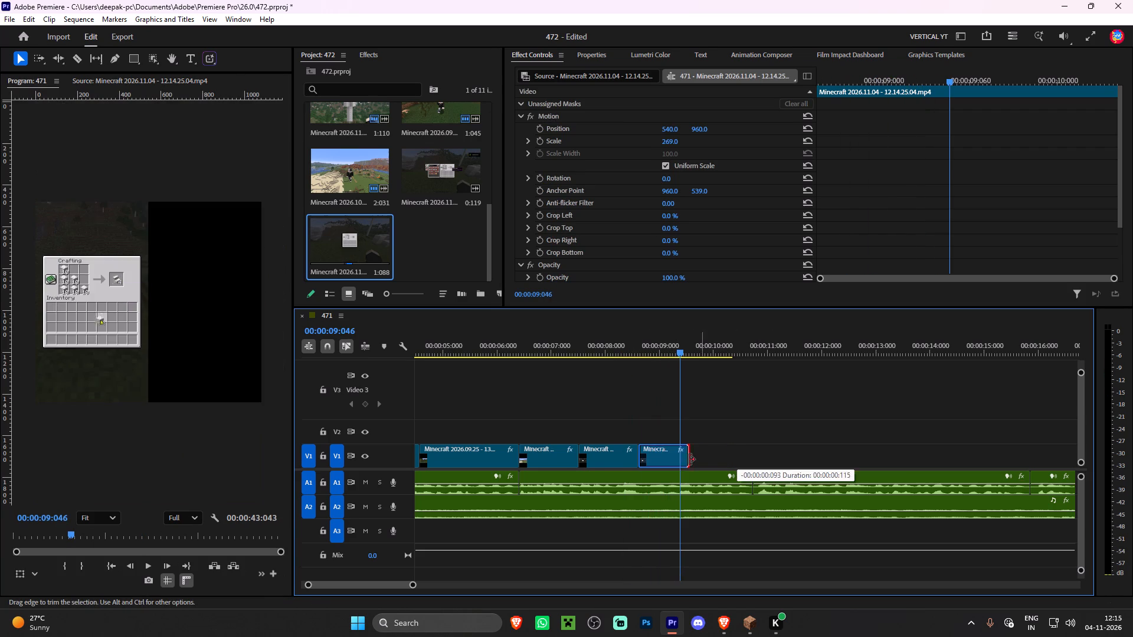
drag(689, 459, 685, 459)
Mark the Calcite Wall crafting section of the recording, ending at 00:00:15:073, and place its video after the Calcite Stairs clip on V1.
double_click(353, 228)
key(space)
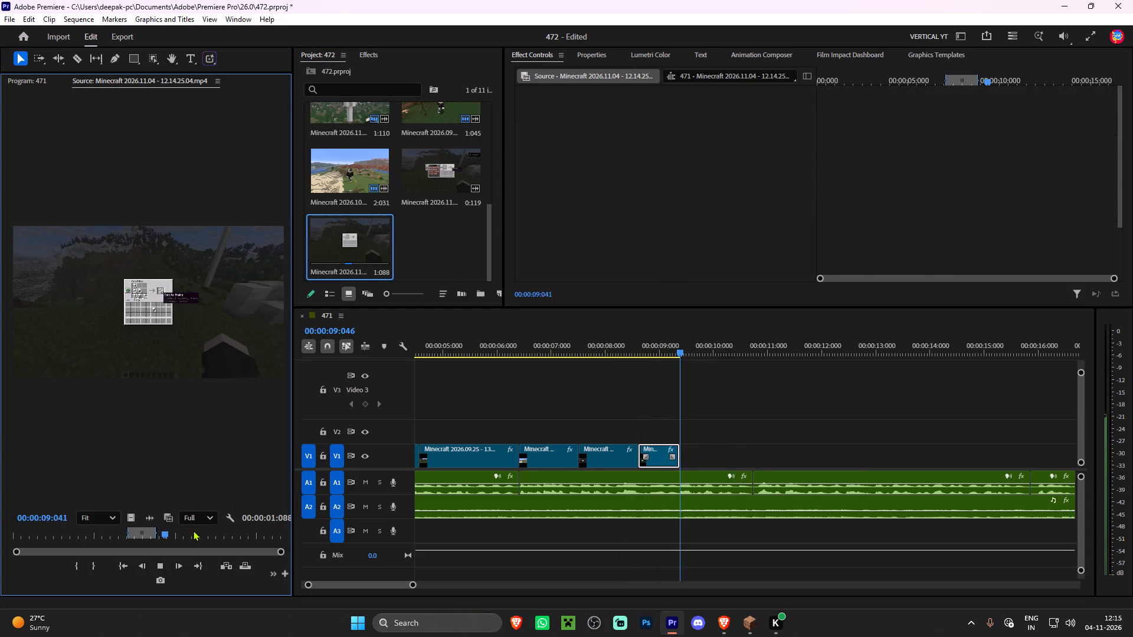
drag(193, 530, 244, 538)
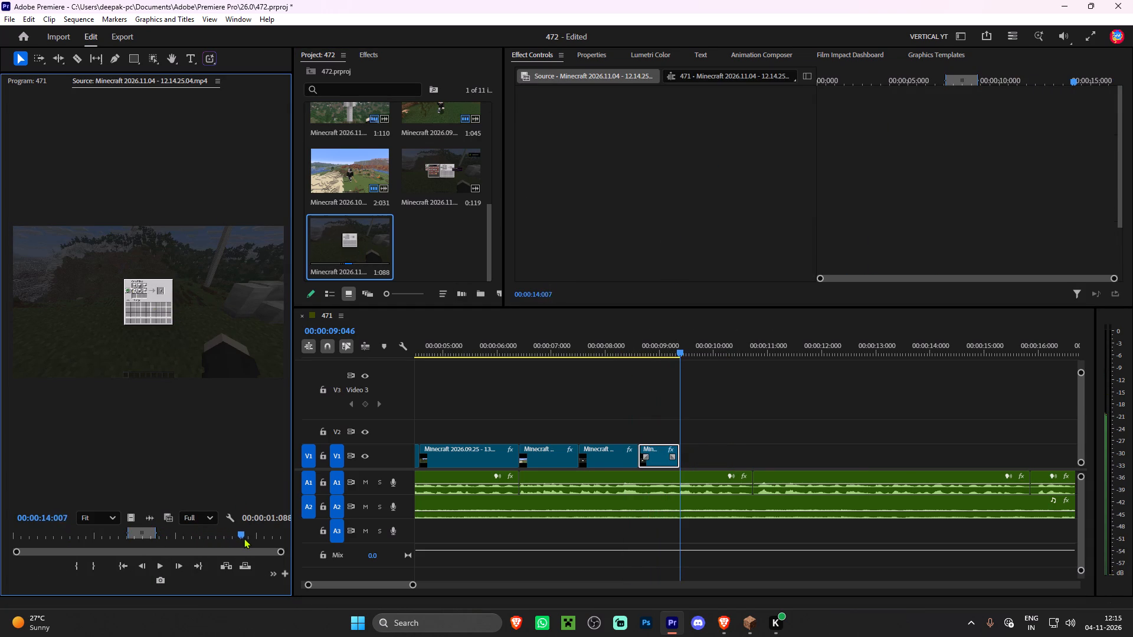
drag(244, 538, 253, 539)
drag(253, 539, 257, 539)
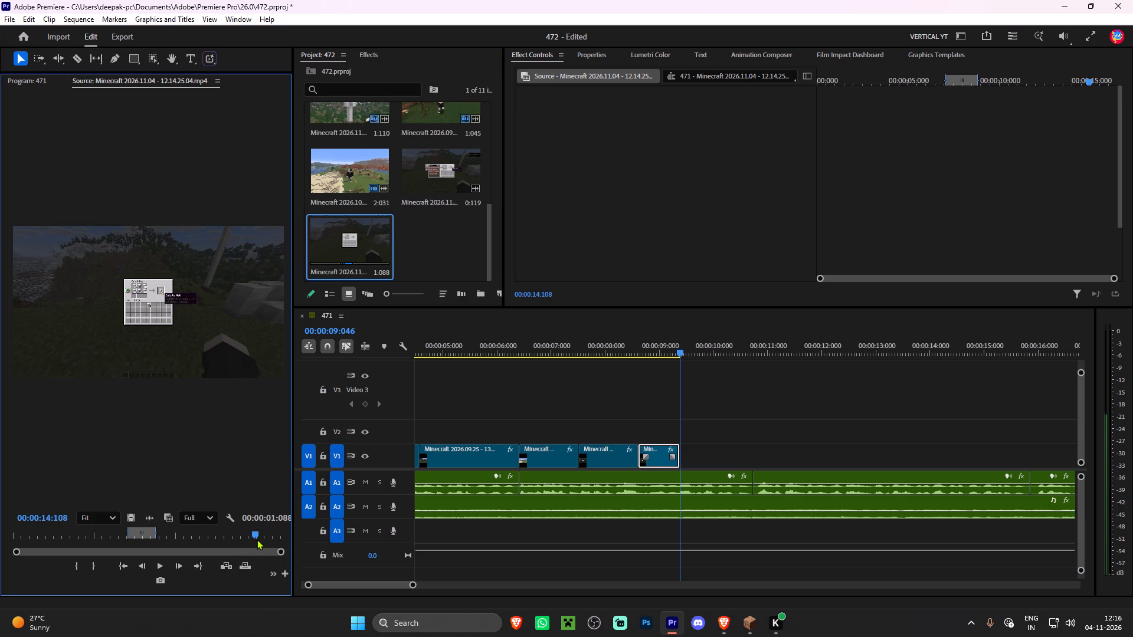
drag(257, 539, 253, 539)
text(i)
key(space)
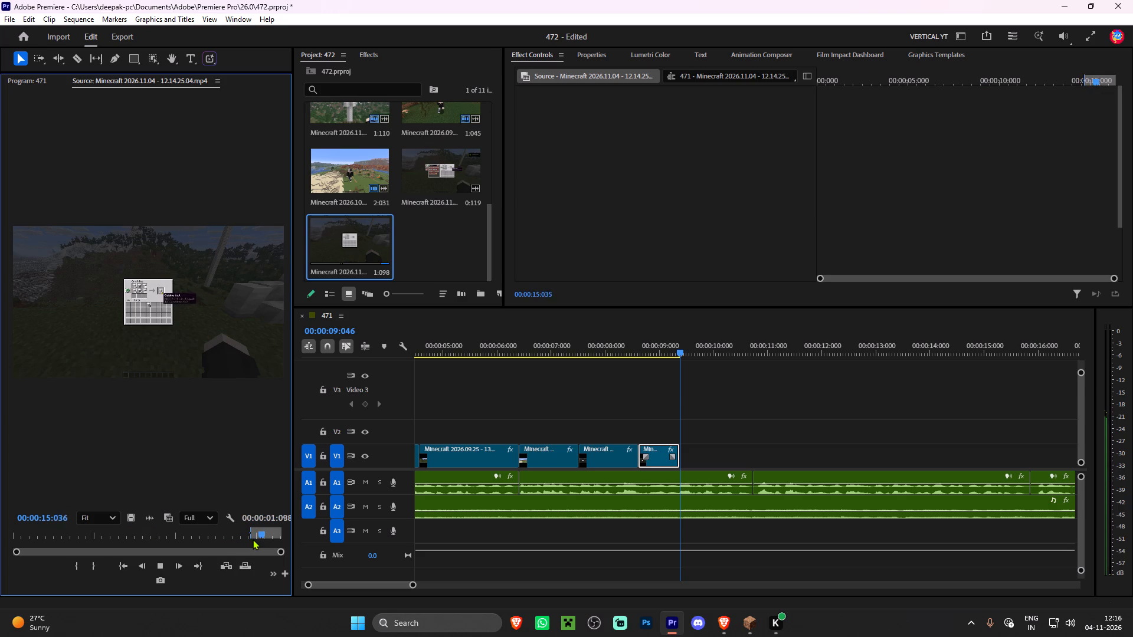
key(space)
key(o)
drag(135, 514, 673, 429)
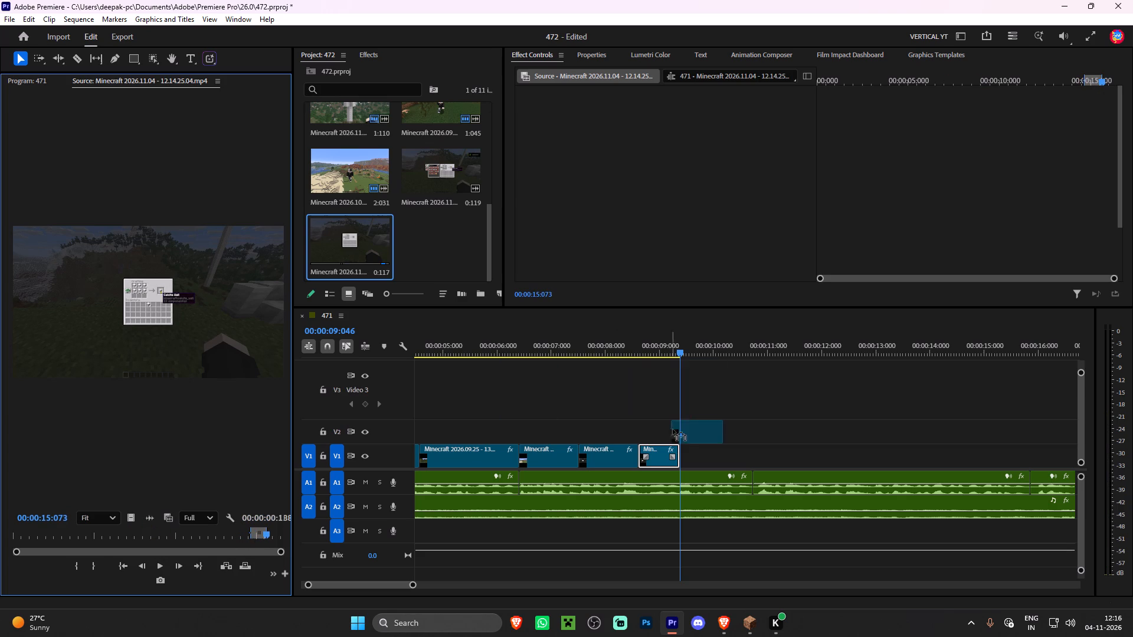
drag(673, 429, 682, 457)
Apply the copied Motion settings to the Calcite Wall clip, extend its end to the voice cut near 00:00:10:093, and play it back.
click(694, 457)
key(ctrl+v)
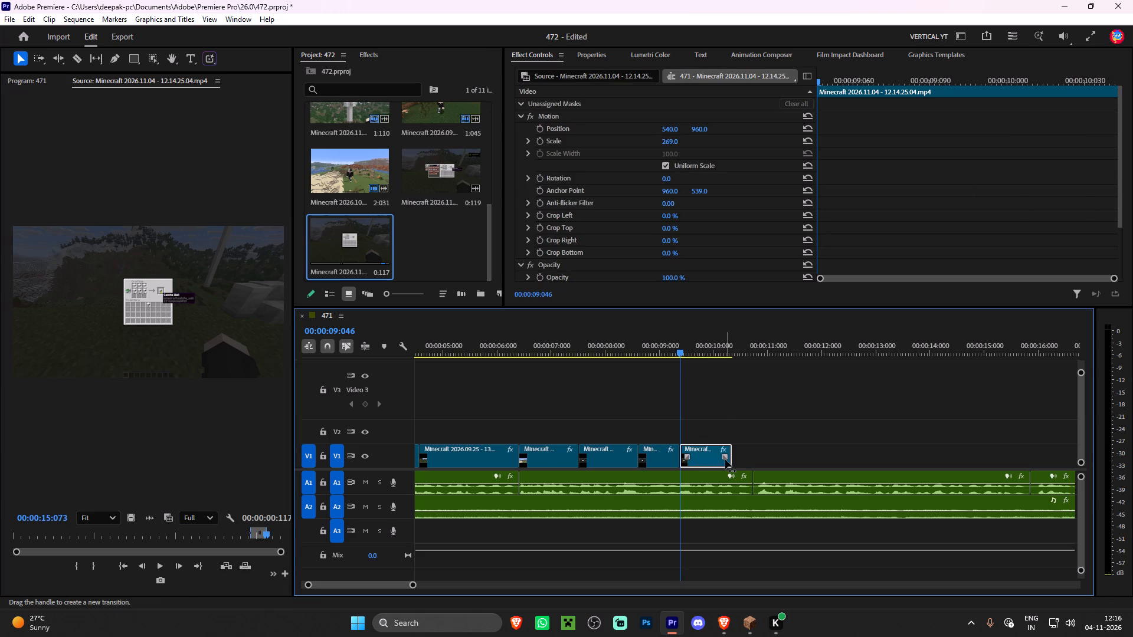
drag(735, 458, 755, 459)
key(space)
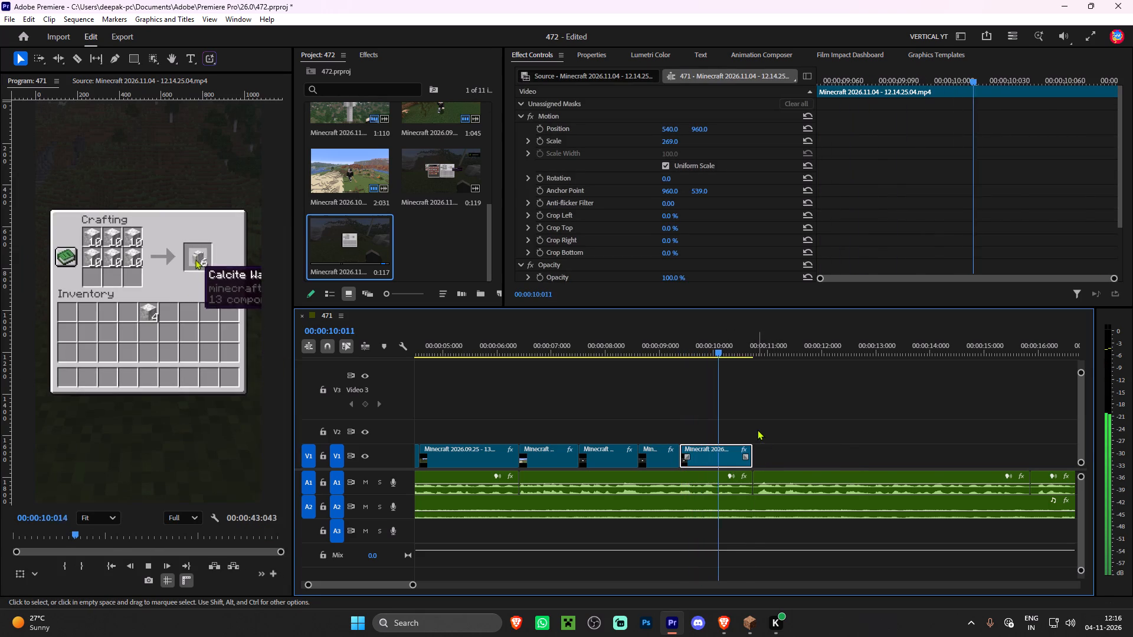
key(space)
click(753, 461)
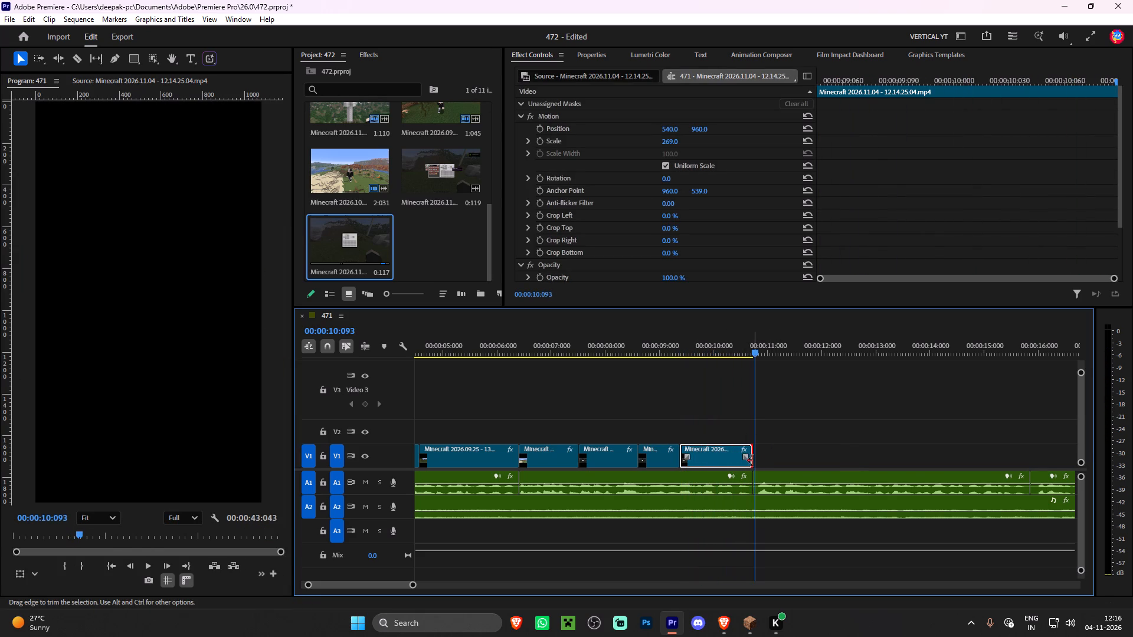
Play back the sequence from its beginning past the Calcite Wall clip to review the edit so far.
alt+scroll(690, 429, down, 6)
drag(568, 354, 224, 348)
key(space)
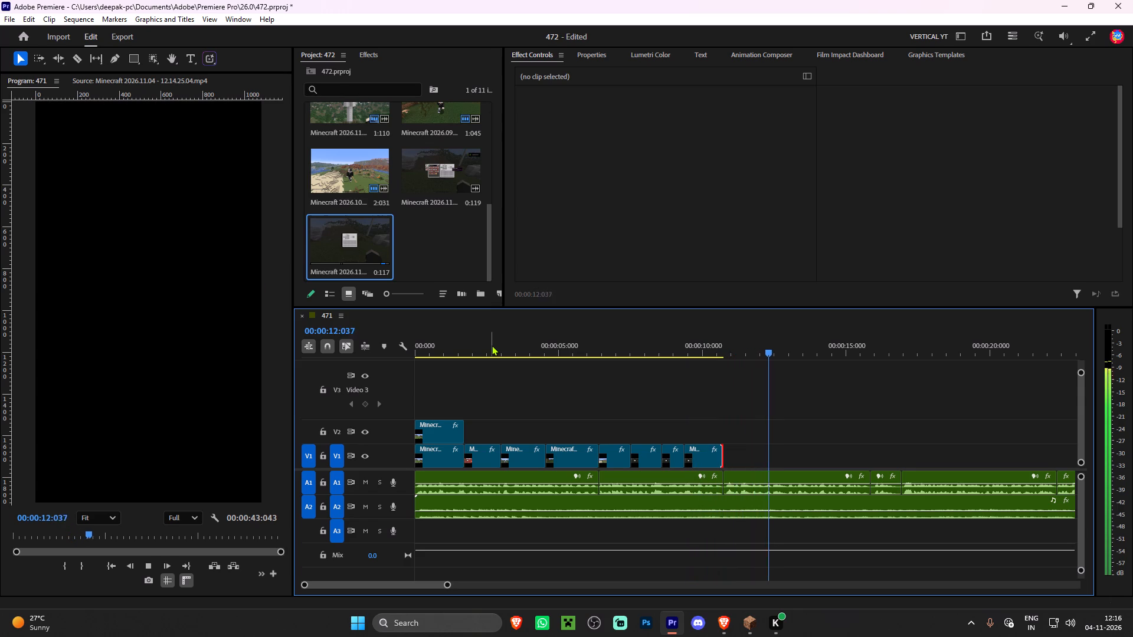
key(space)
Switch to Minecraft, leave the crafting screen, and break the crafting table.
click(755, 635)
key(e)
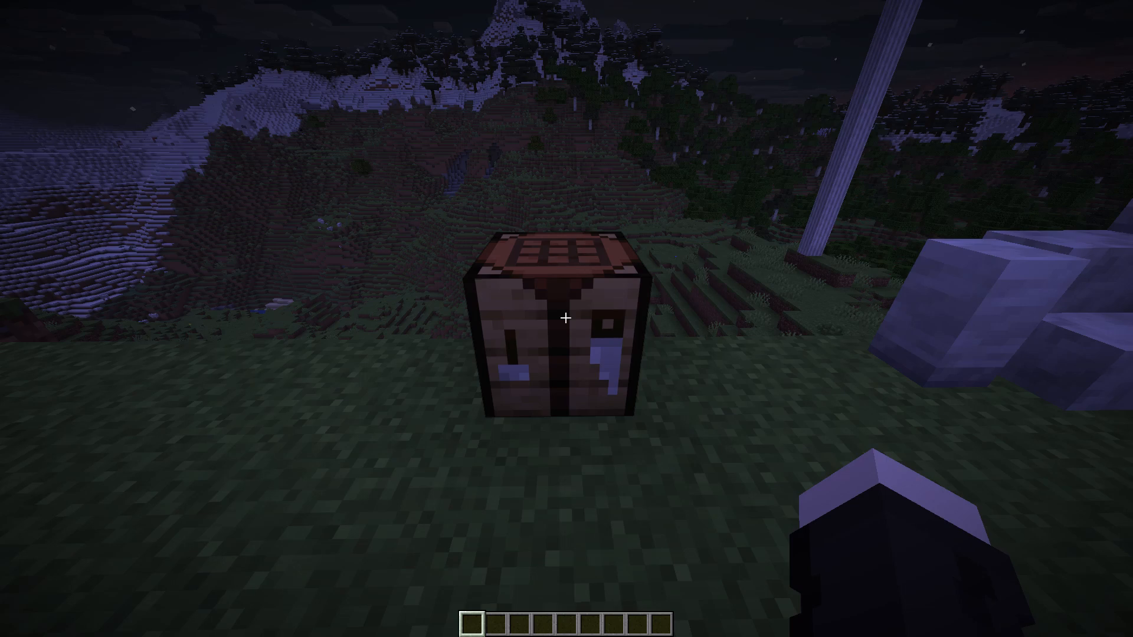
click(566, 318)
Set the Minecraft overworld time to noon with the /time command.
text(/time)
key(space)
key(Up)
key(Tab)
key(space)
key(Up)
key(Tab)
key(Return)
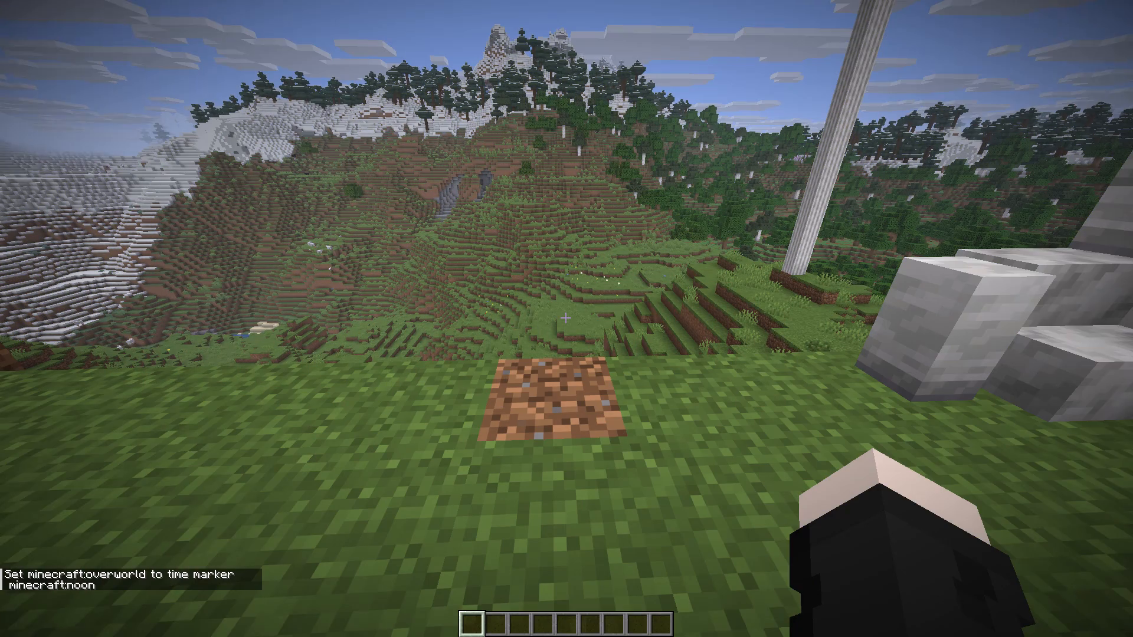
Pause the overworld clock with /time pause.
text(/time)
key(space)
key(Up)
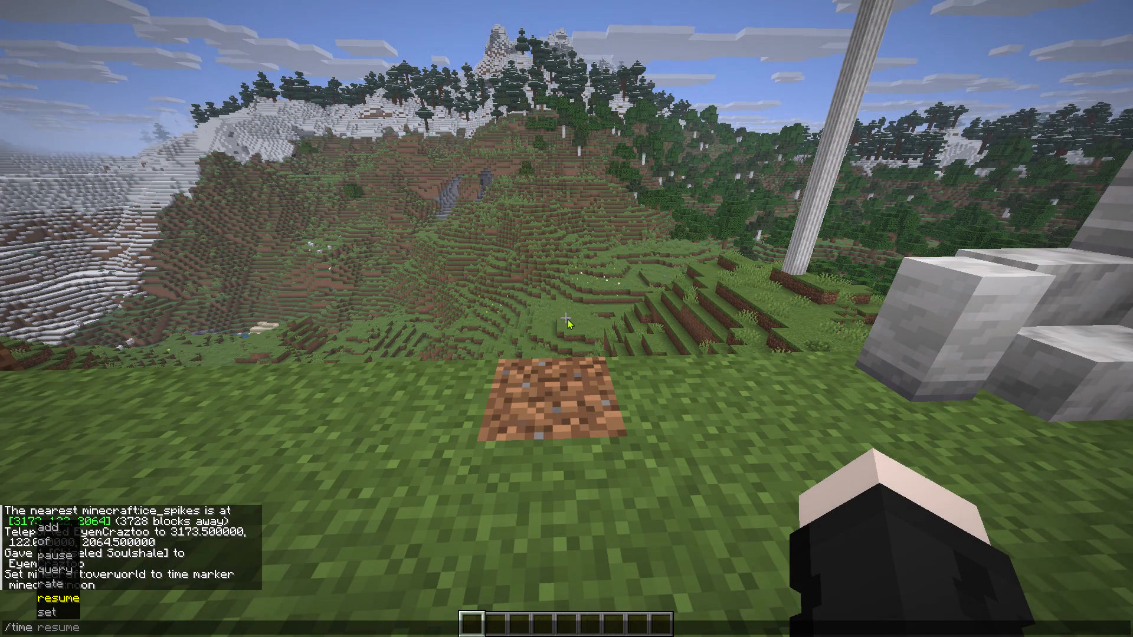
key(Up)
key(Up)
key(Up)
key(Up)
key(Tab)
key(Return)
Break the old calcite stairs, walls and blocks of the display on the grass in front of the tall pillar.
key(a)
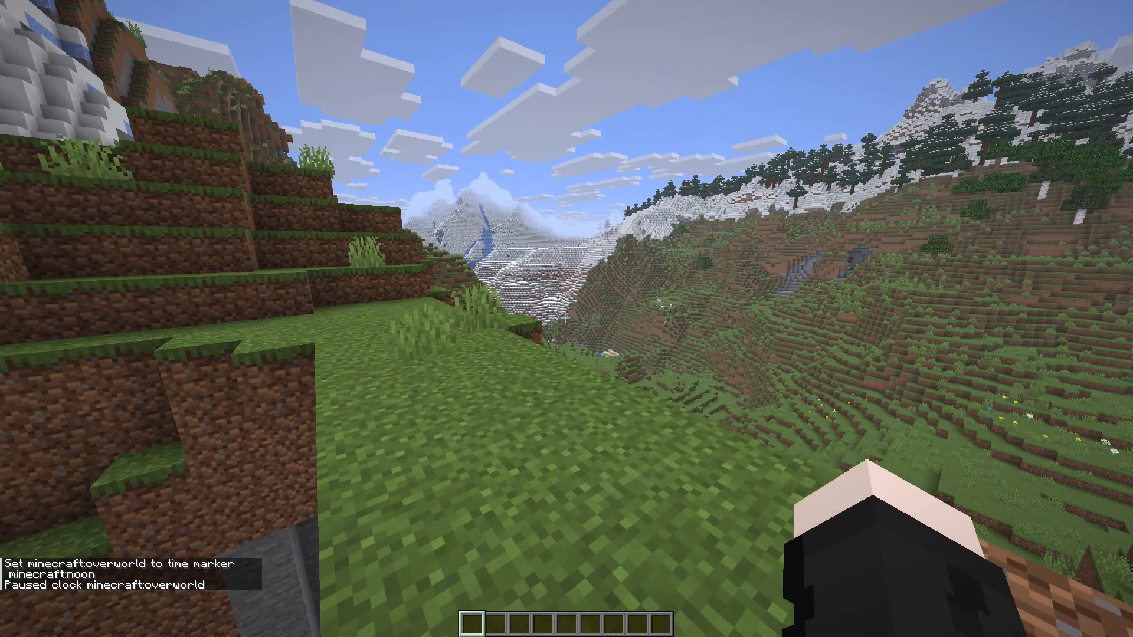
key(w)
key(a)
double_click(566, 318)
key(d)
key(w)
key(shift+d)
shift+double_click(566, 318)
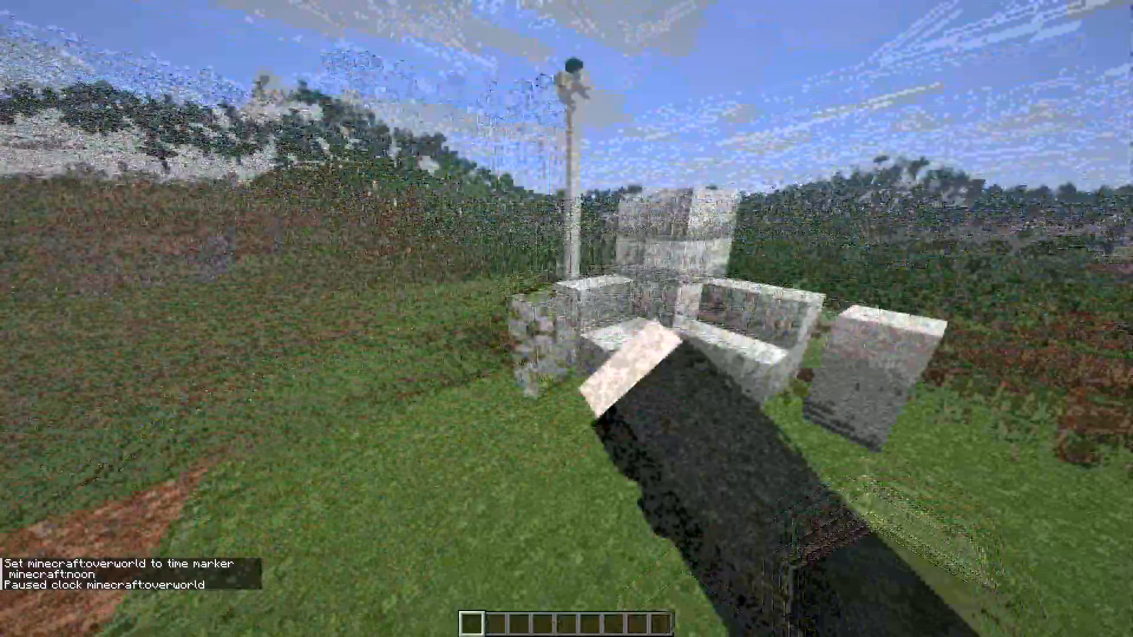
key(s)
triple_click(566, 318)
click(566, 318)
key(w)
Search the creative inventory for "polished ca".
key(e)
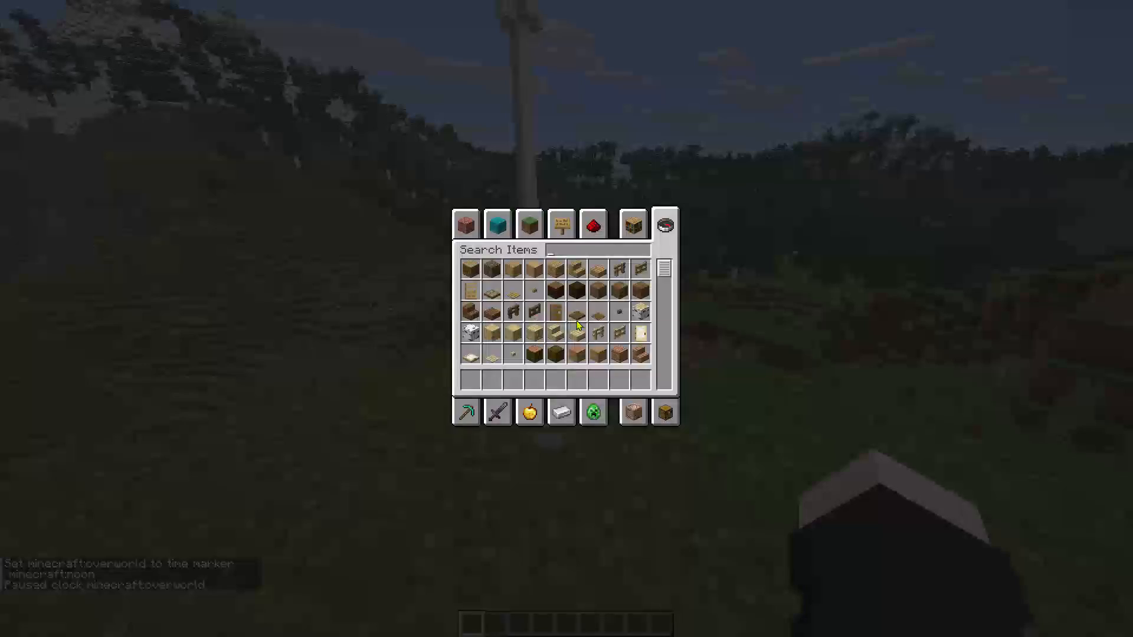
text(poils)
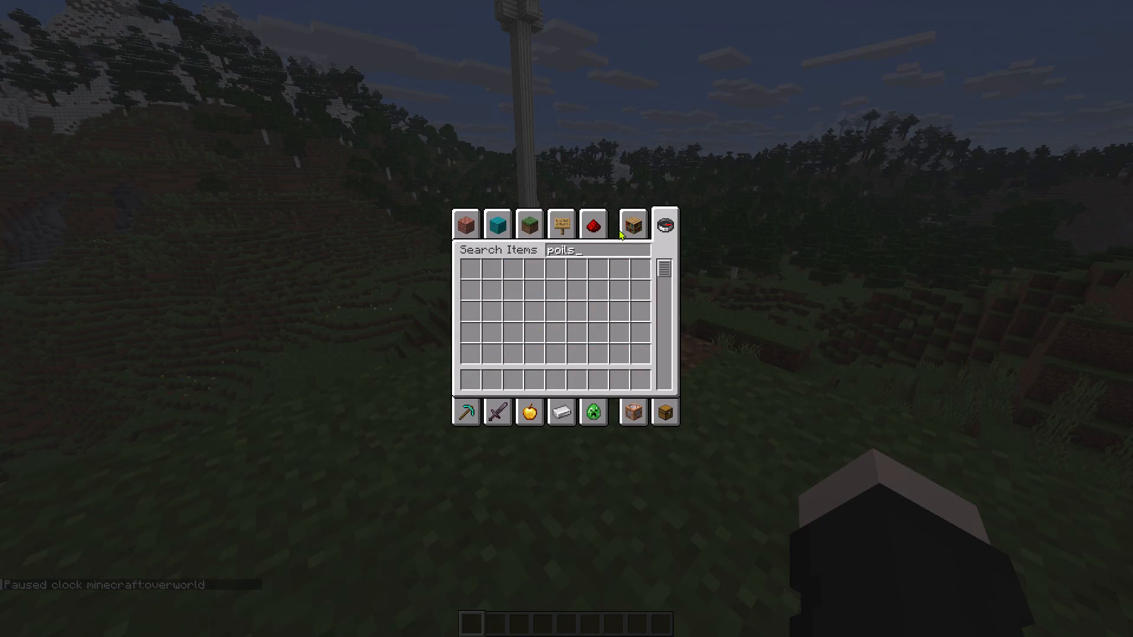
key(BackSpace)
key(BackSpace)
key(BackSpace)
key(BackSpace)
key(BackSpace)
key(BackSpace)
key(BackSpace)
key(BackSpace)
key(BackSpace)
key(BackSpace)
key(BackSpace)
key(BackSpace)
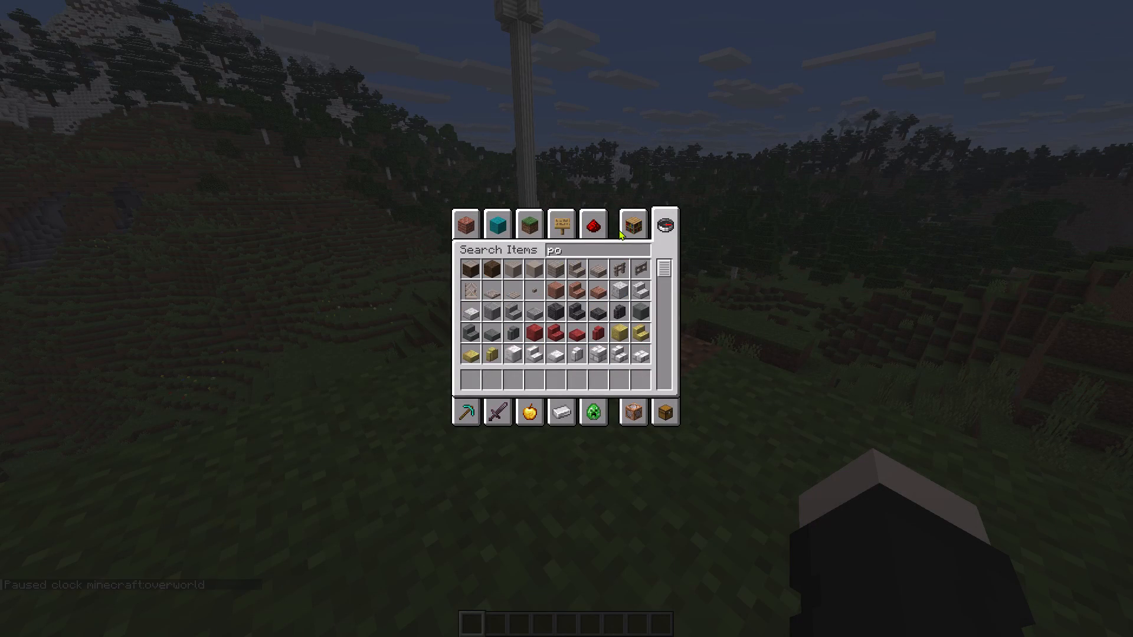
text(cal)
key(BackSpace)
key(BackSpace)
key(BackSpace)
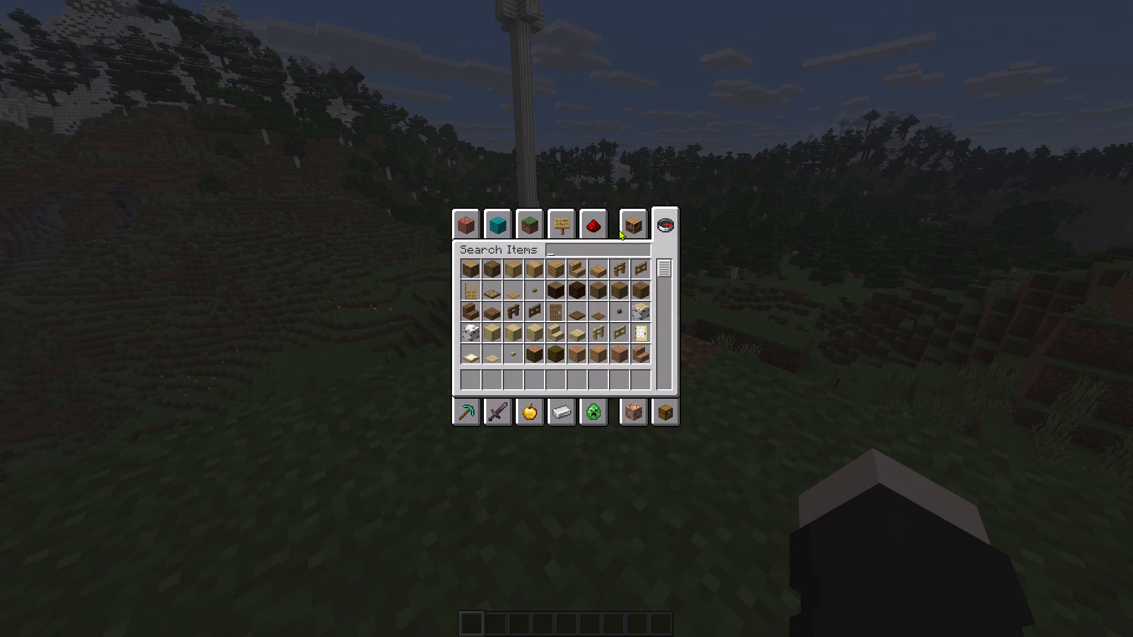
text(polished ca)
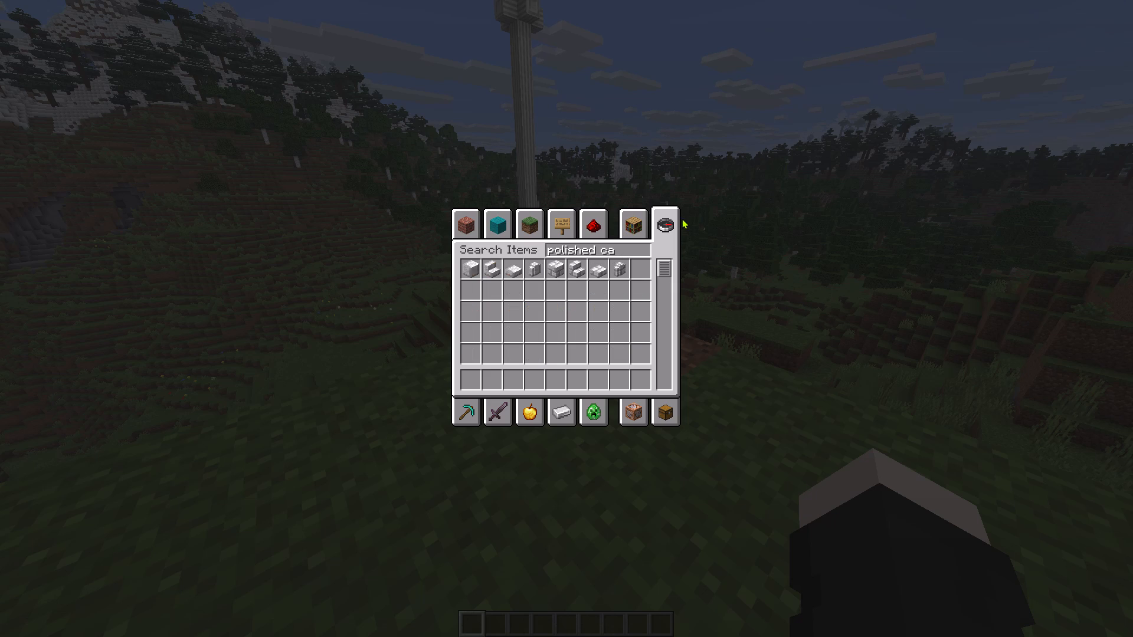
Put Polished Calcite, Polished Calcite Stairs, Polished Calcite Slab and Polished Calcite Wall into the first four hotbar slots.
click(473, 268)
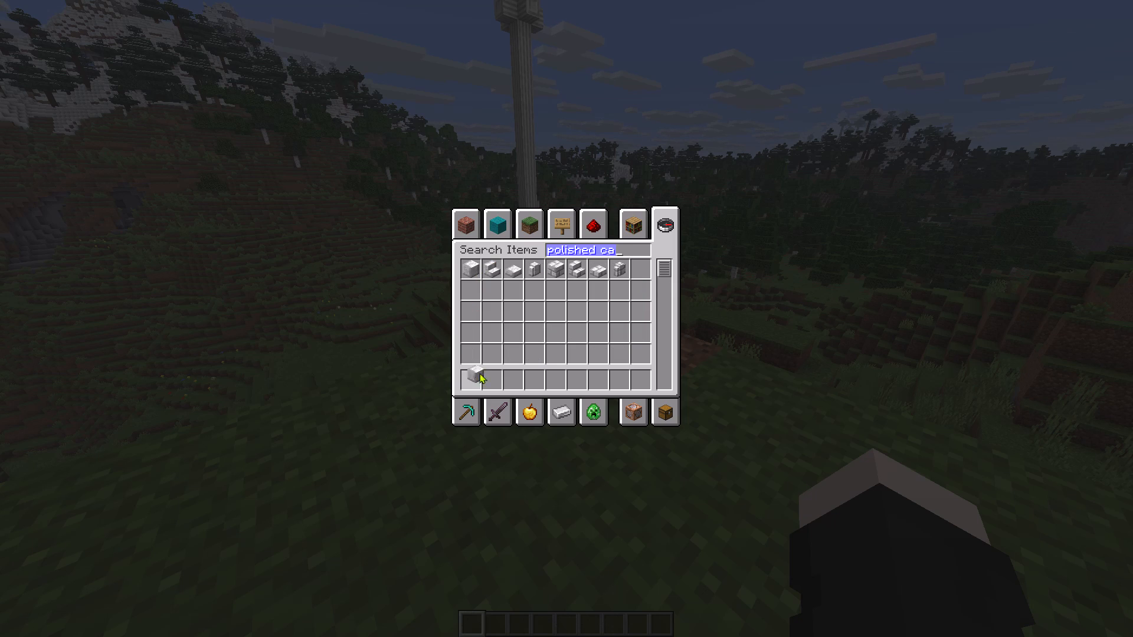
click(468, 382)
click(489, 273)
click(497, 379)
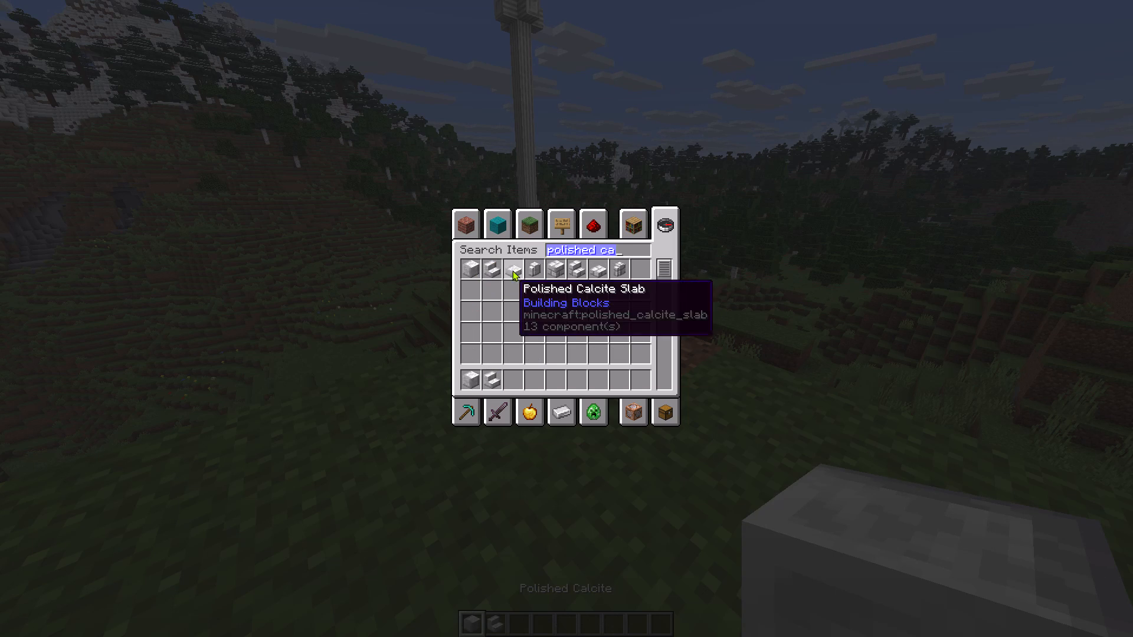
click(512, 268)
click(516, 377)
click(529, 263)
click(528, 389)
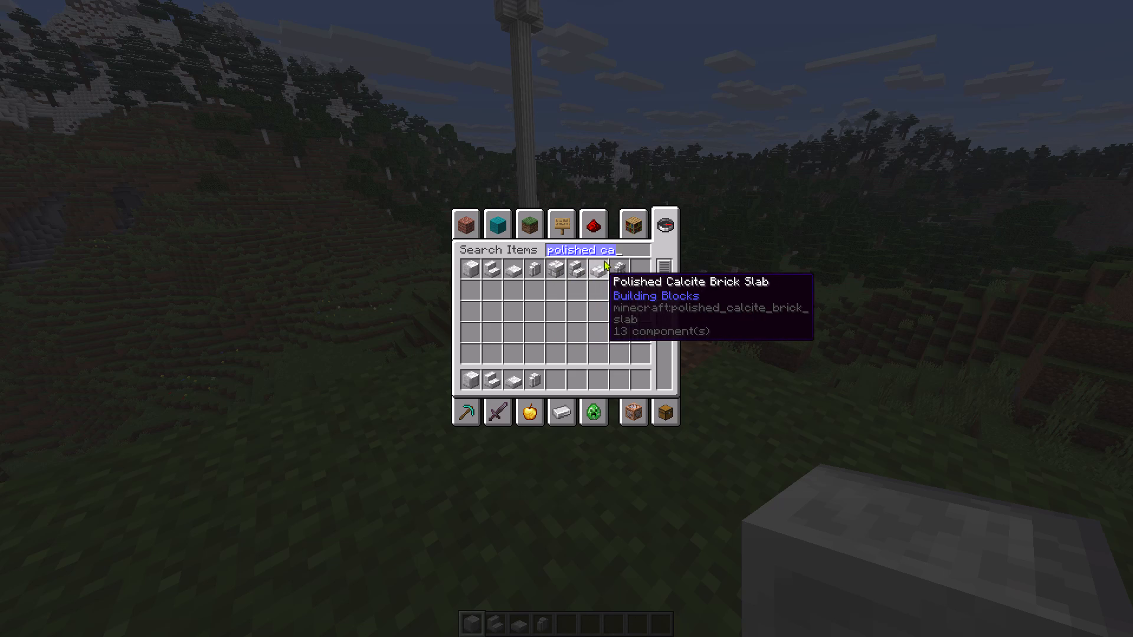
key(Escape)
Place two Polished Calcite Stairs at right angles on the grass with a Polished Calcite block in the corner between them.
key(d)
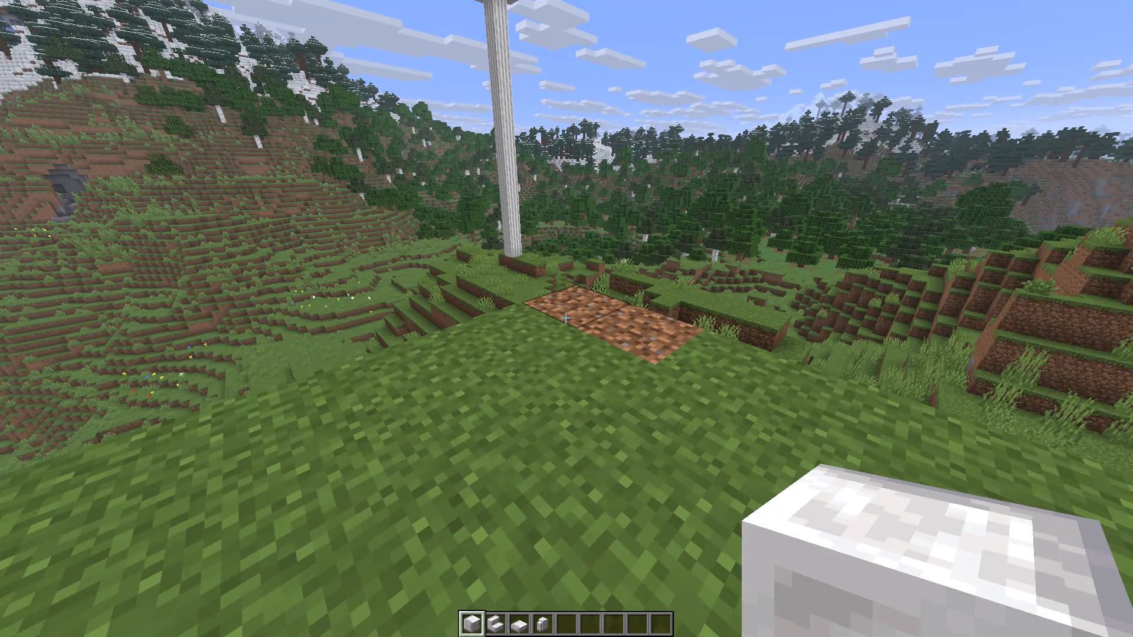
scroll(566, 318, down, 1)
right_click(566, 318)
key(d)
right_click(566, 318)
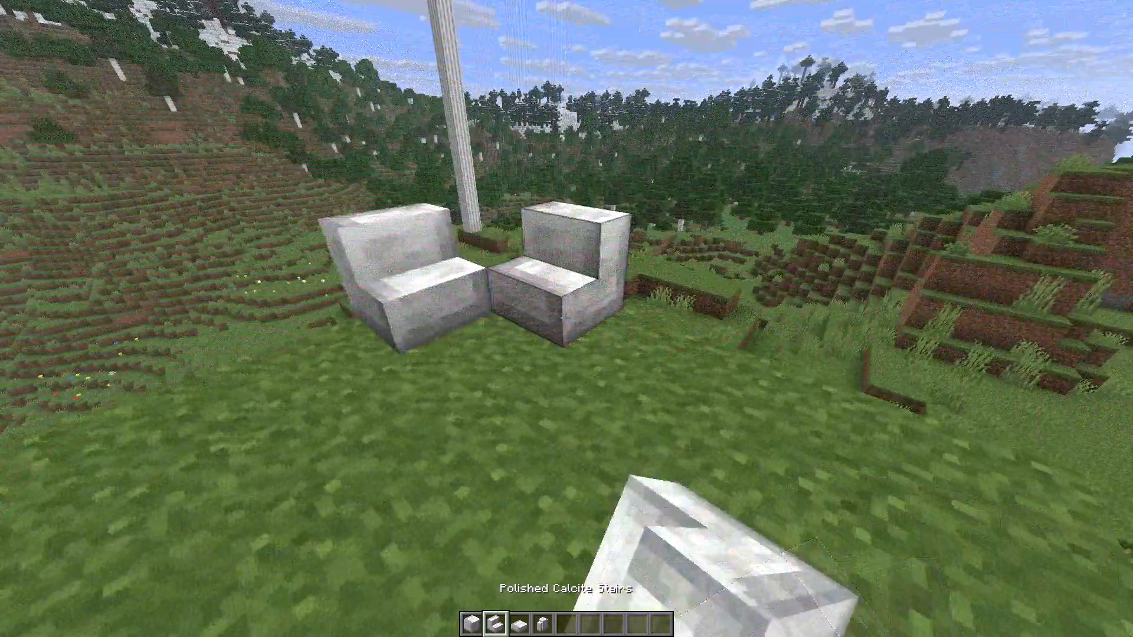
key(a)
scroll(566, 318, up, 1)
key(w)
right_click(566, 318)
click(566, 318)
key(w)
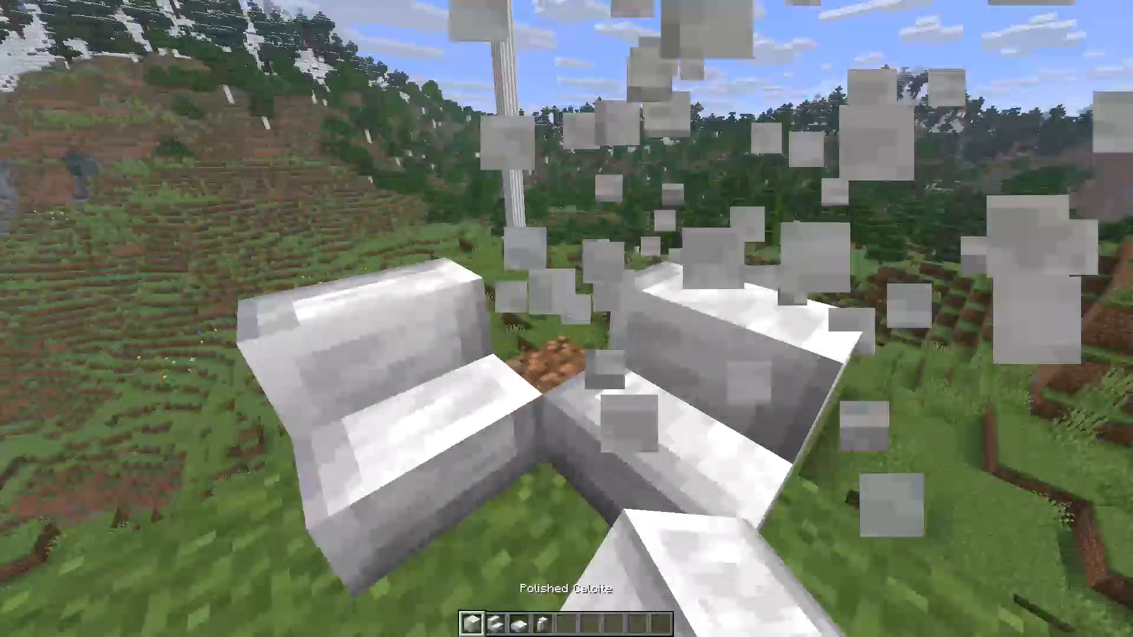
right_click(566, 318)
Stack a second Polished Calcite block on the corner one and lay three Polished Calcite Slabs in front of the stairs.
scroll(566, 318, down, 2)
key(s)
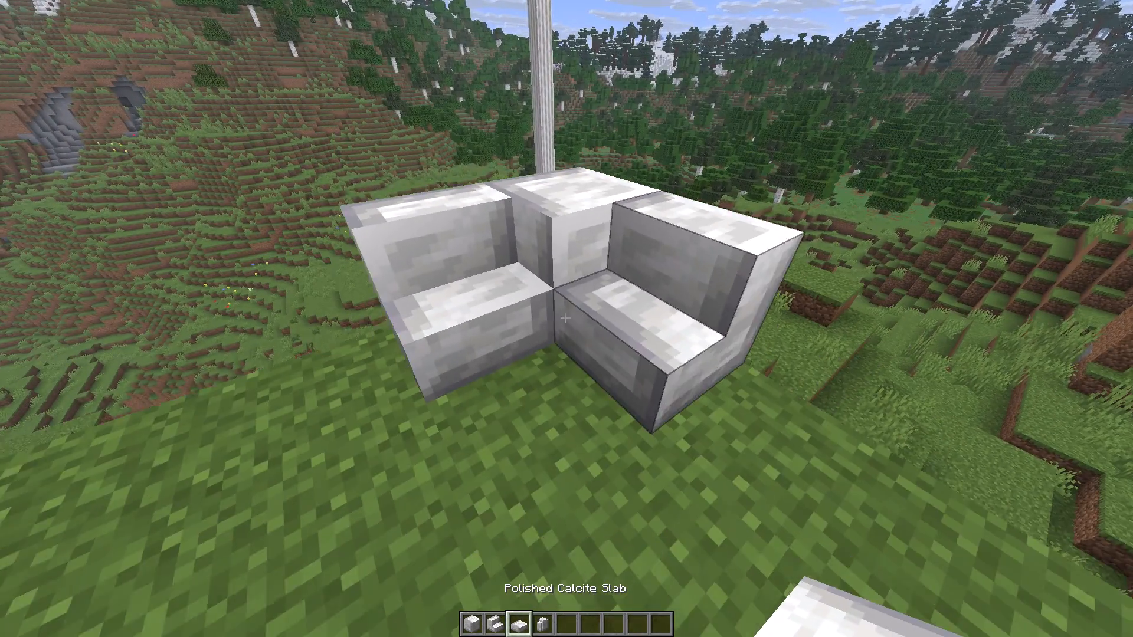
right_click(566, 318)
key(a)
scroll(566, 318, up, 2)
key(w)
right_click(566, 318)
key(s)
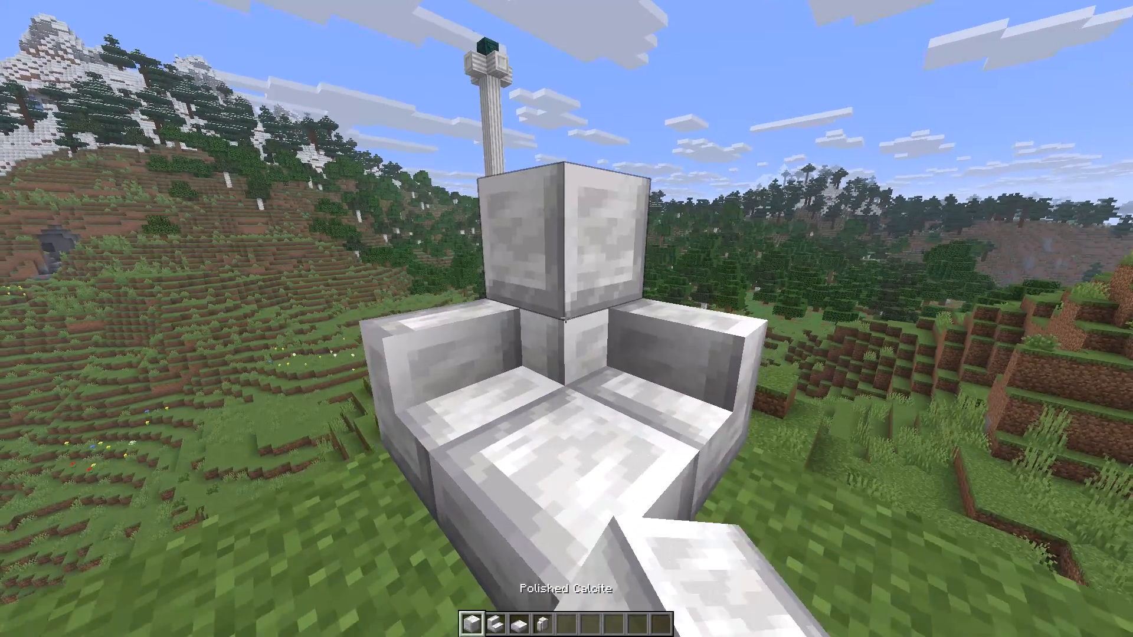
scroll(566, 318, down, 2)
right_click(566, 318)
key(d)
right_click(566, 318)
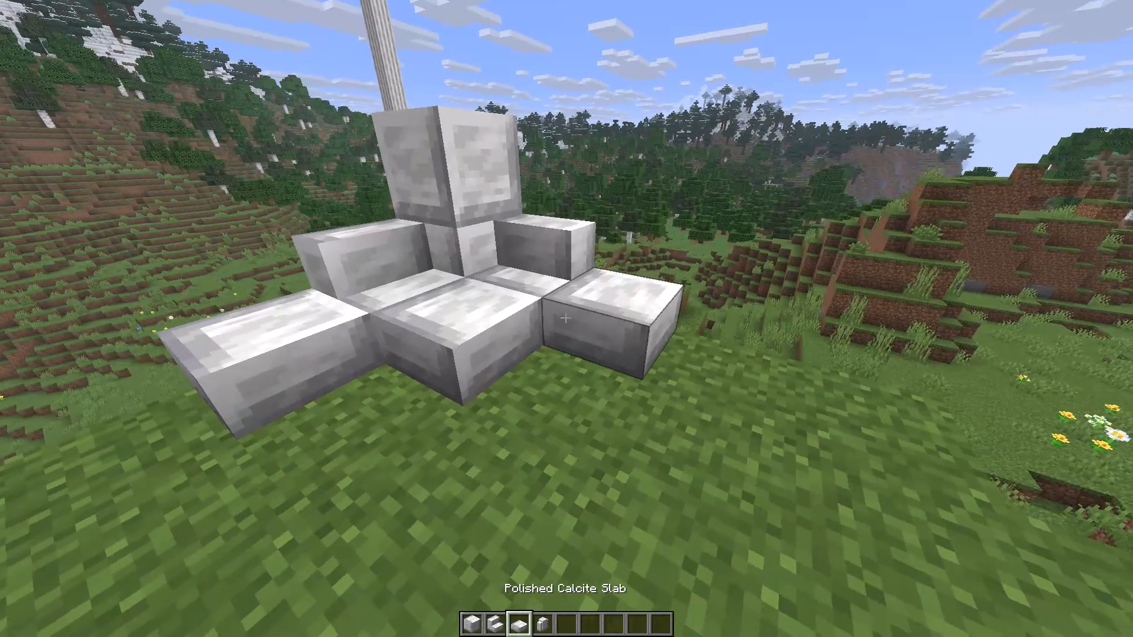
Build a short row of Polished Calcite Walls on each side of the display, breaking and replacing misplaced pieces.
scroll(566, 318, down, 1)
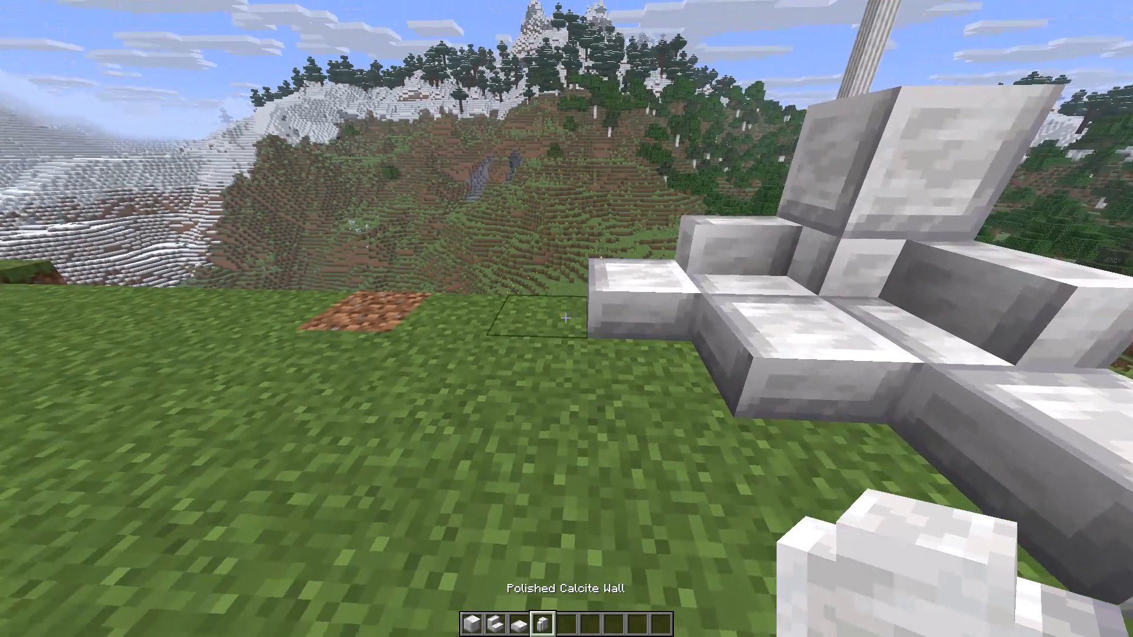
right_click(566, 318)
right_click(566, 318)
right_click(566, 318)
right_click(566, 318)
click(566, 318)
key(a)
click(566, 318)
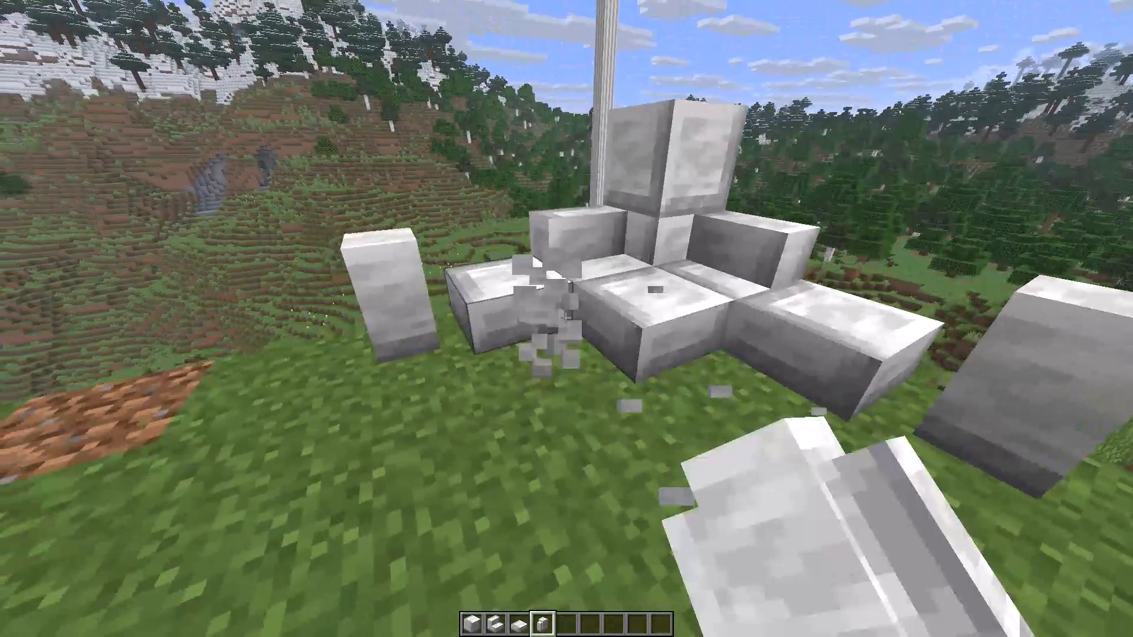
key(a)
right_click(566, 318)
key(d)
right_click(566, 318)
Examine the polished calcite display and its two side walls from the front, from above and from farther back.
key(d)
key(s)
key(a)
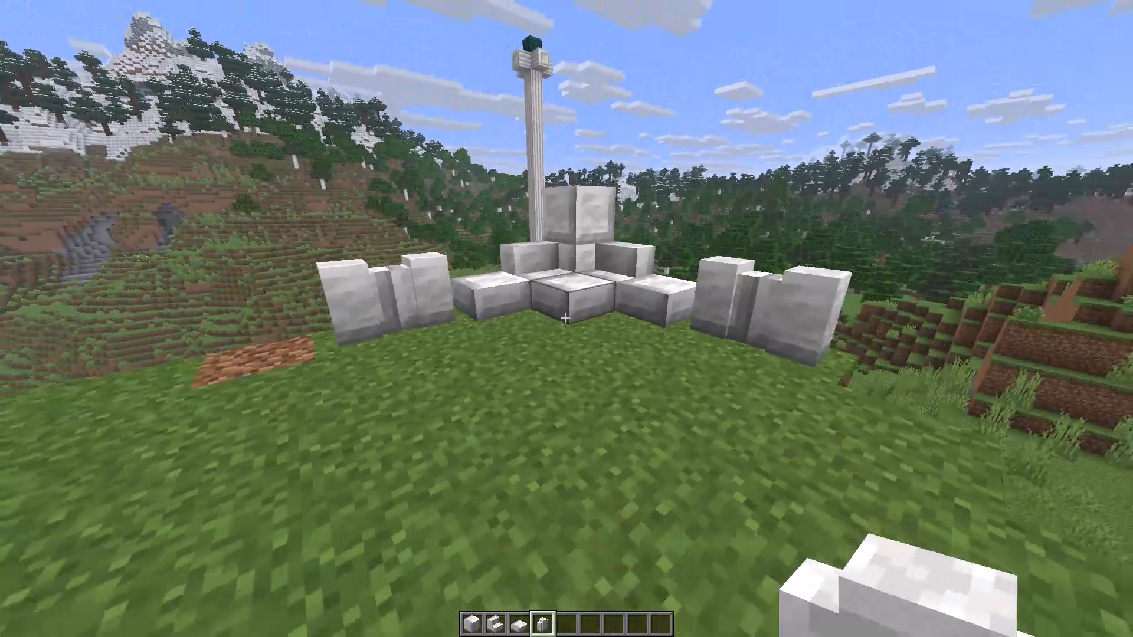
text(aw)
key(d)
key(space)
key(space)
text(a)
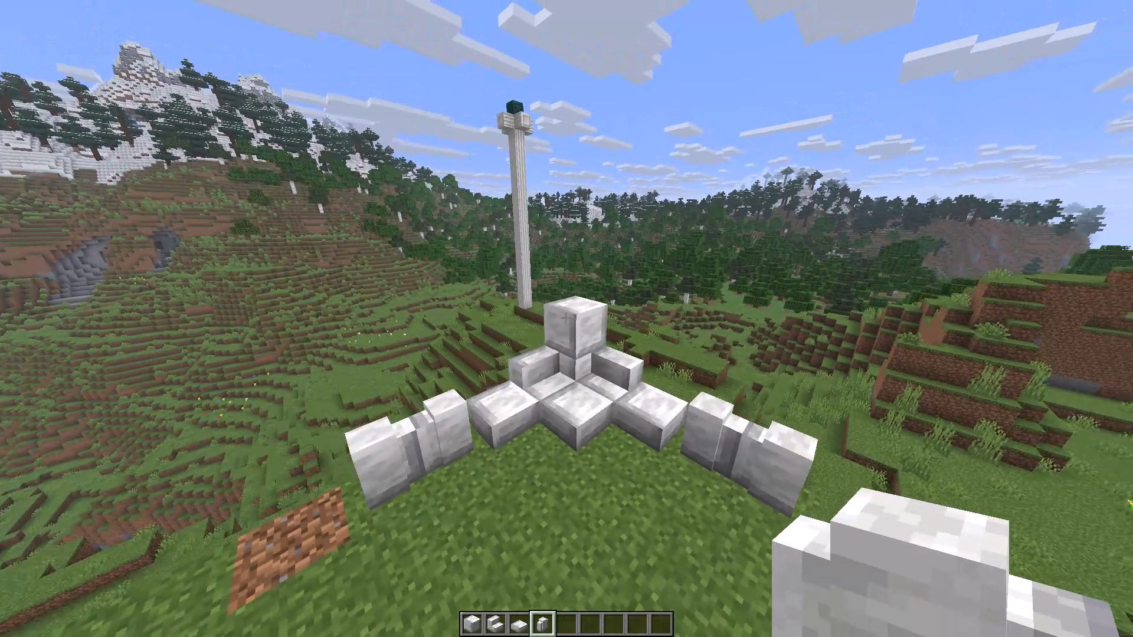
key(s)
key(d)
key(s)
key(a)
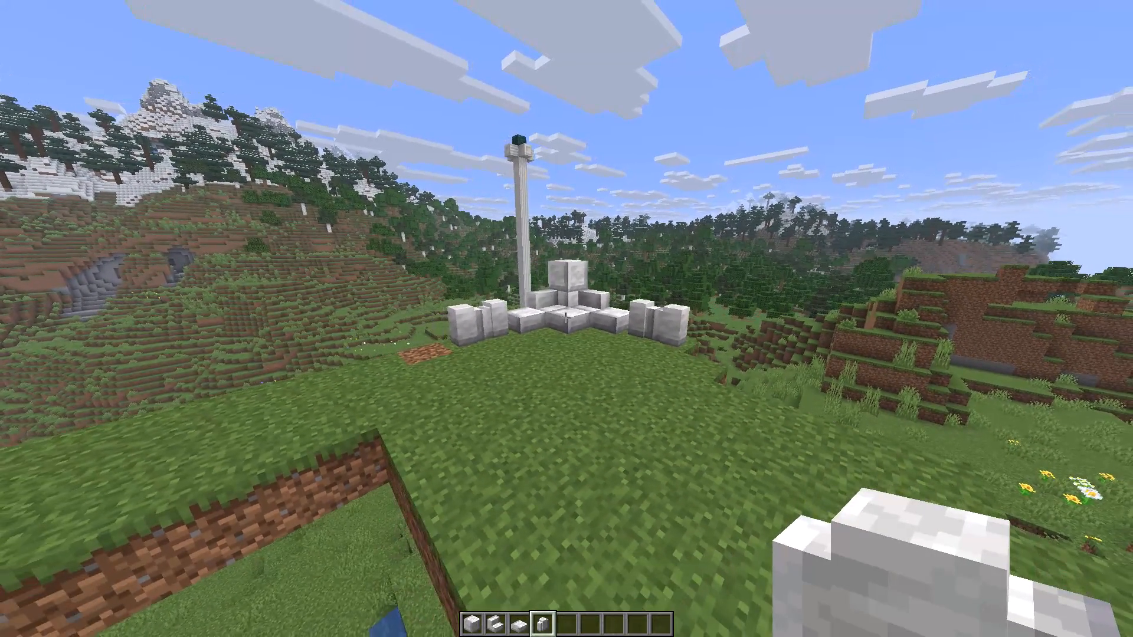
key(d)
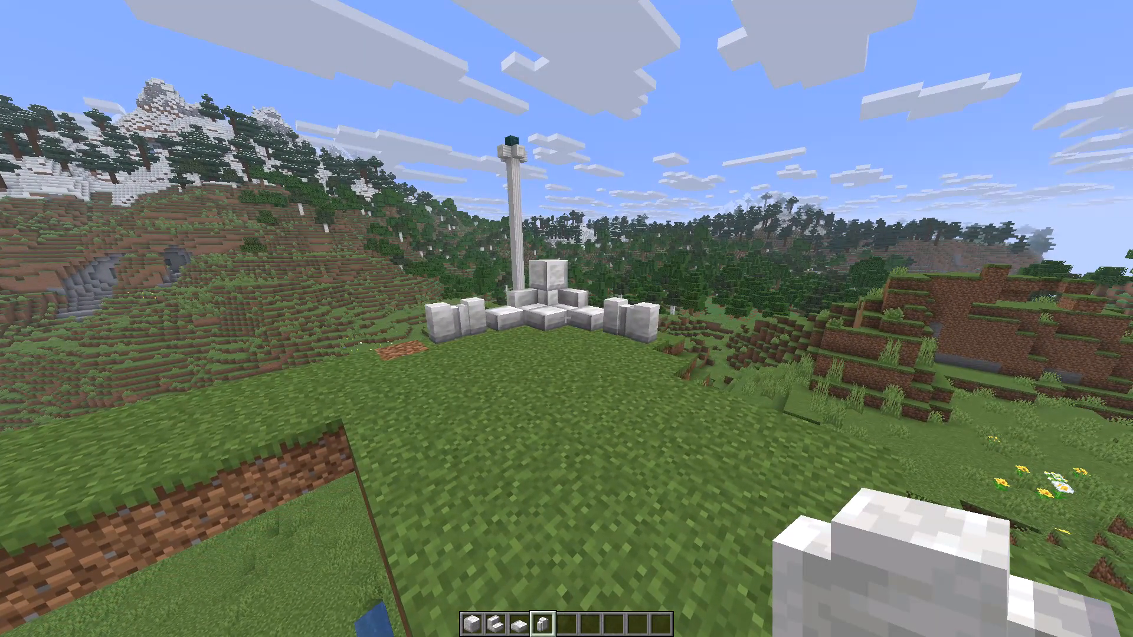
Break the outer Polished Calcite Wall on each side of the display and place walls pointing towards the front instead.
key(w)
key(w)
key(w)
key(w)
key(w)
click(566, 318)
key(d)
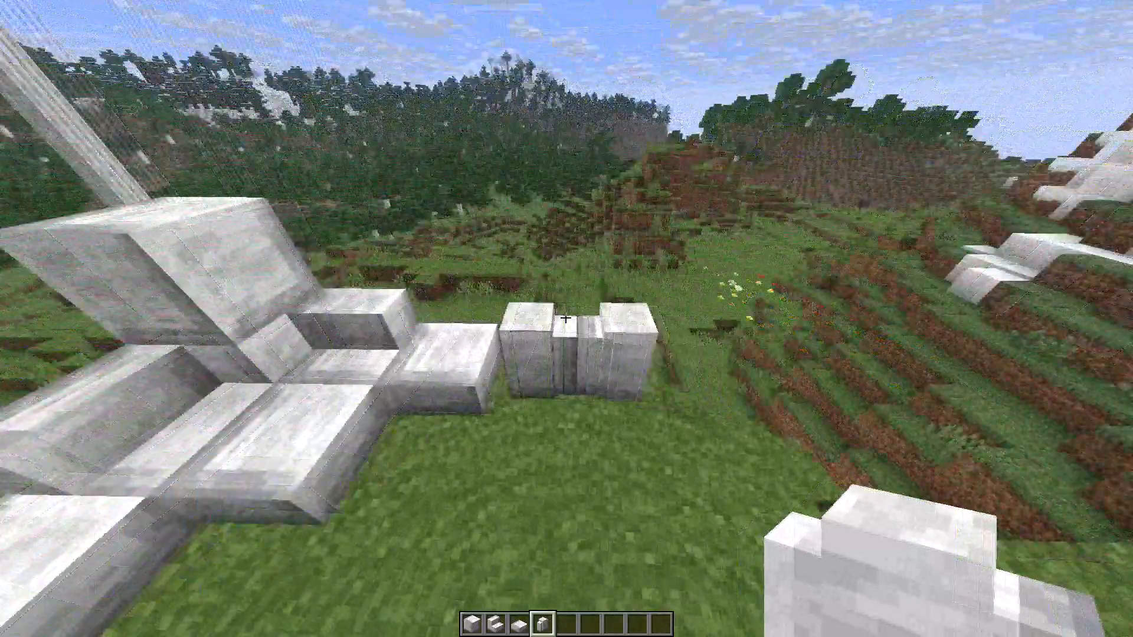
key(s)
click(566, 318)
key(a)
right_click(566, 318)
right_click(566, 318)
key(a)
right_click(566, 318)
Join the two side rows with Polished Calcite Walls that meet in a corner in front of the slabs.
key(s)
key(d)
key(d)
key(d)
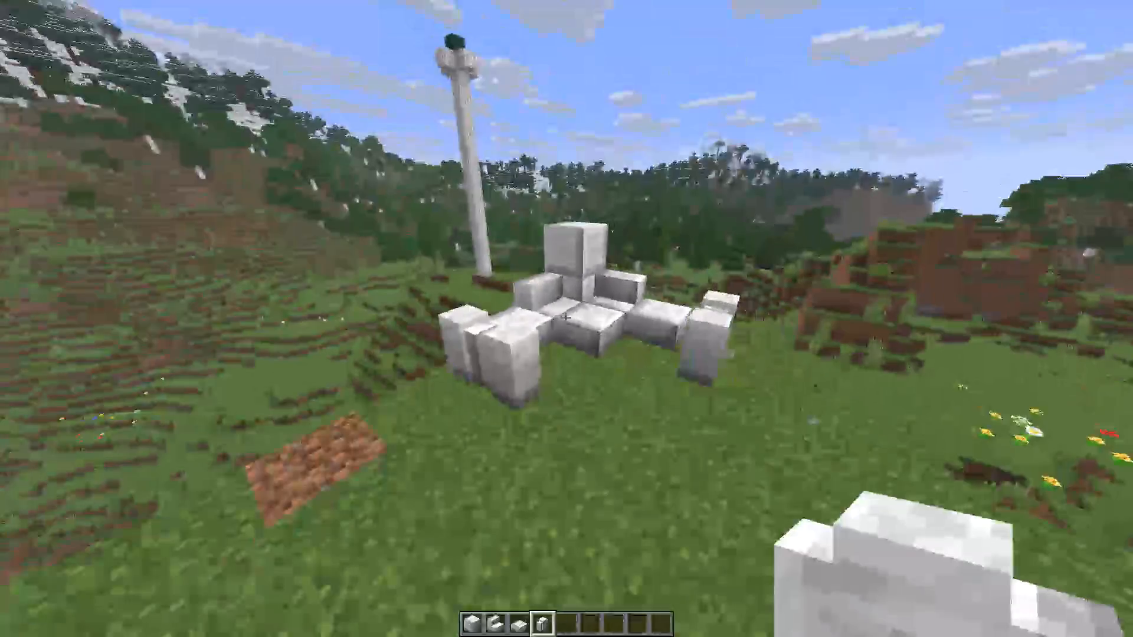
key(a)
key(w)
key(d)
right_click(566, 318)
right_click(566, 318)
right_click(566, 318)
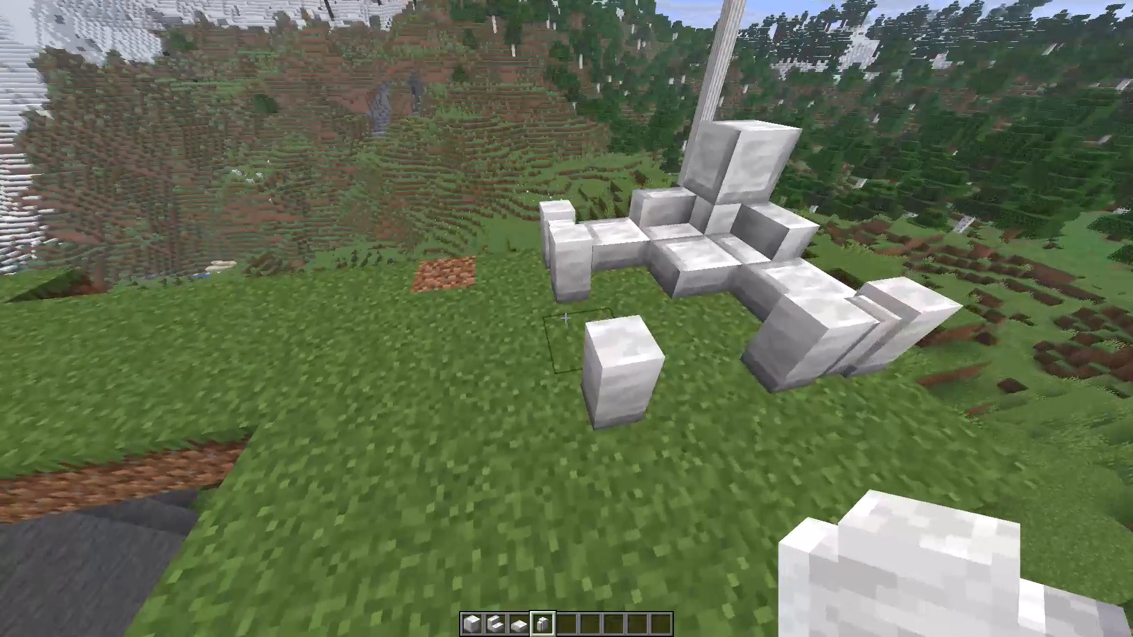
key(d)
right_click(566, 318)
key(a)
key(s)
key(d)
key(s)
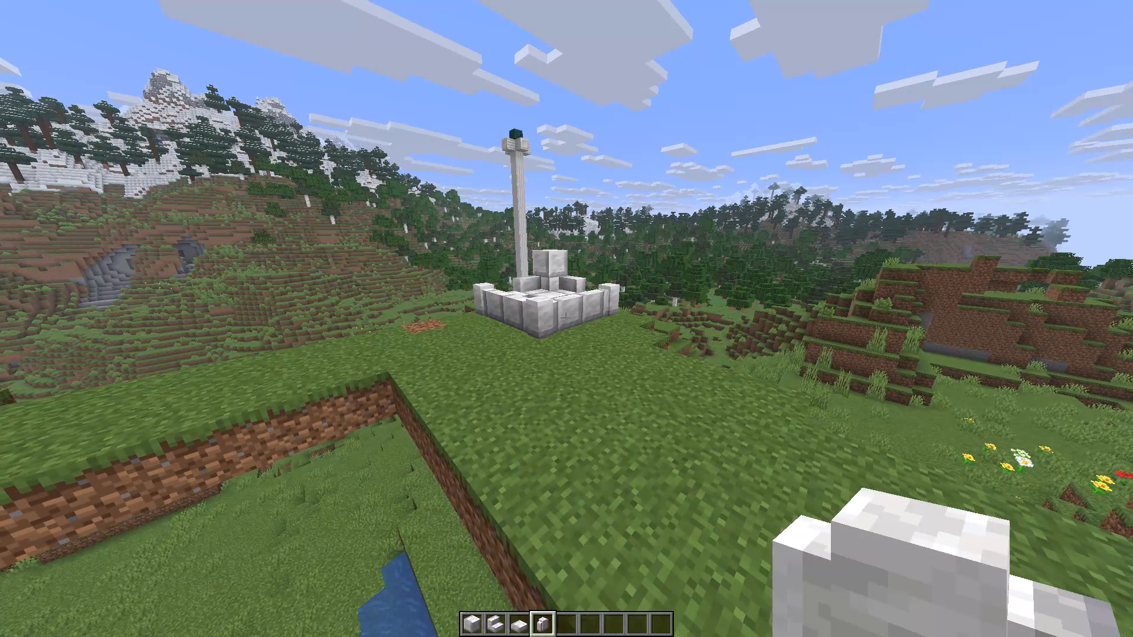
Examine the walled-in calcite display from a distance, from above and from close up.
scroll(566, 318, up, 2)
key(w)
key(w)
key(w)
key(w)
key(w)
key(w)
key(w)
key(w)
key(w)
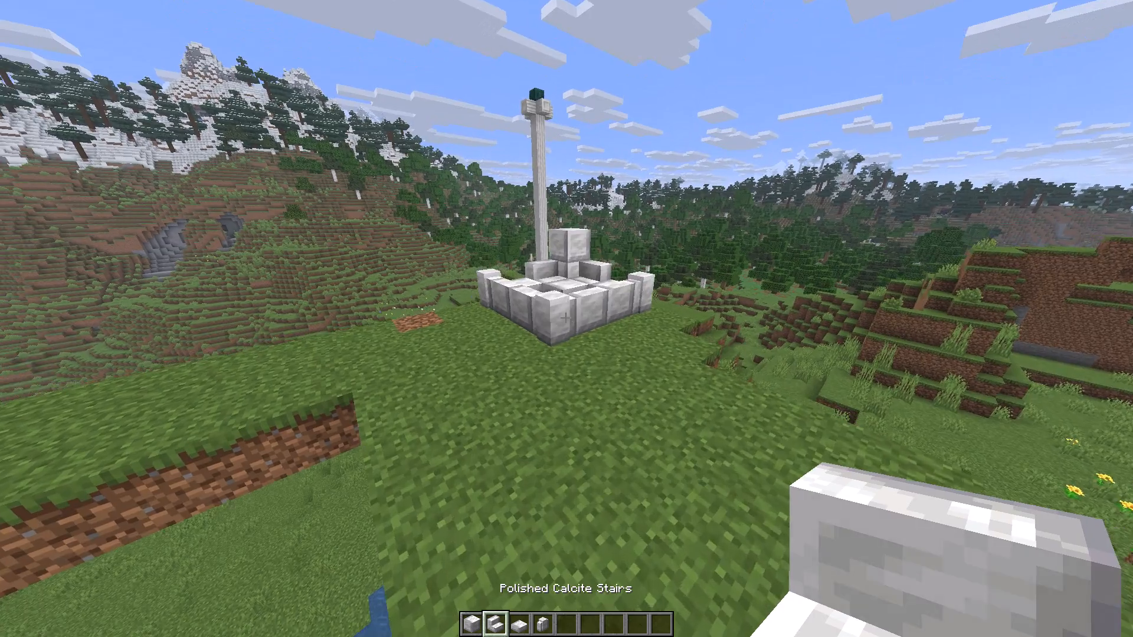
key(space)
key(a)
key(w)
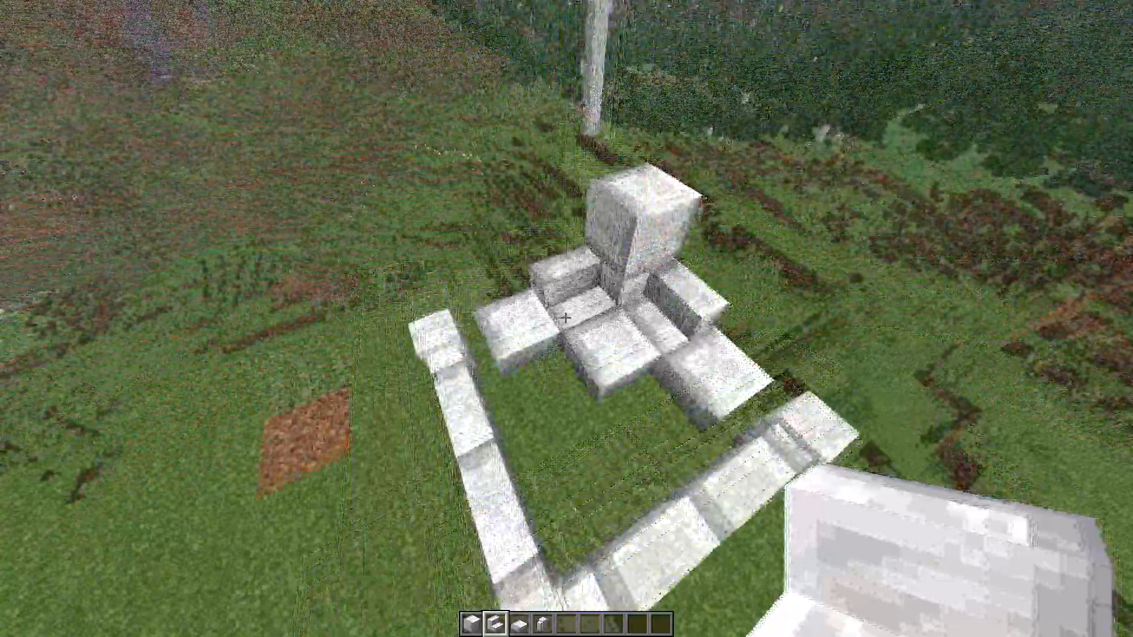
key(space)
key(d)
key(s)
key(space)
key(a)
key(space)
key(w)
key(d)
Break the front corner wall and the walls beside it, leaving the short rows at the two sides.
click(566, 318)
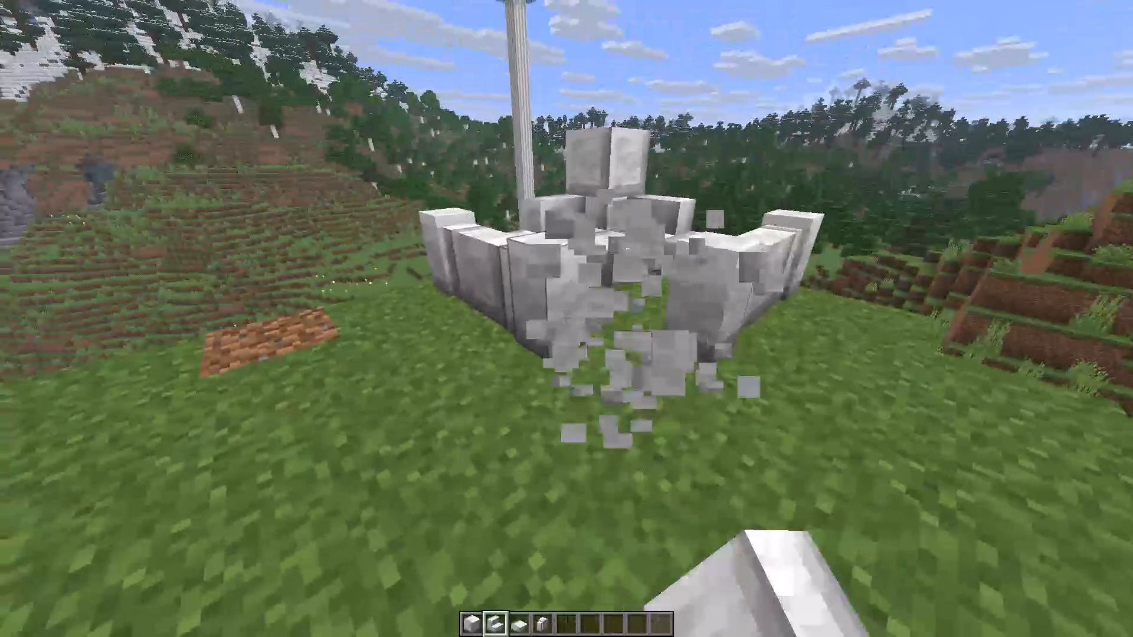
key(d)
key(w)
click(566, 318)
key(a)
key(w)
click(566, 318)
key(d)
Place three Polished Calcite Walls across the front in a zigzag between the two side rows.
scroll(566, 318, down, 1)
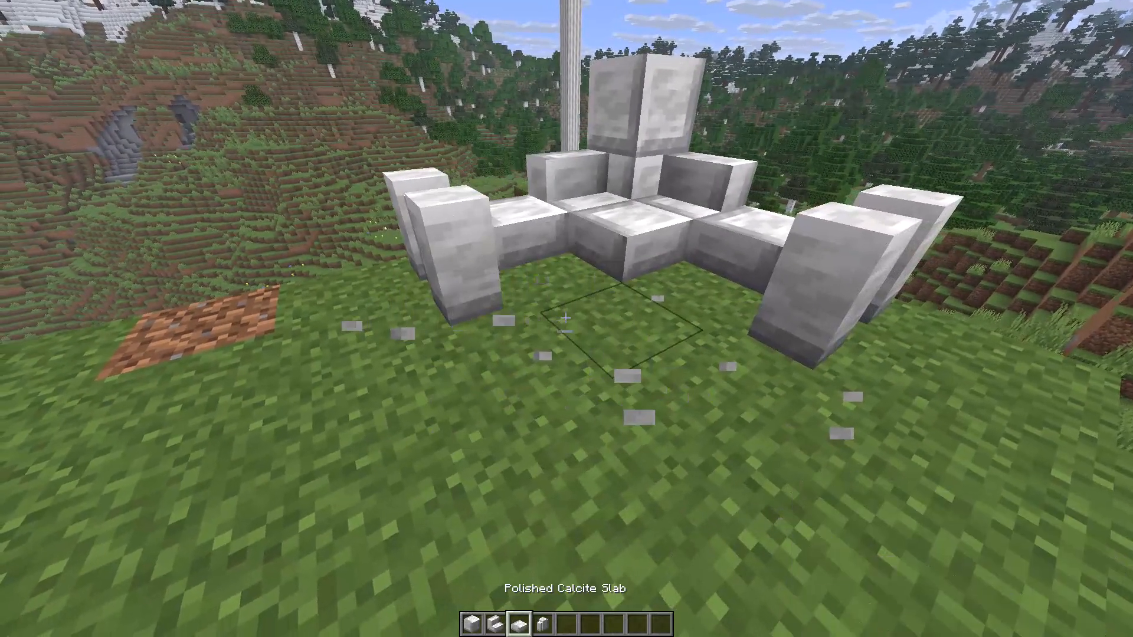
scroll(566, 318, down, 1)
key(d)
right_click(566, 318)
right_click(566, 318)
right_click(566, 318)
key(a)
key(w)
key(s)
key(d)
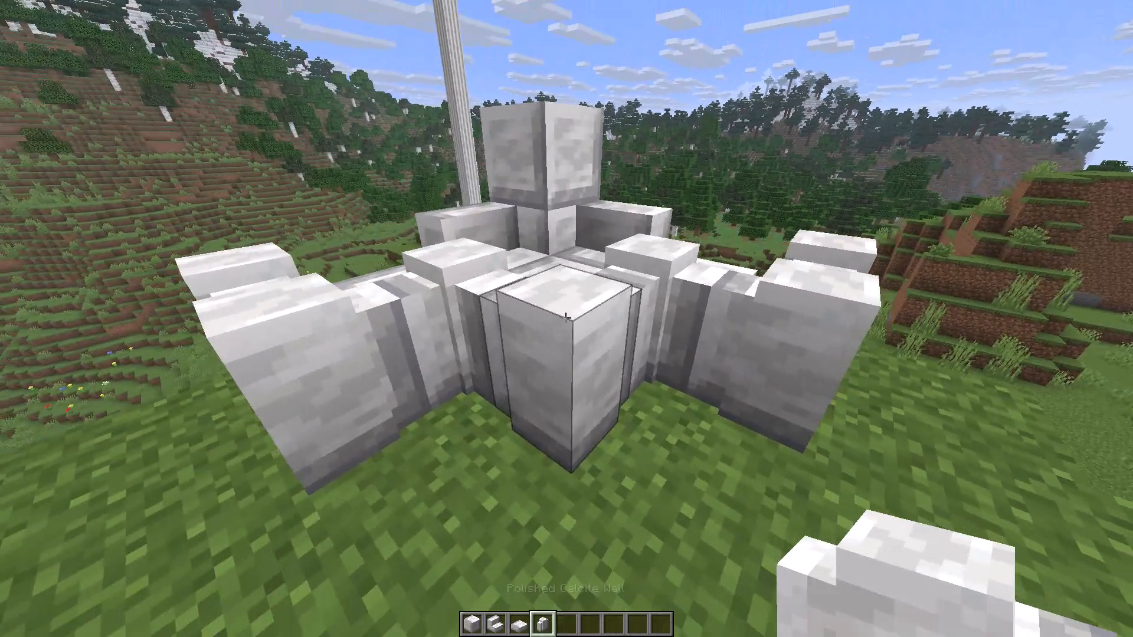
Break the two ground-level stairs beside the corner block and put a Polished Calcite Slab in each gap.
key(space)
key(space)
key(w)
key(space)
key(space)
key(space)
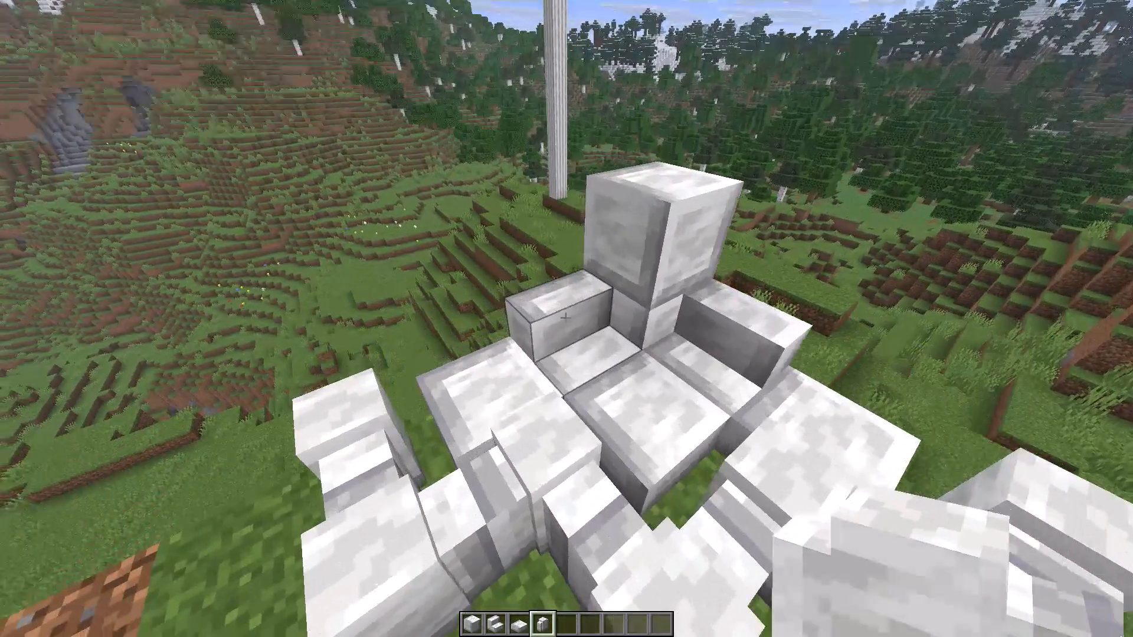
key(space)
key(space)
key(d)
key(w)
key(s)
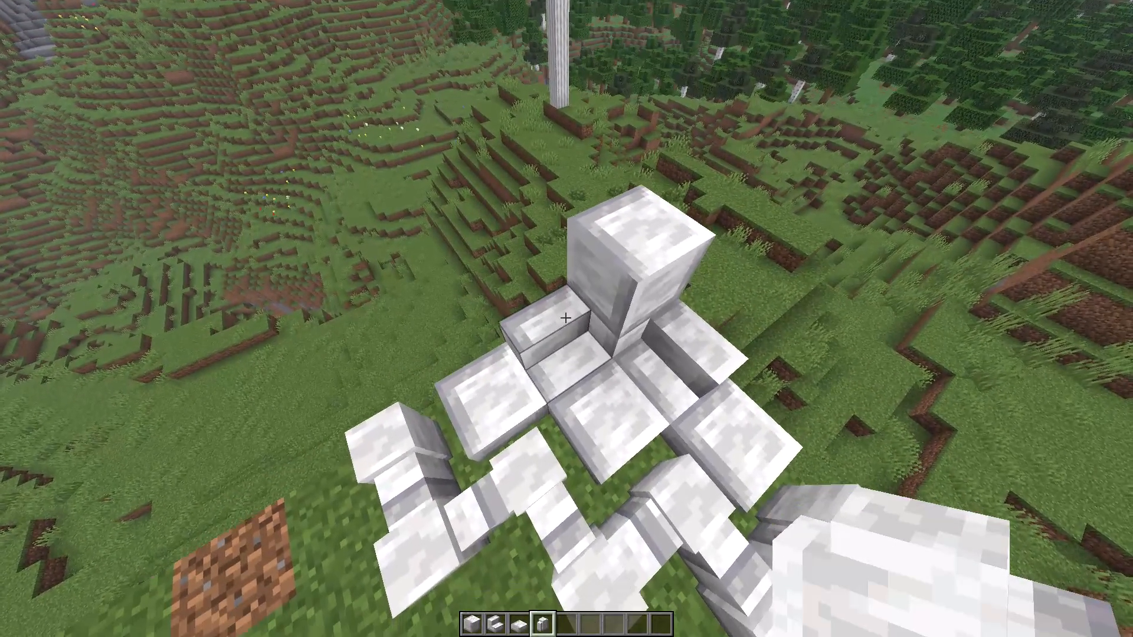
scroll(566, 318, up, 1)
key(space)
key(space)
key(w)
key(d)
click(566, 318)
right_click(566, 318)
key(d)
click(566, 318)
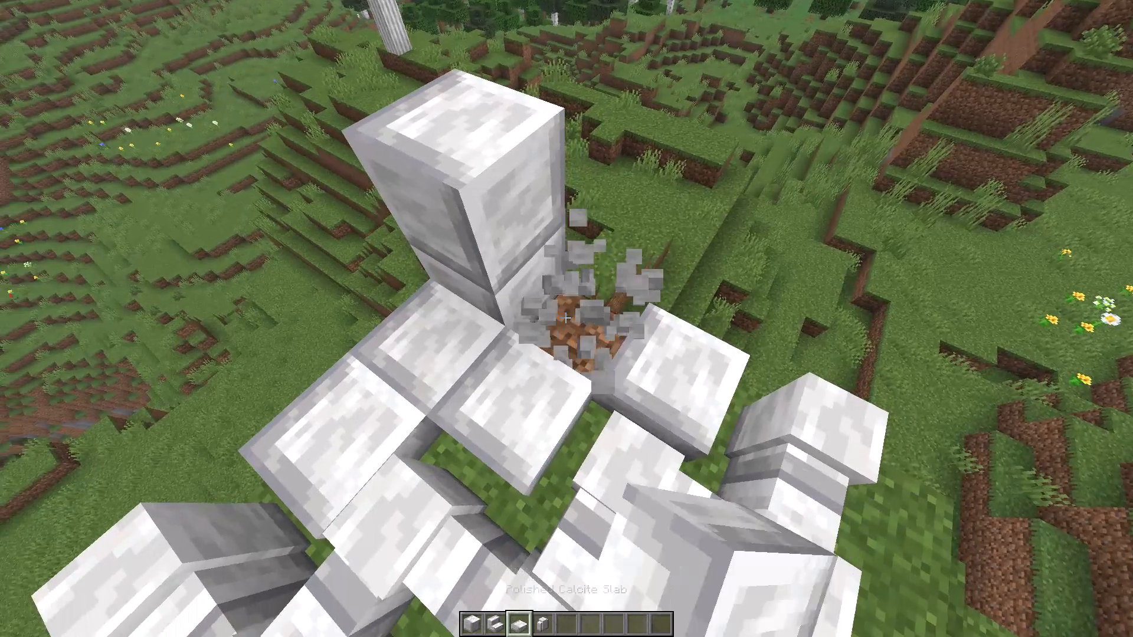
right_click(566, 318)
Place a Polished Calcite Stairs on each side of the upper corner block, above the new slabs.
scroll(566, 318, down, 1)
scroll(566, 318, up, 2)
right_click(566, 318)
right_click(566, 318)
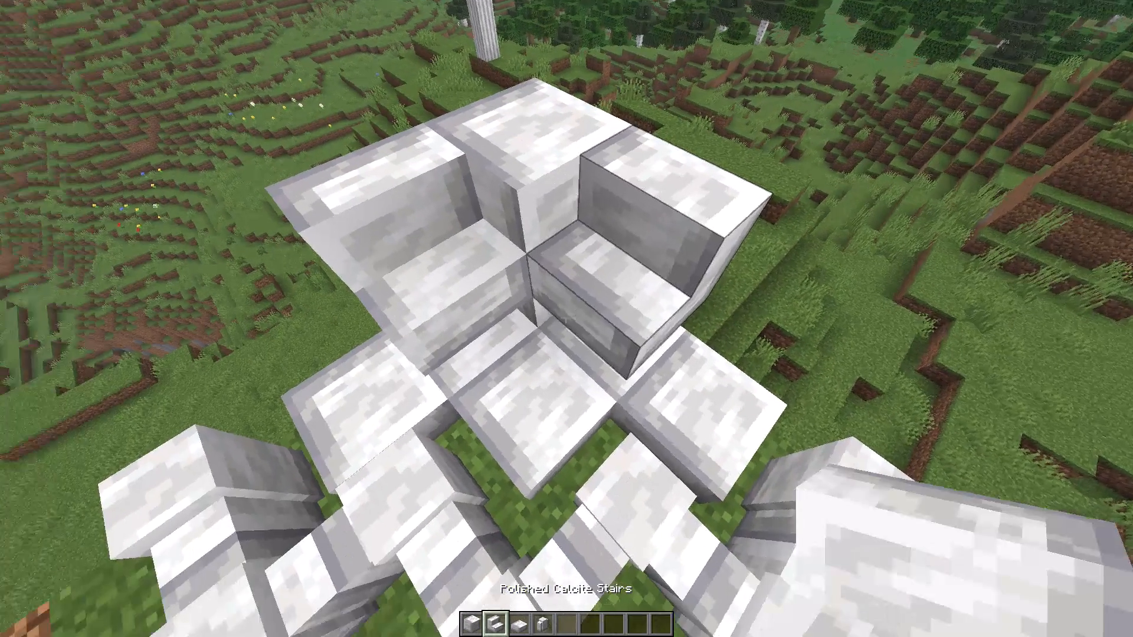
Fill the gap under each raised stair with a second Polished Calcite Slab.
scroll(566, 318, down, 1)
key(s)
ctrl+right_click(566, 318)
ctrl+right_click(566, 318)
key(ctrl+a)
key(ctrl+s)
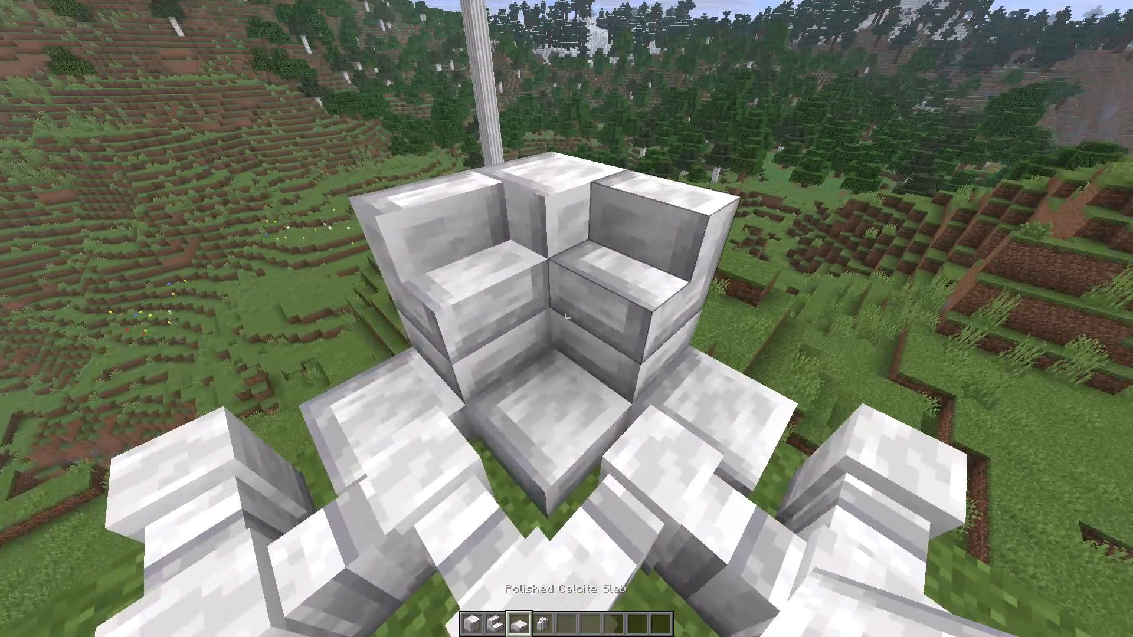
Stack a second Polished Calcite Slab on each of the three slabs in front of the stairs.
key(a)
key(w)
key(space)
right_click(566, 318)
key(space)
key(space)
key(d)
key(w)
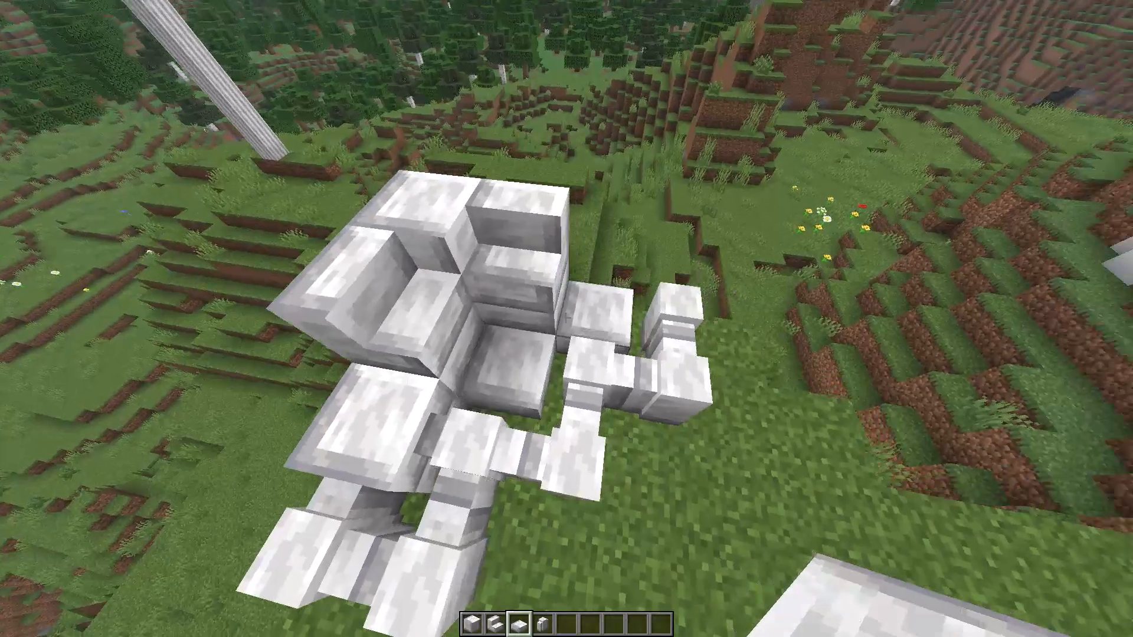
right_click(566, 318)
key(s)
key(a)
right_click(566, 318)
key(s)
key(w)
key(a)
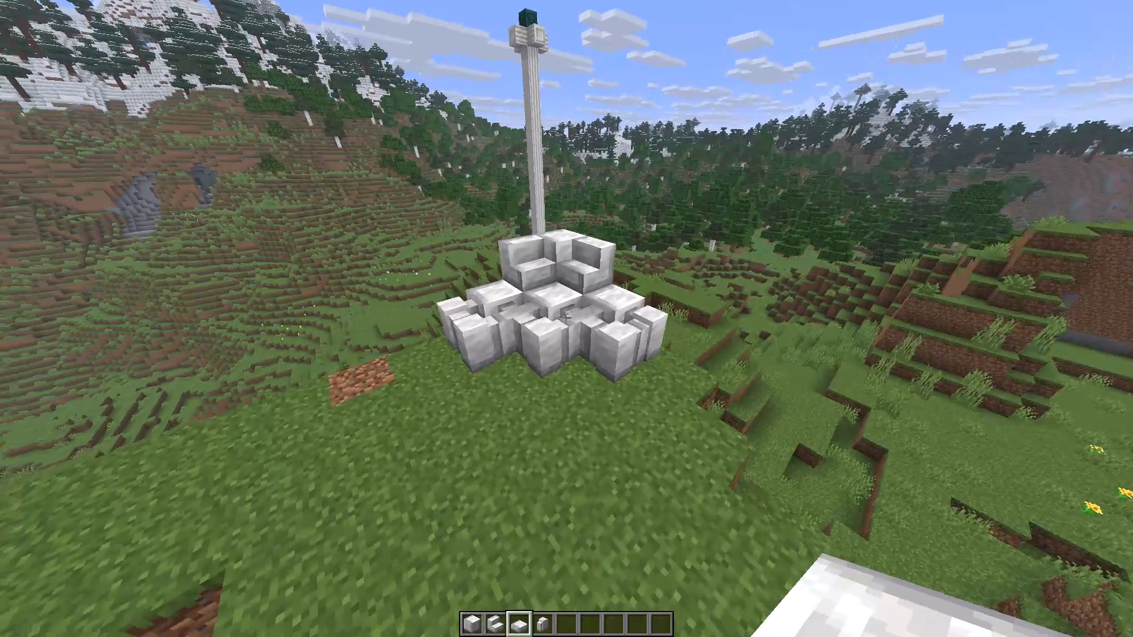
Break the three slab stacks in front of the stairs and the zigzag walls across the front.
double_click(566, 318)
key(d)
key(d)
click(566, 318)
key(a)
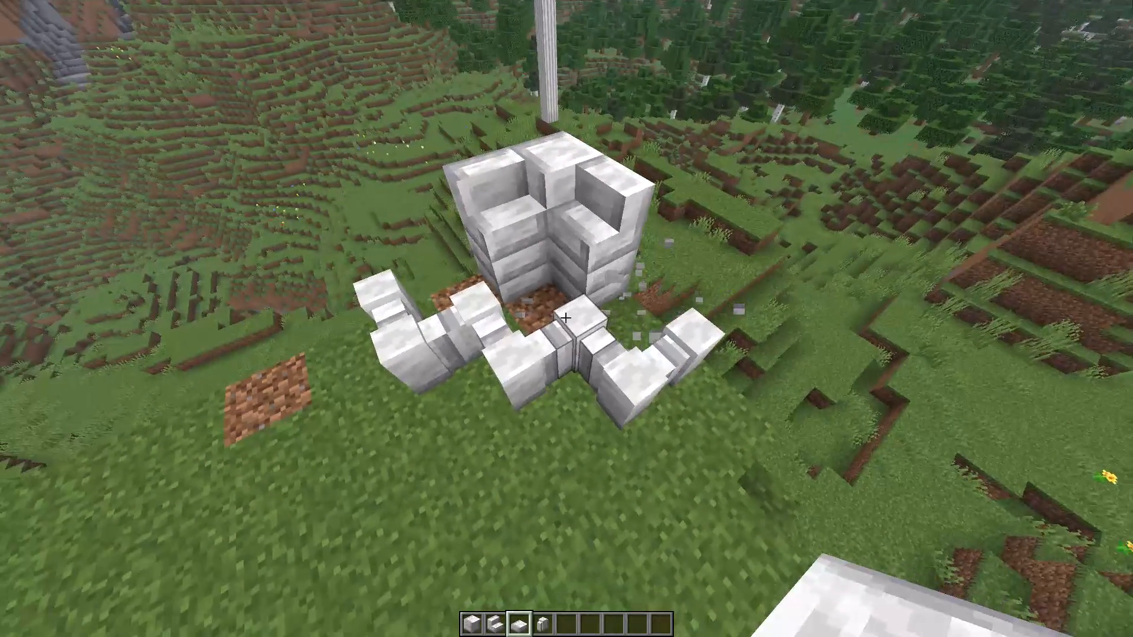
triple_click(566, 318)
Break the stacked slabs under the two raised stairs, keeping the stairs and the corner blocks.
key(ctrl+w)
key(ctrl+w)
key(ctrl+w)
key(ctrl+w)
key(ctrl+w)
key(ctrl+w)
key(ctrl+w)
key(ctrl+w)
key(ctrl+w)
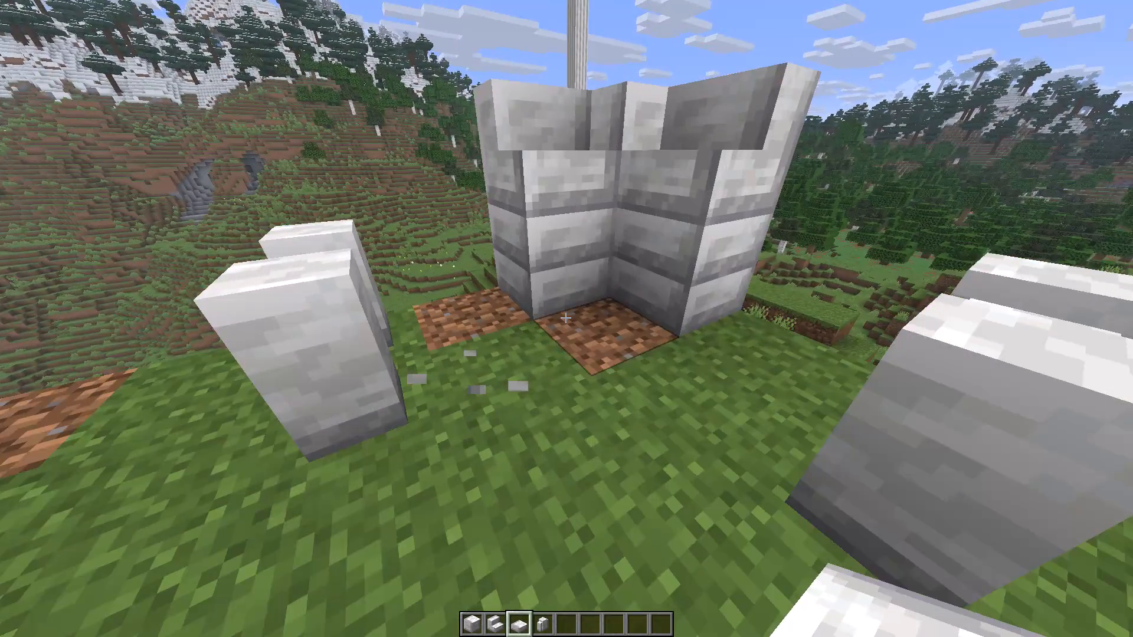
ctrl+click(566, 318)
key(ctrl+d)
ctrl+click(566, 318)
key(ctrl+a)
key(ctrl+a)
key(ctrl+a)
key(ctrl+a)
key(ctrl+a)
key(ctrl+a)
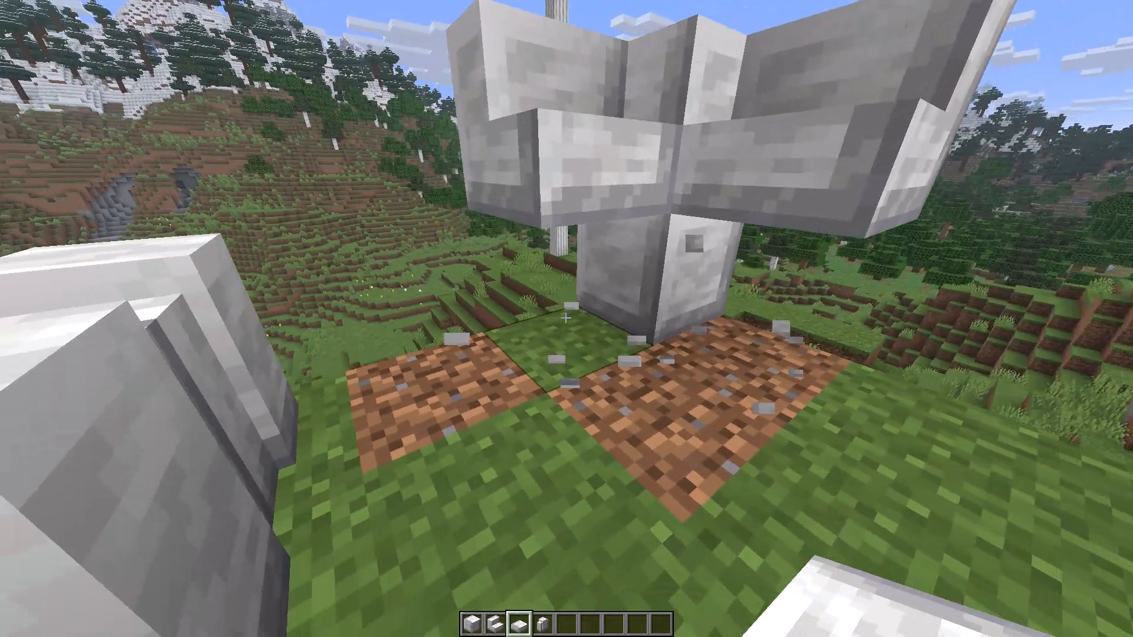
Place two Polished Calcite Stairs at ground level against the corner post, one beneath each raised stair.
key(ctrl+d)
key(ctrl+w)
ctrl+scroll(566, 318, up, 1)
ctrl+right_click(566, 318)
key(ctrl+d)
key(ctrl+a)
ctrl+right_click(566, 318)
key(ctrl+d)
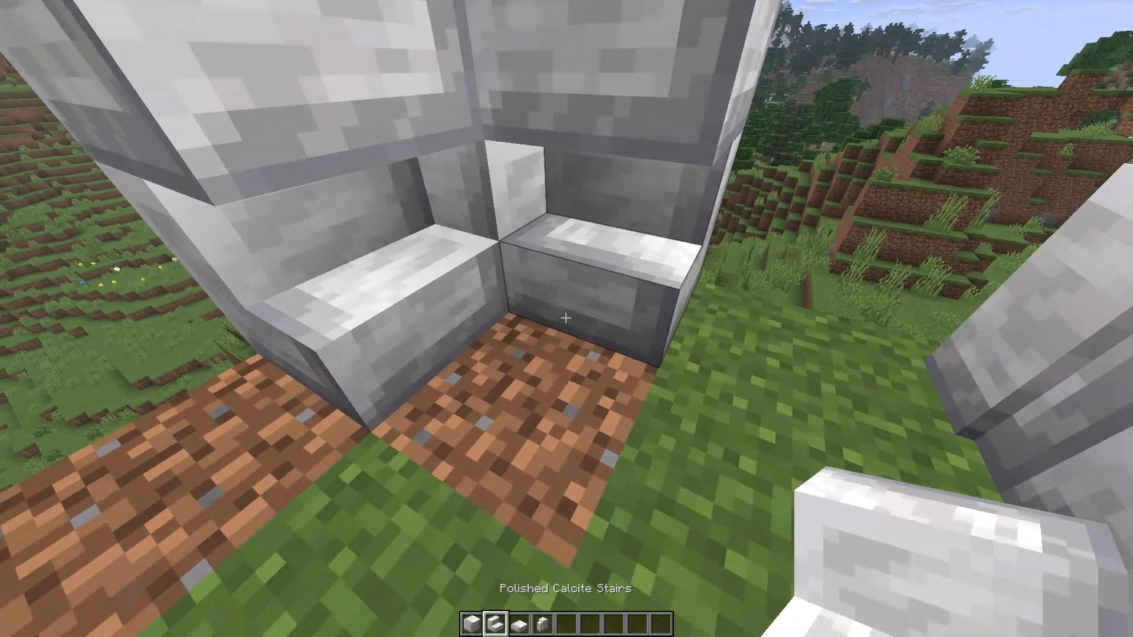
Place a Polished Calcite Slab on the ground in the front corner between the two lower stairs.
ctrl+scroll(566, 318, down, 1)
key(ctrl+s)
key(ctrl+s)
key(ctrl+s)
ctrl+right_click(566, 318)
Break the two raised stairs beside the top block and the old walls flanking the display on both sides.
double_click(566, 318)
key(d)
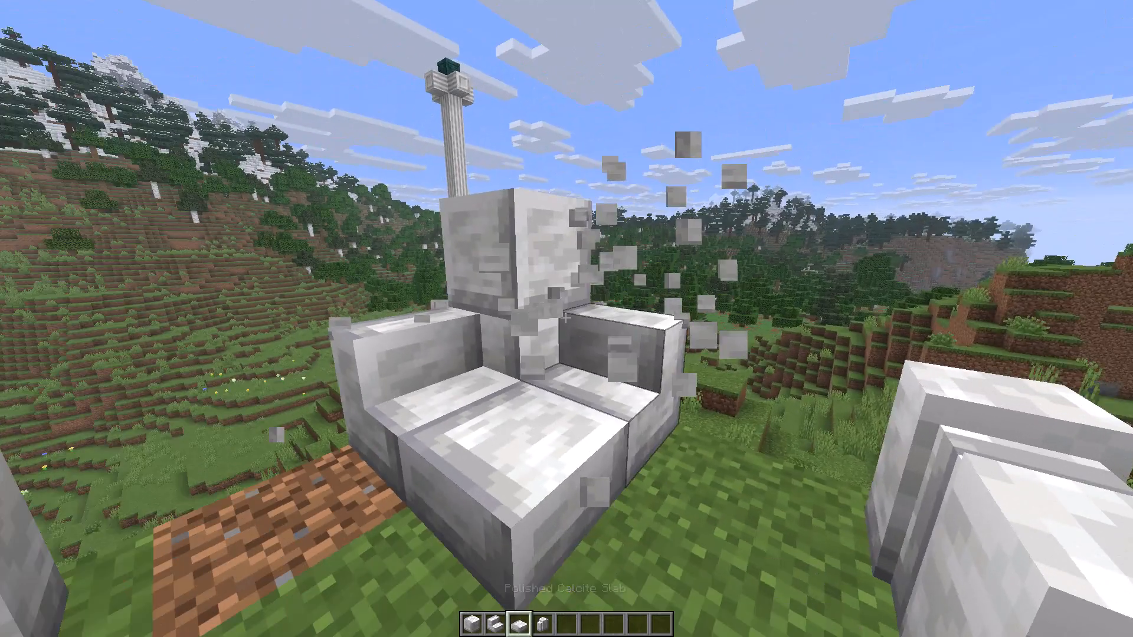
key(a)
key(s)
double_click(566, 318)
click(566, 318)
key(d)
key(w)
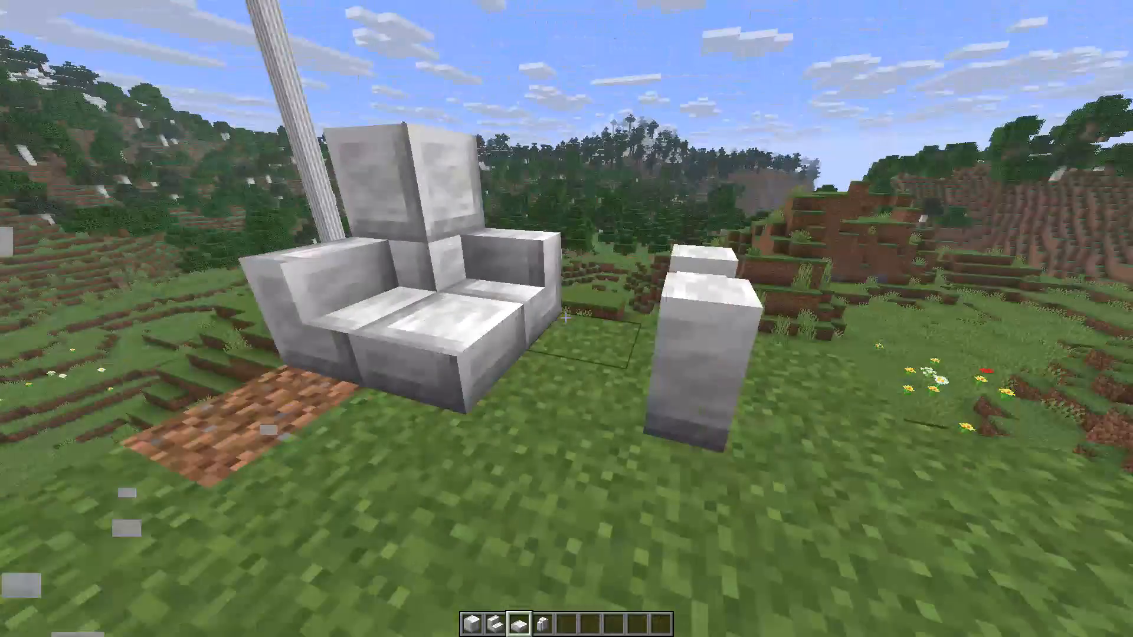
double_click(566, 318)
Place Polished Calcite Walls in a diagonal line along each front side of the display, leaving the front slab open.
key(a)
scroll(566, 318, down, 1)
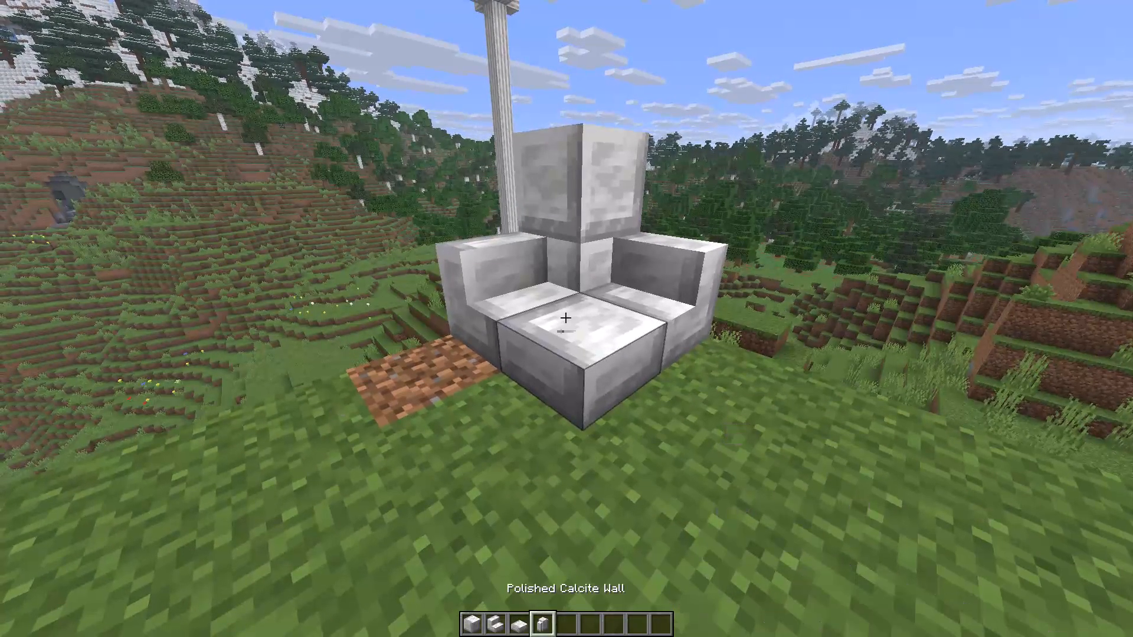
right_click(566, 318)
key(d)
right_click(566, 318)
key(a)
right_click(566, 318)
key(a)
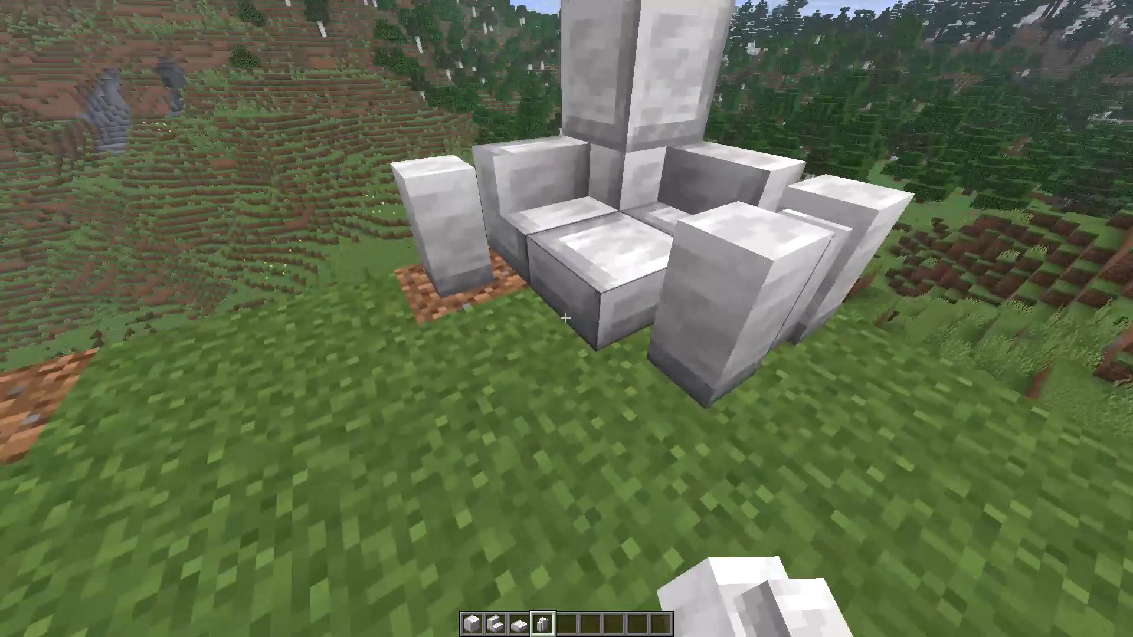
right_click(566, 318)
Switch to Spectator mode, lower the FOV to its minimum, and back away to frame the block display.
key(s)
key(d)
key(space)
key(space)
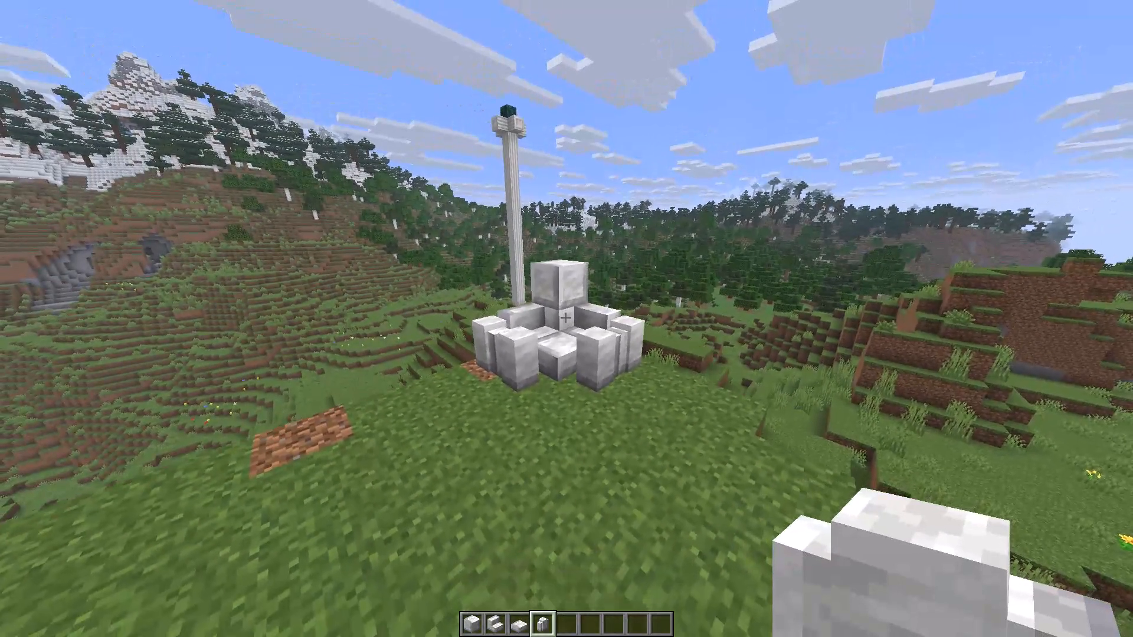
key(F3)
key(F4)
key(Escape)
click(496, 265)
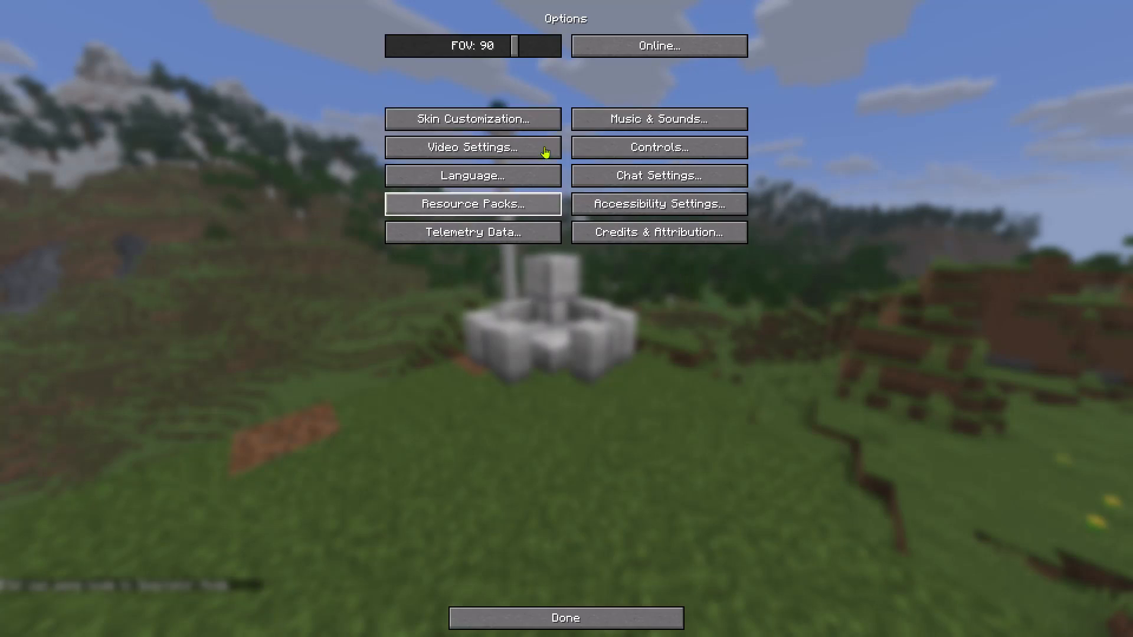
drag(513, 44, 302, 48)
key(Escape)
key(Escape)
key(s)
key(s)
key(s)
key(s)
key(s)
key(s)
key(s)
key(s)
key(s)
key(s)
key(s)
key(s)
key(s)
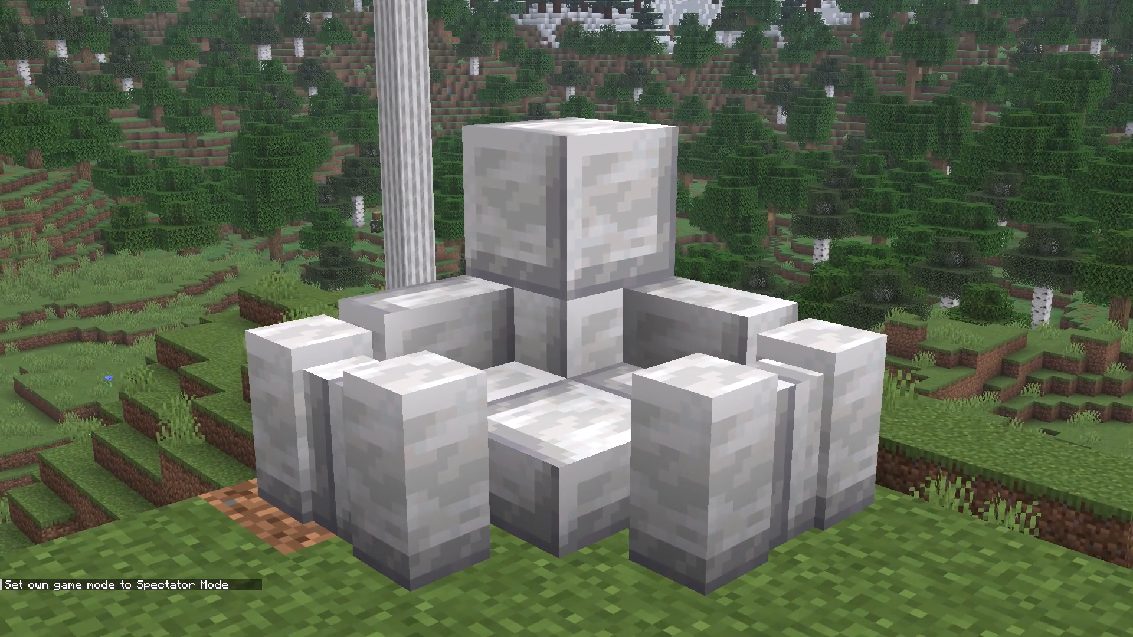
Start a screen recording and fly slowly toward the block display in the zoomed-in view.
key(alt+x)
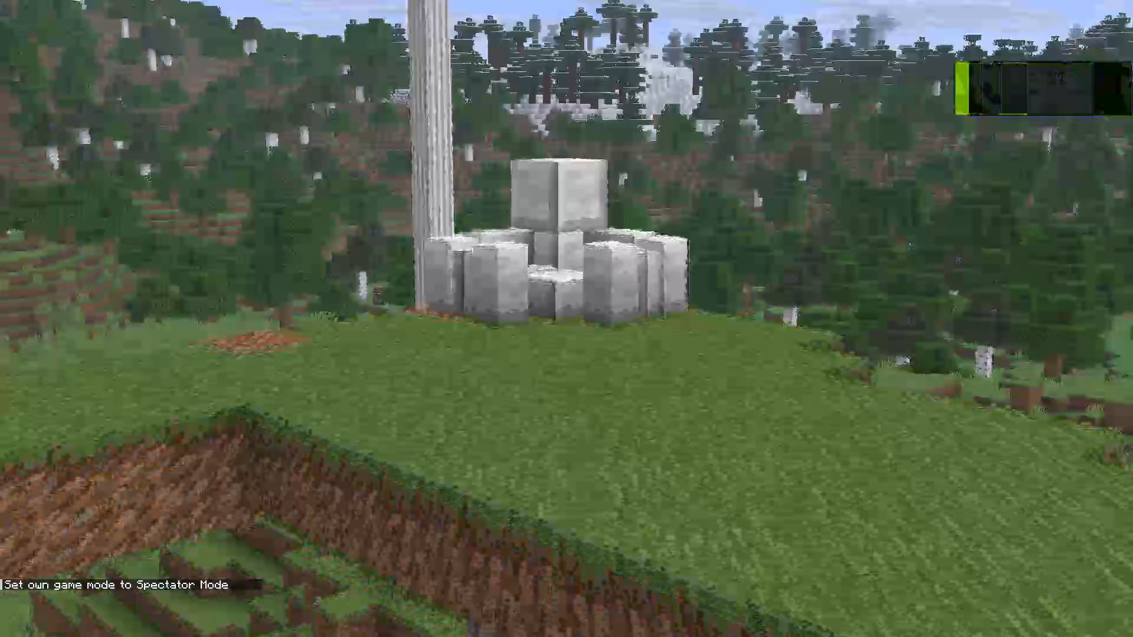
key(w)
key(w)
key(w)
key(w)
key(w)
key(w)
key(w)
key(w)
key(w)
key(w)
key(w)
key(w)
key(w)
key(w)
key(w)
key(w)
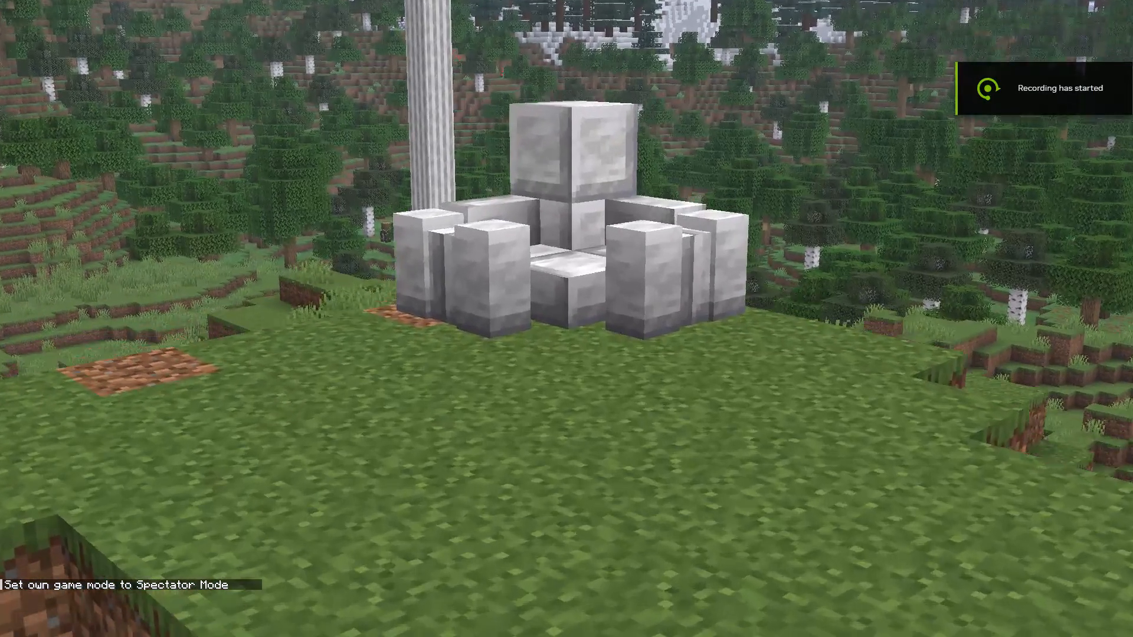
key(s)
Set the FOV to 90 and return to the game.
key(Escape)
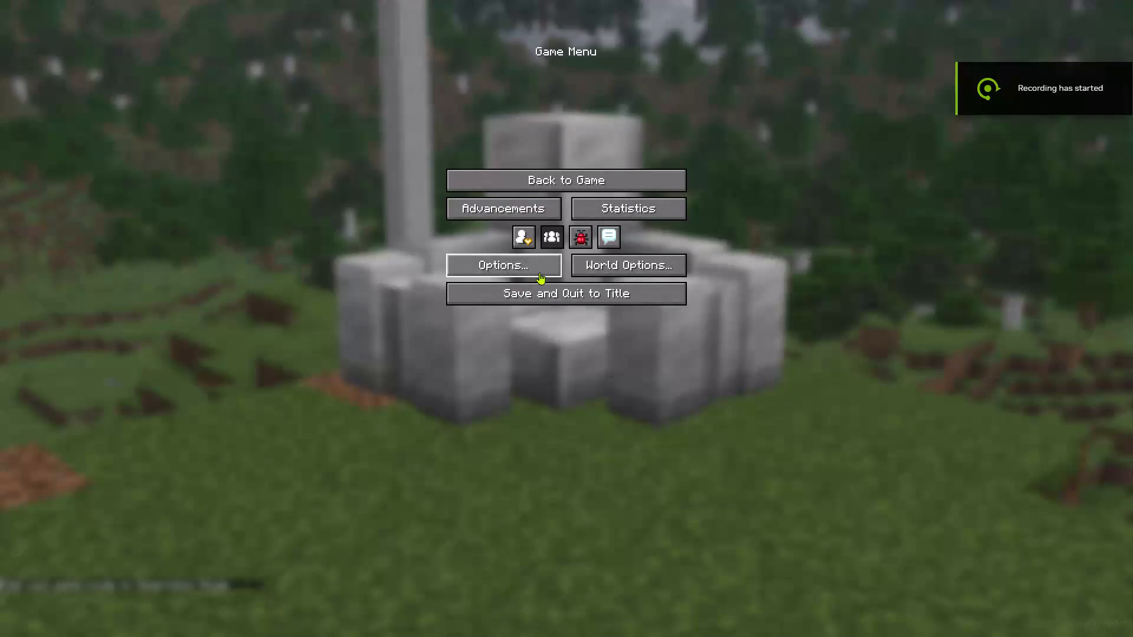
click(539, 272)
click(518, 51)
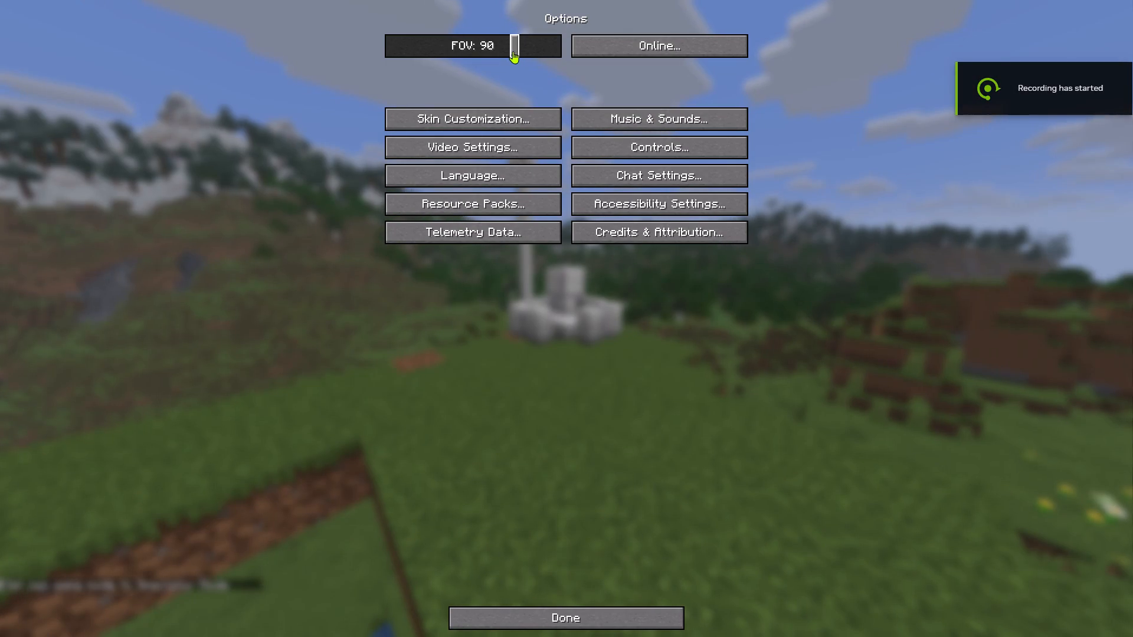
key(Escape)
key(Escape)
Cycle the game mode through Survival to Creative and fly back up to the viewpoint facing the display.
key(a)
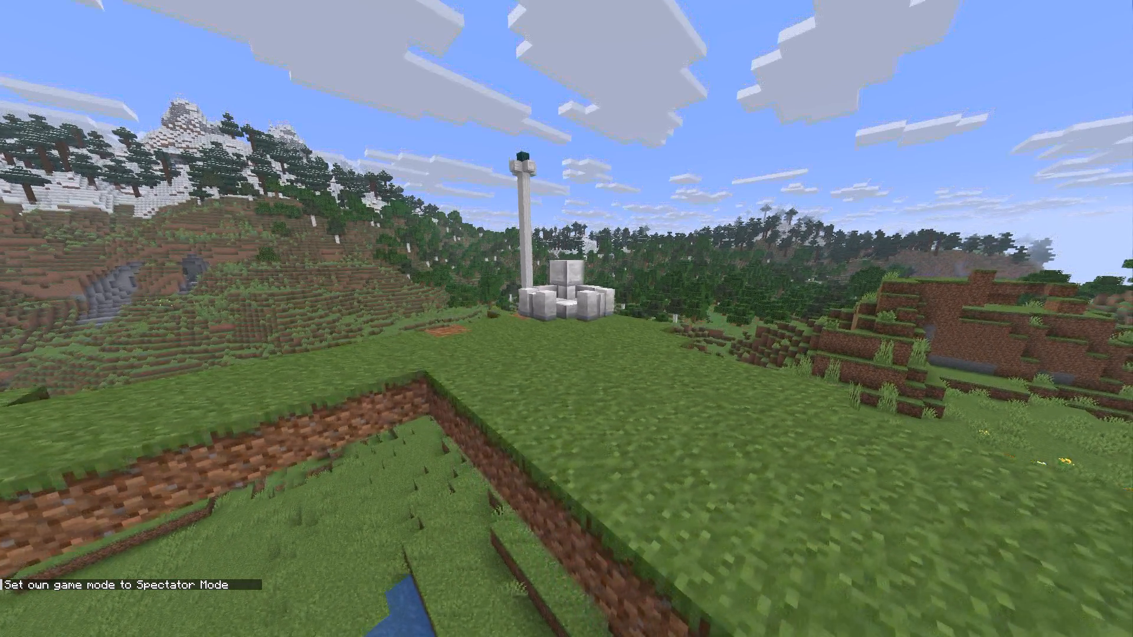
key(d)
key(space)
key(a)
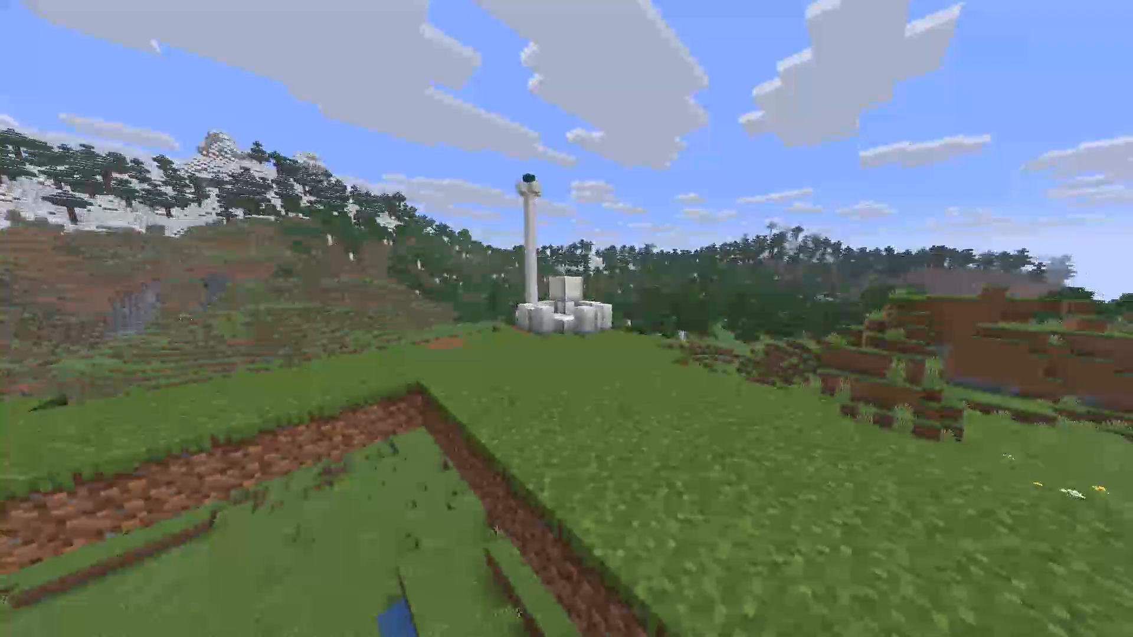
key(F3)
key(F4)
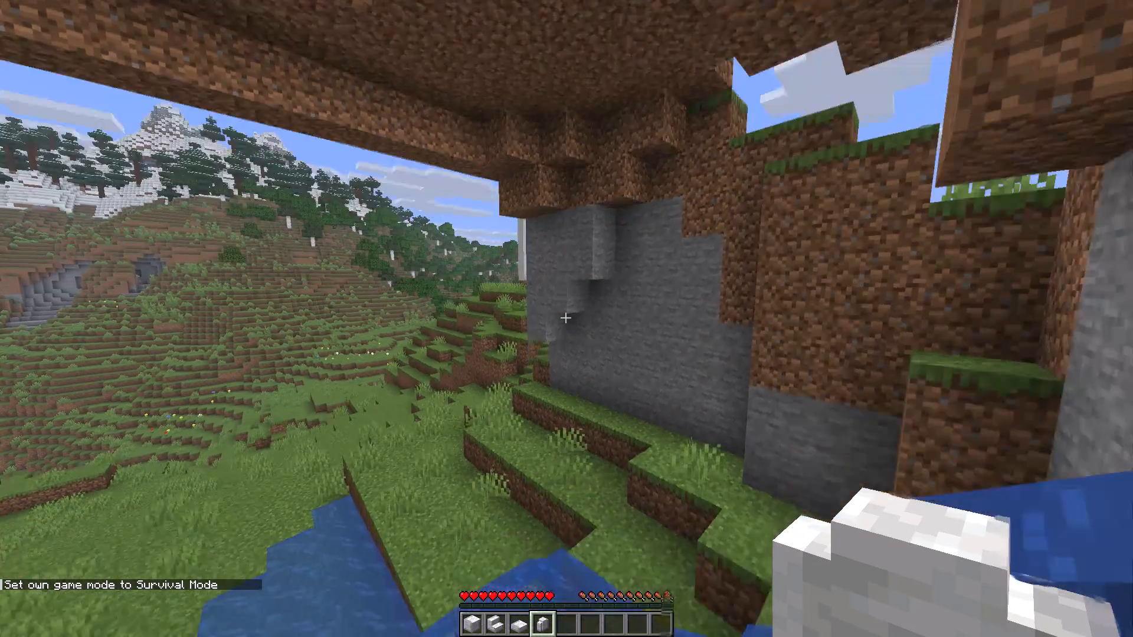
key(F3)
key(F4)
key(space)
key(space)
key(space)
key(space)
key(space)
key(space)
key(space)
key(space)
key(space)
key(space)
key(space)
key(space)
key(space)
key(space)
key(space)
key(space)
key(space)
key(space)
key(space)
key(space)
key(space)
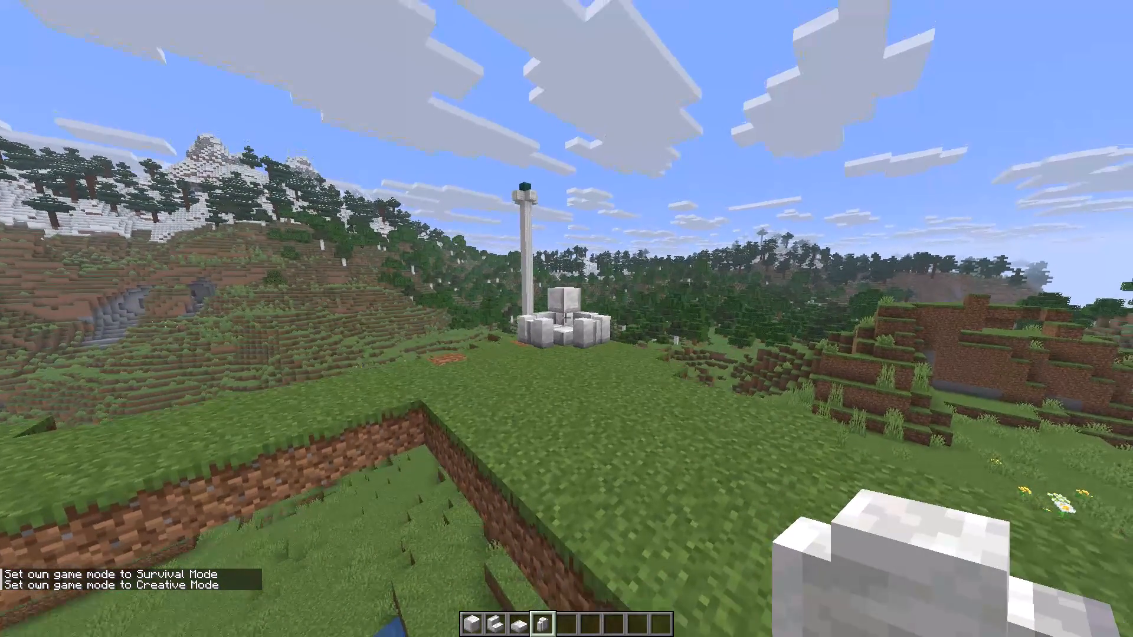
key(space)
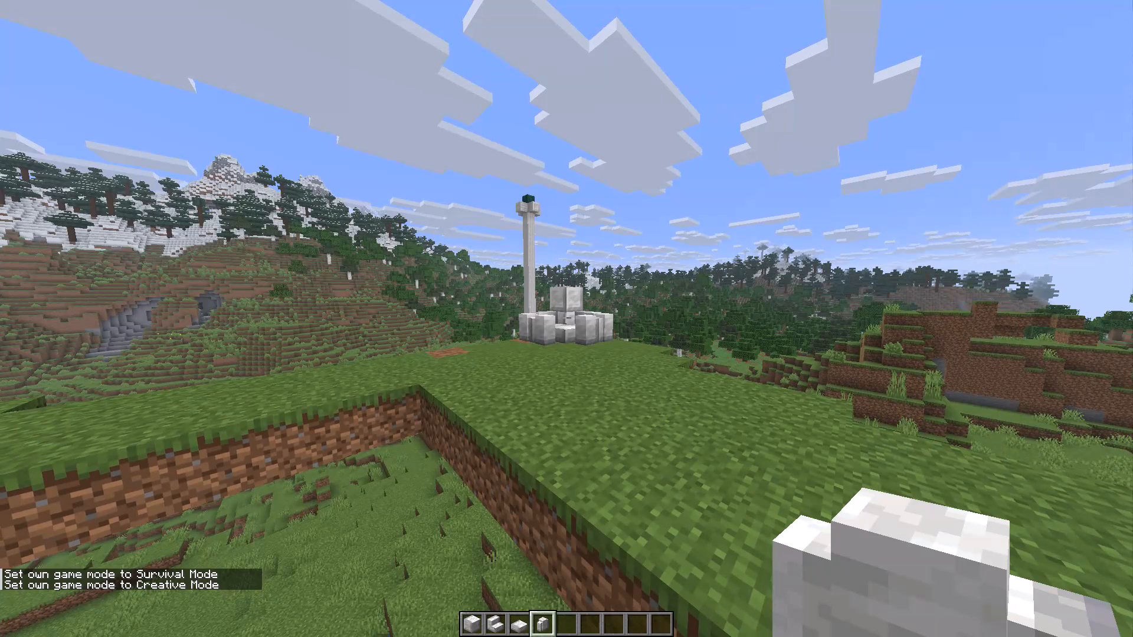
Record a forward fly-in to the block display in Spectator mode and stop the recording.
key(F3)
key(F4)
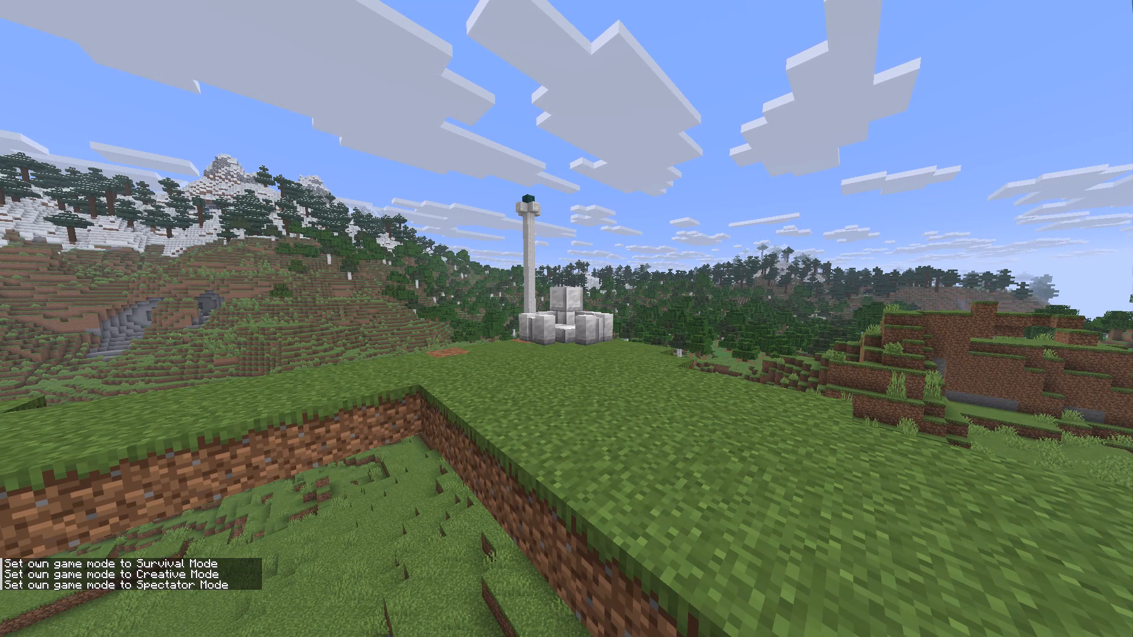
key(w)
key(w)
key(w)
key(w)
key(w)
key(w)
key(w)
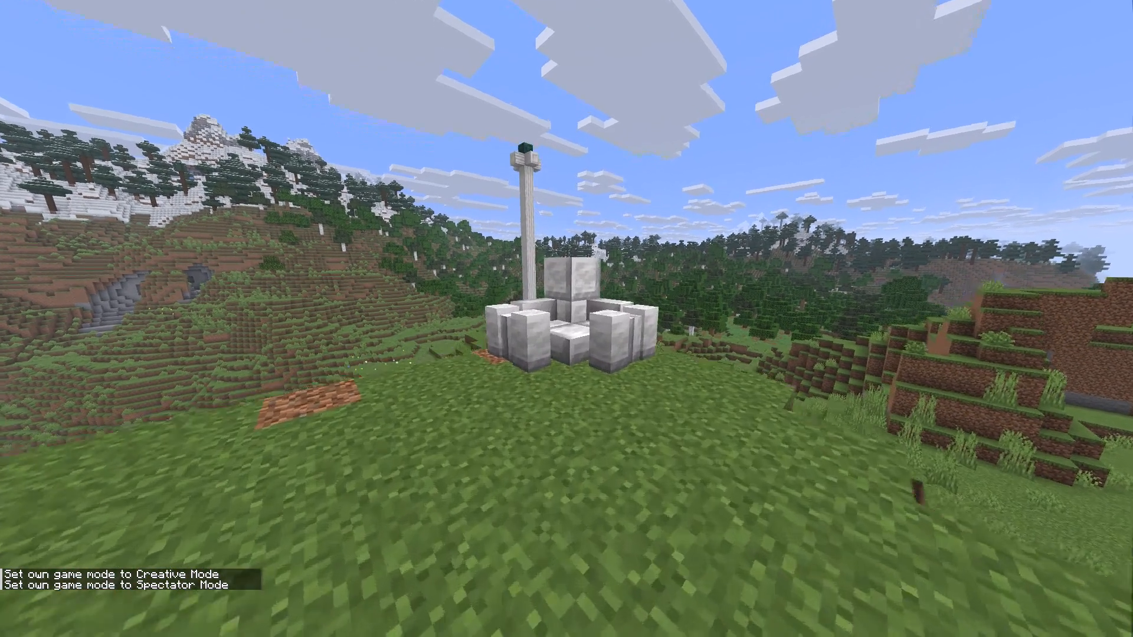
key(alt+x)
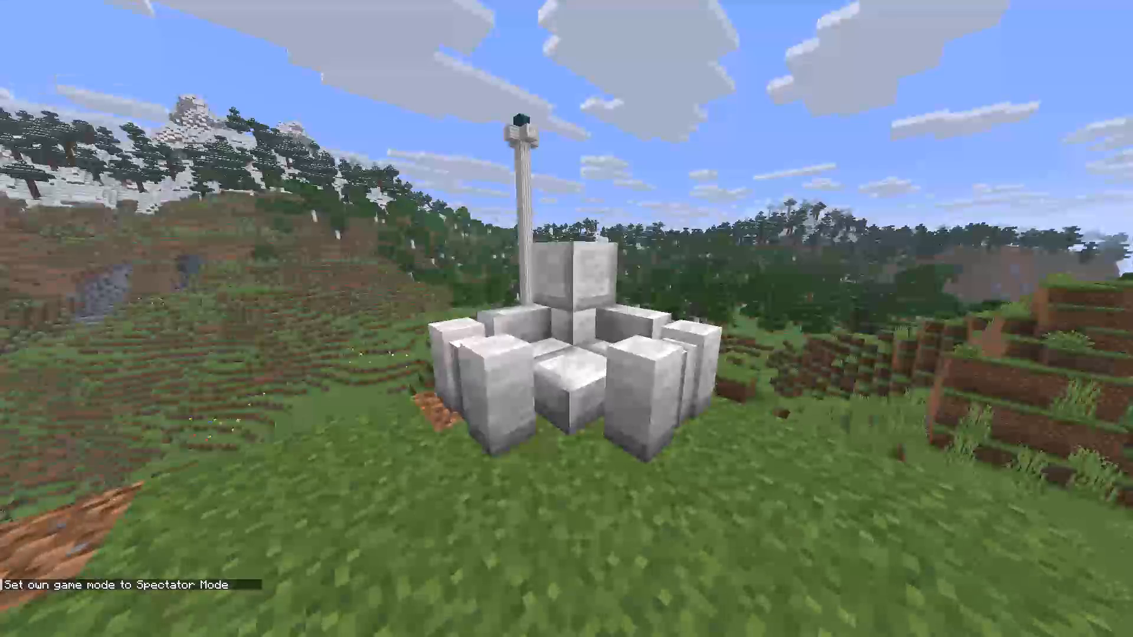
Switch to Premiere and import the recording Minecraft 2026.11.04 - 12.18.20.05.mp4 into project 472.
key(alt+Tab)
double_click(440, 245)
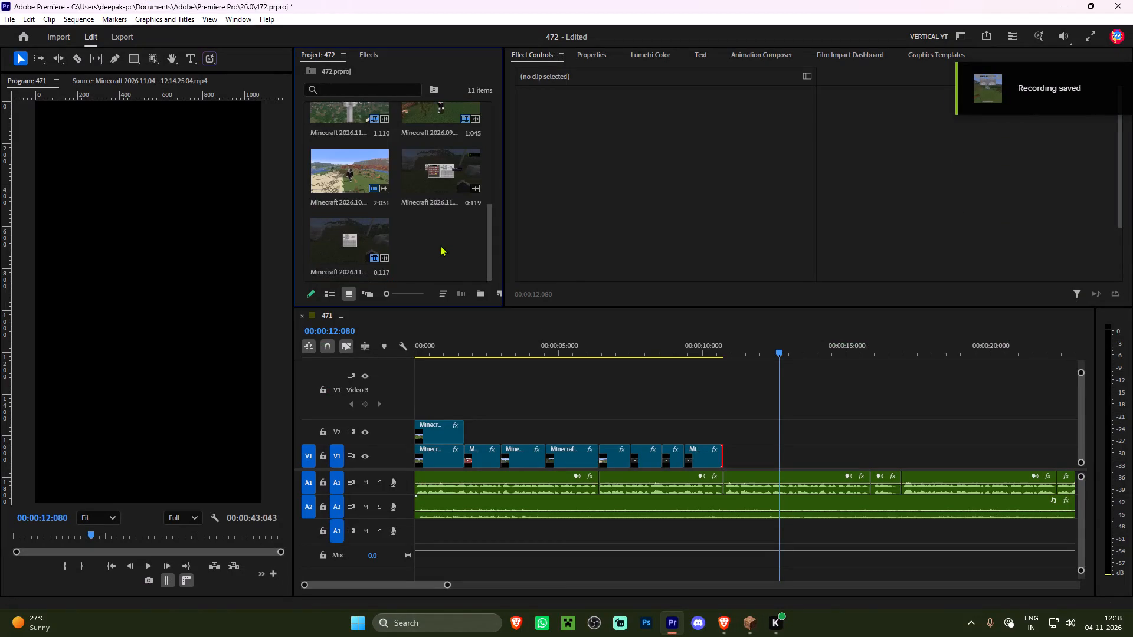
scroll(262, 215, down, 16)
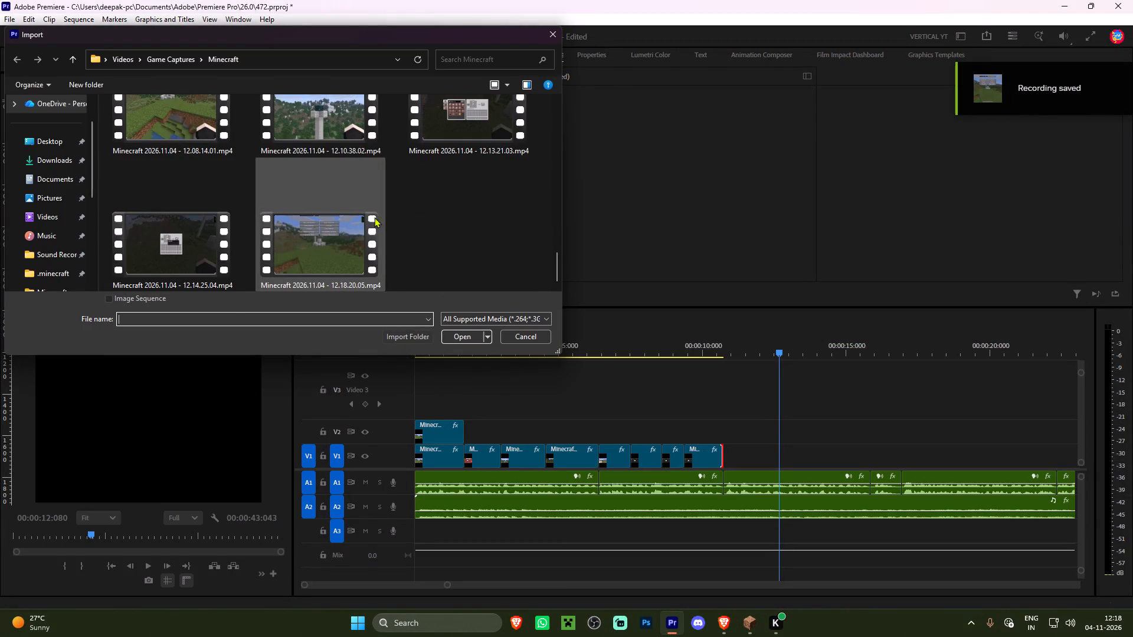
double_click(324, 249)
Mark the fly-in portion of the new recording in the Source monitor, from 00:00:21:041 to 00:00:22:116.
double_click(411, 232)
key(space)
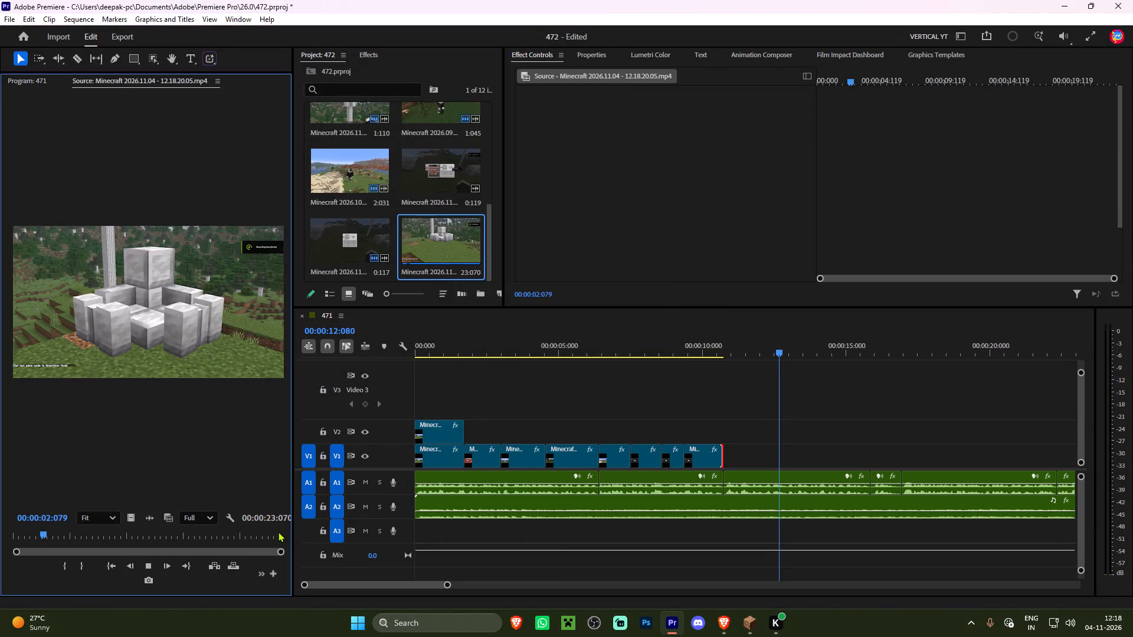
drag(244, 532, 257, 536)
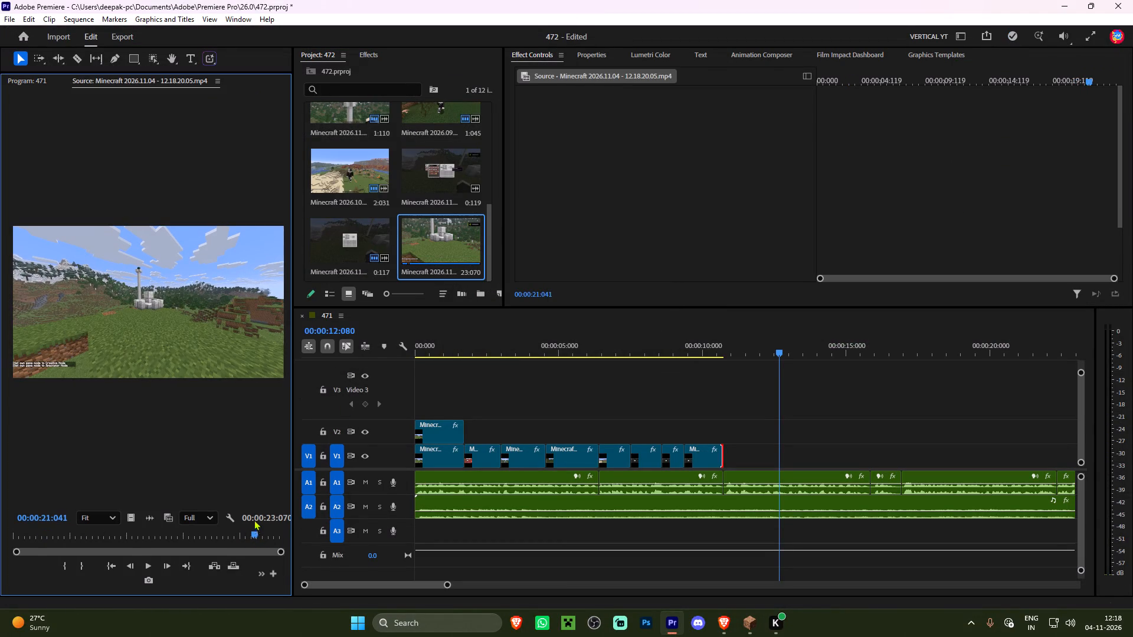
key(i)
key(space)
key(space)
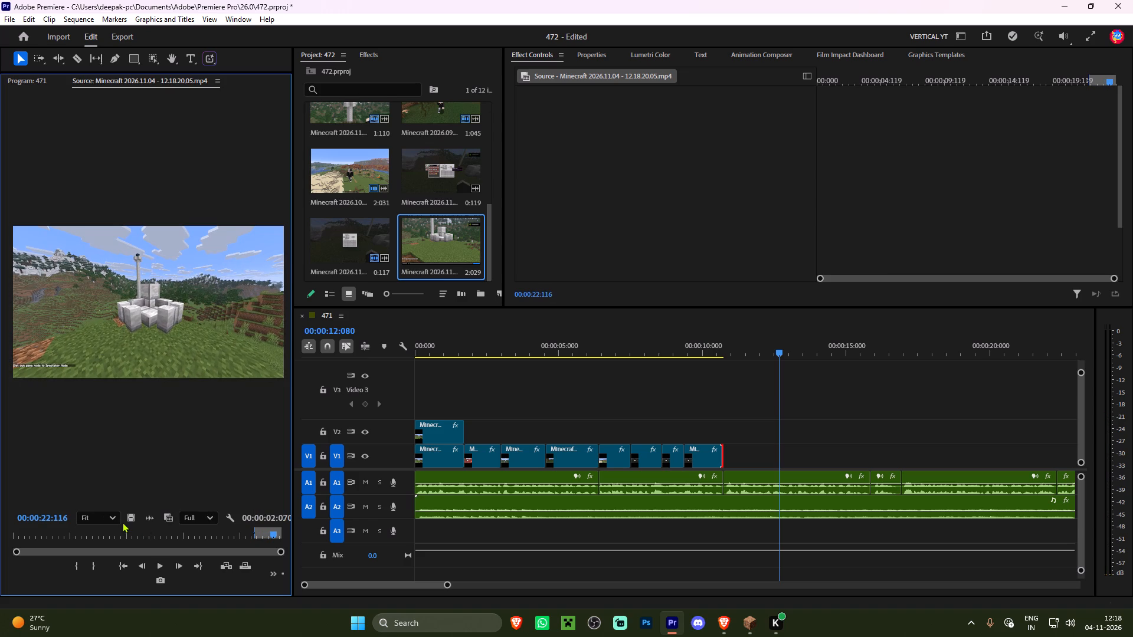
key(o)
Insert the marked fly-in video, without audio, on V1 directly after the last clip.
drag(135, 517, 733, 446)
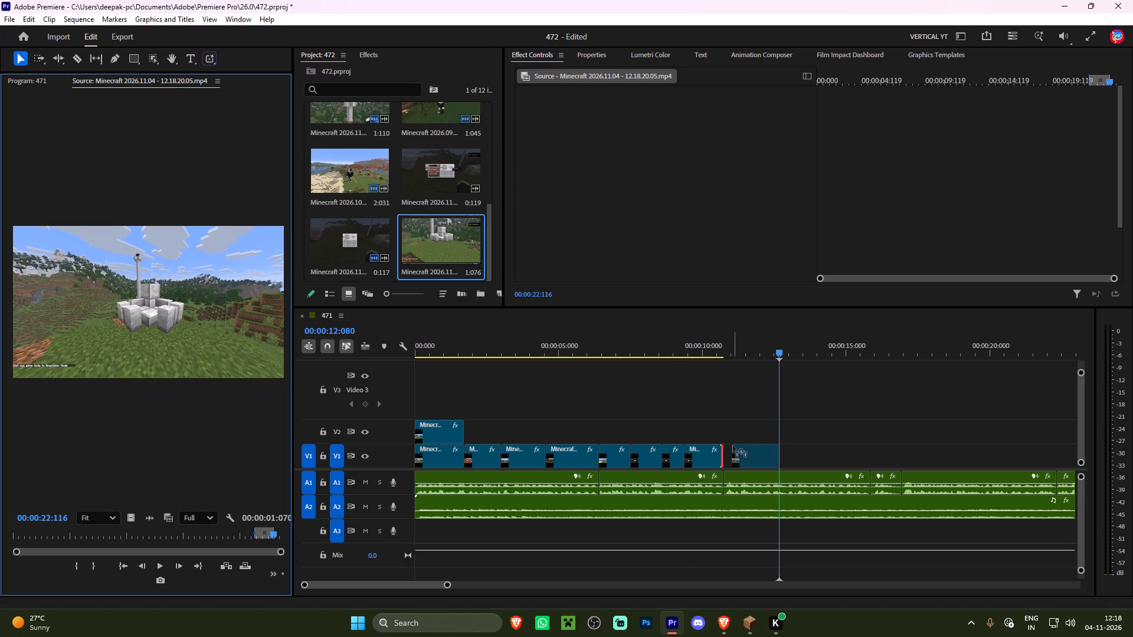
drag(733, 446, 721, 453)
Play the sequence from the start of the new fly-in clip to check it against the voice and music.
click(721, 348)
key(space)
scroll(734, 412, down, 9)
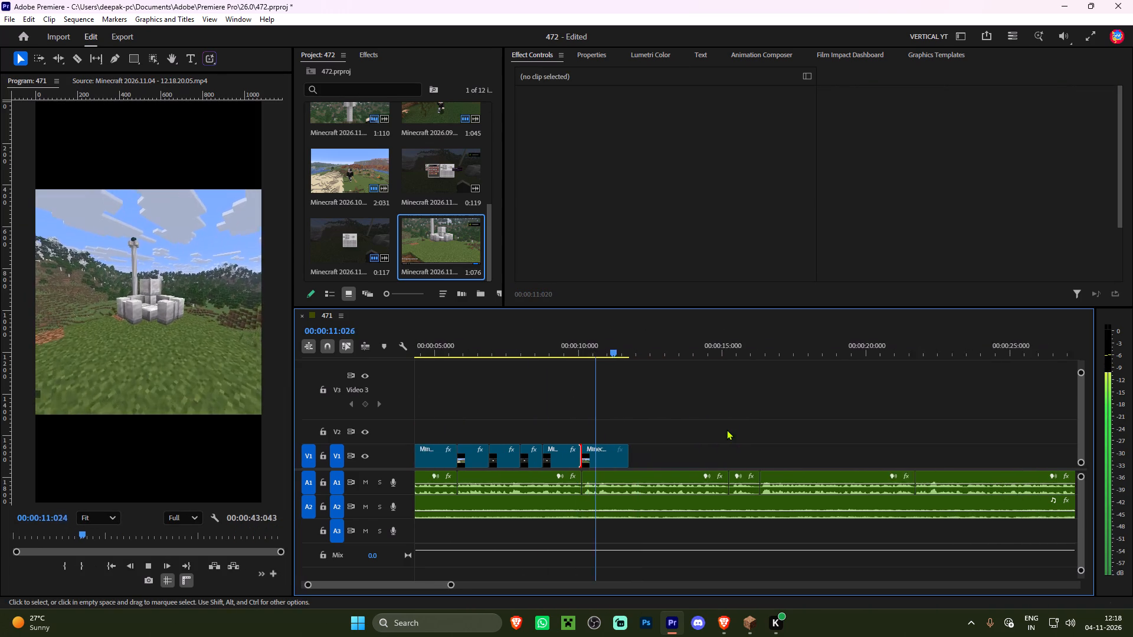
scroll(726, 429, down, 2)
key(space)
key(space)
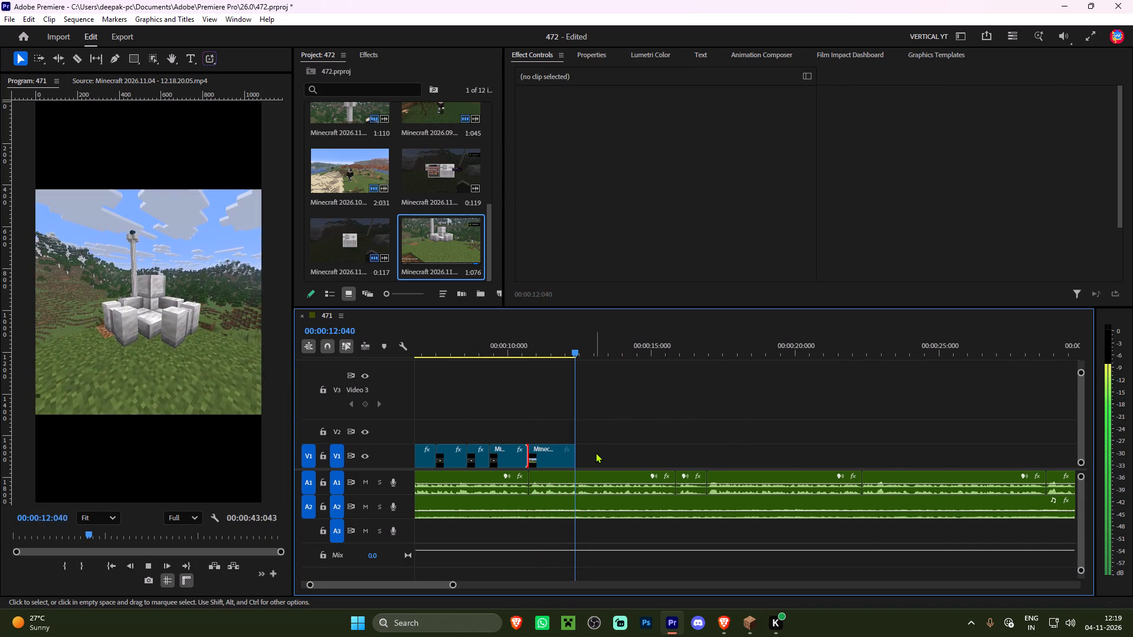
key(space)
Switch back to Minecraft, resume the game, and change to Creative mode.
click(754, 625)
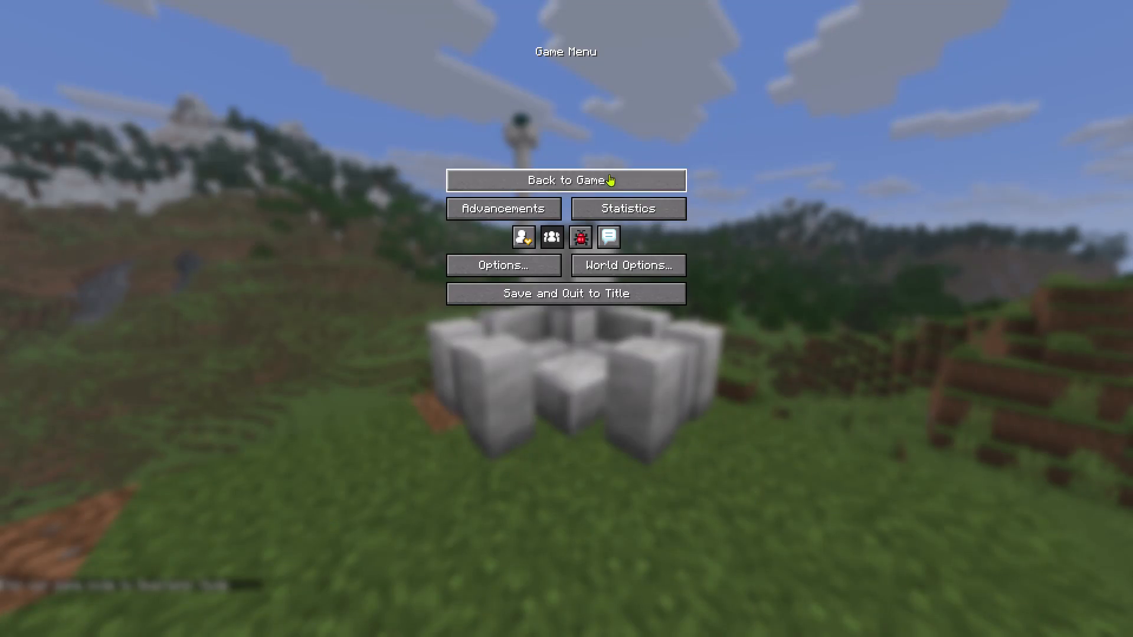
drag(605, 178, 566, 318)
key(F3)
key(F4)
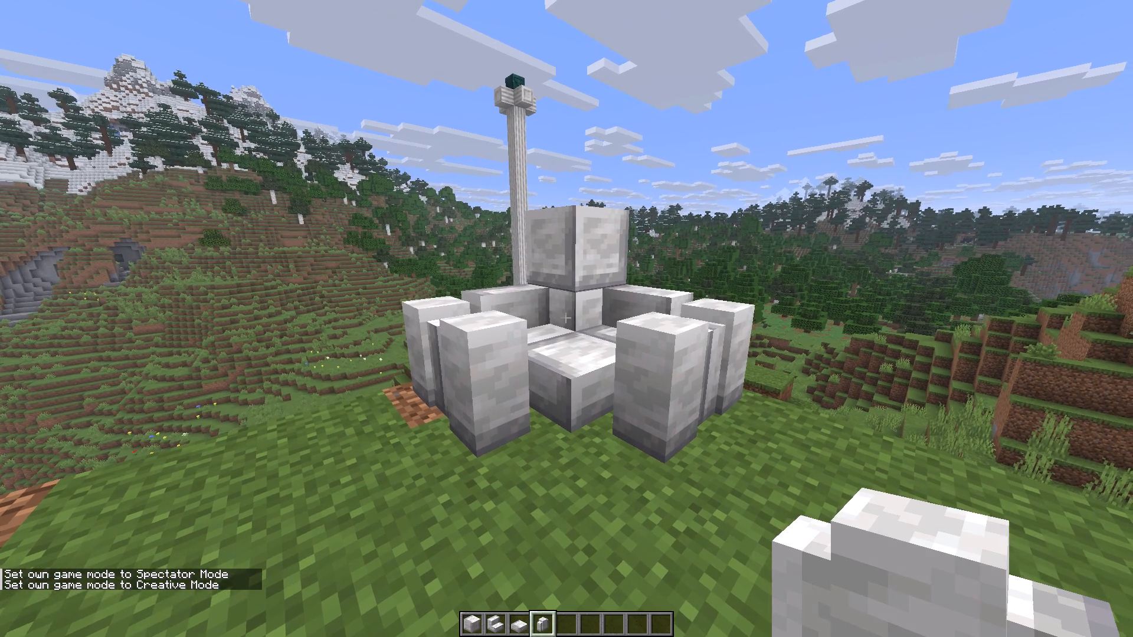
Search the creative inventory for "polished cal".
key(e)
text(polisg)
key(BackSpace)
text(hed)
key(space)
text(cal)
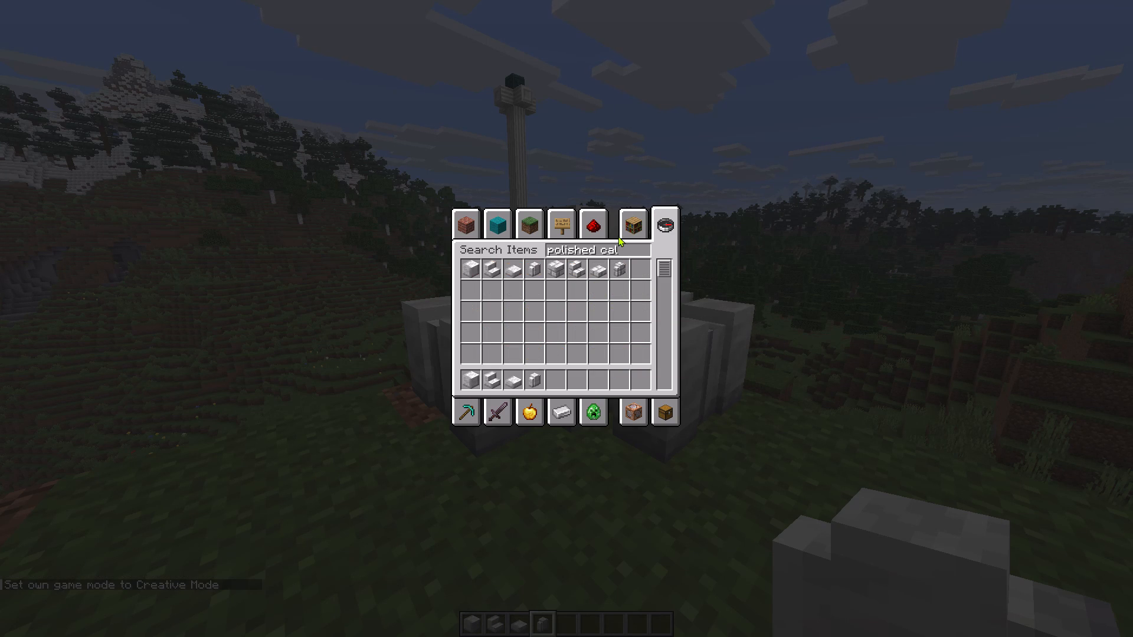
Clear the four polished calcite items from the hotbar.
shift+drag(453, 377, 463, 375)
shift+drag(473, 376, 490, 379)
shift+drag(500, 379, 515, 383)
shift+drag(520, 383, 538, 386)
shift+click(538, 386)
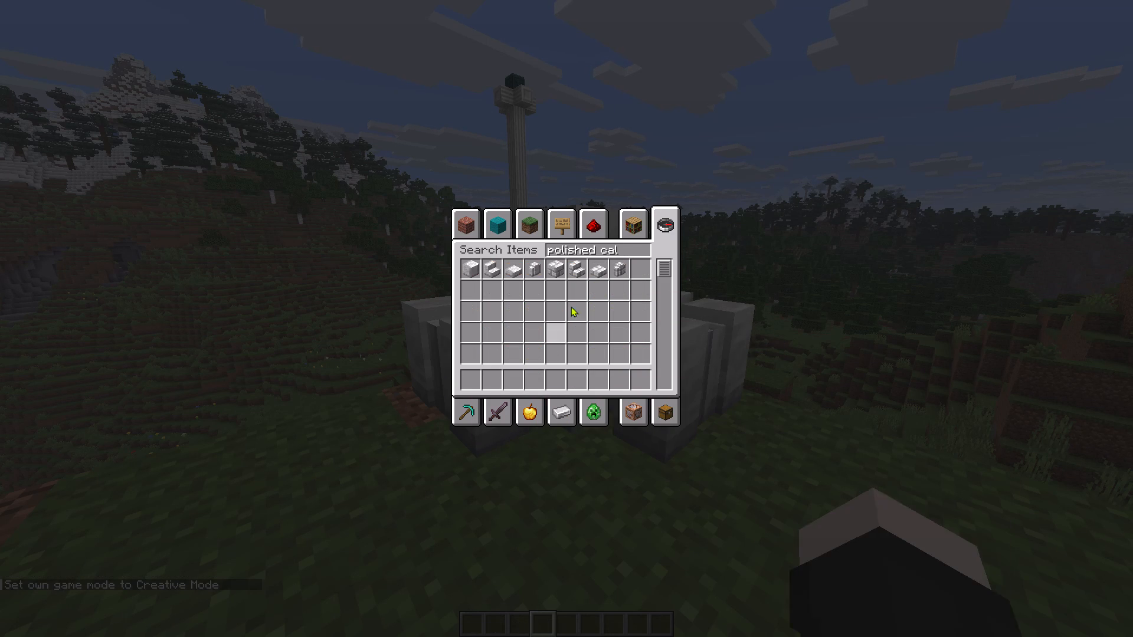
Fill the first four hotbar slots with polished calcite bricks, brick stairs, brick slab and brick wall.
drag(555, 269, 548, 280)
click(467, 377)
drag(580, 265, 575, 278)
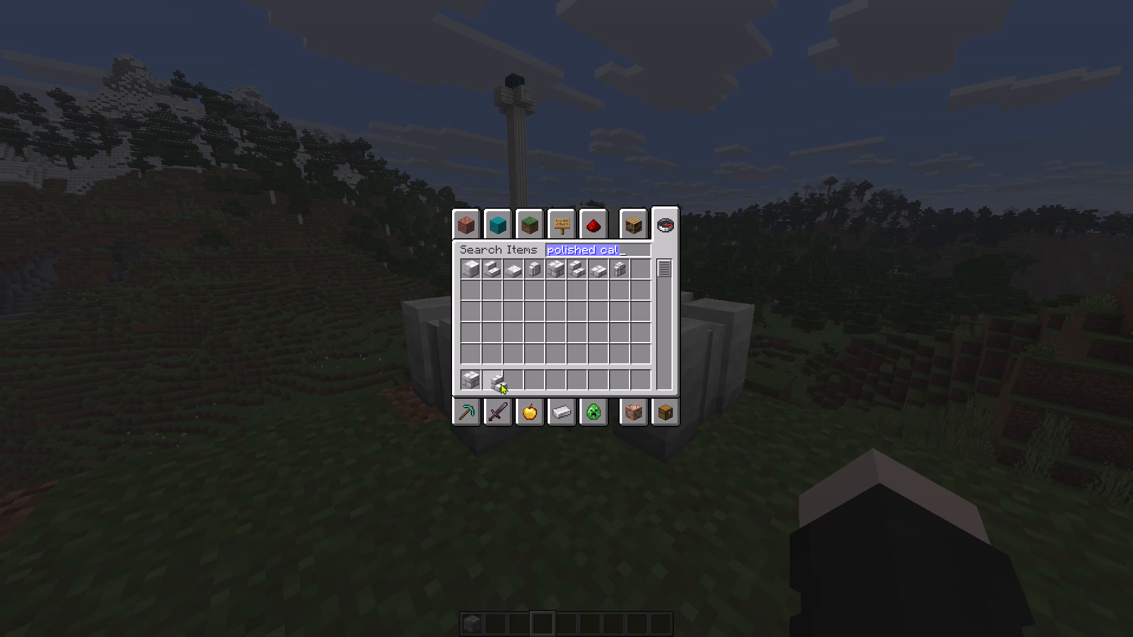
click(500, 383)
drag(602, 262, 588, 278)
click(512, 375)
drag(623, 272, 607, 292)
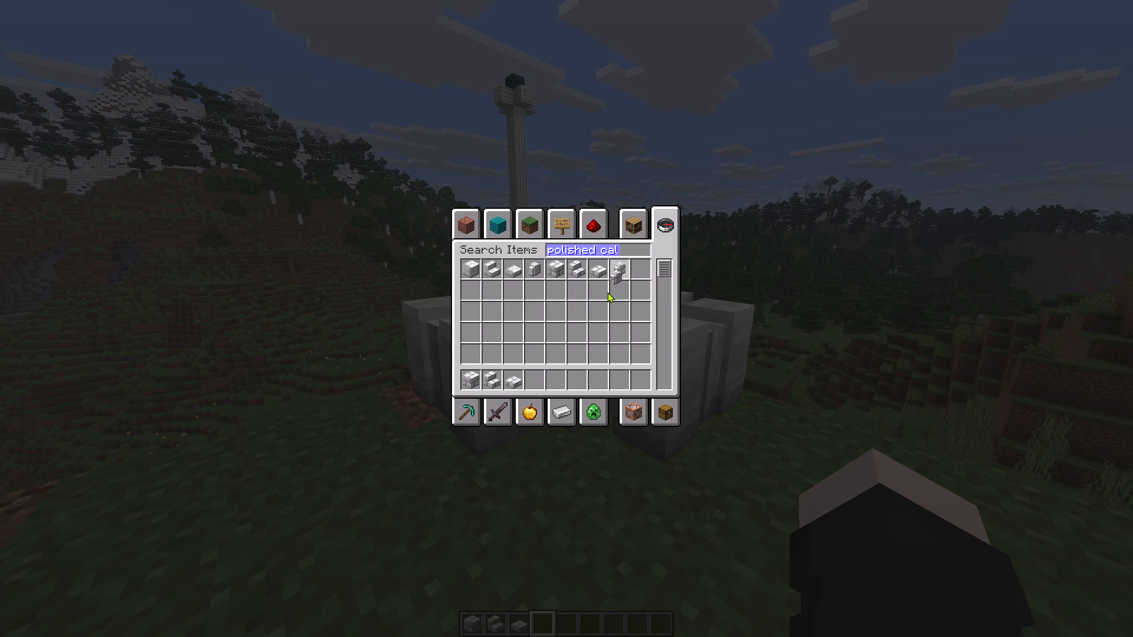
drag(607, 292, 608, 291)
click(526, 383)
key(Escape)
Break the existing display of plain polished calcite blocks on the grassy ledge.
click(566, 318)
key(w)
triple_click(566, 318)
key(d)
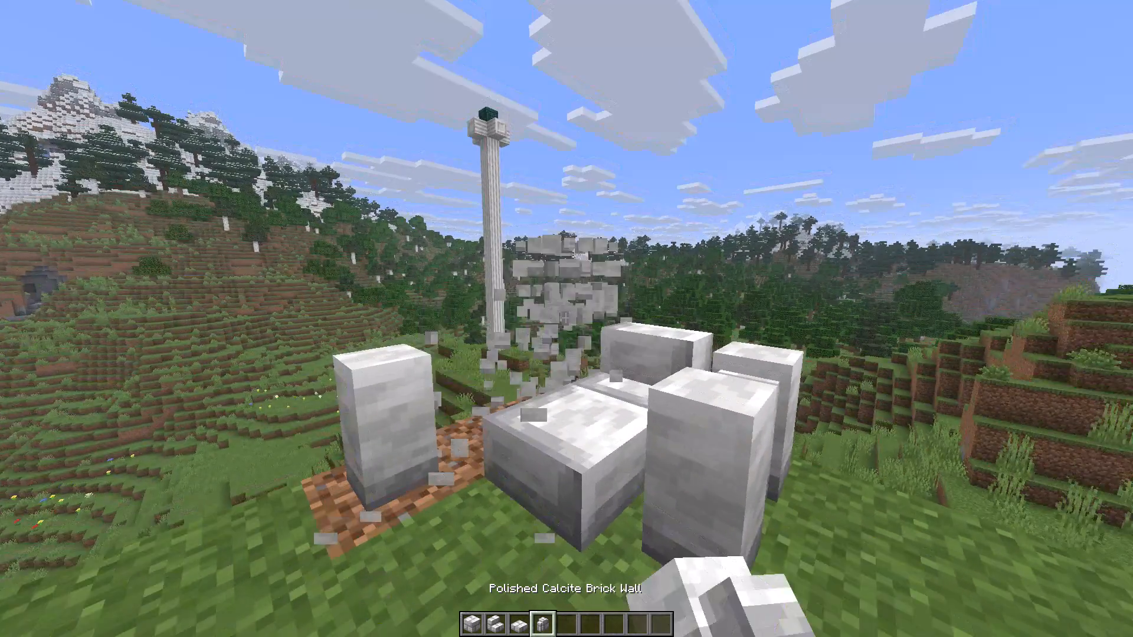
click(566, 318)
key(s)
key(a)
triple_click(566, 318)
click(566, 318)
Place a two-block-high stack of Polished Calcite Bricks on the cleared dirt patch.
scroll(566, 318, up, 2)
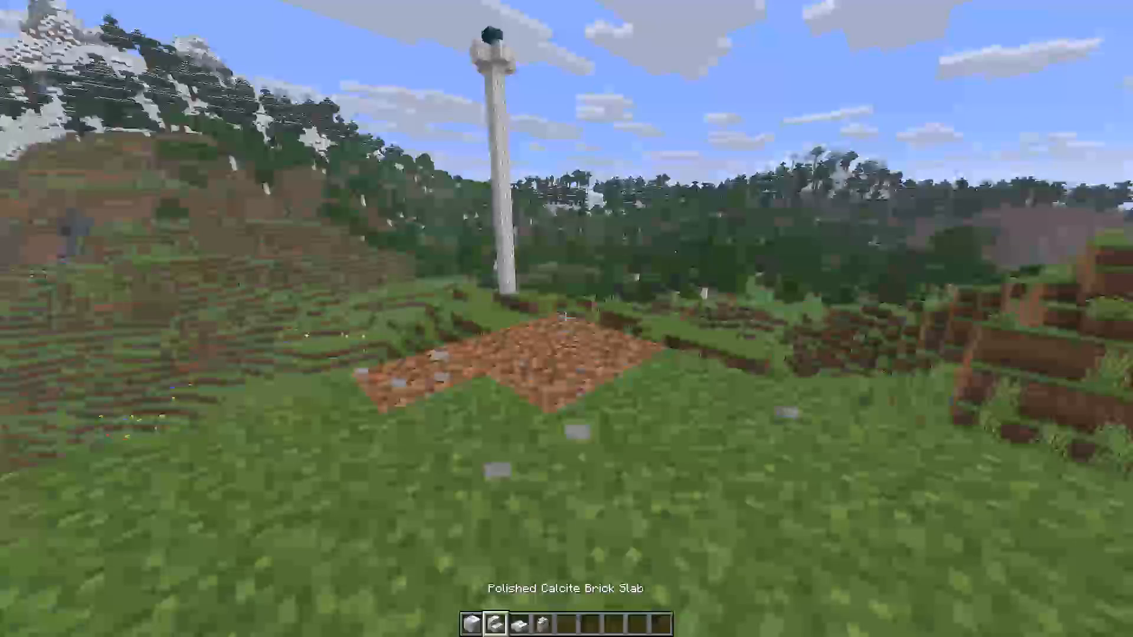
scroll(566, 318, up, 1)
key(w)
right_click(566, 318)
right_click(566, 318)
click(566, 318)
key(w)
right_click(566, 318)
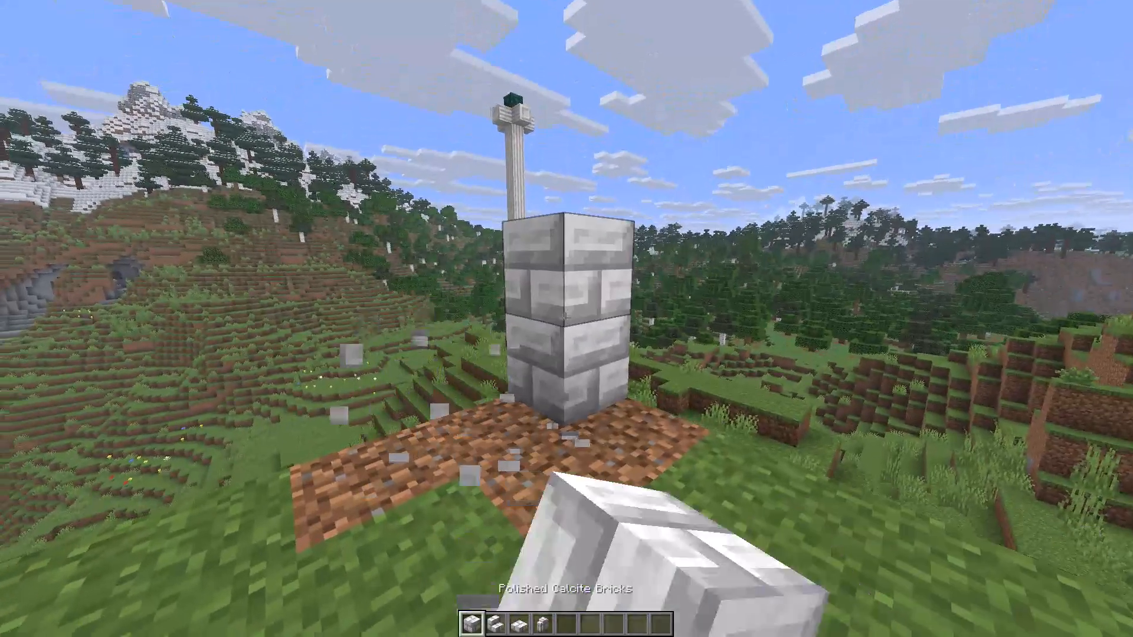
Place Polished Calcite Brick Stairs on both front sides of the stack and a Polished Calcite Brick Slab in the corner between them.
scroll(566, 318, down, 1)
key(w)
right_click(566, 318)
key(d)
right_click(566, 318)
key(a)
scroll(566, 318, down, 1)
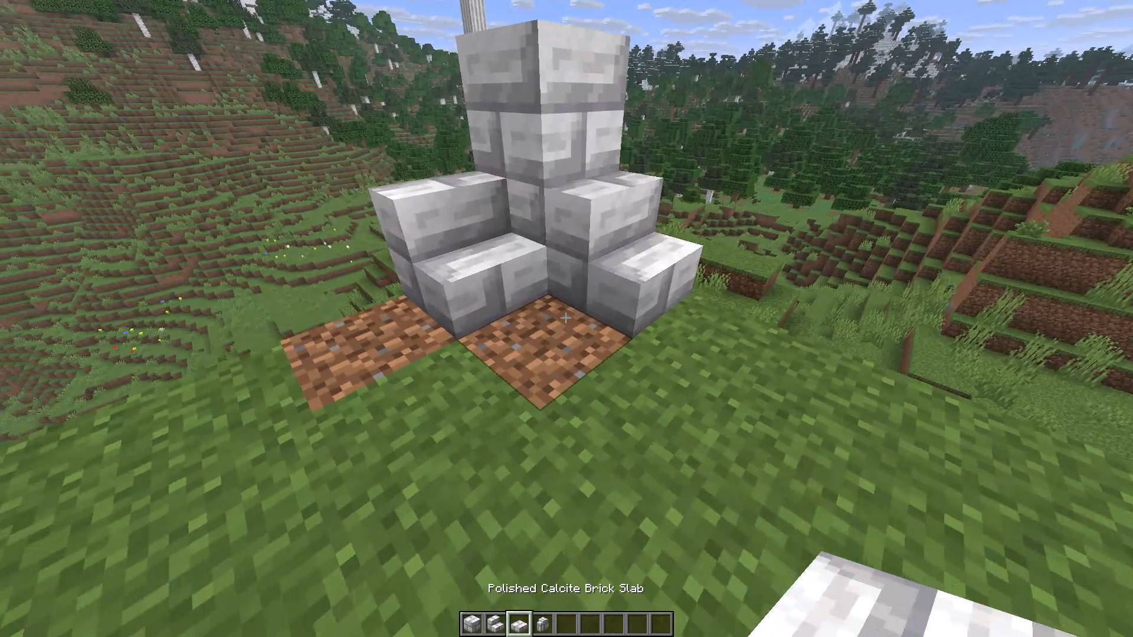
key(s)
right_click(566, 318)
Place Polished Calcite Brick Walls on both sides of the slab to frame the front of the display.
scroll(566, 318, down, 1)
key(a)
key(w)
right_click(566, 318)
key(d)
right_click(566, 318)
key(a)
right_click(566, 318)
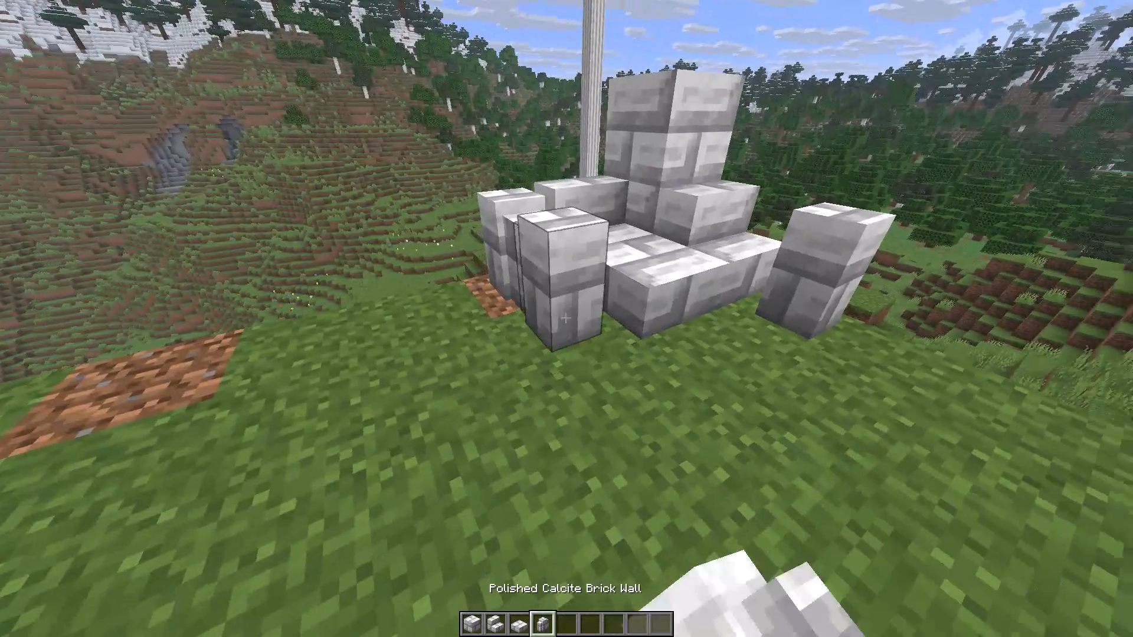
key(d)
right_click(566, 318)
Replace the stair block on the right side of the brick stack with Polished Calcite Brick Stairs, then back away to frame the display.
key(w)
key(s)
key(a)
key(w)
key(w)
key(w)
key(w)
key(w)
key(w)
key(w)
key(w)
key(w)
key(w)
key(w)
key(w)
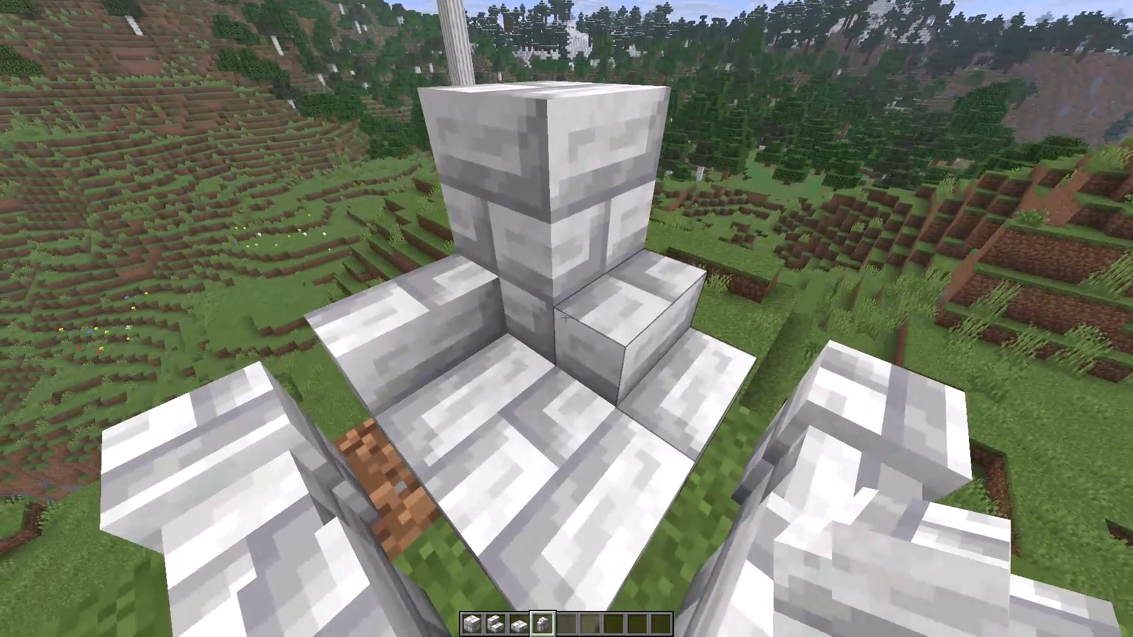
key(s)
key(w)
click(566, 318)
scroll(566, 318, up, 2)
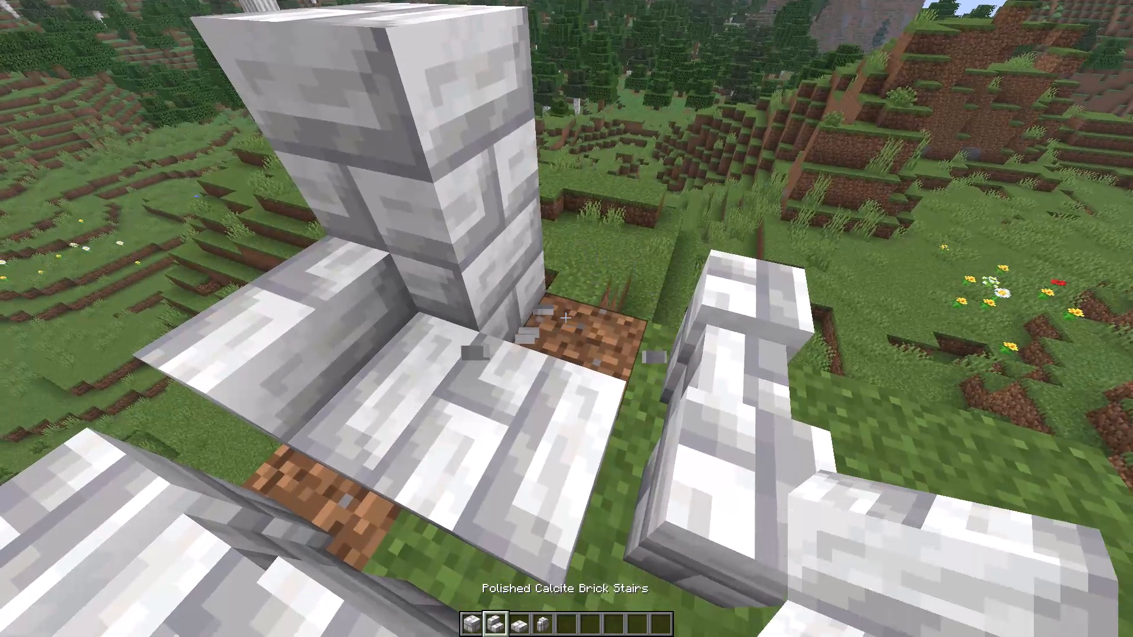
right_click(566, 318)
key(s)
key(s)
key(s)
key(s)
key(d)
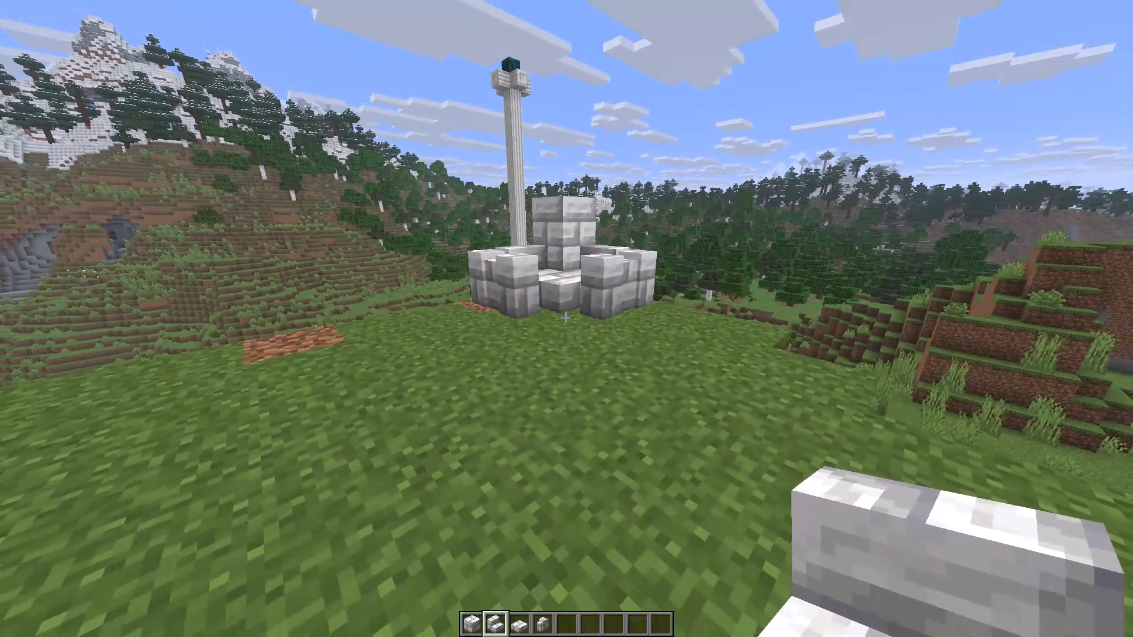
Switch to Premiere, check the Minecraft 2026.11.04 - 12.18.20 clip in the Source monitor, and return to Minecraft.
key(alt+Tab)
double_click(448, 232)
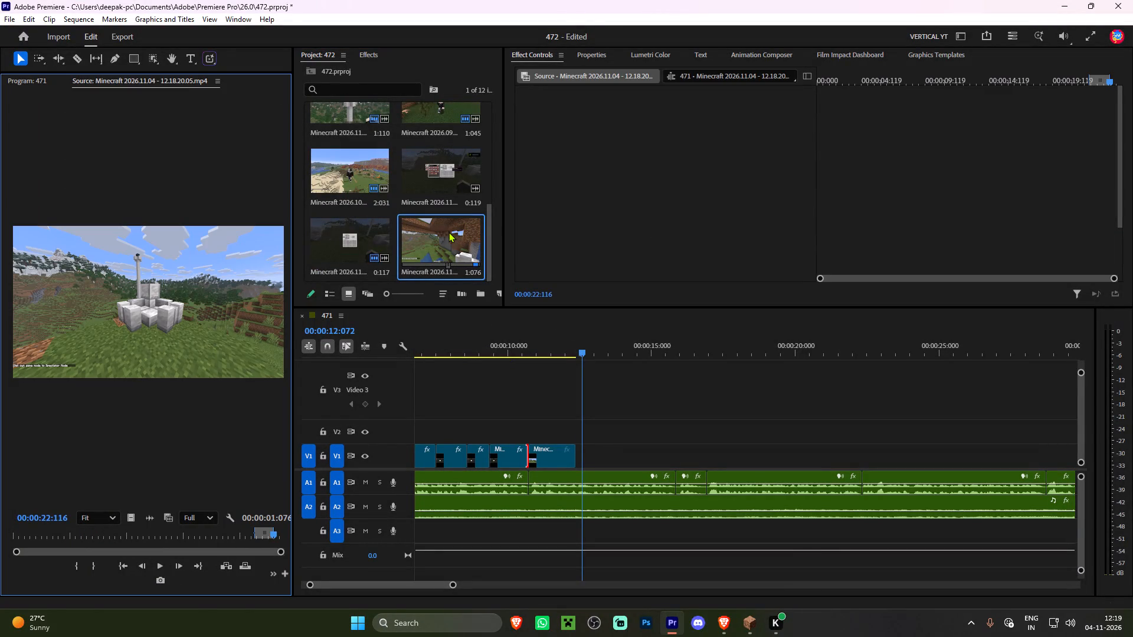
key(alt+Tab)
drag(554, 175, 566, 318)
Fly around the display and add Polished Calcite Bricks behind and beside the central stack.
key(w)
key(w)
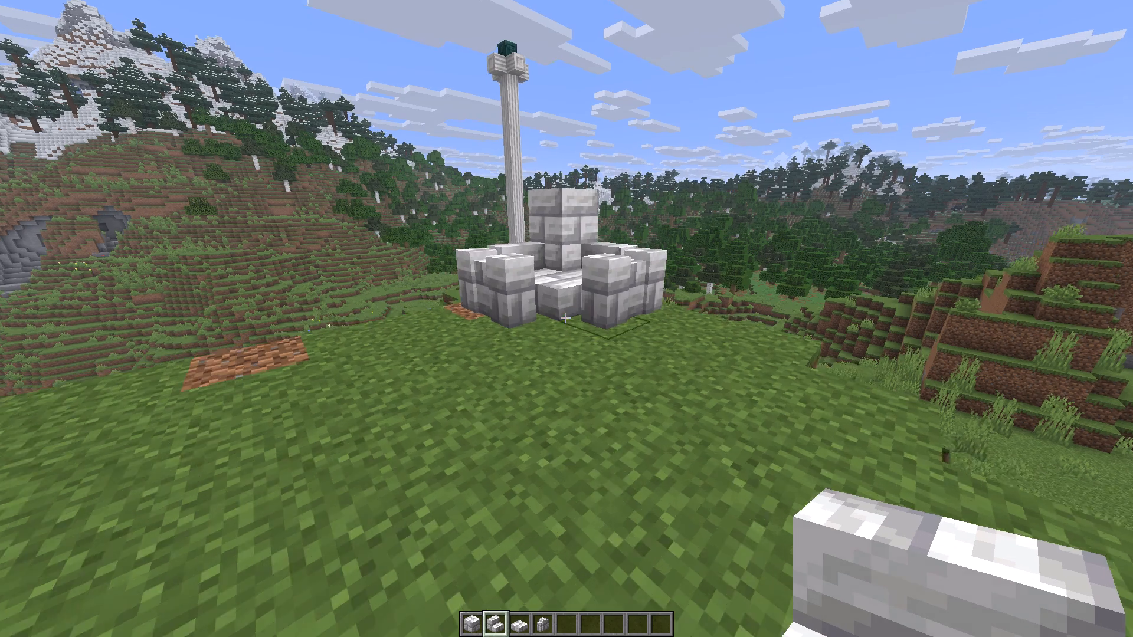
key(space)
key(space)
key(w)
key(space)
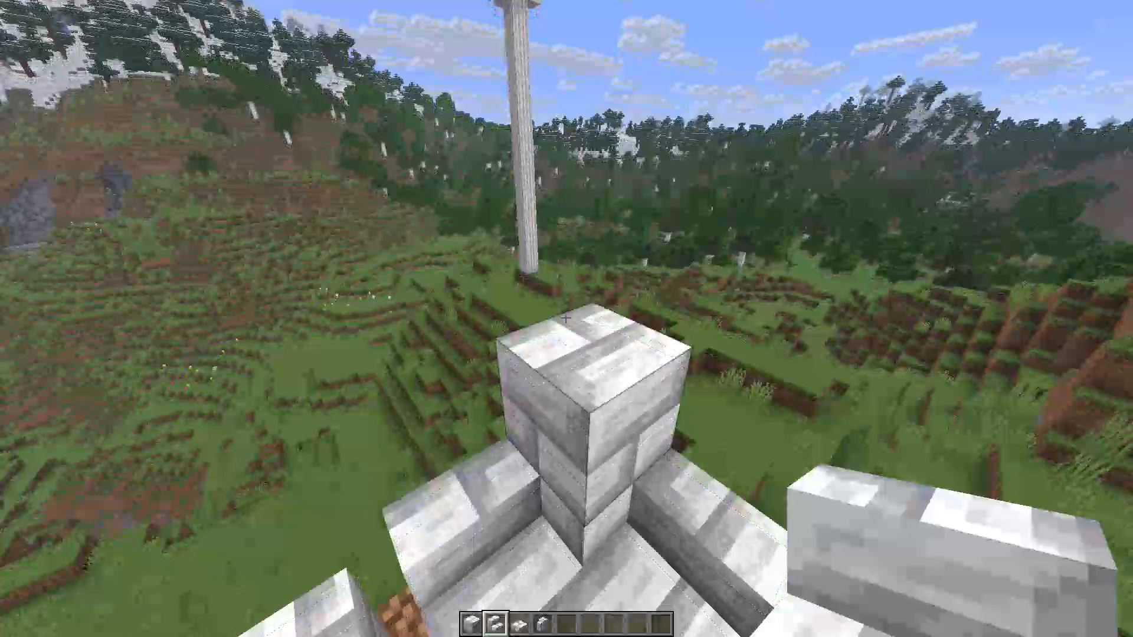
scroll(566, 318, down, 1)
scroll(566, 318, up, 2)
key(w)
key(space)
key(a)
key(space)
key(space)
key(a)
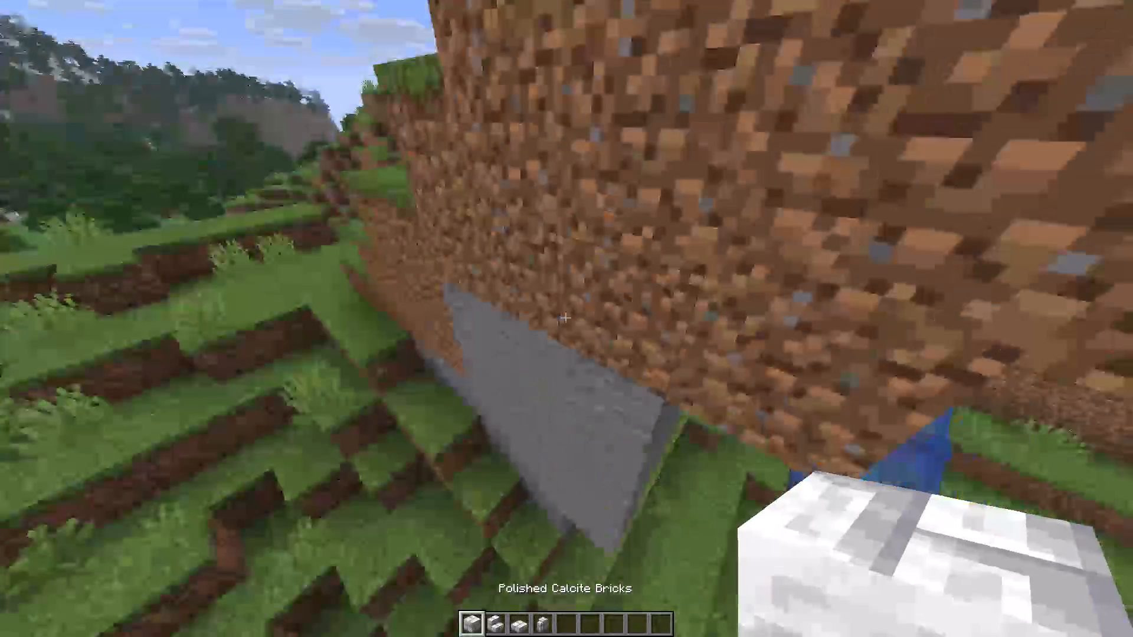
key(w)
key(d)
right_click(566, 318)
key(a)
right_click(566, 318)
key(w)
right_click(566, 318)
key(d)
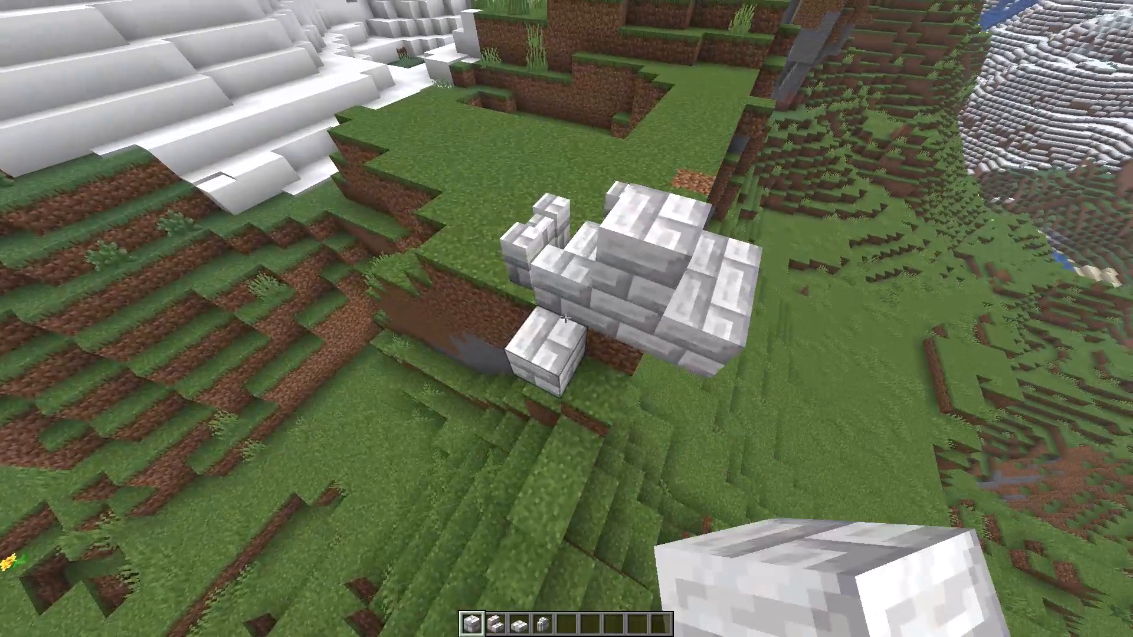
click(566, 318)
key(d)
right_click(566, 318)
key(d)
right_click(566, 318)
right_click(566, 318)
key(a)
right_click(566, 318)
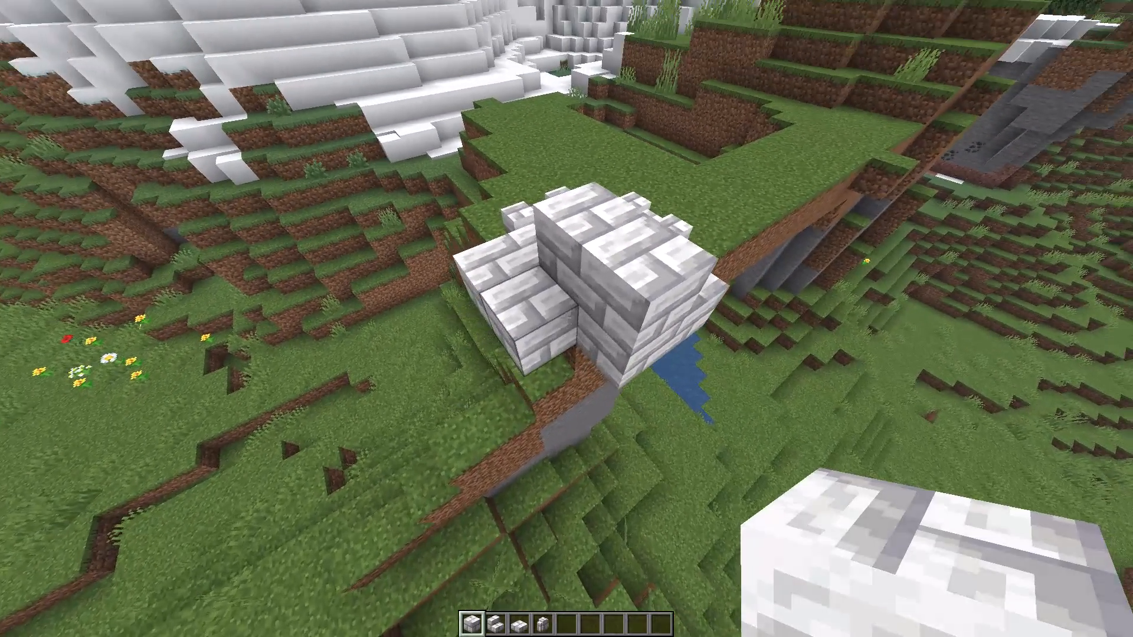
right_click(566, 318)
click(566, 318)
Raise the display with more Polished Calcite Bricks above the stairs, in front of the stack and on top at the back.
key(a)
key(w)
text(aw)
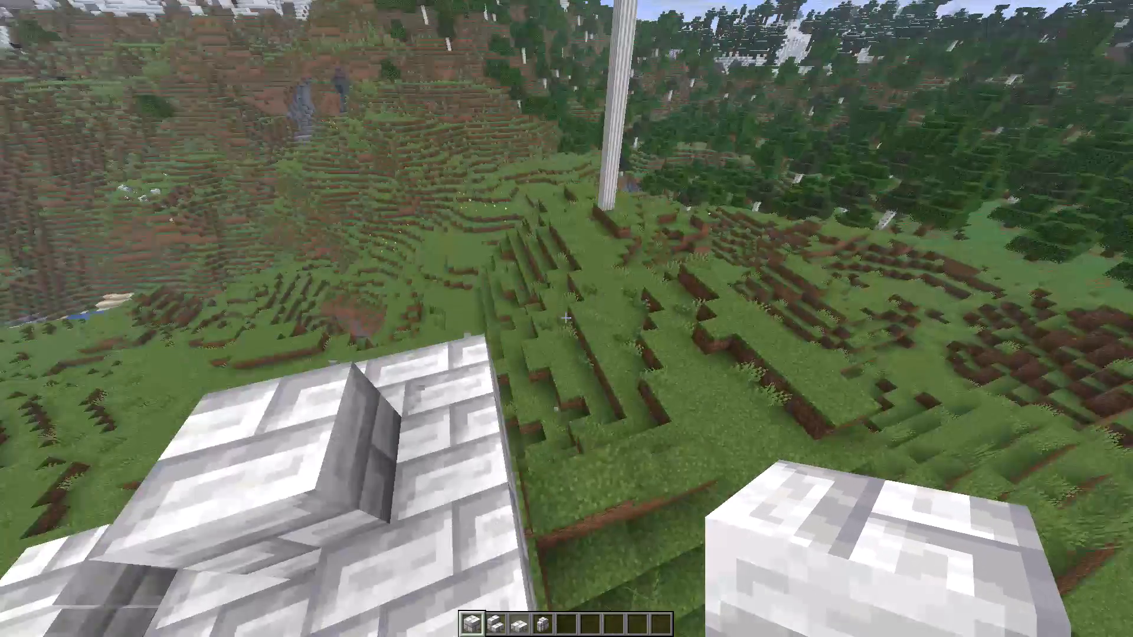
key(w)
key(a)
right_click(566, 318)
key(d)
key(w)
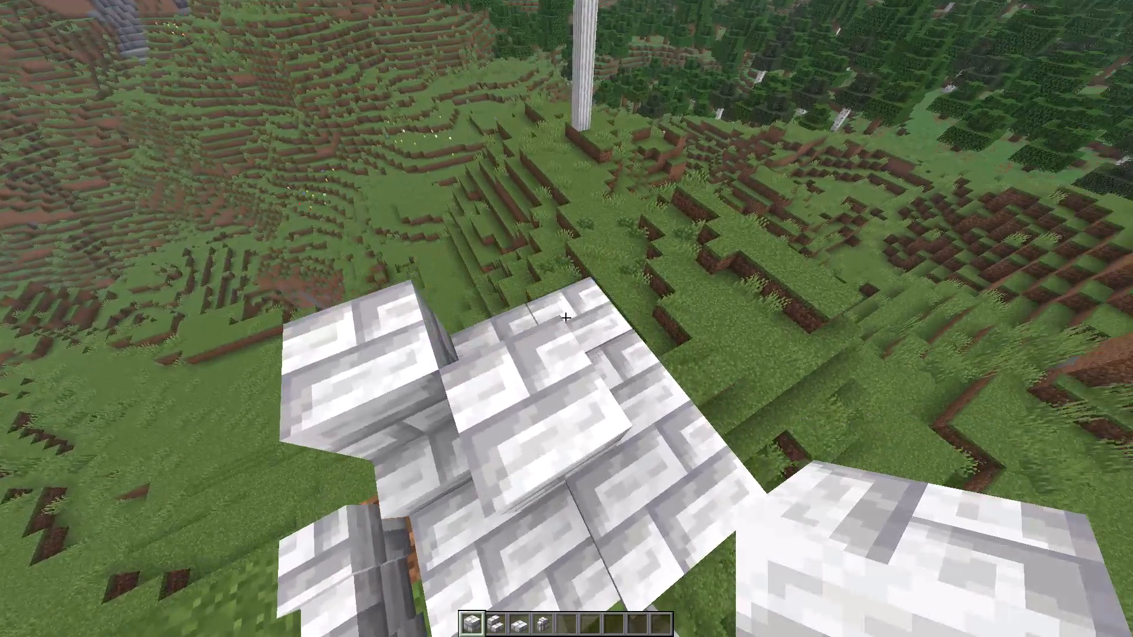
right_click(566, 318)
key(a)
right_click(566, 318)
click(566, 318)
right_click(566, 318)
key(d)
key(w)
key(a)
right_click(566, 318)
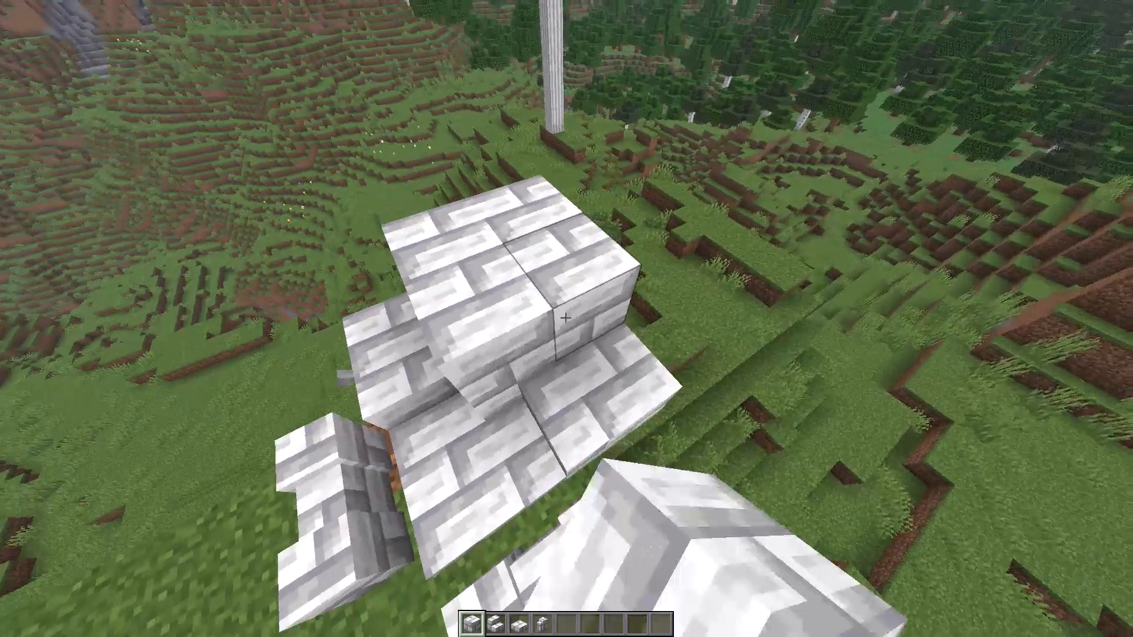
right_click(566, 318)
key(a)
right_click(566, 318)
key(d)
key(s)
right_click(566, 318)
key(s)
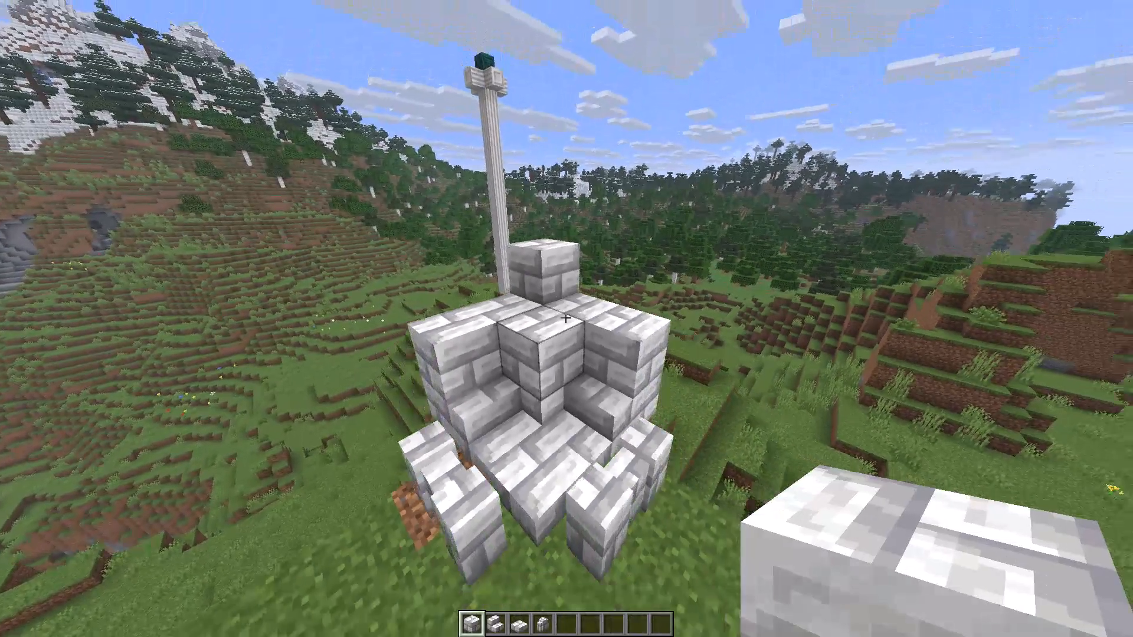
Fly up to the display and break the raised Polished Calcite Bricks beside the central stack.
key(w)
key(w)
key(w)
key(w)
key(w)
key(w)
key(w)
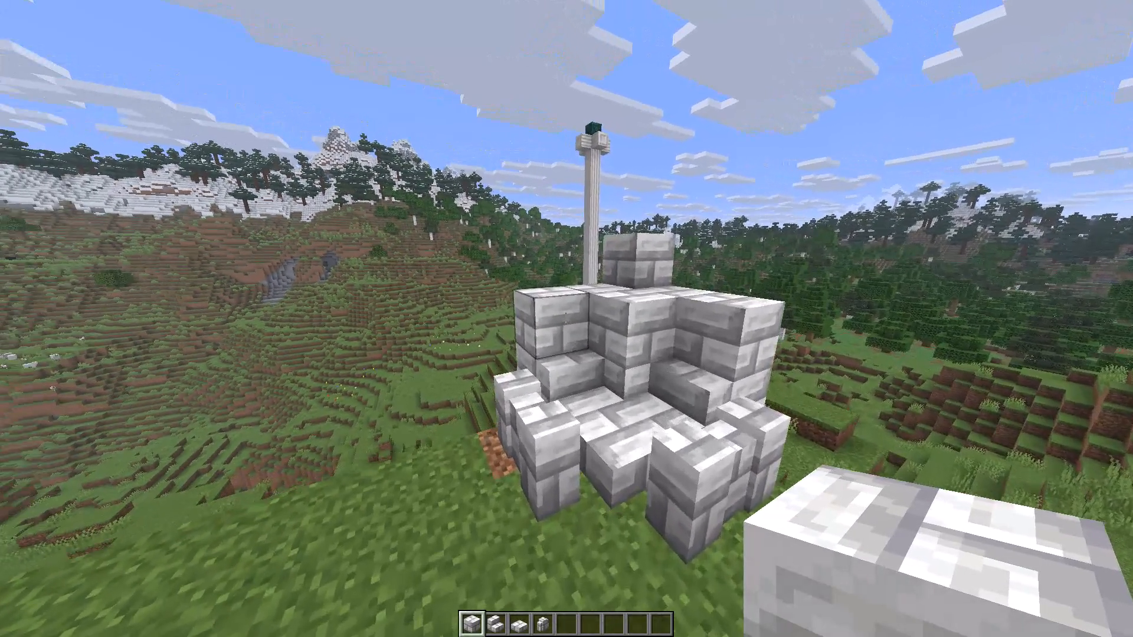
click(566, 318)
key(d)
click(566, 318)
key(w)
key(d)
key(d)
key(d)
key(d)
key(d)
click(566, 318)
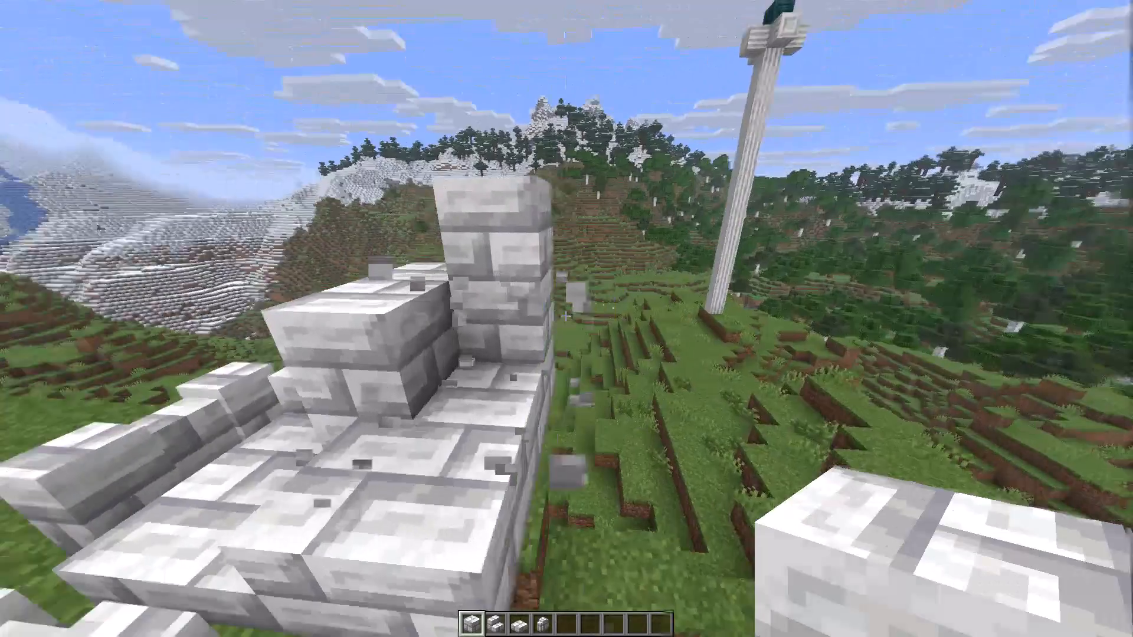
Break the remaining surplus bricks behind and around the central stack, then back away across the grass to frame the display.
click(566, 318)
key(w)
click(566, 318)
key(a)
triple_click(566, 318)
key(a)
key(w)
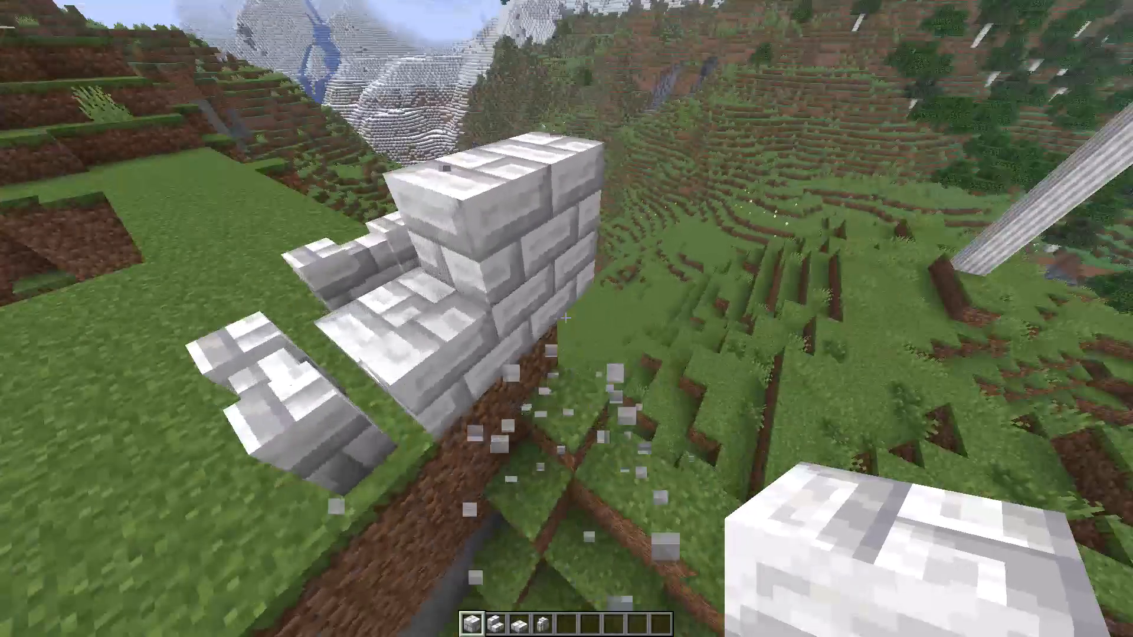
key(space)
key(w)
ctrl+click(566, 318)
click(566, 318)
key(a)
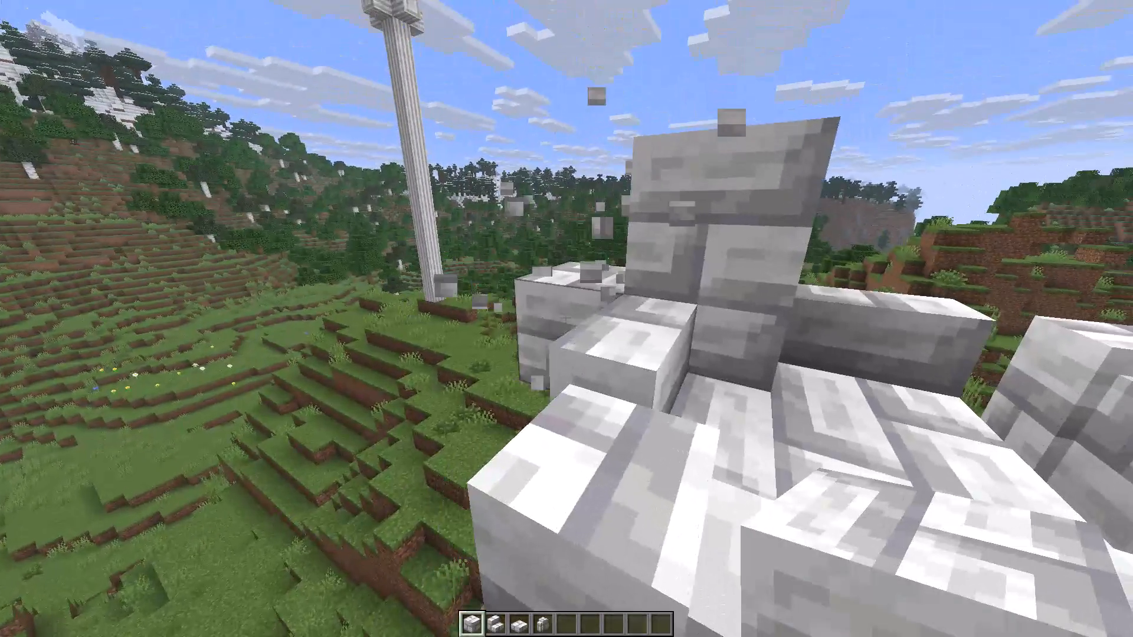
click(566, 318)
key(d)
key(s)
key(s)
key(s)
key(a)
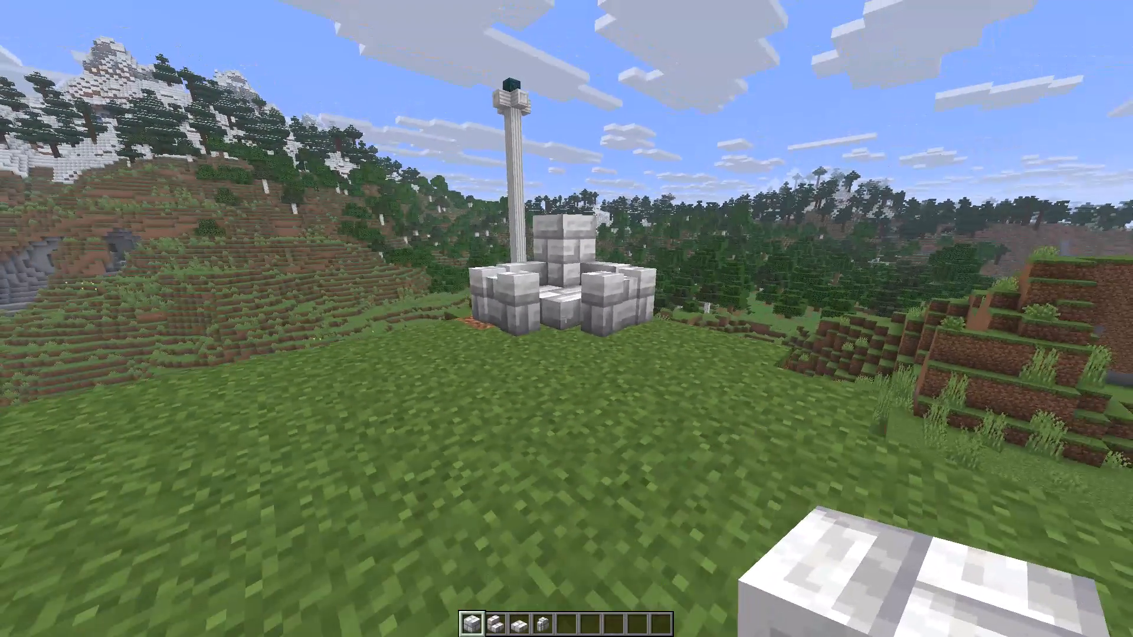
key(d)
key(a)
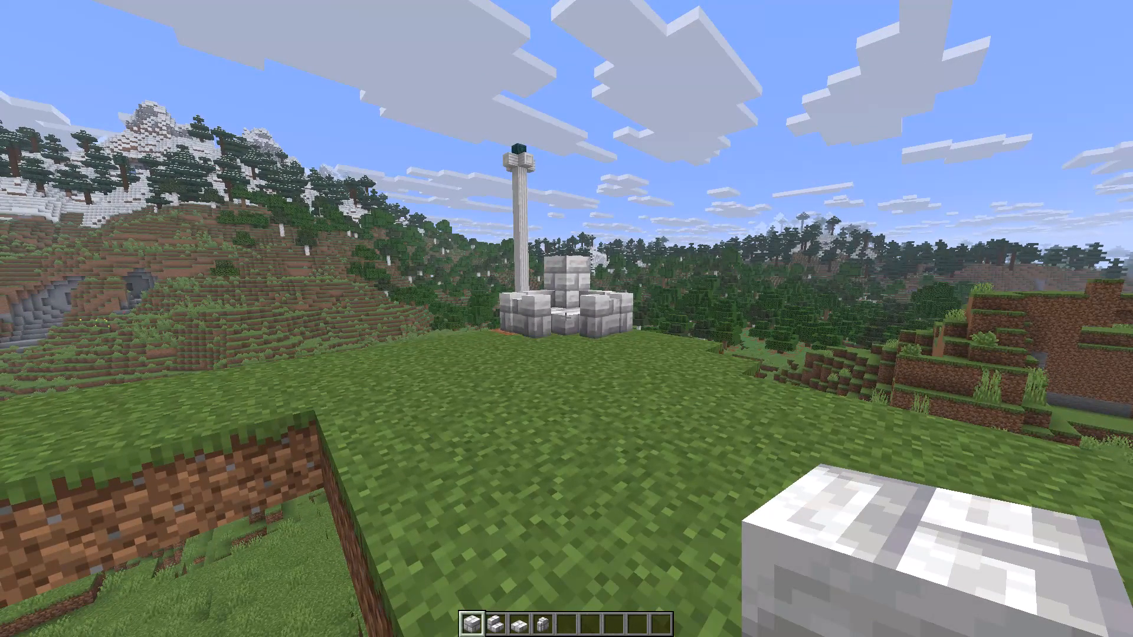
Switch to Spectator Mode, start recording and rehearse a fly-in to the display, returning to the far starting point.
key(F3)
key(F4)
key(alt+x)
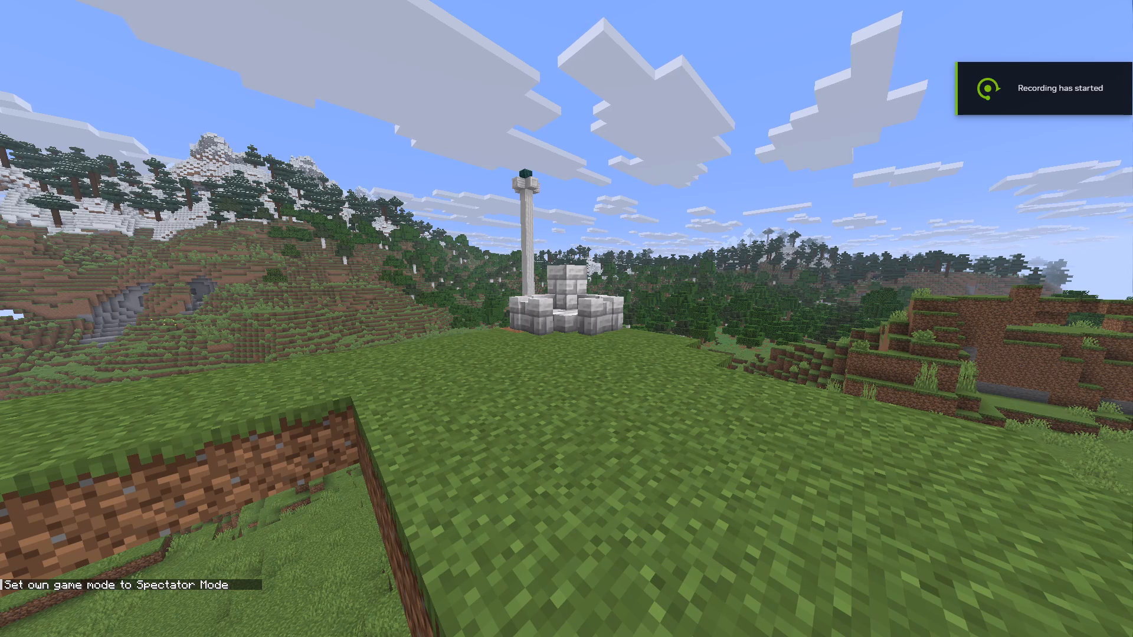
key(s)
key(w)
key(w)
key(w)
key(w)
key(w)
key(w)
key(w)
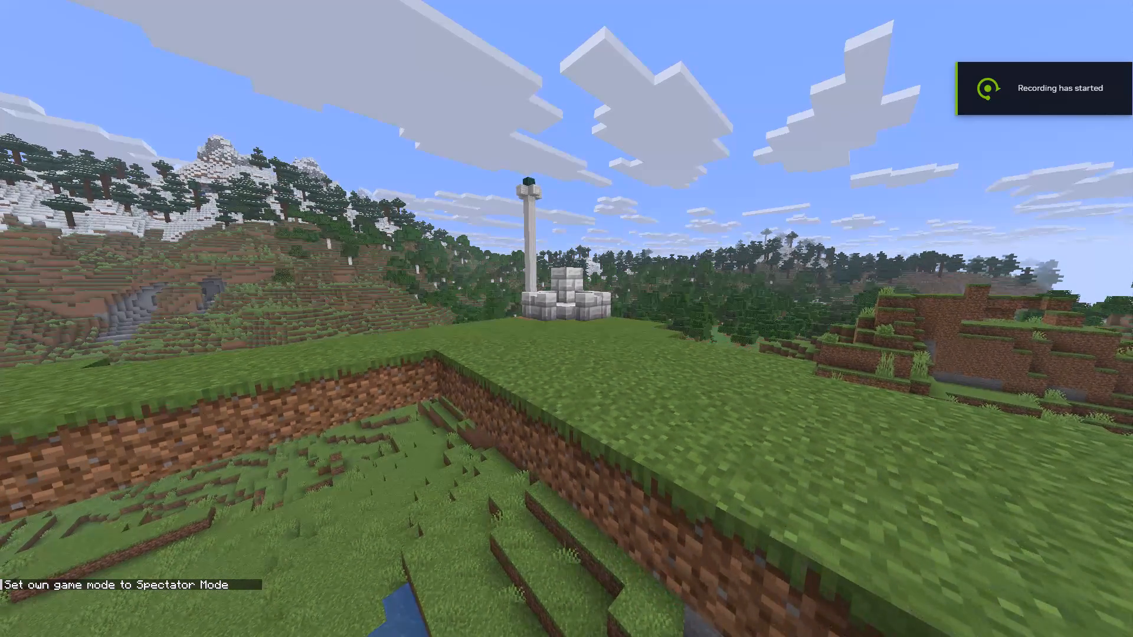
key(space)
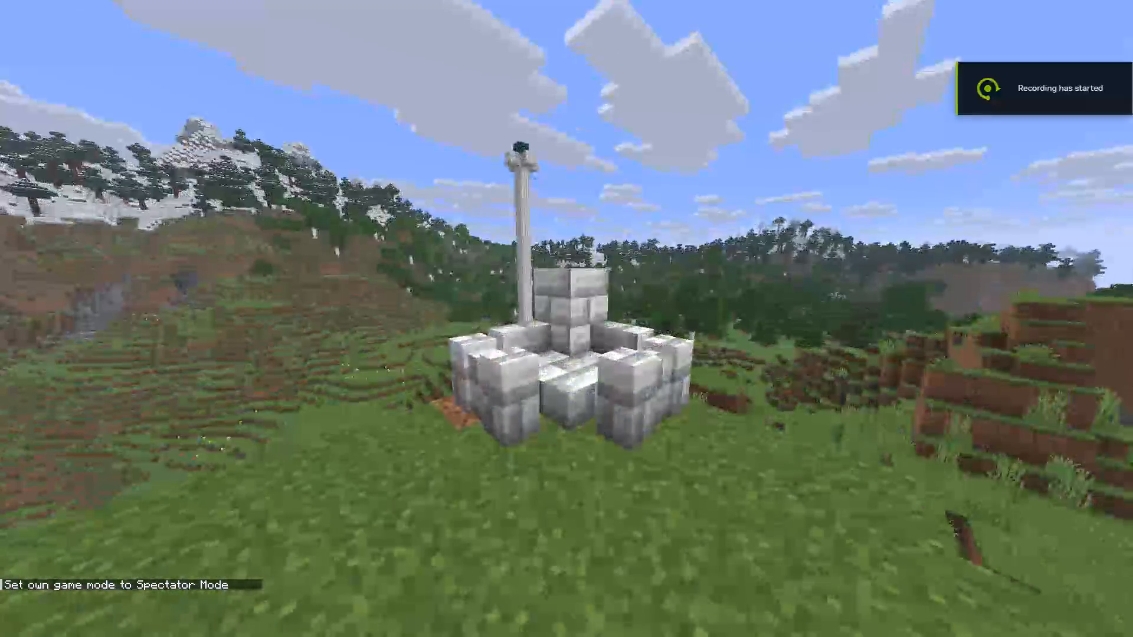
key(s)
key(s)
key(s)
key(s)
key(s)
key(s)
key(s)
key(s)
key(s)
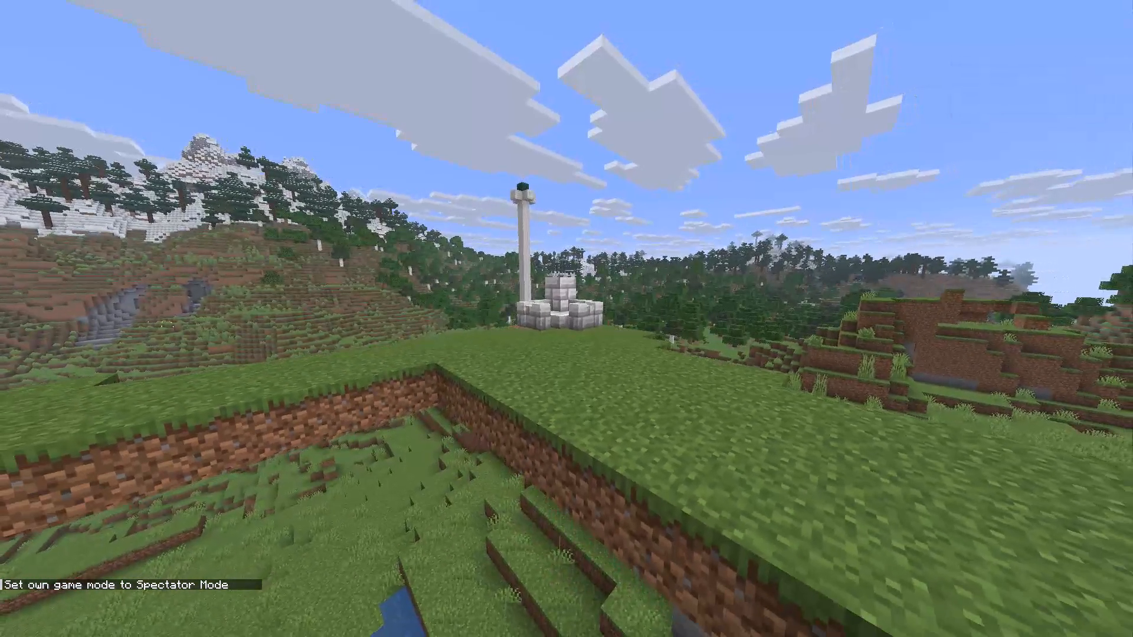
Record a smooth fly-in from the distant grass ledge to the brick display and stop the recording.
key(w)
key(w)
key(w)
key(w)
key(w)
key(w)
key(w)
key(w)
key(w)
key(w)
key(w)
key(w)
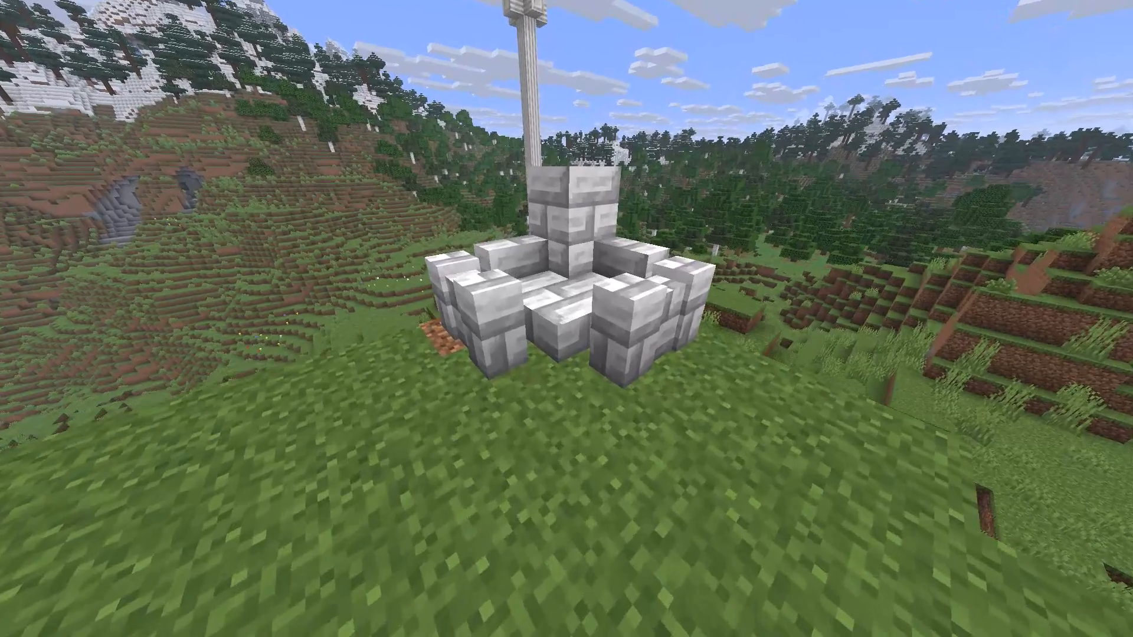
key(alt+x)
Switch to Premiere, import Minecraft 2026.11.04 - 12.20.07.06.mp4 and open it in the Source monitor.
key(alt+Tab)
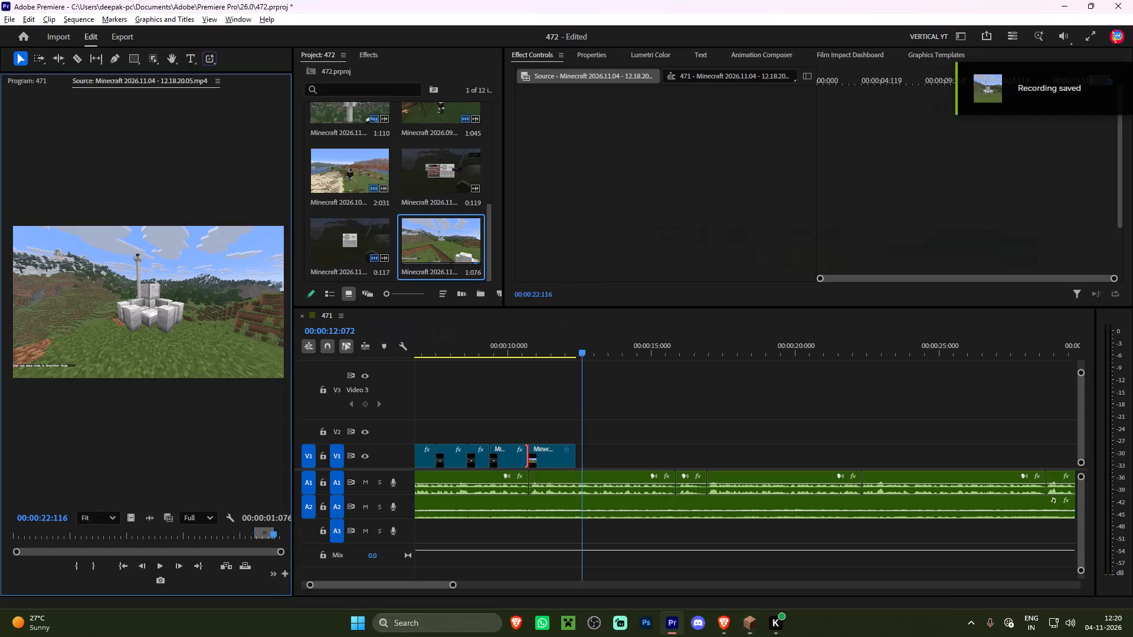
scroll(379, 241, down, 5)
double_click(392, 274)
scroll(374, 238, down, 9)
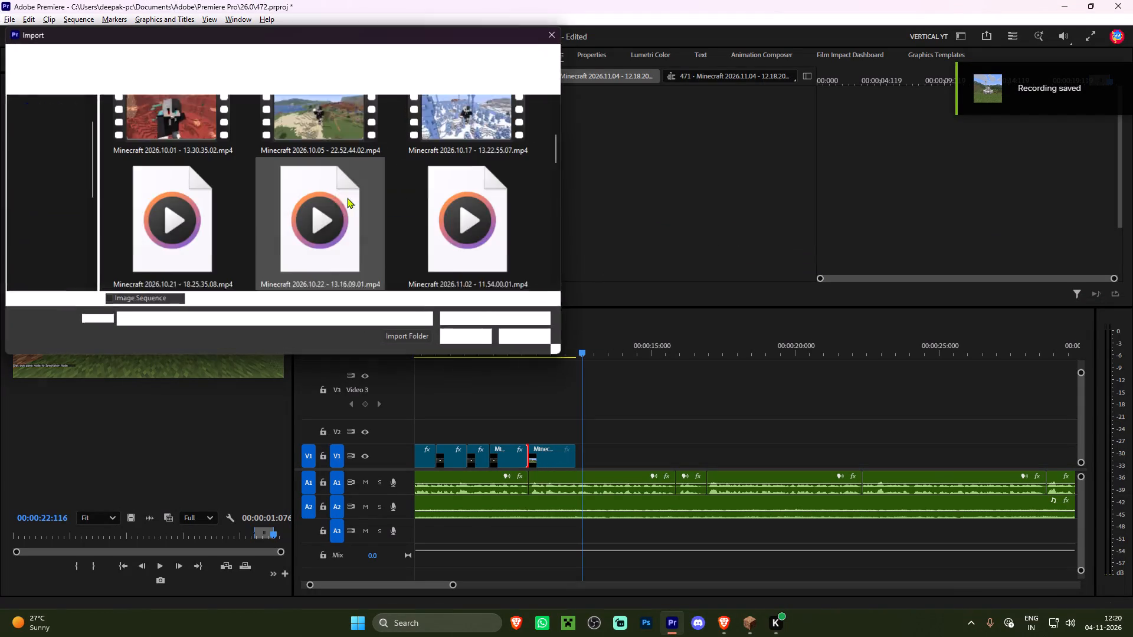
scroll(347, 198, down, 16)
double_click(459, 238)
double_click(364, 240)
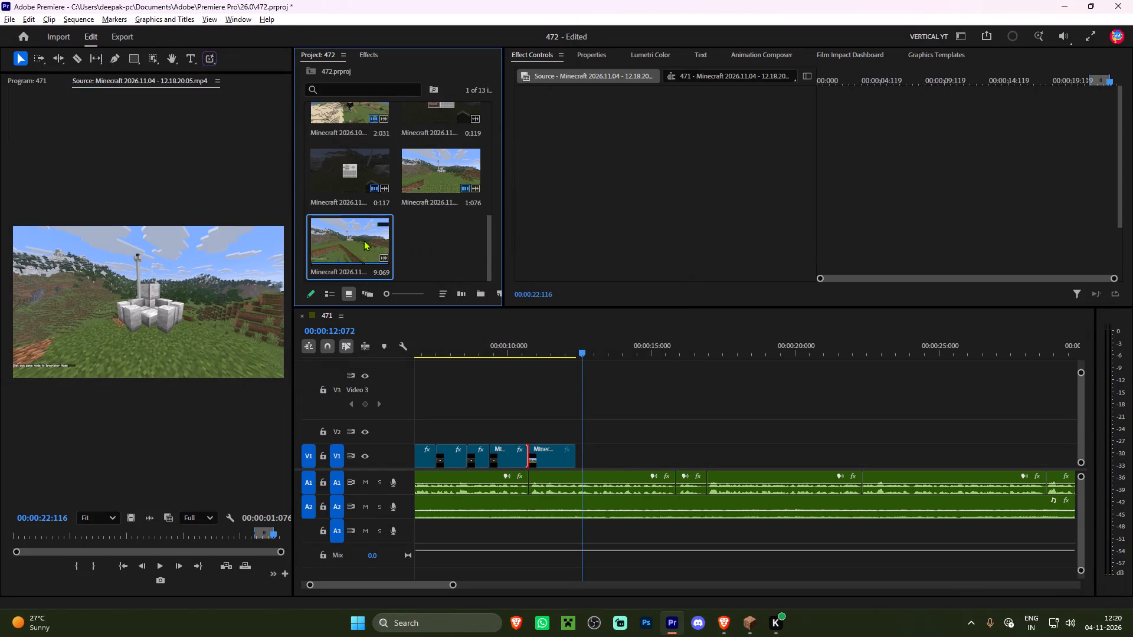
Mark an In point at the start of the final fly-in and add that section to V1 directly after the last clip.
key(space)
drag(215, 536, 245, 536)
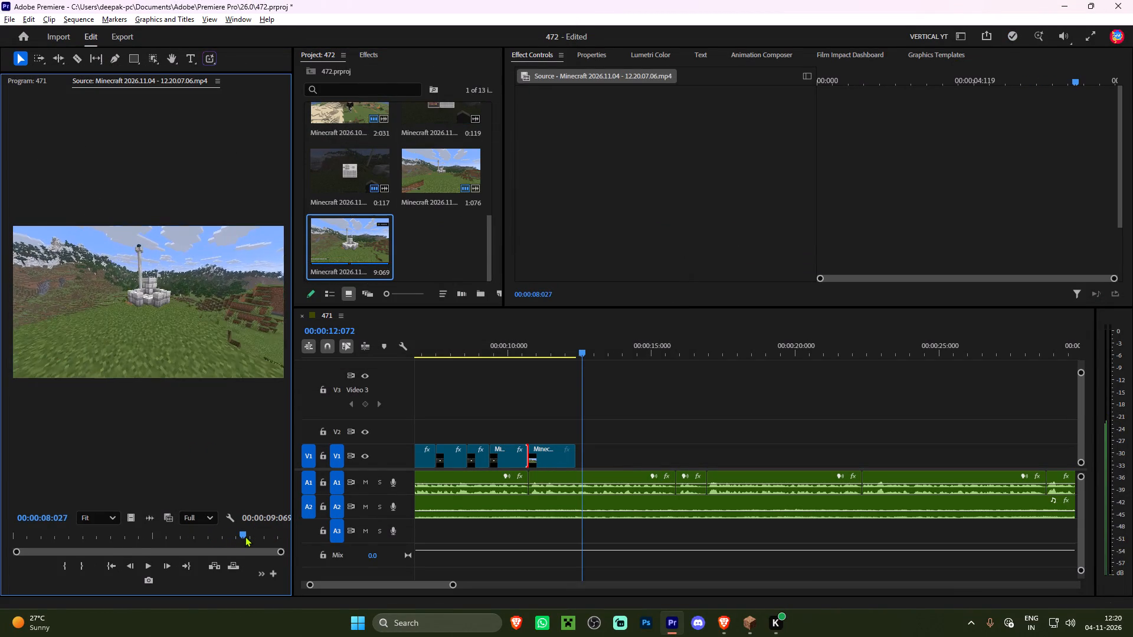
drag(245, 536, 237, 536)
key(i)
key(space)
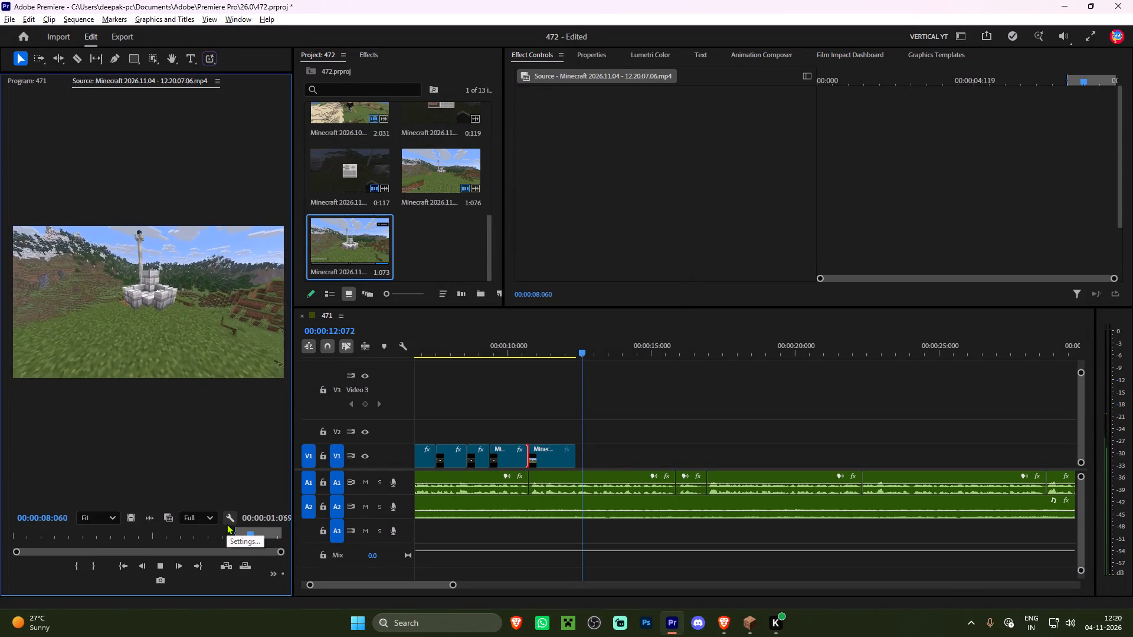
drag(134, 522, 210, 469)
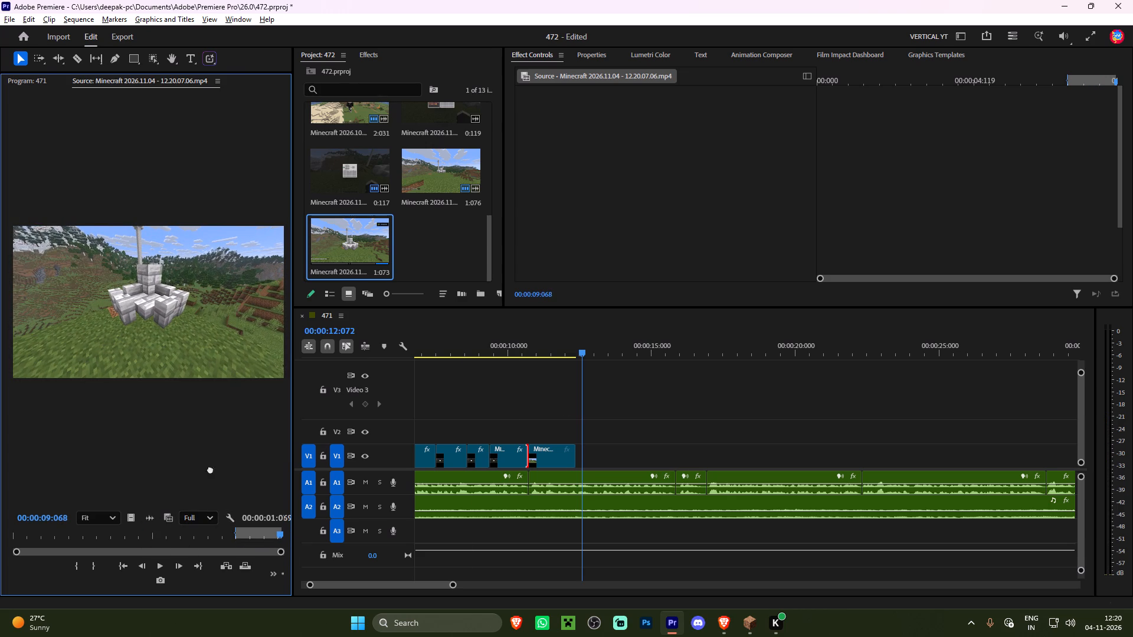
drag(210, 469, 576, 468)
Play the sequence through the two display shots against the voice and try to extend the new clip's end.
click(557, 352)
key(space)
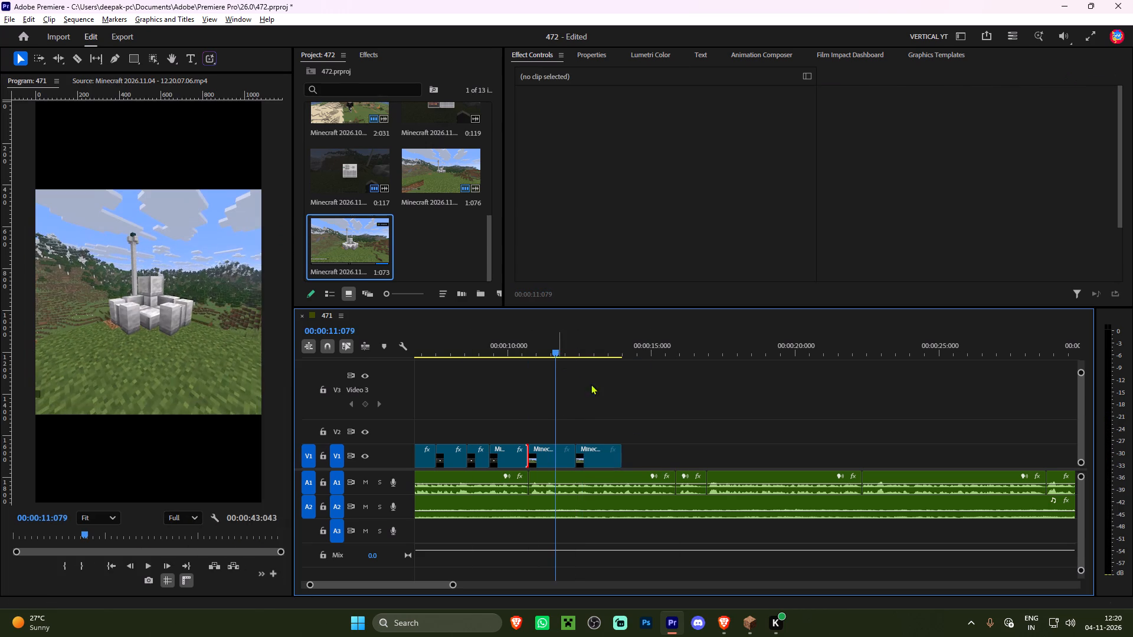
click(601, 398)
alt+scroll(596, 421, up, 6)
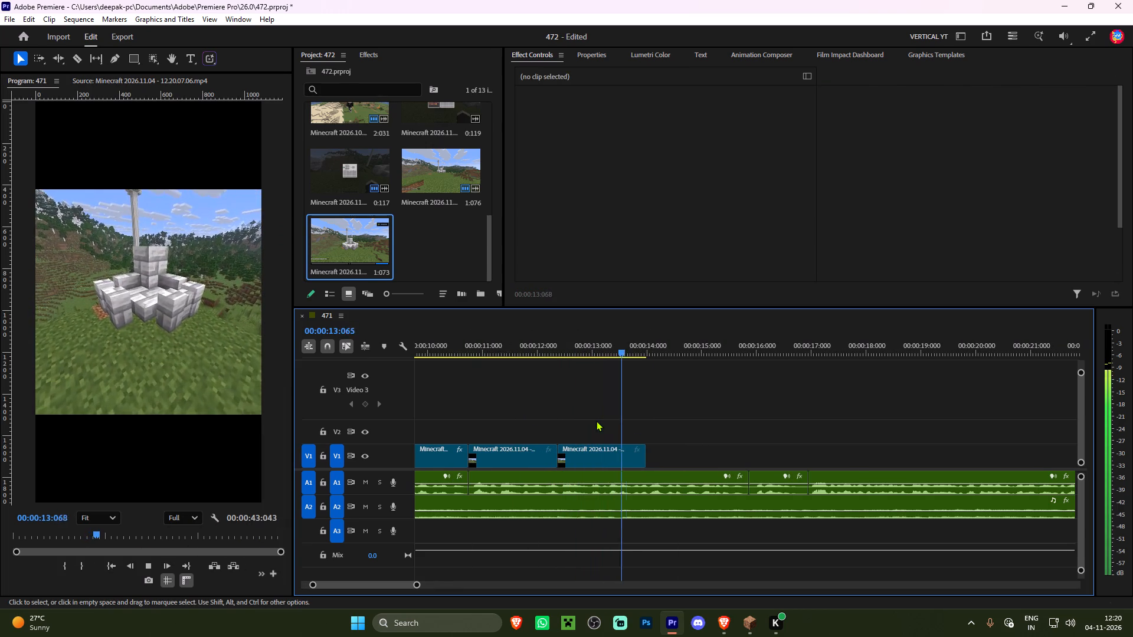
key(space)
drag(650, 458, 656, 458)
key(space)
key(space)
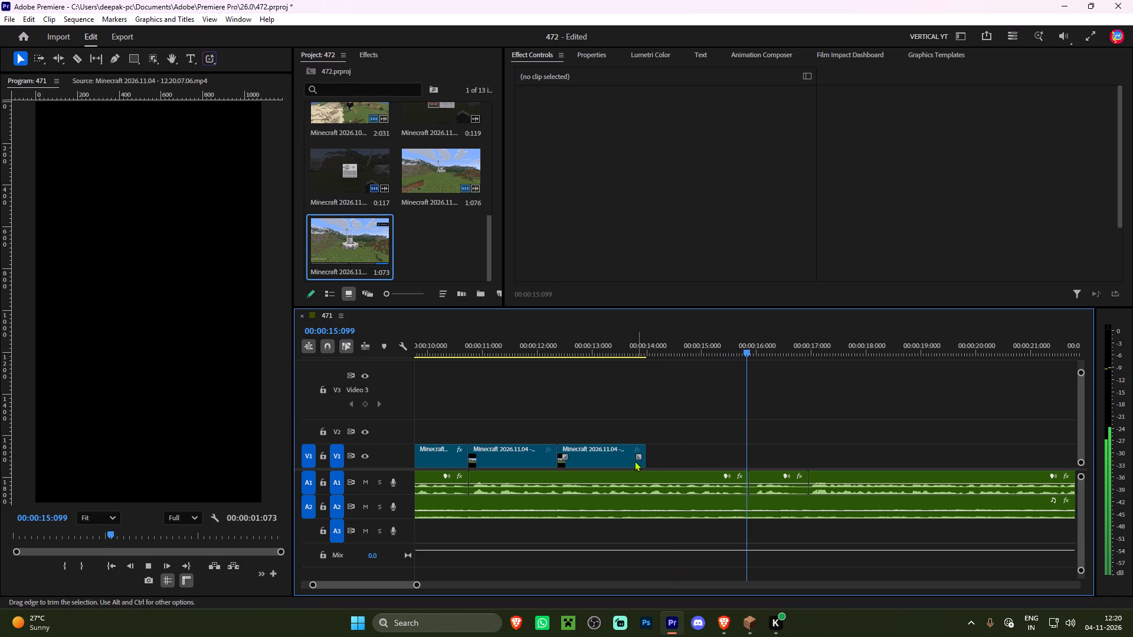
Apply Motion Preset max to the last two Minecraft clips on V1 and play them back with the preceding crafting shot.
drag(550, 348, 519, 352)
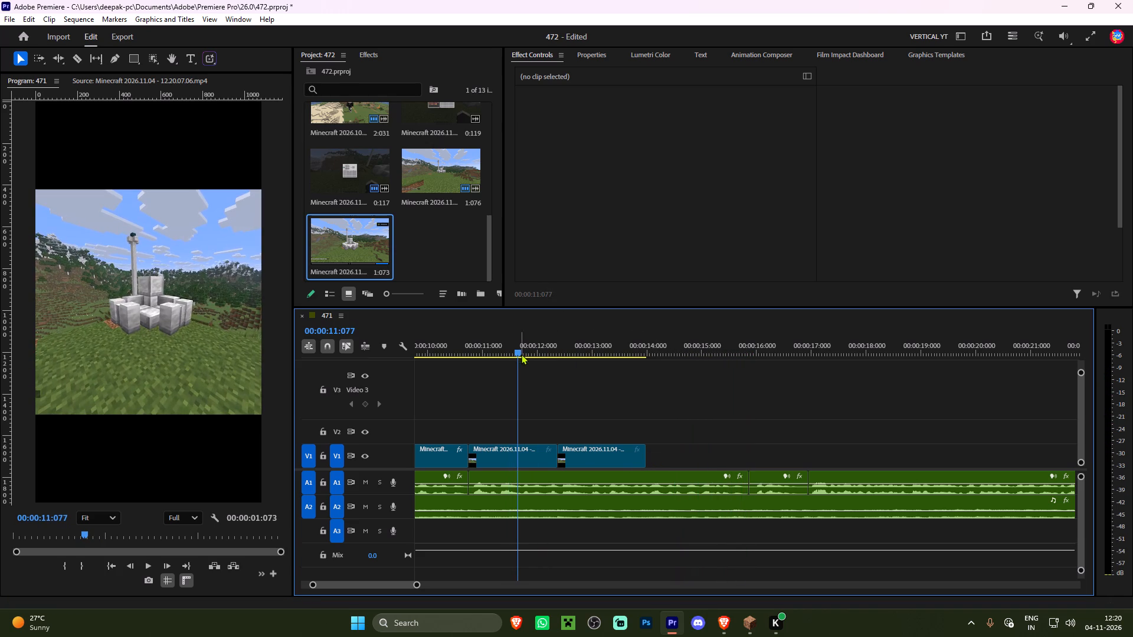
scroll(522, 403, up, 6)
drag(623, 402, 644, 411)
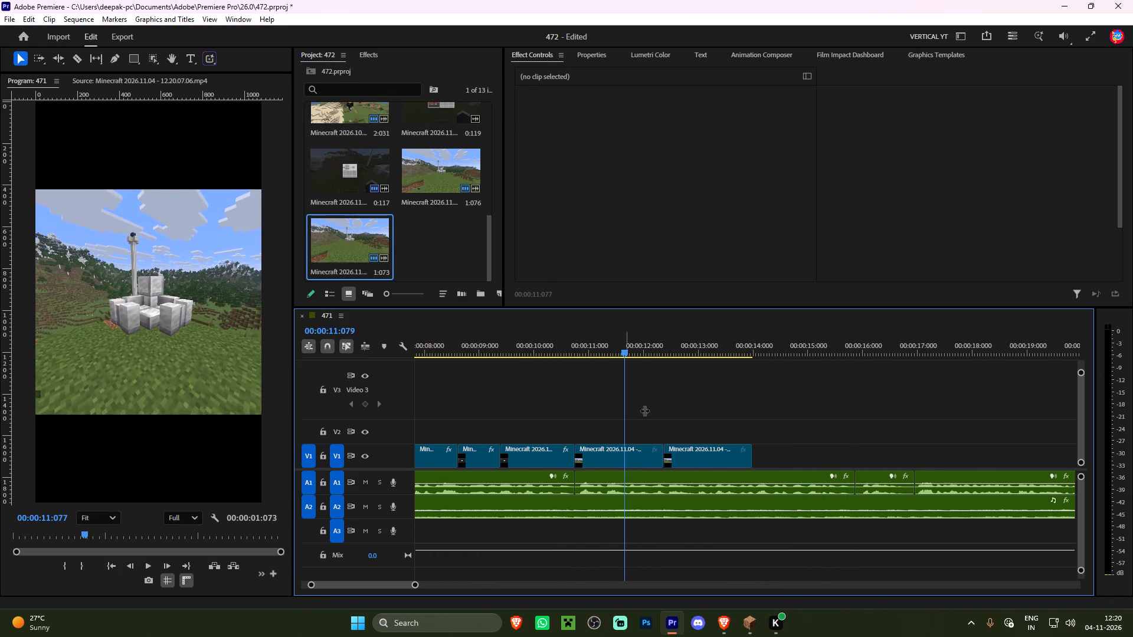
drag(644, 411, 676, 432)
drag(618, 414, 695, 462)
click(365, 57)
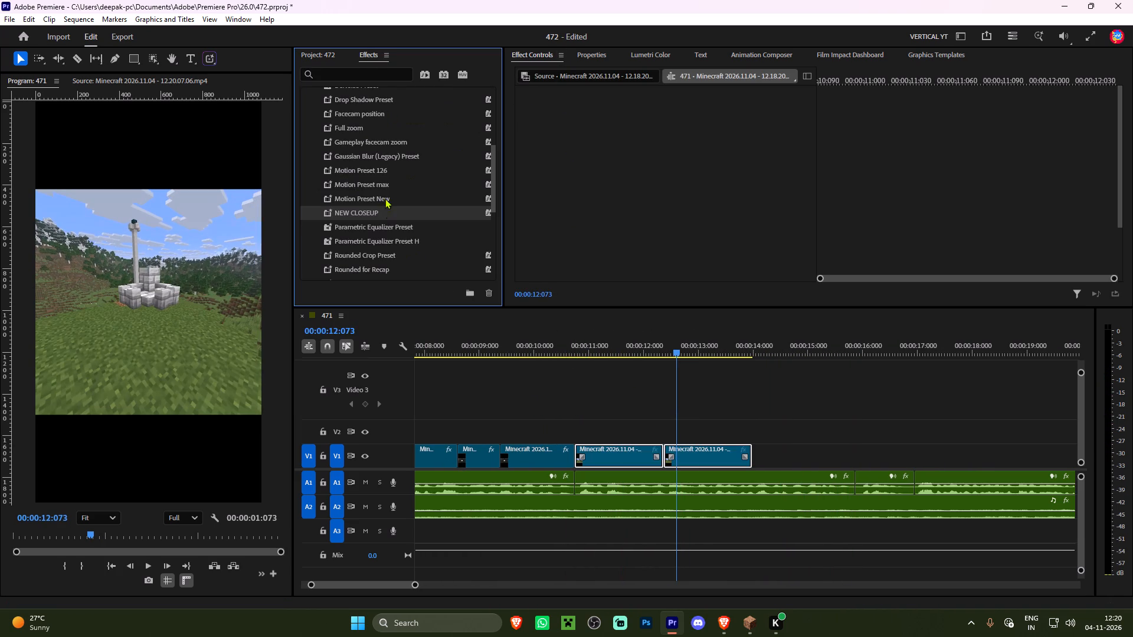
drag(385, 186, 641, 452)
click(549, 350)
key(space)
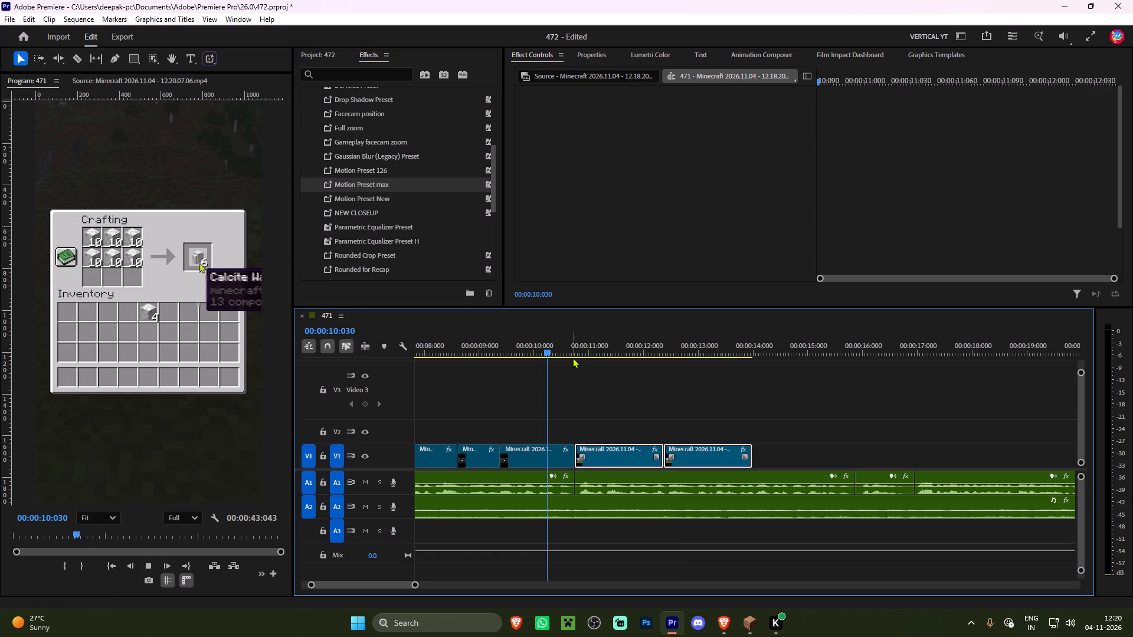
alt+scroll(571, 359, down, 4)
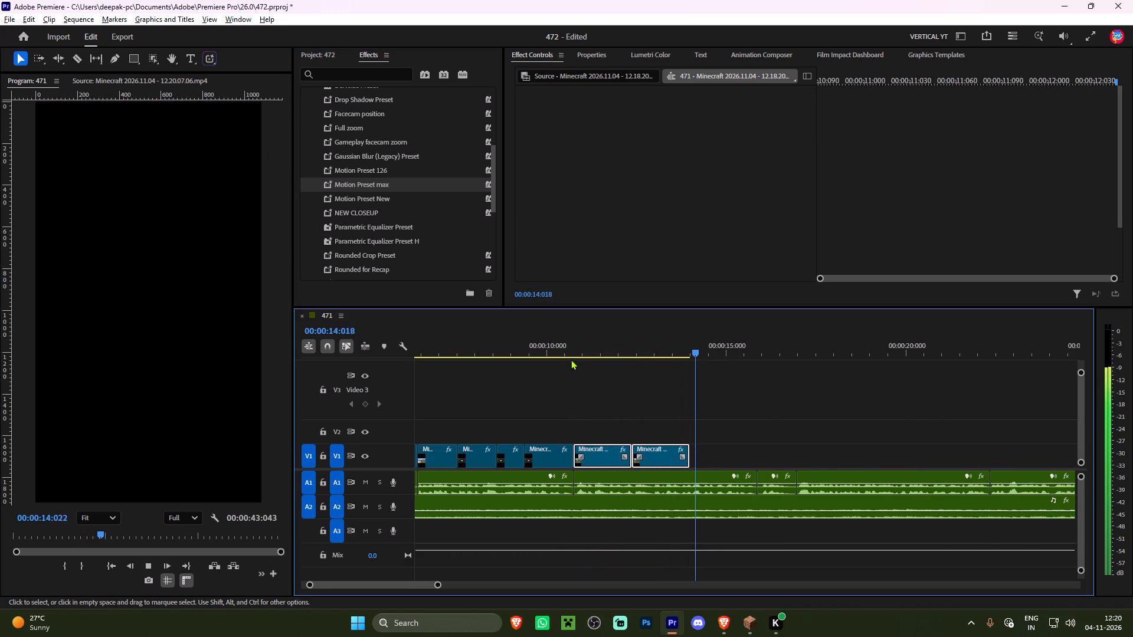
key(space)
Return to the Minecraft world and set the game mode to Creative Mode.
click(744, 619)
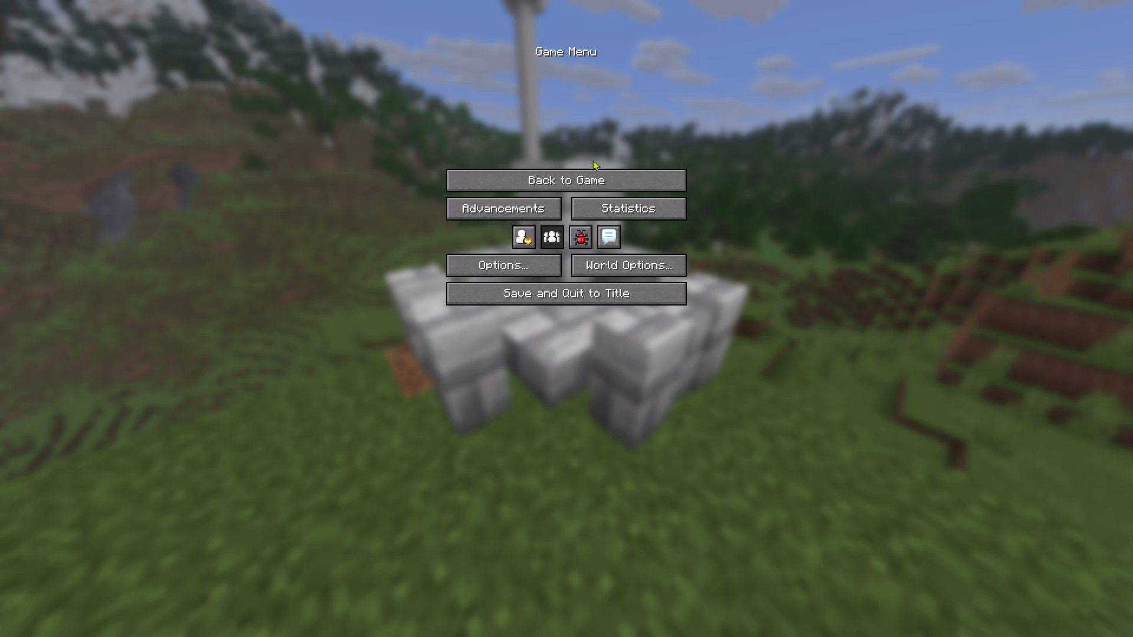
drag(574, 192, 566, 318)
key(s)
key(F3)
key(F4)
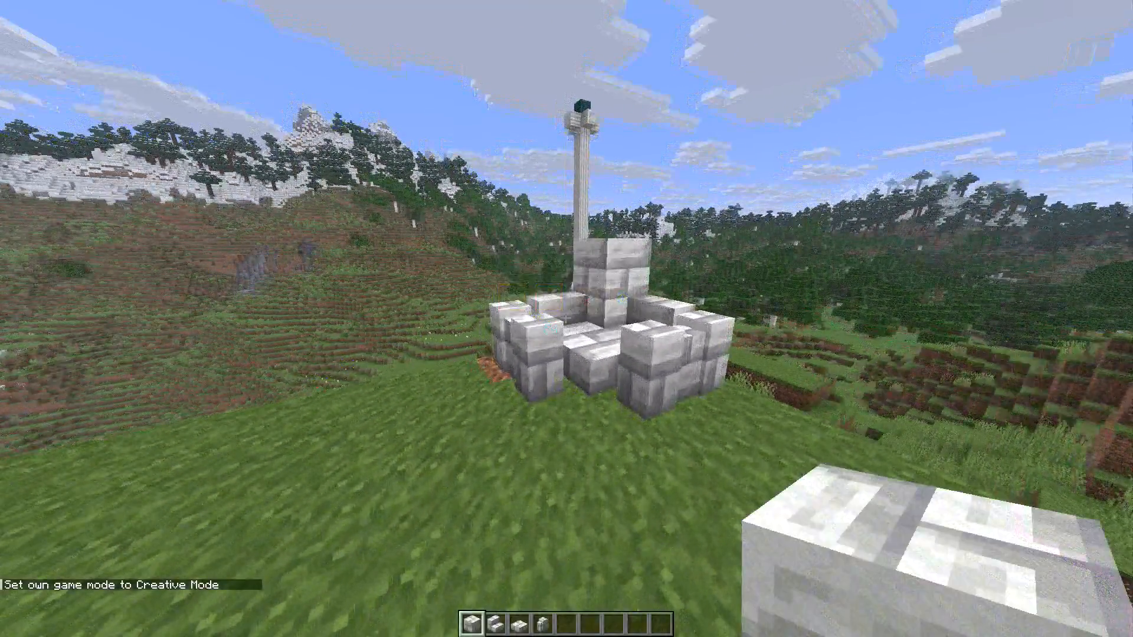
Clear the polished calcite brick items from the hotbar and put a stack of 64 Calcite in its first slot.
key(e)
shift+drag(475, 377, 484, 378)
shift+drag(497, 379, 504, 379)
shift+drag(519, 379, 532, 379)
shift+click(540, 379)
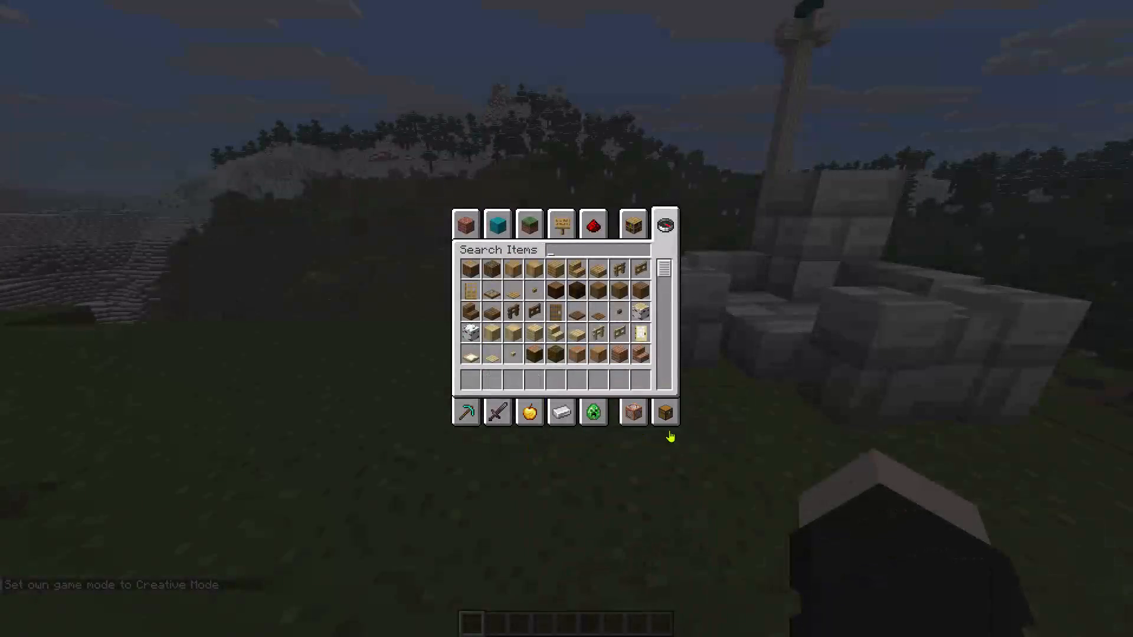
drag(680, 429, 673, 425)
drag(564, 313, 552, 322)
drag(477, 384, 480, 378)
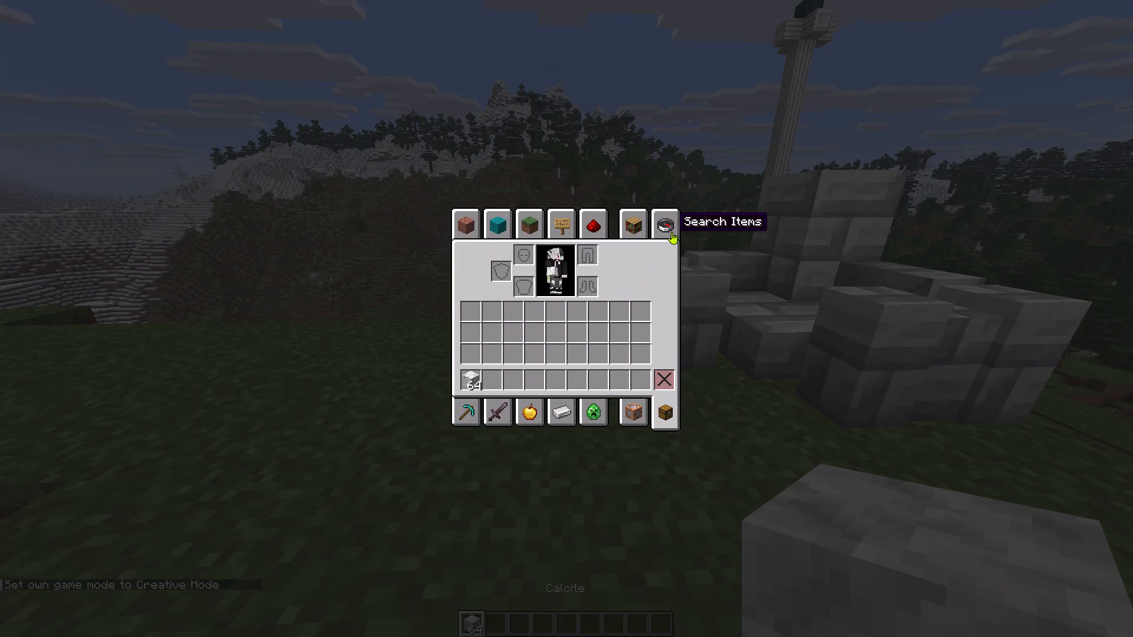
Search the creative items for "cutt" and put the Stonecutter in the second hotbar slot.
click(672, 231)
text(cutt)
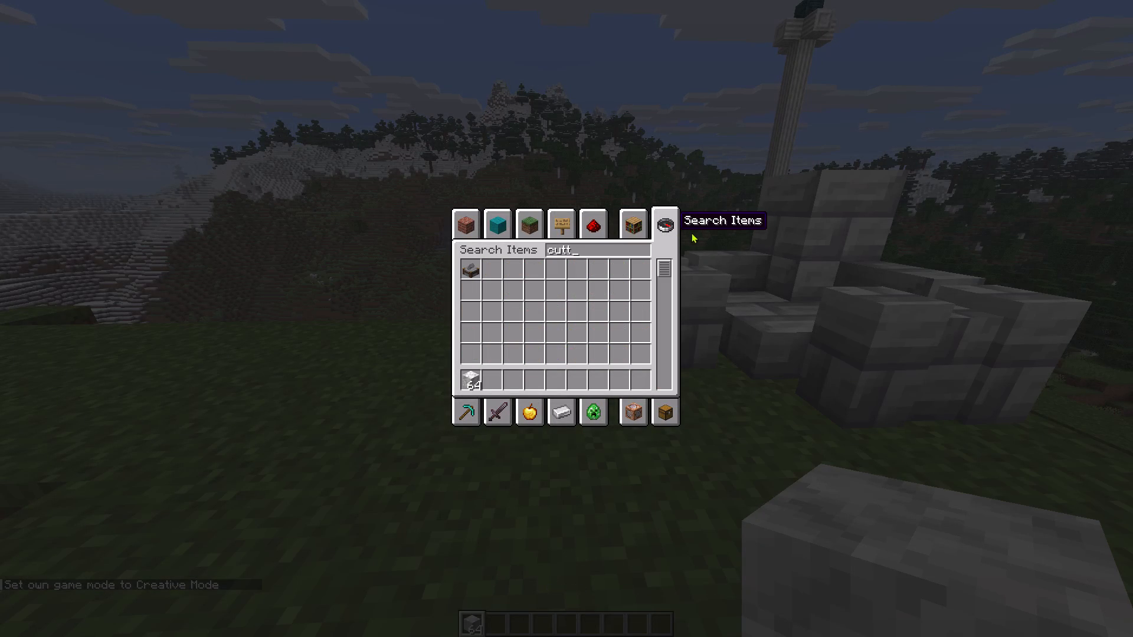
drag(470, 267, 472, 274)
click(488, 379)
key(Escape)
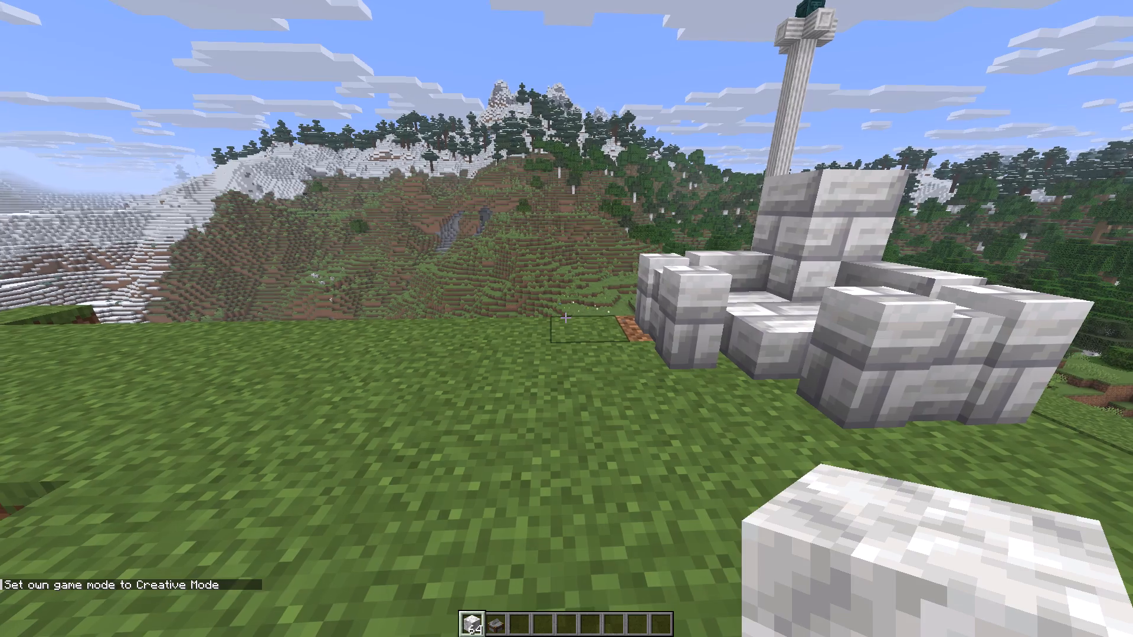
Find an open grassy spot near the snowy slope, away from the brick display, and place the Stonecutter there.
scroll(566, 318, down, 1)
key(w)
key(d)
key(a)
key(w)
key(d)
key(w)
key(a)
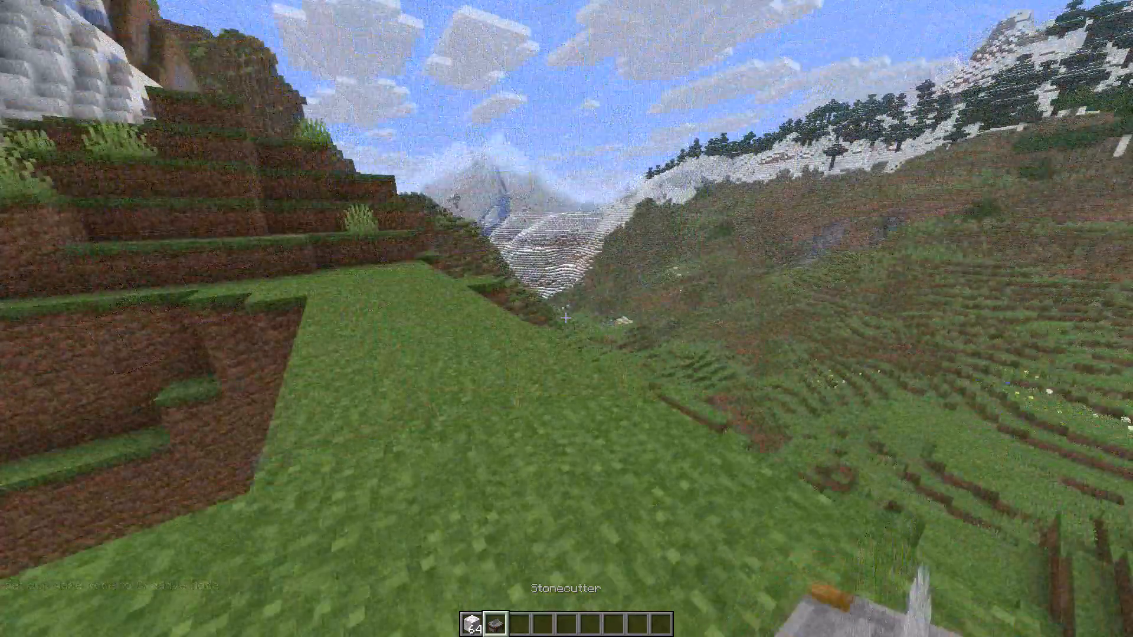
key(d)
key(a)
key(s)
key(d)
key(w)
key(w)
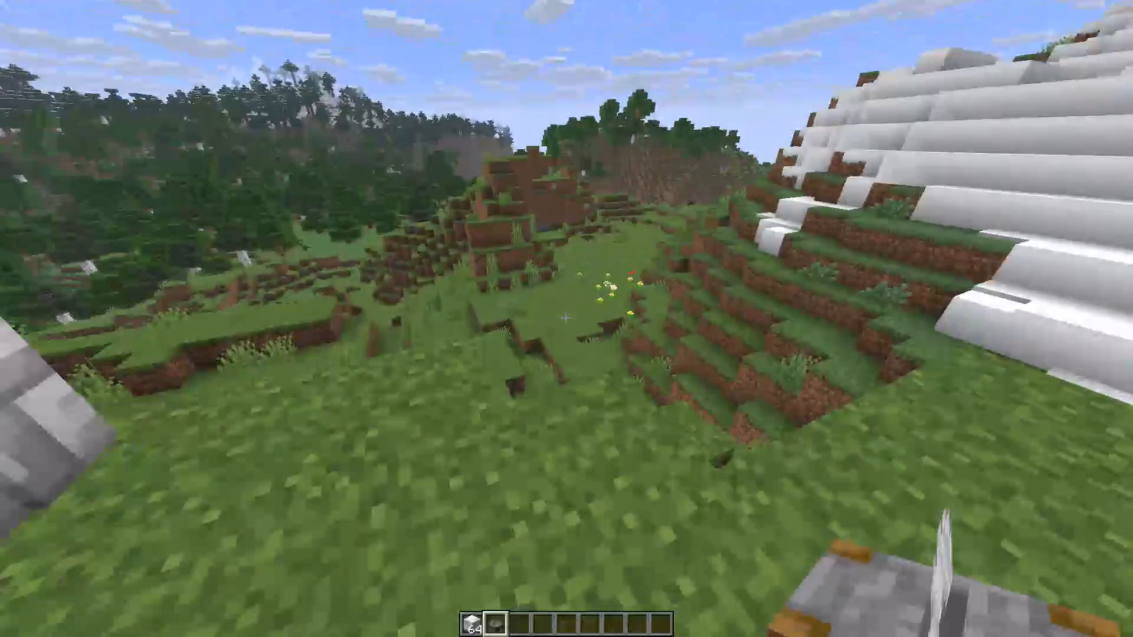
key(a)
text(sd)
key(a)
key(d)
key(s)
key(d)
key(w)
right_click(566, 318)
key(w)
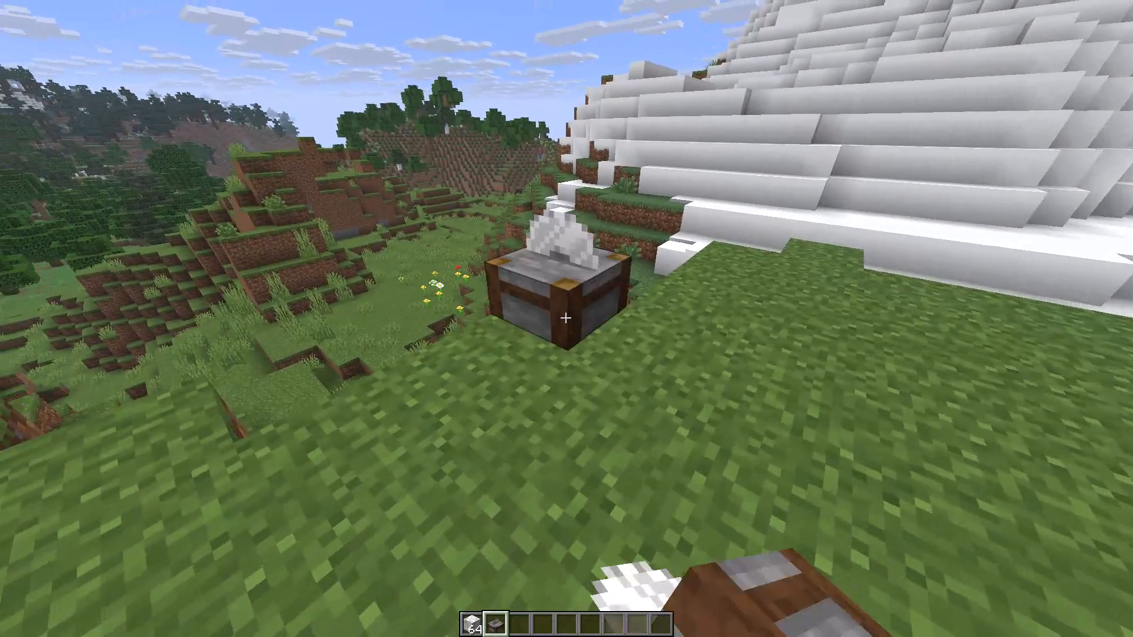
Remove the spare Stonecutter from the hotbar, keeping only the Calcite stack.
text(se)
shift+click(490, 379)
key(Escape)
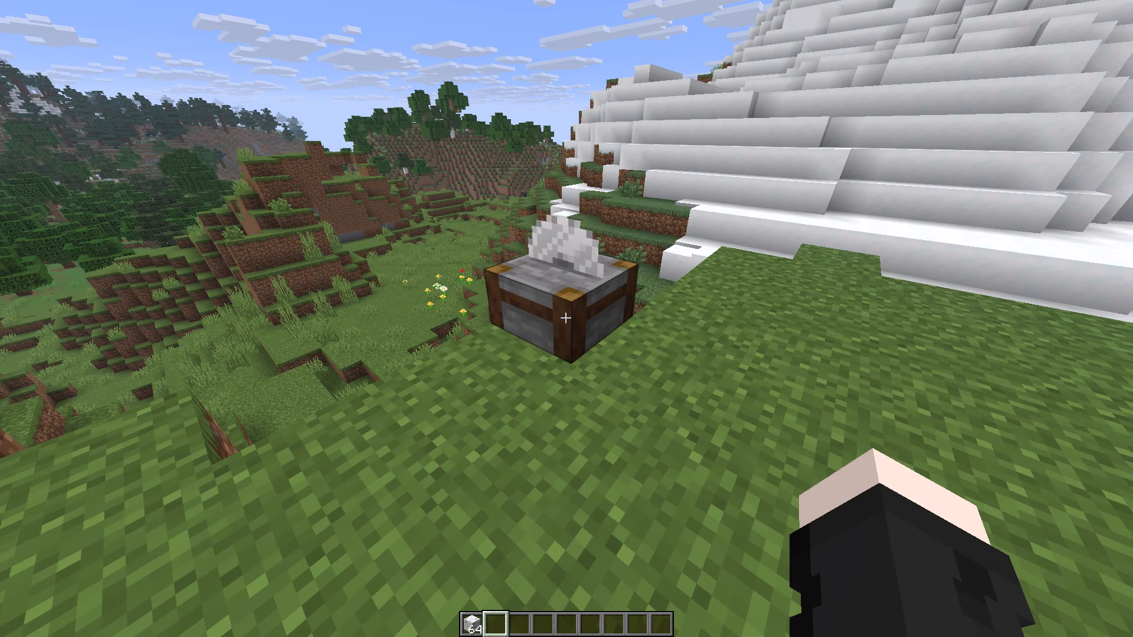
Record a game capture of loading the 64 Calcite into the Stonecutter and browsing its cutting recipes.
key(alt+x)
key(s)
key(w)
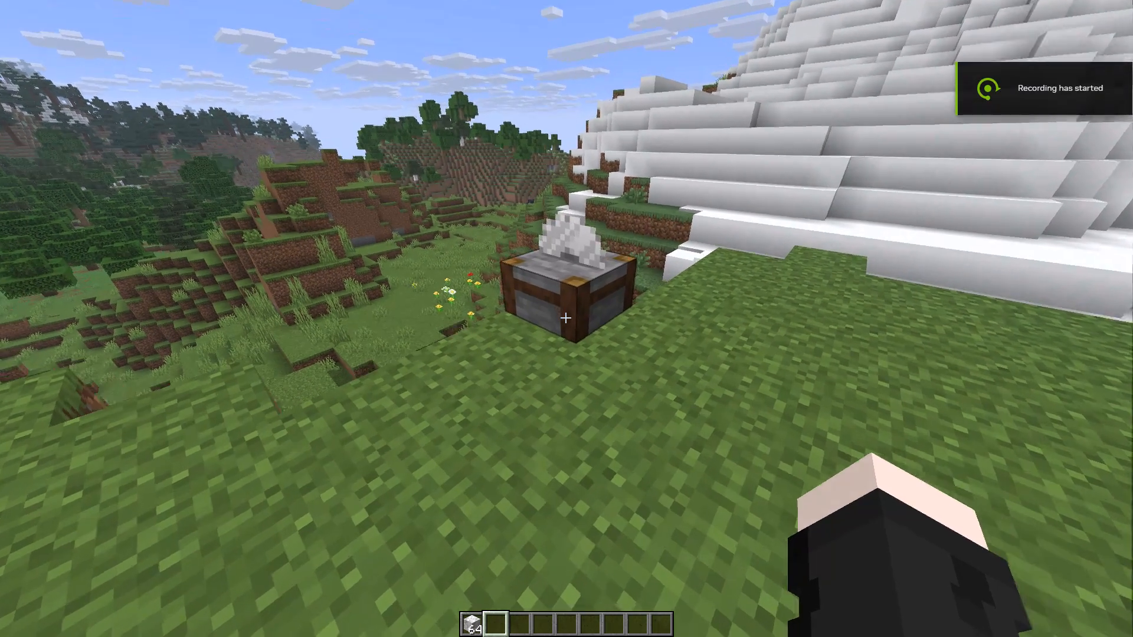
right_click(566, 318)
shift+click(481, 398)
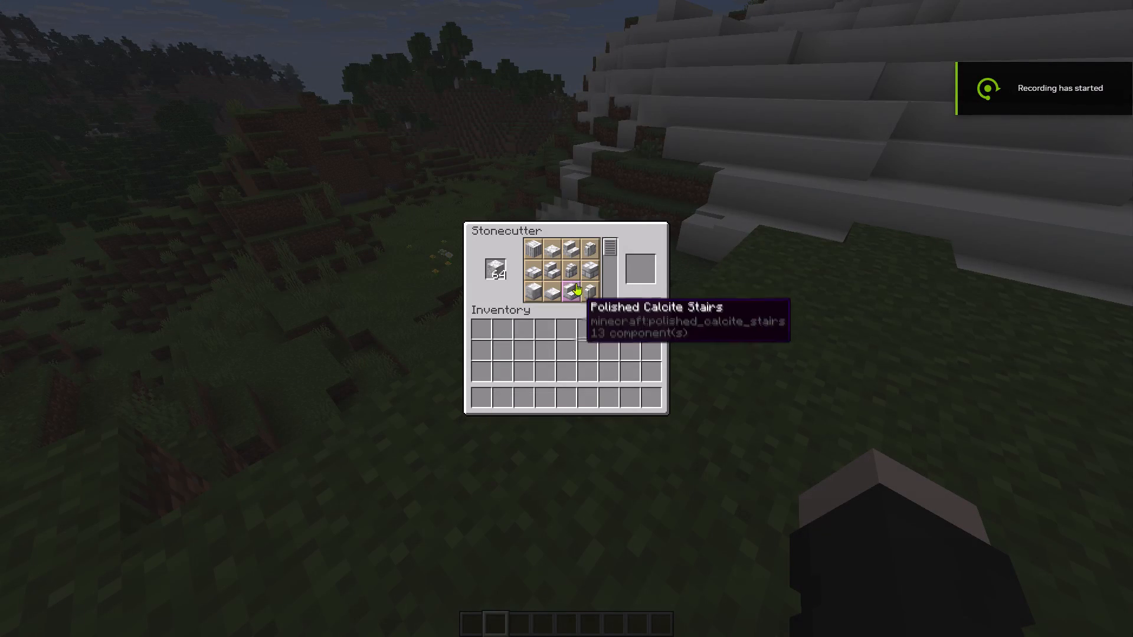
scroll(572, 277, down, 6)
scroll(591, 295, up, 4)
scroll(560, 285, down, 1)
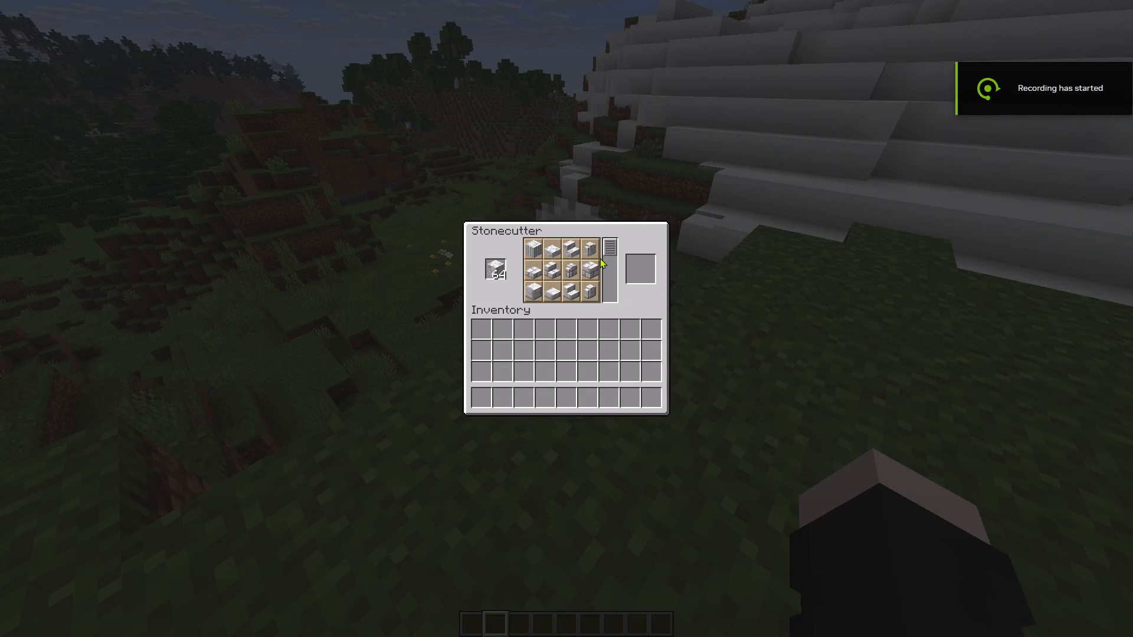
key(alt+x)
Switch to Premiere and import the newest Minecraft capture, 12.21.09.07, into project 472.
key(alt+Tab)
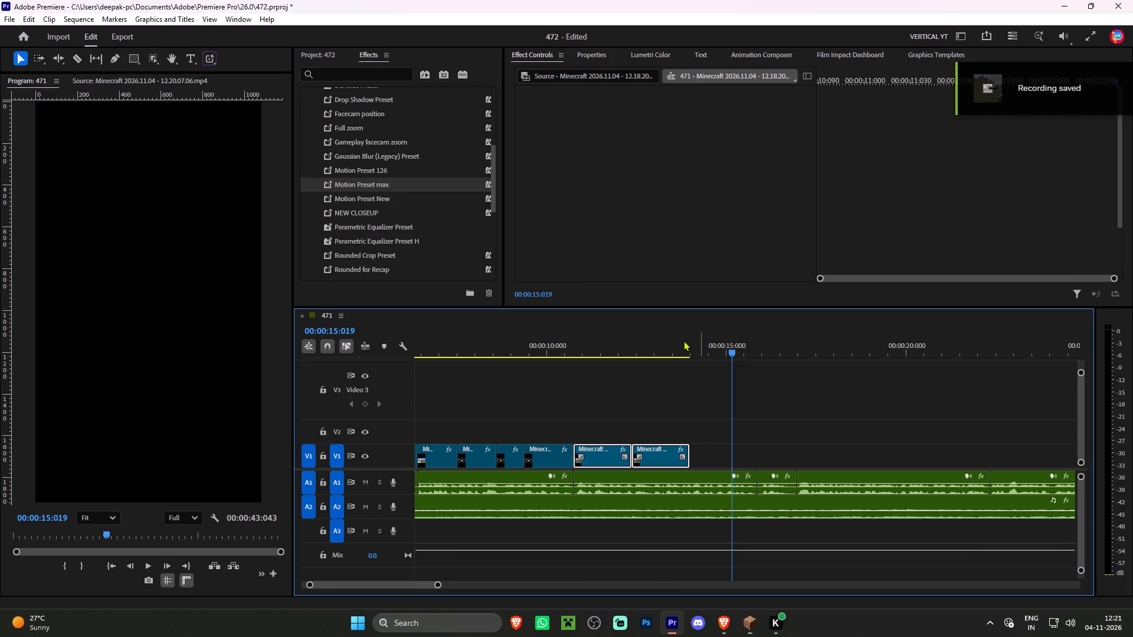
click(318, 55)
double_click(423, 244)
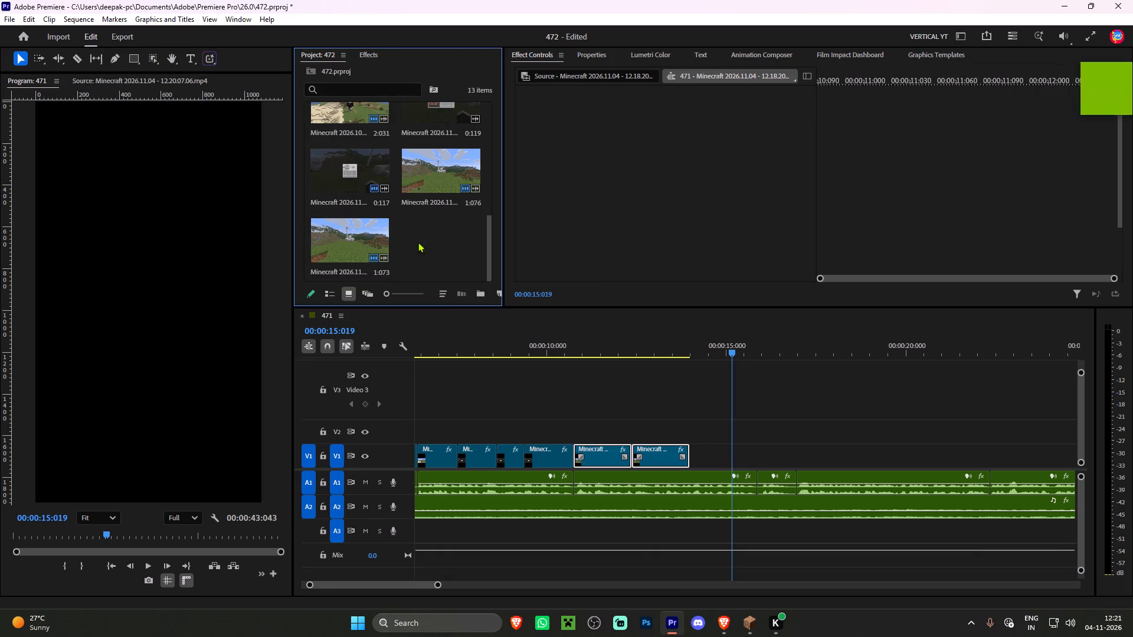
scroll(346, 212, down, 18)
double_click(171, 244)
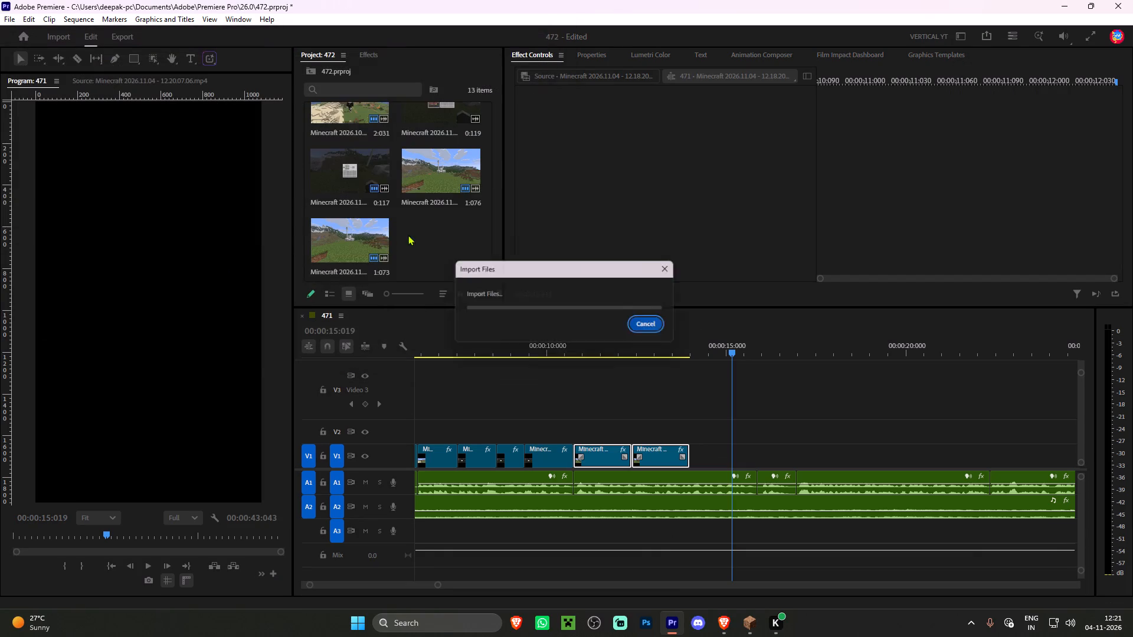
Preview the new stonecutter capture and mark a 2:065 range in it, starting at about 00:00:01:087 as the Calcite is picked.
click(443, 233)
drag(436, 234, 428, 224)
key(space)
click(118, 520)
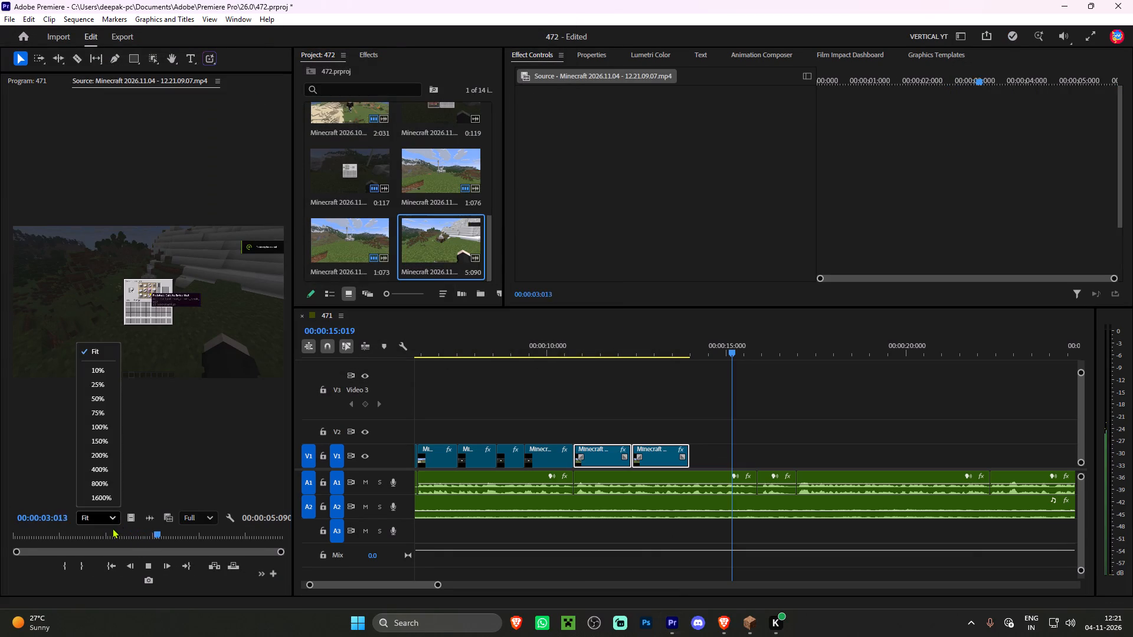
drag(112, 528, 94, 534)
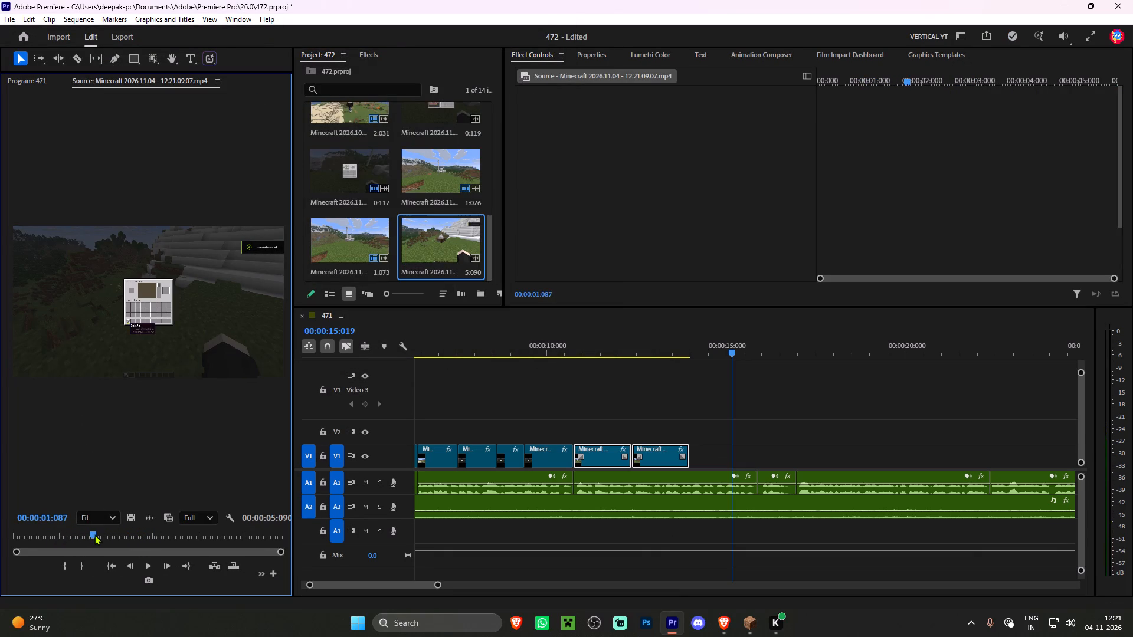
drag(94, 534, 96, 534)
key(i)
key(space)
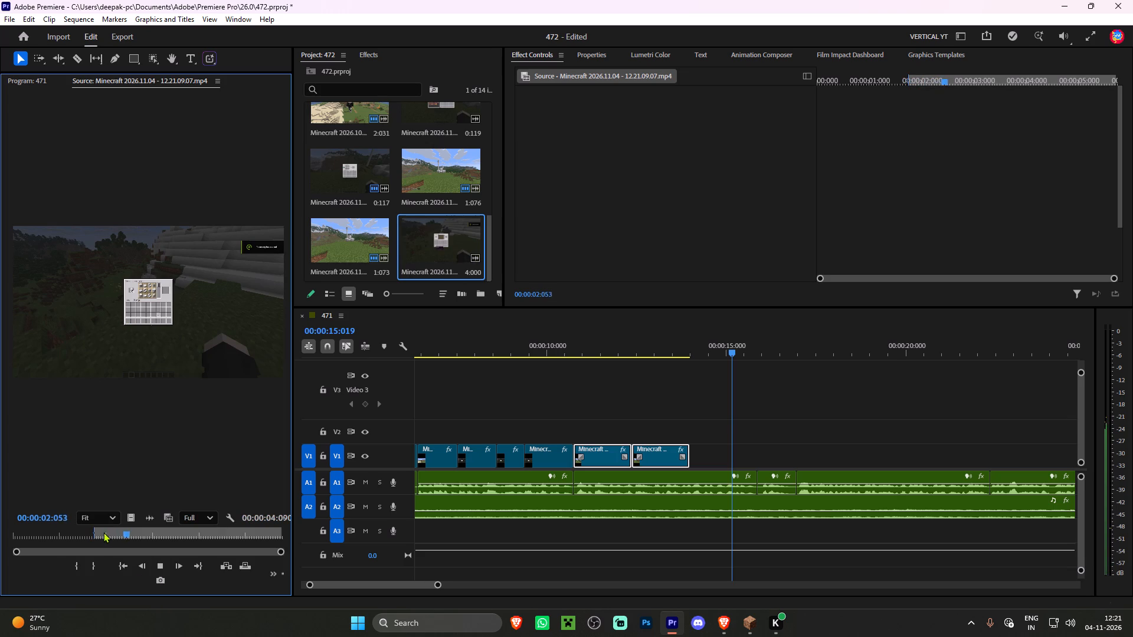
key(space)
key(space)
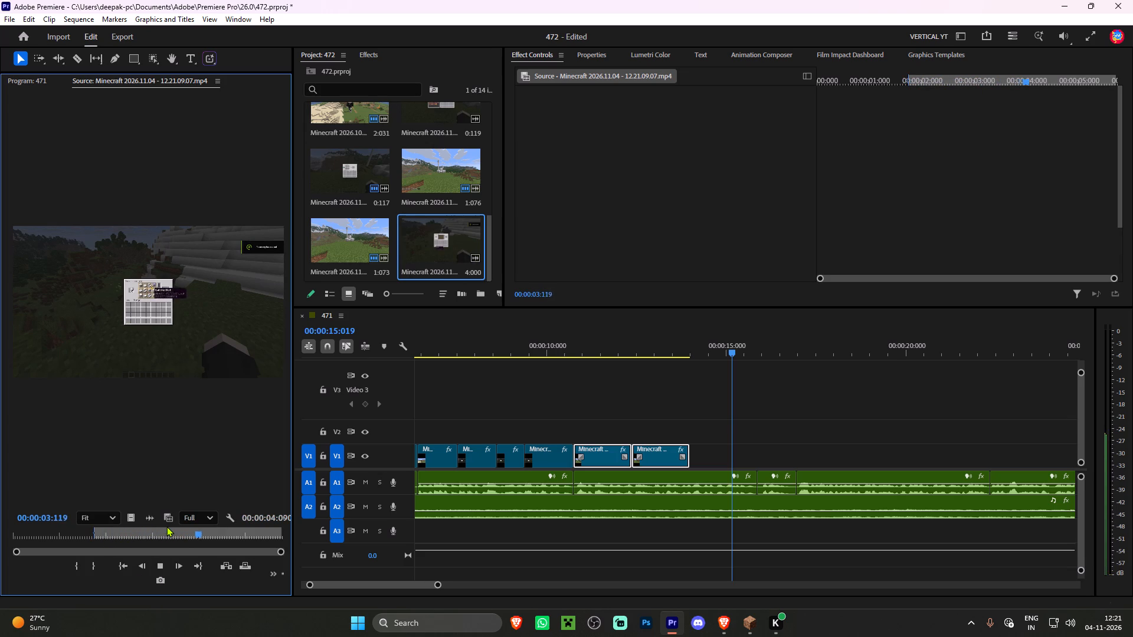
key(o)
key(space)
Add the marked video to V1 right after the last clip and trim its end to the voice cut on A1.
drag(133, 517, 690, 452)
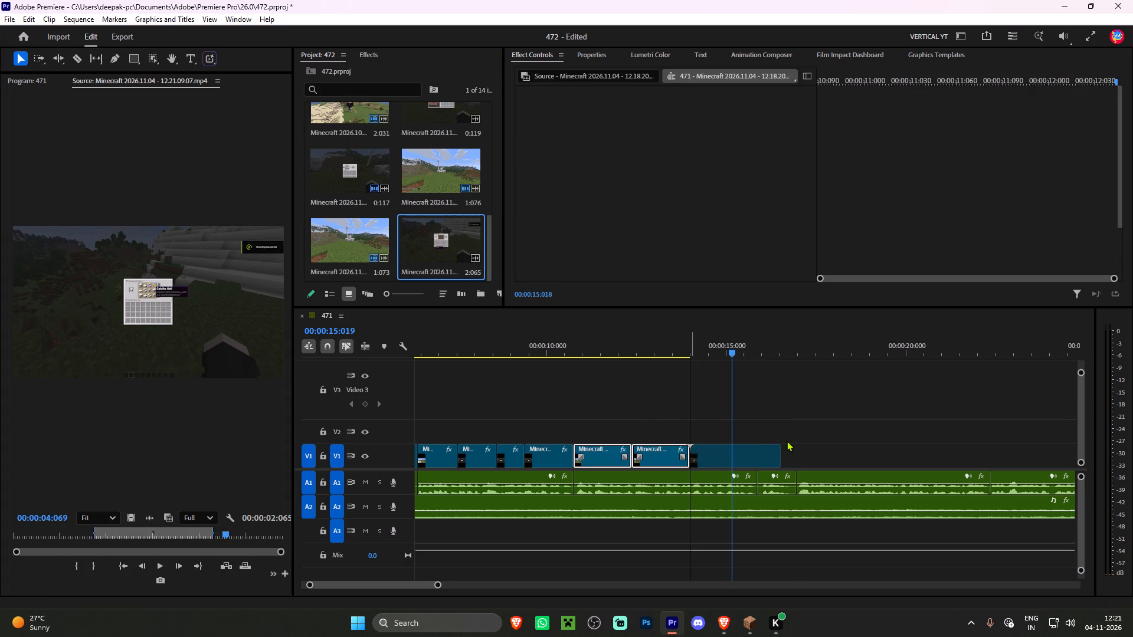
drag(781, 449, 762, 452)
Scale up the new stonecutter clip so its window fills over half the vertical frame's width, with margins on both sides.
click(722, 448)
click(722, 349)
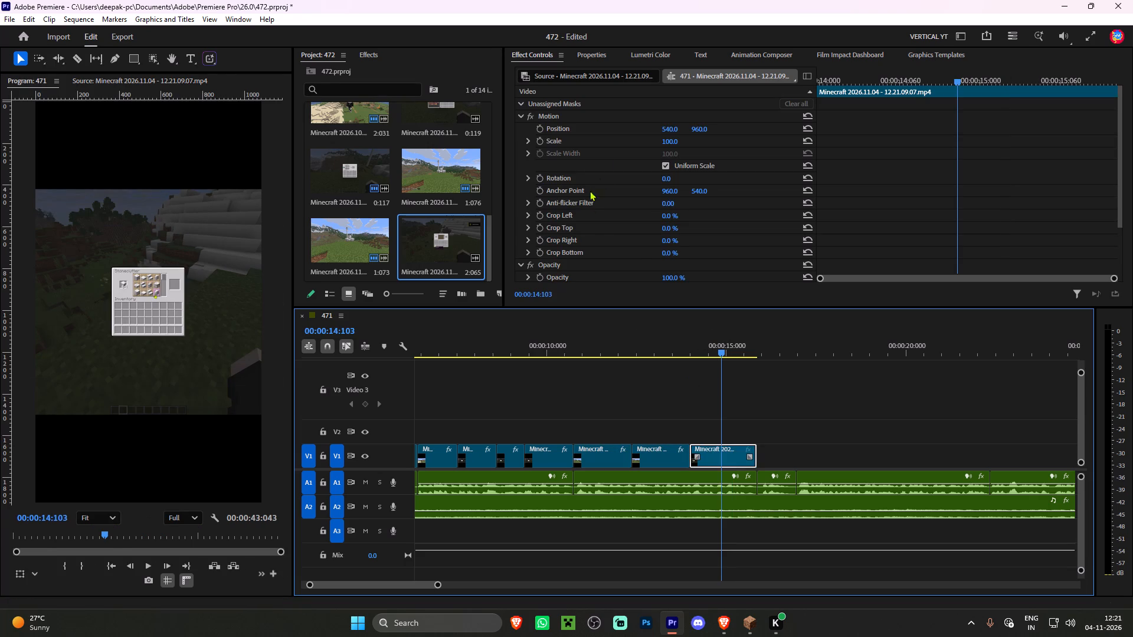
drag(674, 140, 786, 163)
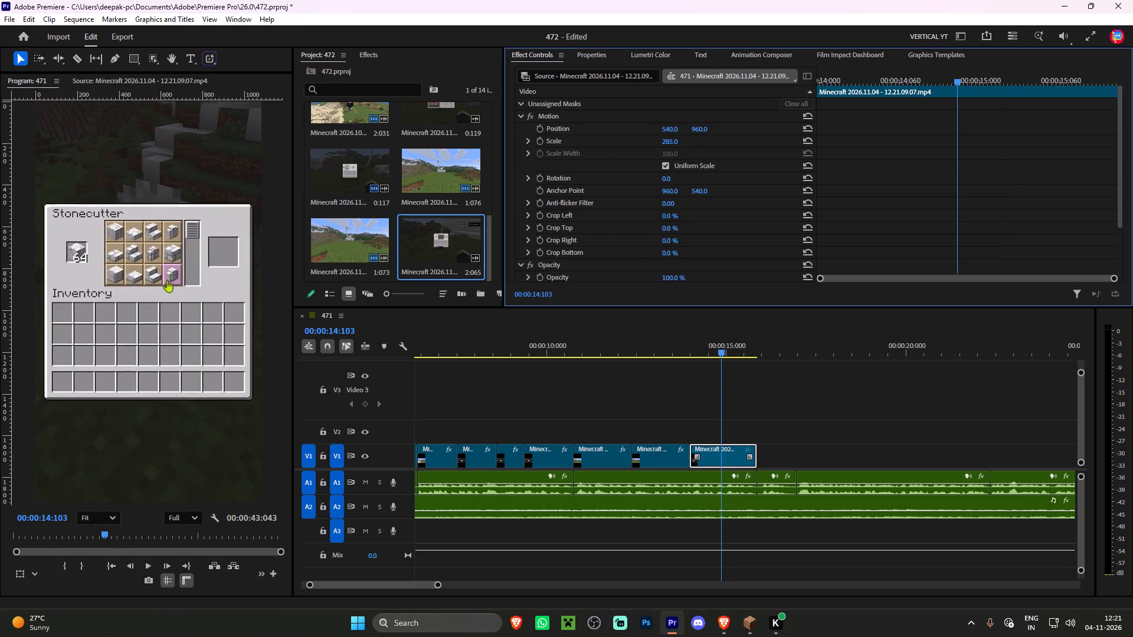
drag(786, 163, 787, 163)
click(681, 348)
key(space)
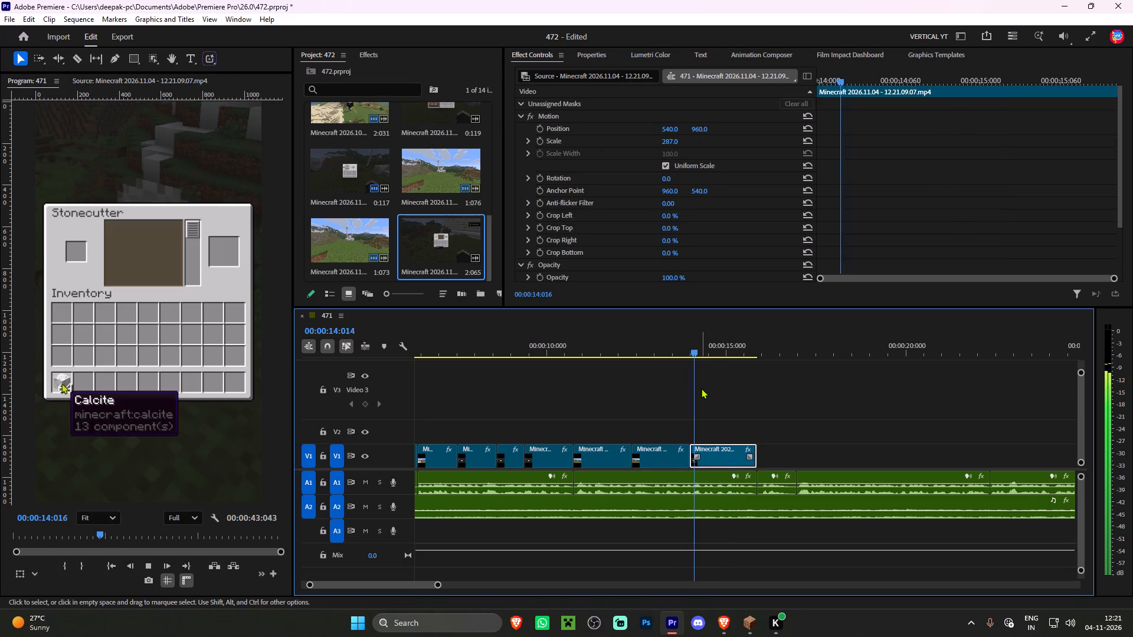
key(space)
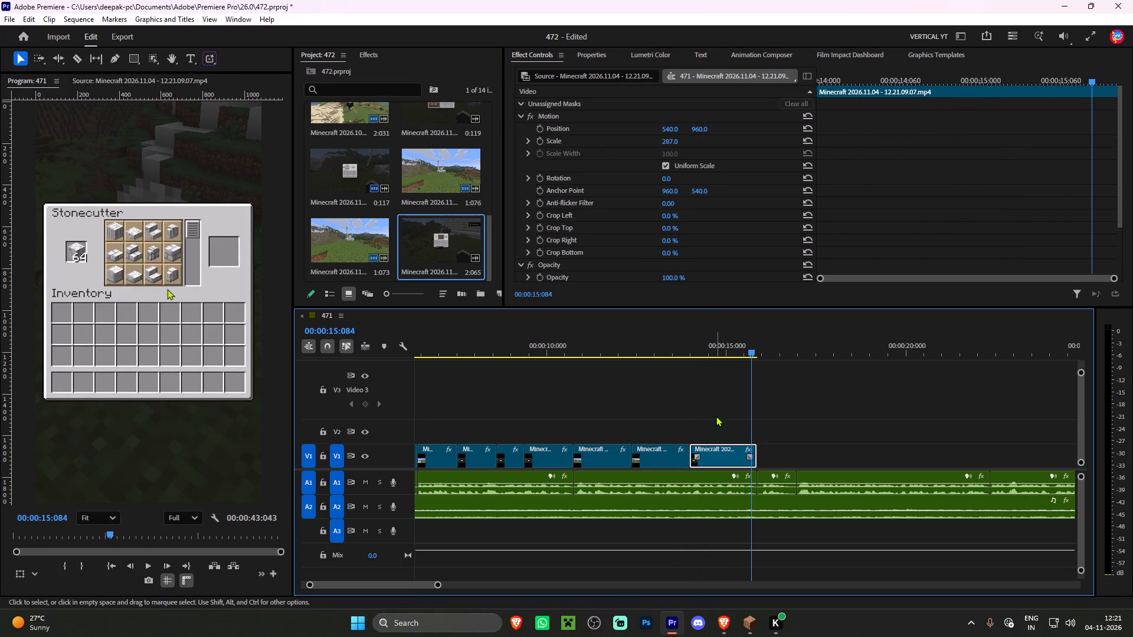
drag(672, 140, 618, 139)
Play back the sequence from the brick display through the stonecutter clip and the voice line that follows it.
key(space)
key(space)
drag(723, 361, 696, 356)
click(694, 356)
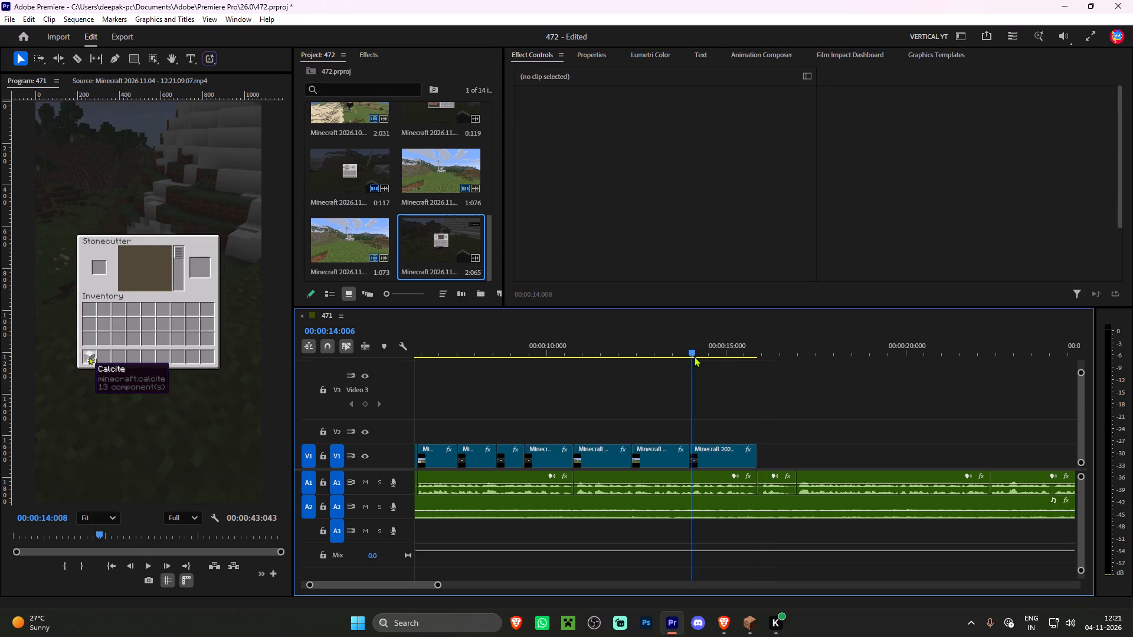
key(space)
click(650, 352)
key(space)
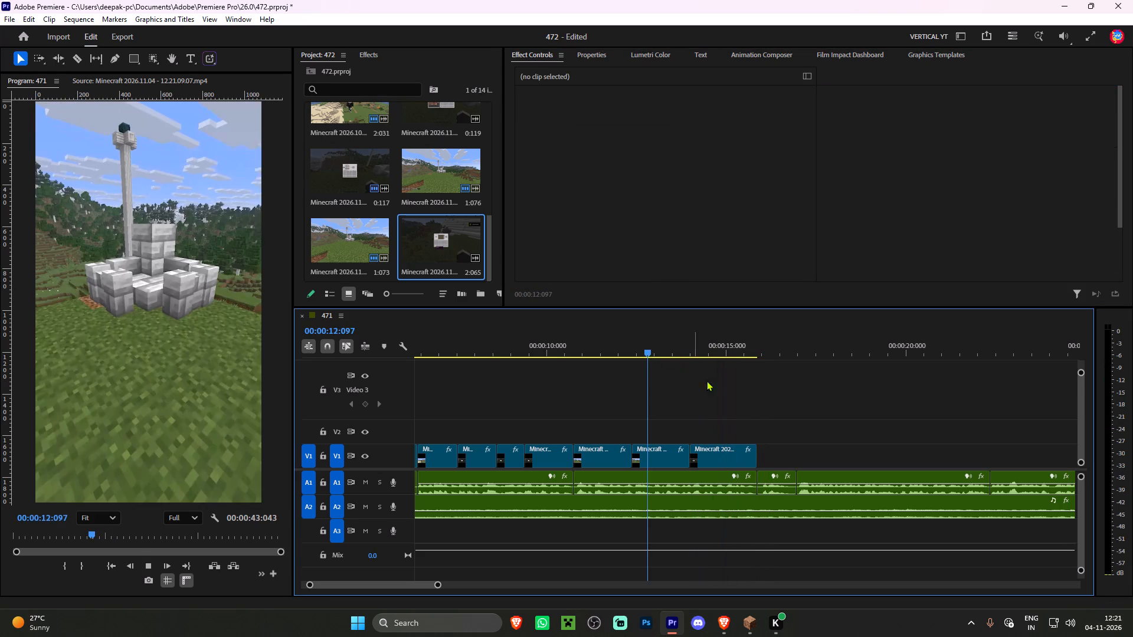
click(718, 389)
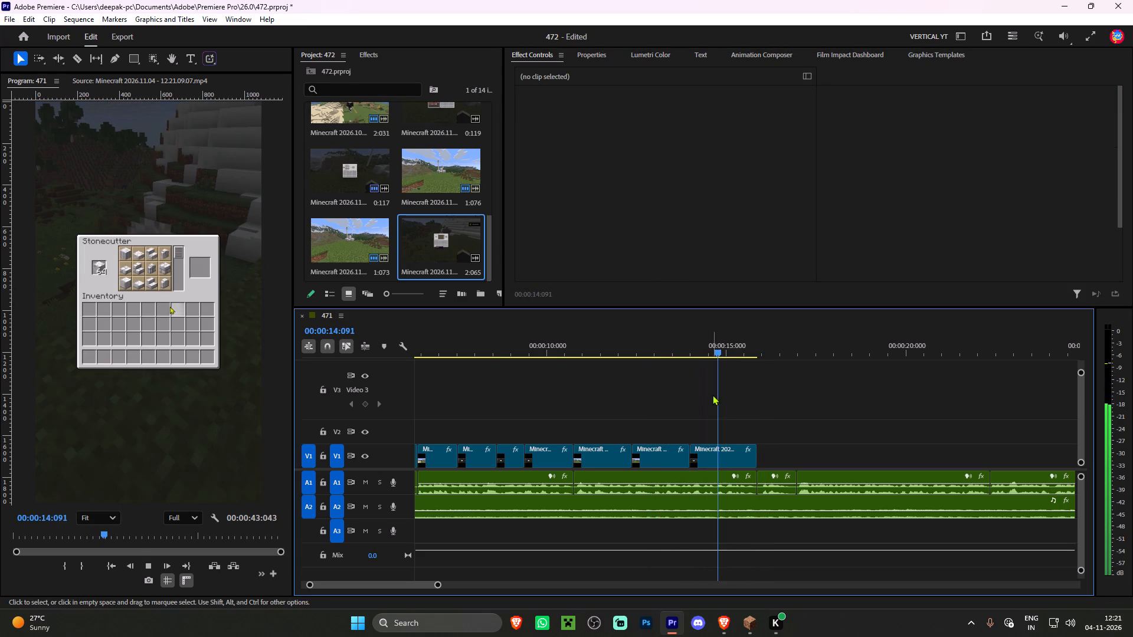
scroll(804, 448, down, 6)
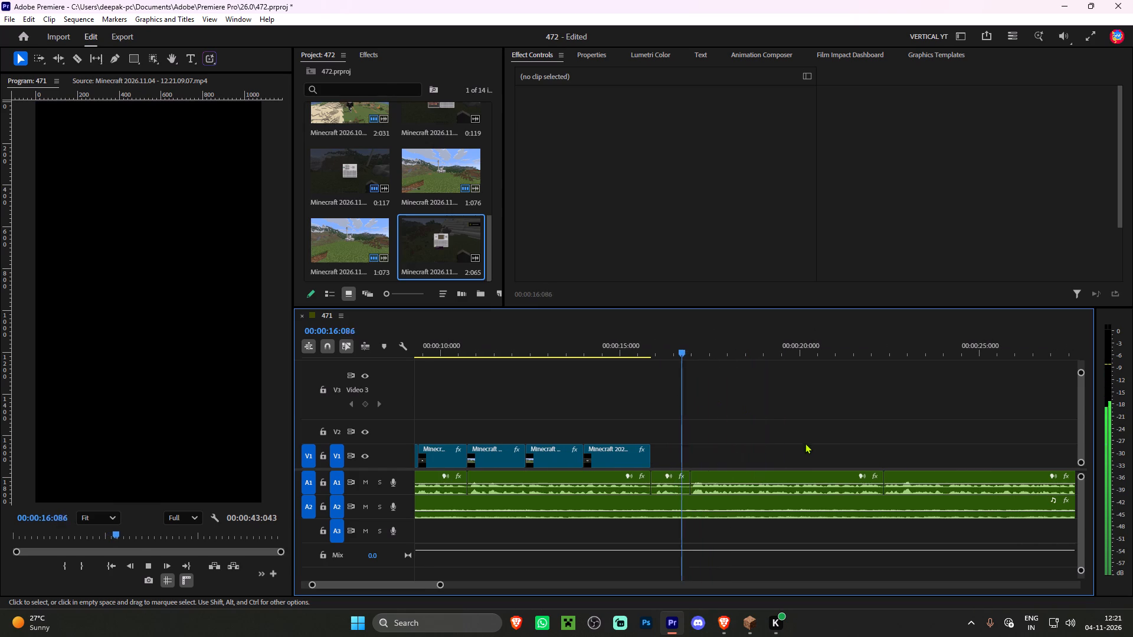
key(space)
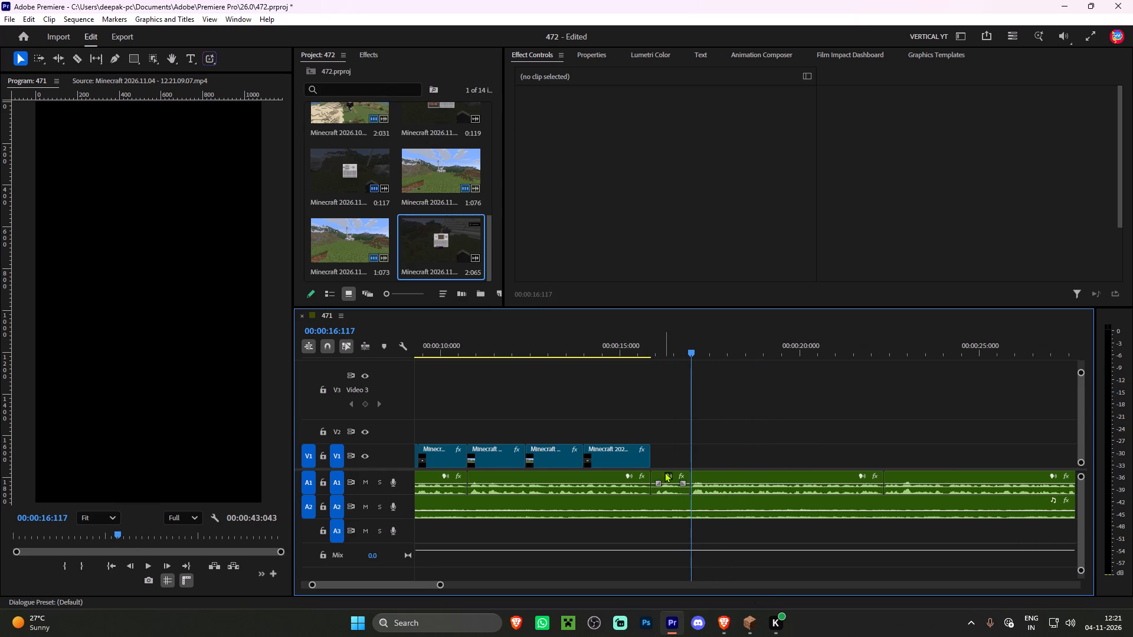
Switch to Minecraft, close the Stonecutter window and break the Stonecutter on the grassy spot.
click(749, 627)
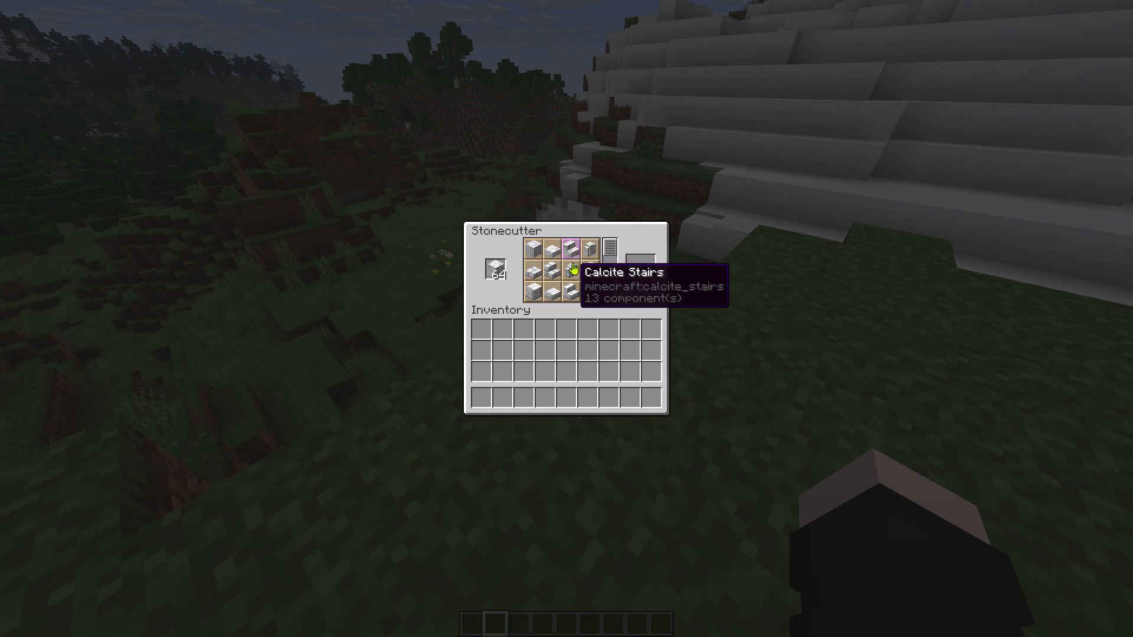
key(e)
key(a)
key(d)
key(w)
click(566, 318)
key(a)
Search the creative items for "craf" and put the Crafting Table in the second hotbar slot.
key(e)
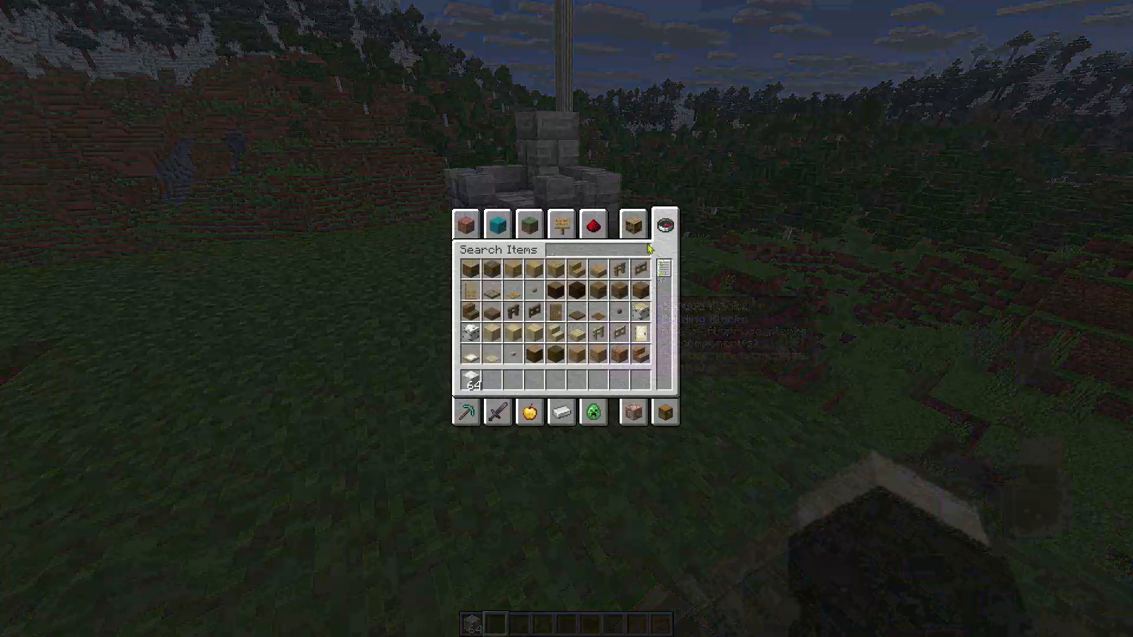
key(c)
text(raf)
click(485, 267)
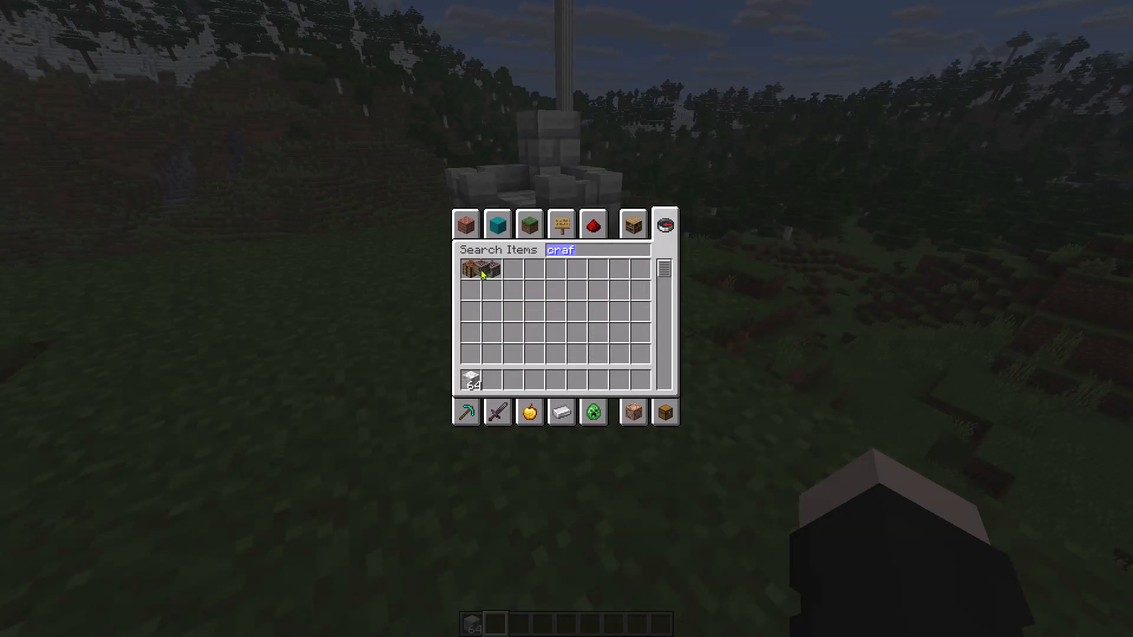
click(495, 291)
drag(473, 268, 479, 278)
click(496, 379)
key(Escape)
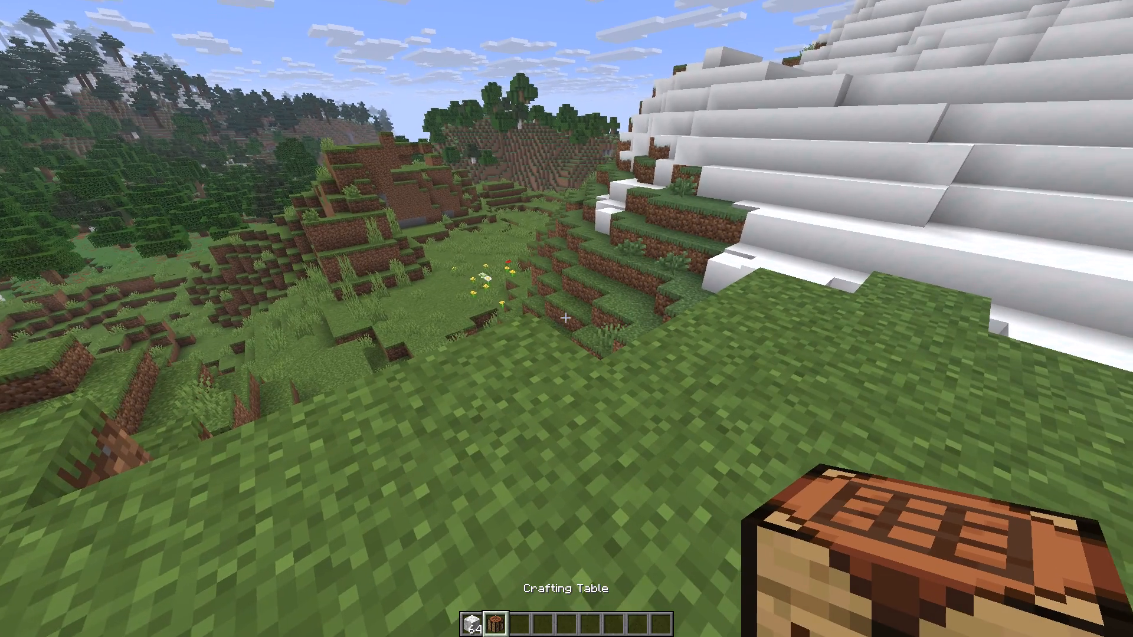
Place the Crafting Table on the grass near the snowy slope and clear the spare one from the hotbar.
key(a)
right_click(566, 318)
right_click(566, 318)
text(ee)
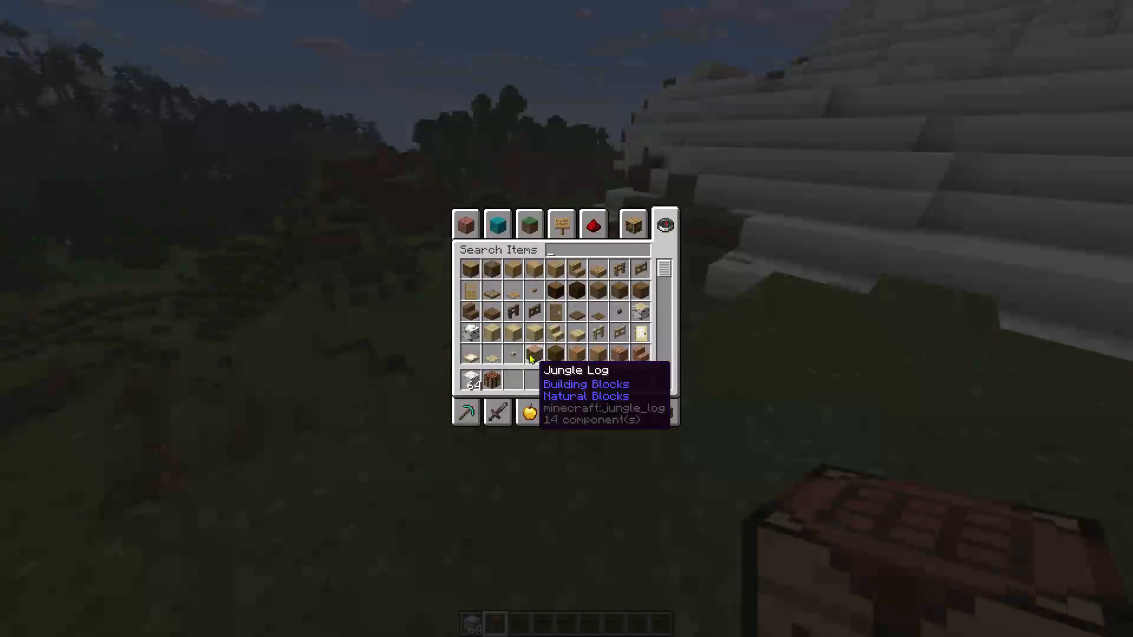
shift+click(489, 376)
key(Escape)
Start a capture at the open Crafting Table and craft the Calcite in a 2x2 pattern into Polished Calcite.
right_click(566, 318)
key(alt+x)
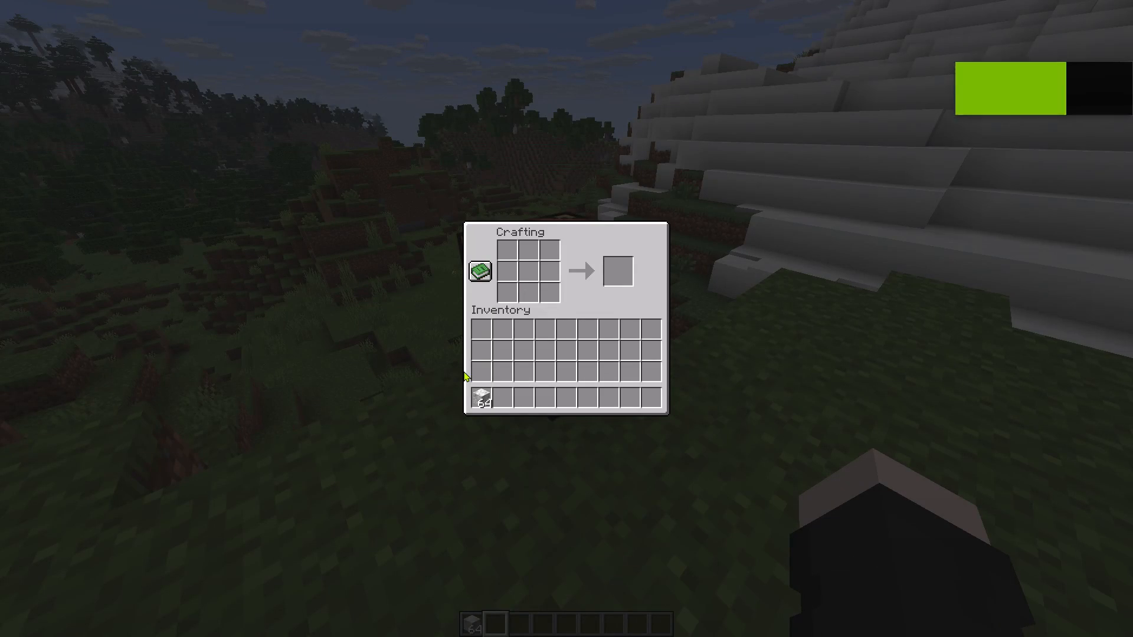
click(484, 399)
drag(528, 254, 523, 264)
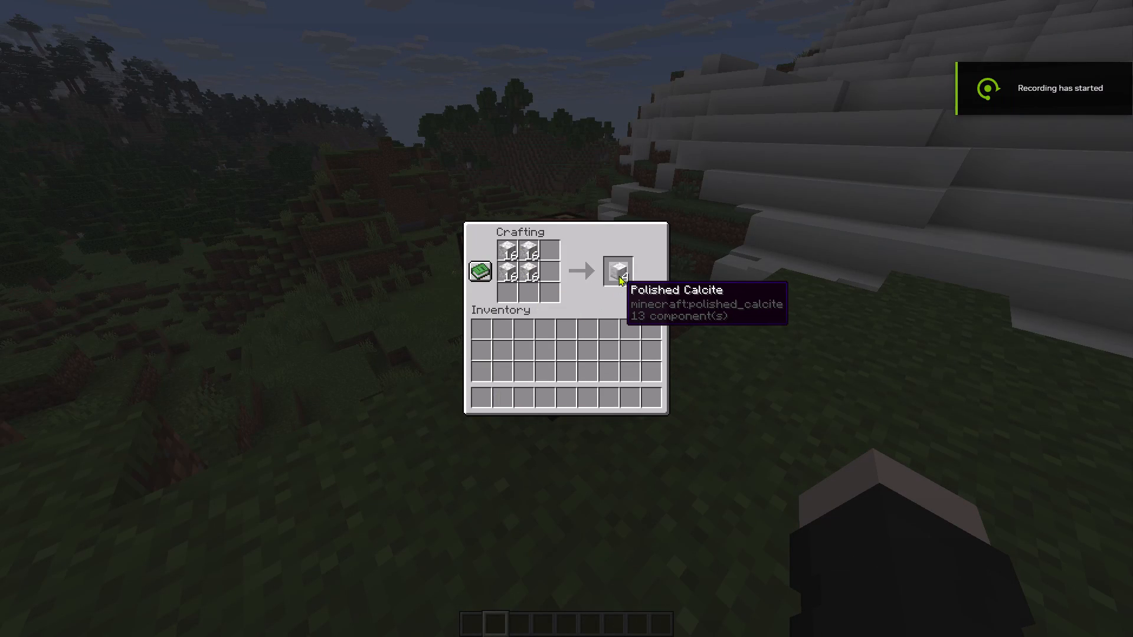
shift+click(618, 270)
click(649, 399)
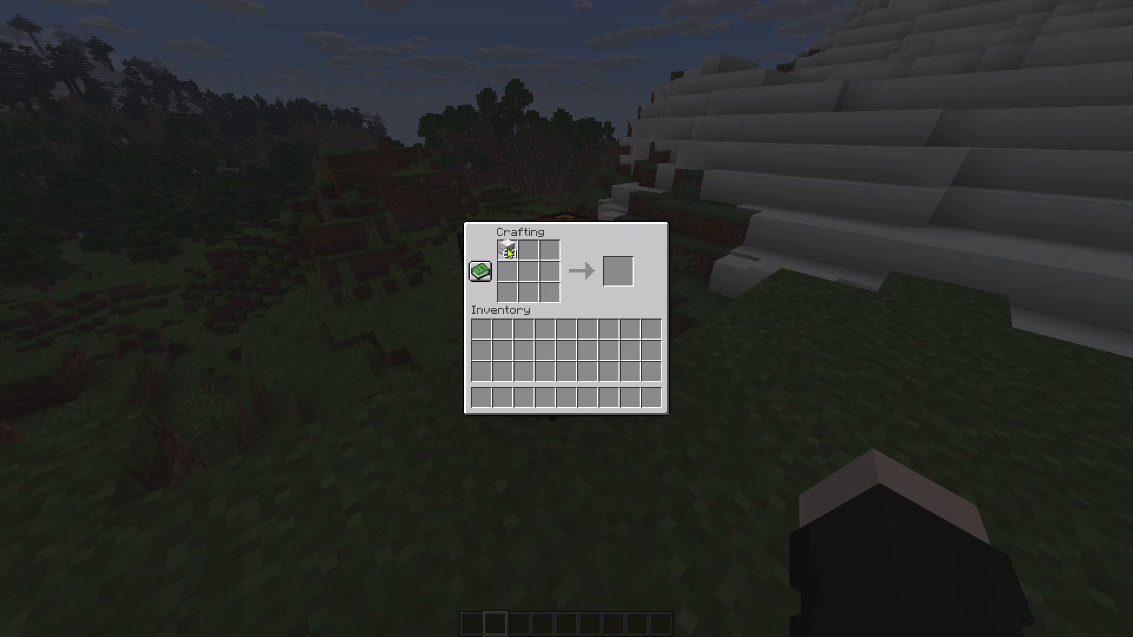
Lay the Polished Calcite in the stair pattern to show the stairs recipe, then close the table without taking the stairs.
drag(507, 247, 559, 297)
click(568, 331)
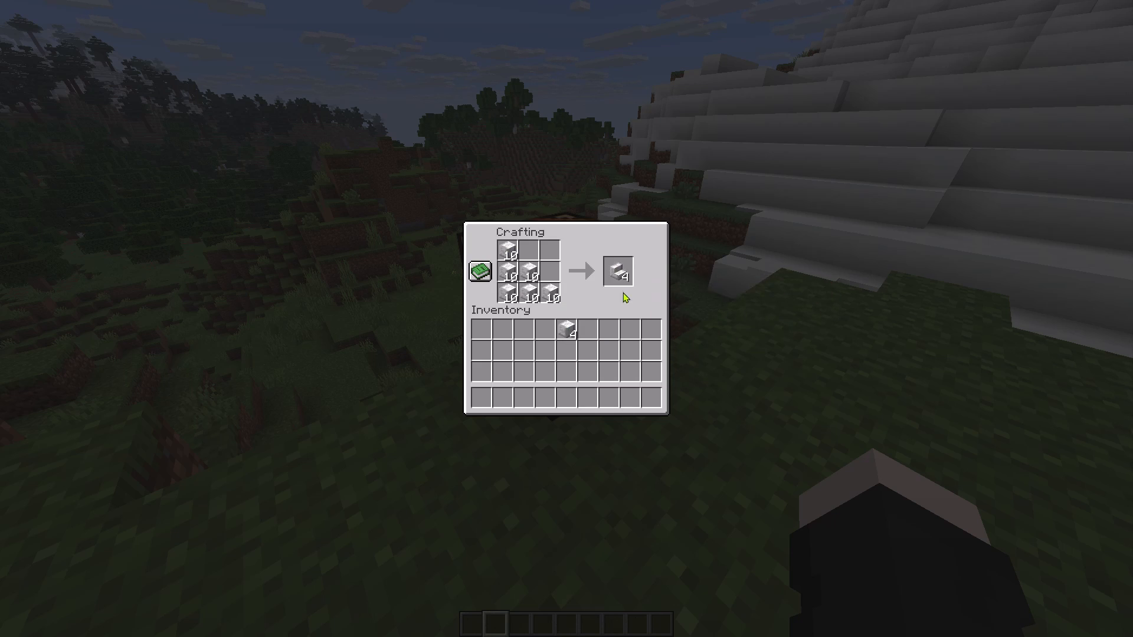
key(e)
Reopen the Crafting Table and craft the Polished Calcite in a 2x2 pattern into 64 polished calcite bricks.
right_click(566, 318)
drag(569, 330, 562, 324)
drag(523, 251, 525, 261)
shift+click(617, 274)
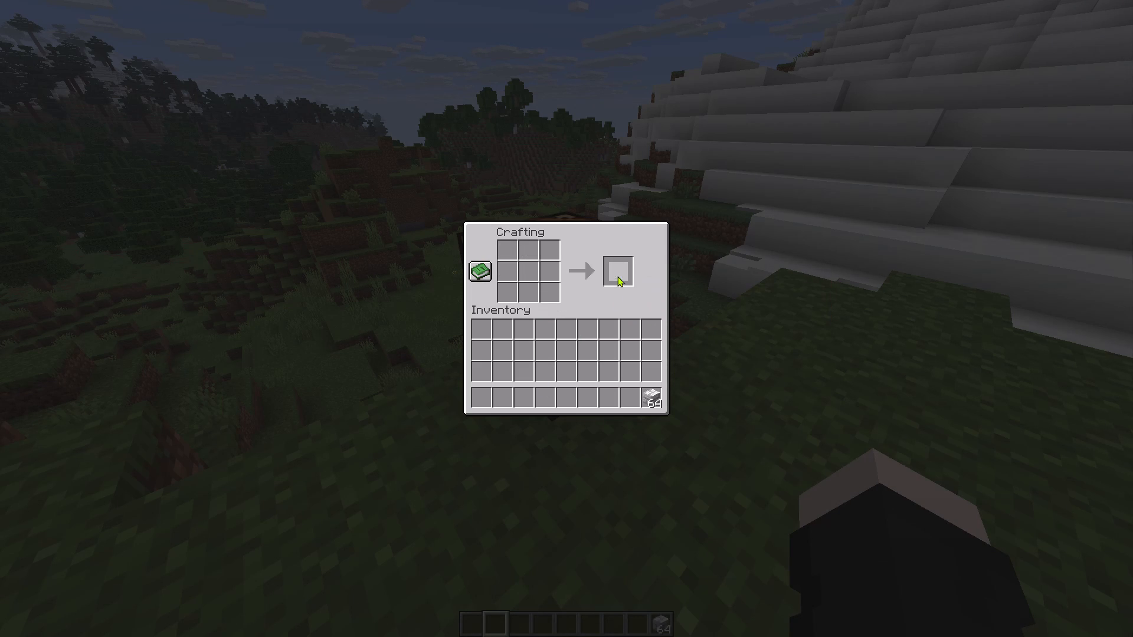
Craft the polished calcite bricks in the stair pattern into 40 brick stairs, close the table and stop the capture.
click(649, 399)
drag(509, 250, 571, 295)
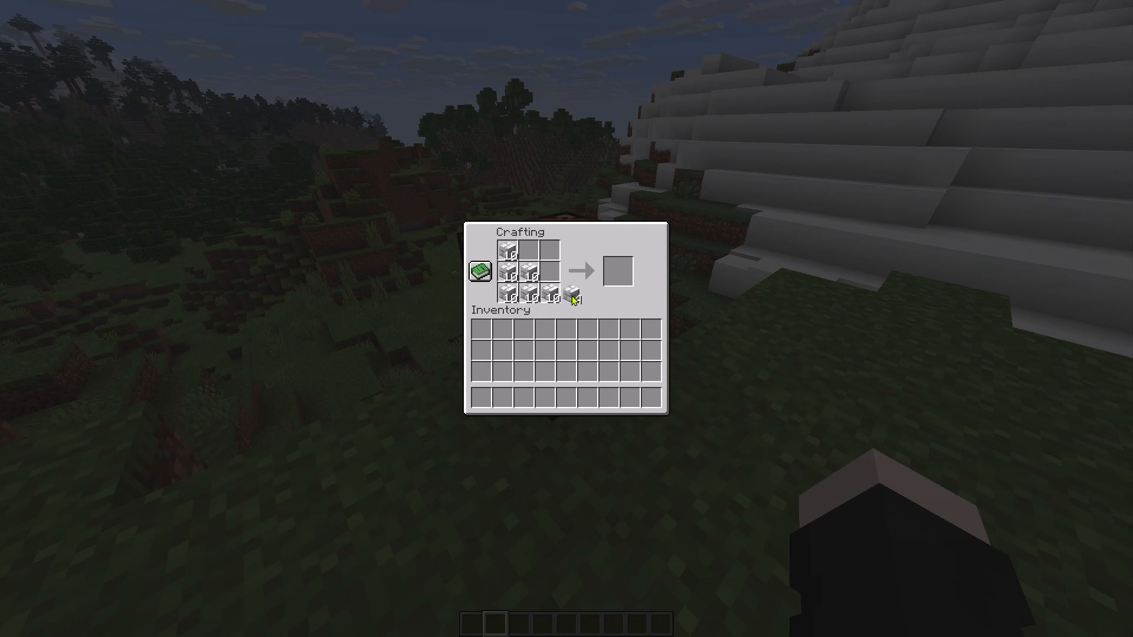
drag(571, 295, 572, 294)
click(587, 328)
shift+click(618, 271)
key(e)
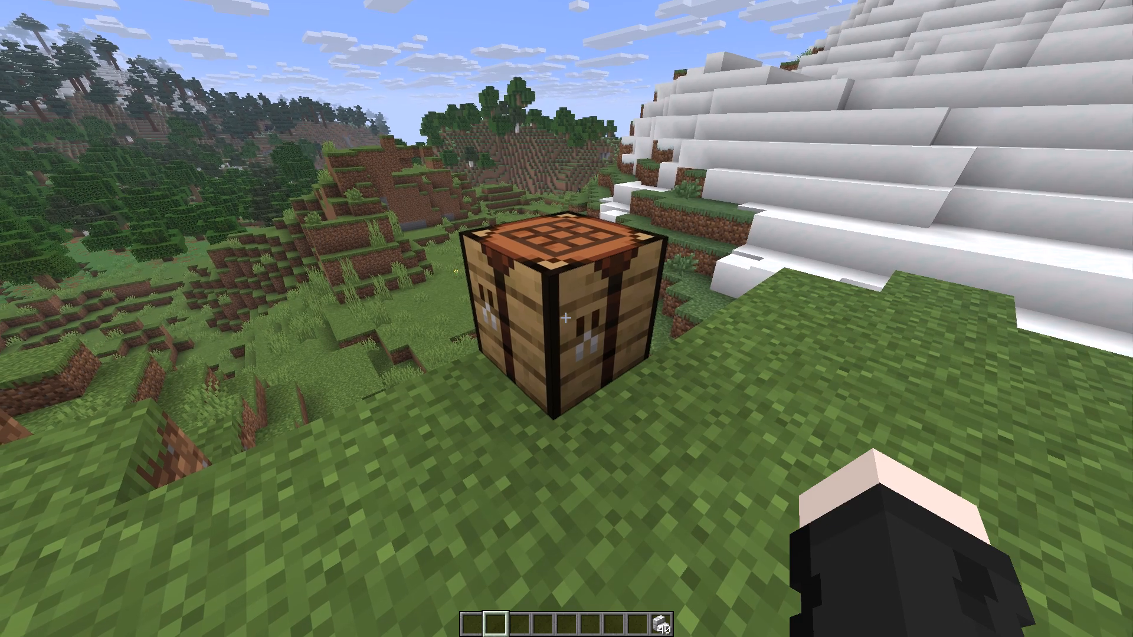
key(alt+x)
Switch to Premiere and import the newest crafting capture, 19:105 long, into project 472.
key(alt+Tab)
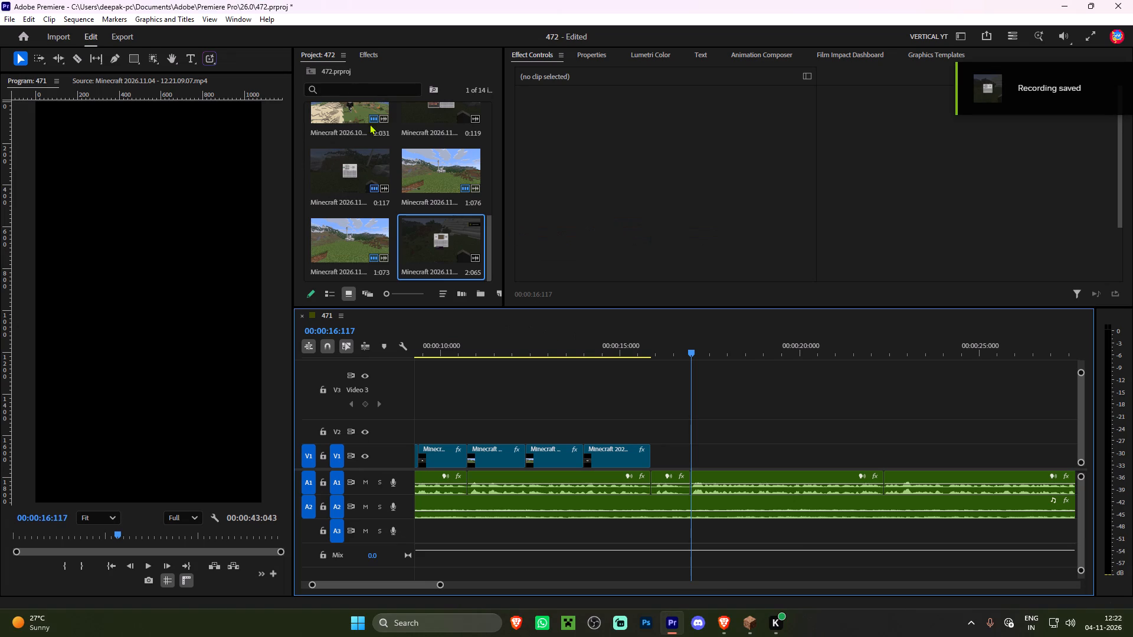
scroll(423, 265, down, 4)
double_click(393, 276)
scroll(212, 225, down, 3)
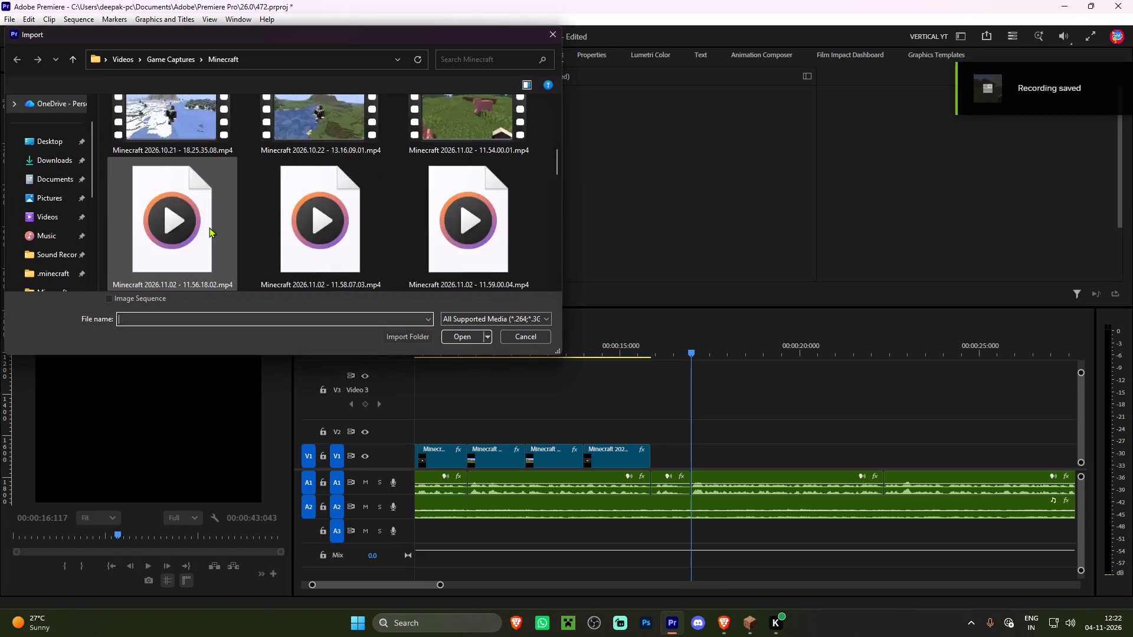
scroll(209, 227, down, 15)
double_click(309, 233)
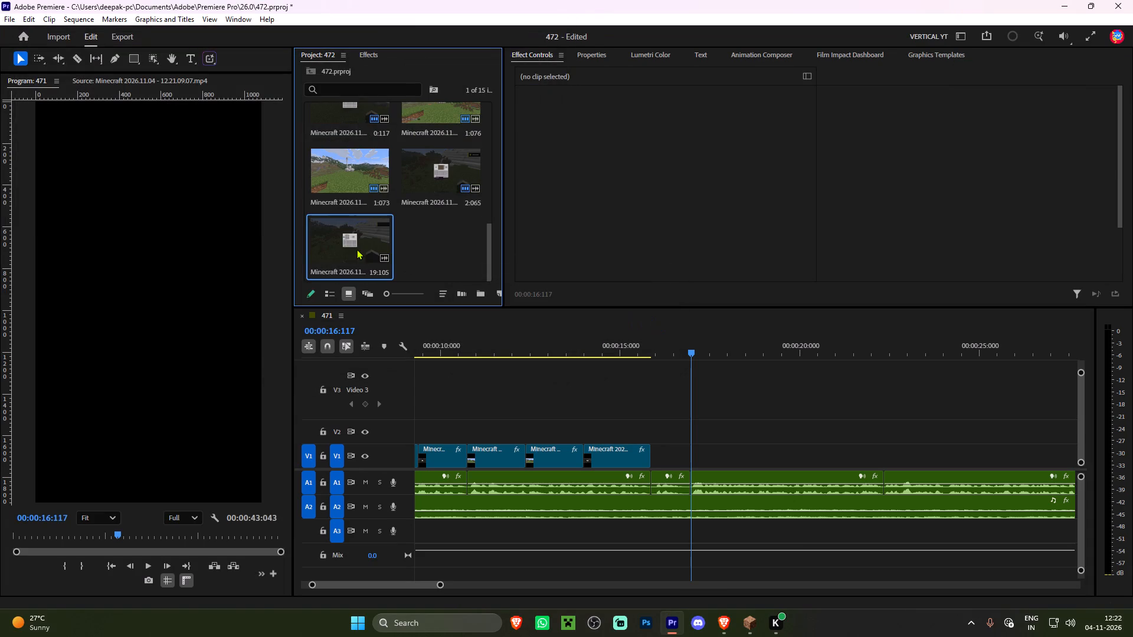
Mark a 1:027 range of the newest crafting capture ending at 18:055 and place it on V1 after the last clip.
double_click(356, 249)
drag(225, 531, 260, 541)
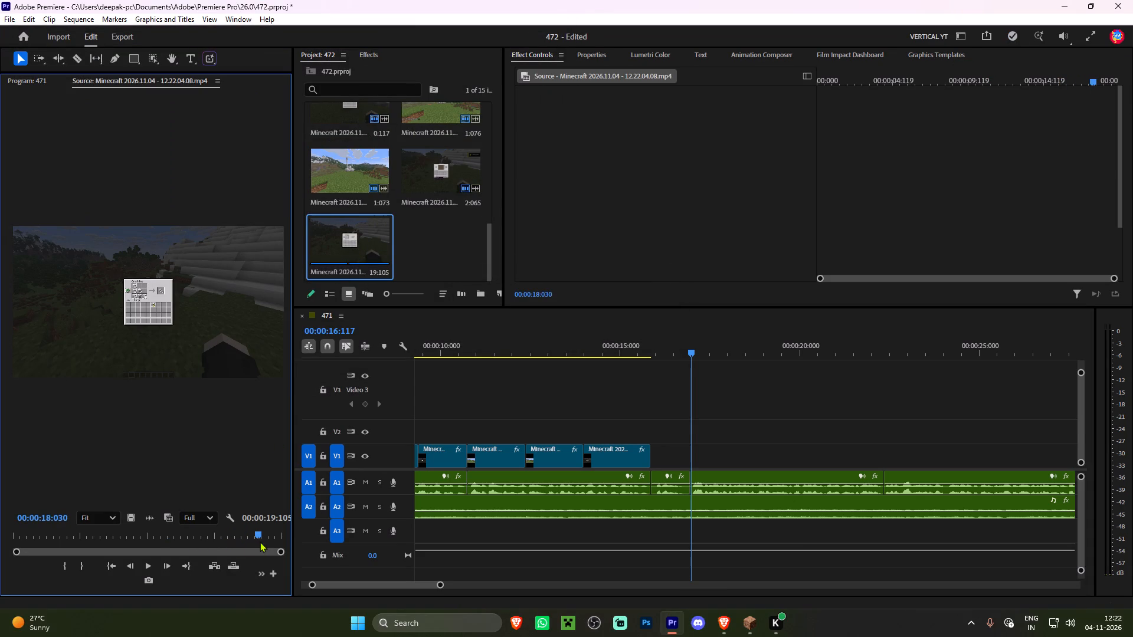
drag(260, 541, 256, 540)
key(i)
key(space)
key(space)
drag(239, 534, 246, 534)
key(i)
key(space)
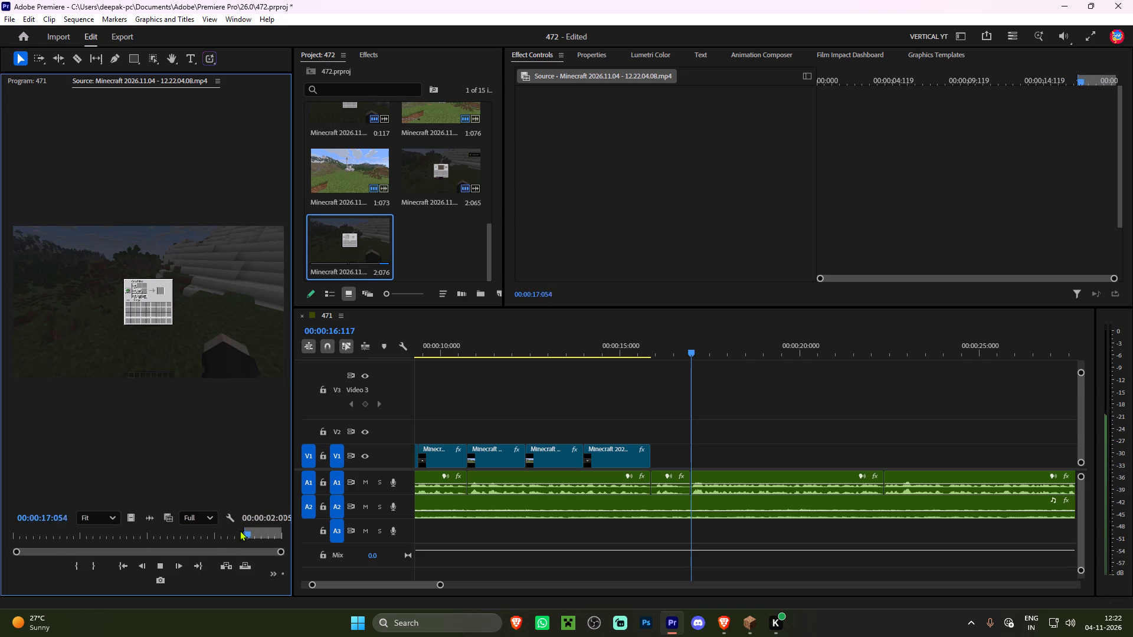
key(space)
key(o)
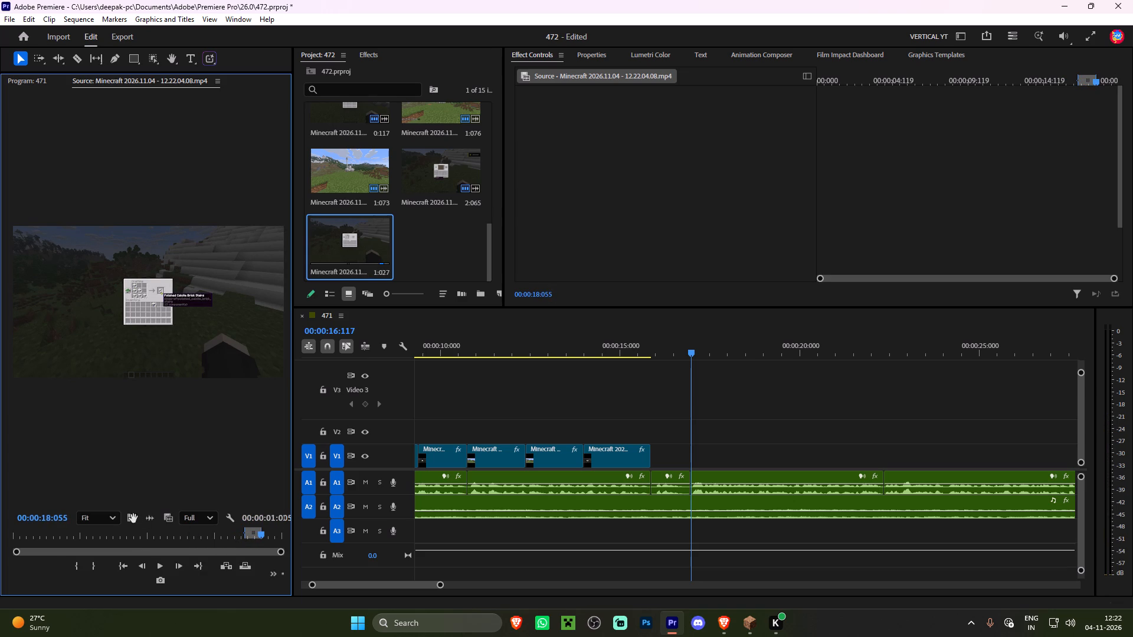
drag(133, 518, 656, 447)
Paste the copied attributes onto the new crafting clip, scaling it to 269, and play it back.
click(672, 459)
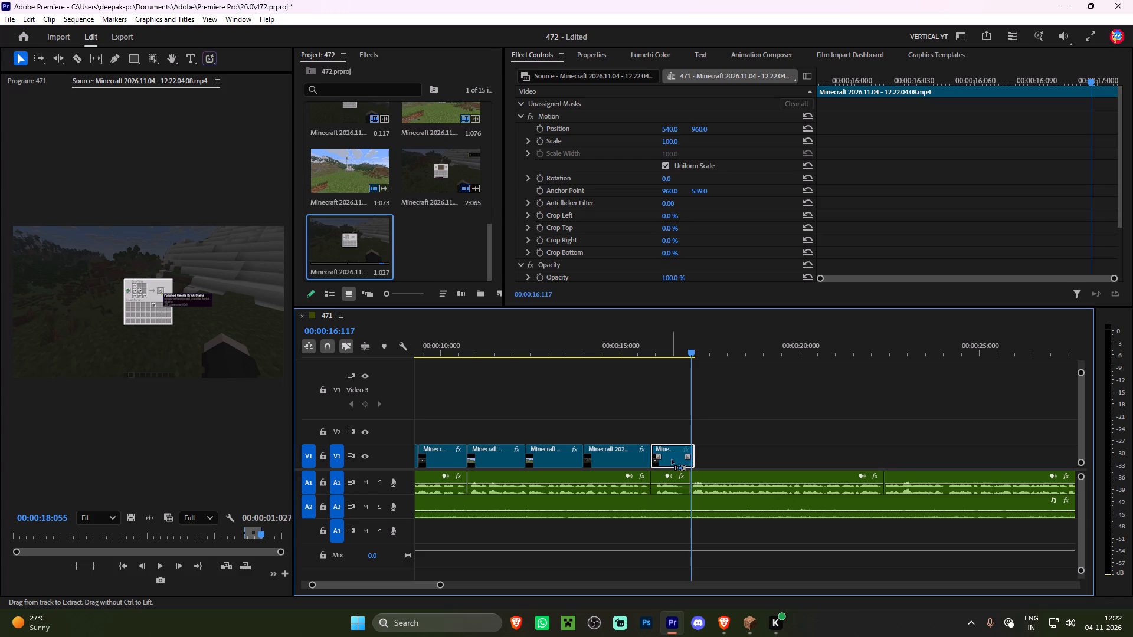
key(ctrl+v)
click(647, 340)
key(space)
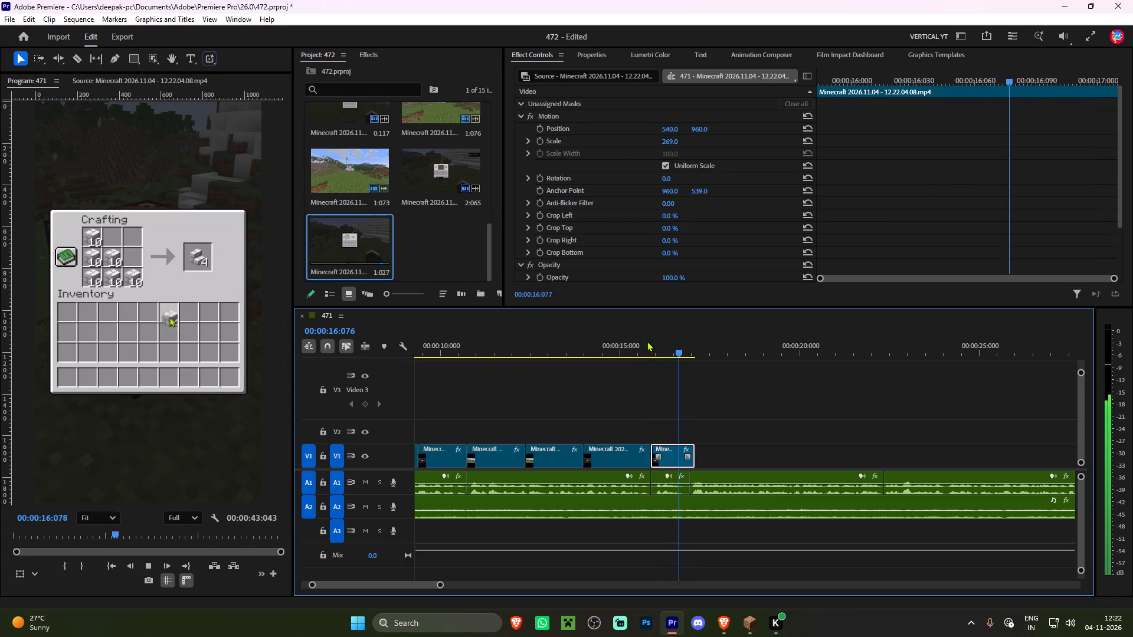
key(space)
Trim the crafting clip's end to about 16:114, check it against the voice and park the playhead at that end.
click(693, 461)
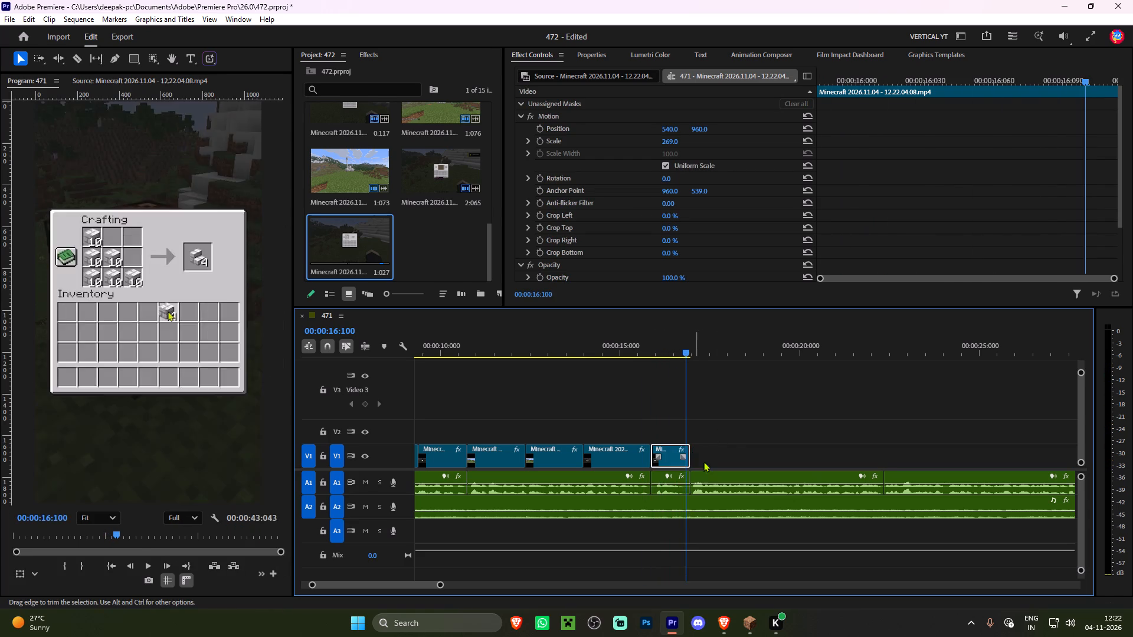
key(space)
scroll(716, 439, down, 6)
key(space)
shift+drag(588, 352, 578, 352)
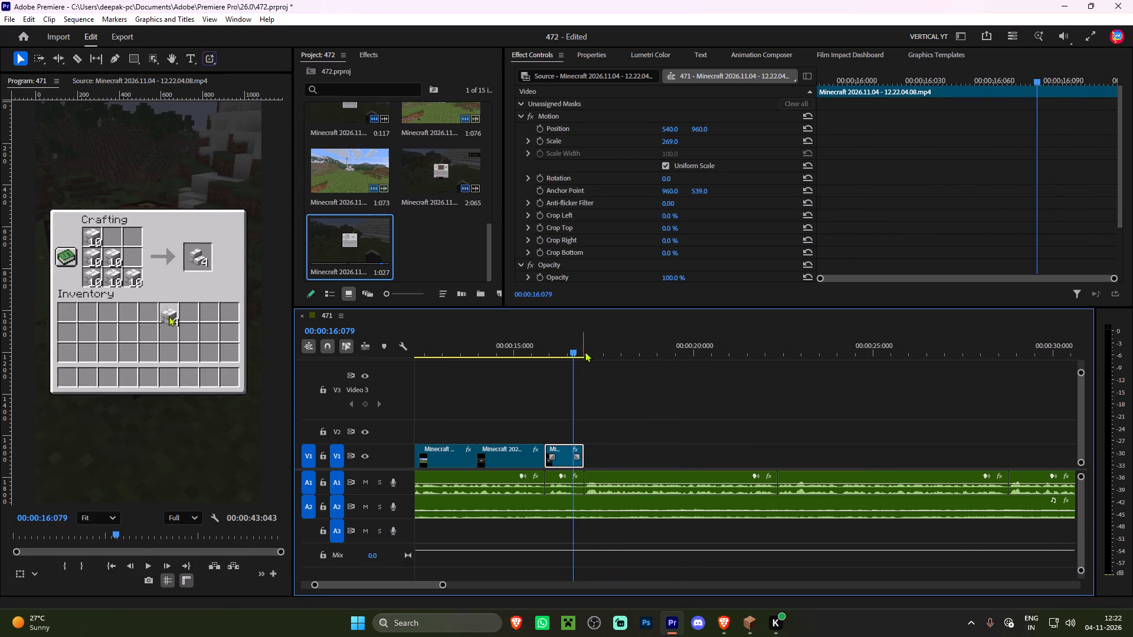
shift+click(585, 352)
Import the capture Minecraft 2026.09.29 - 13.49.20.05.mp4 into the project.
double_click(440, 231)
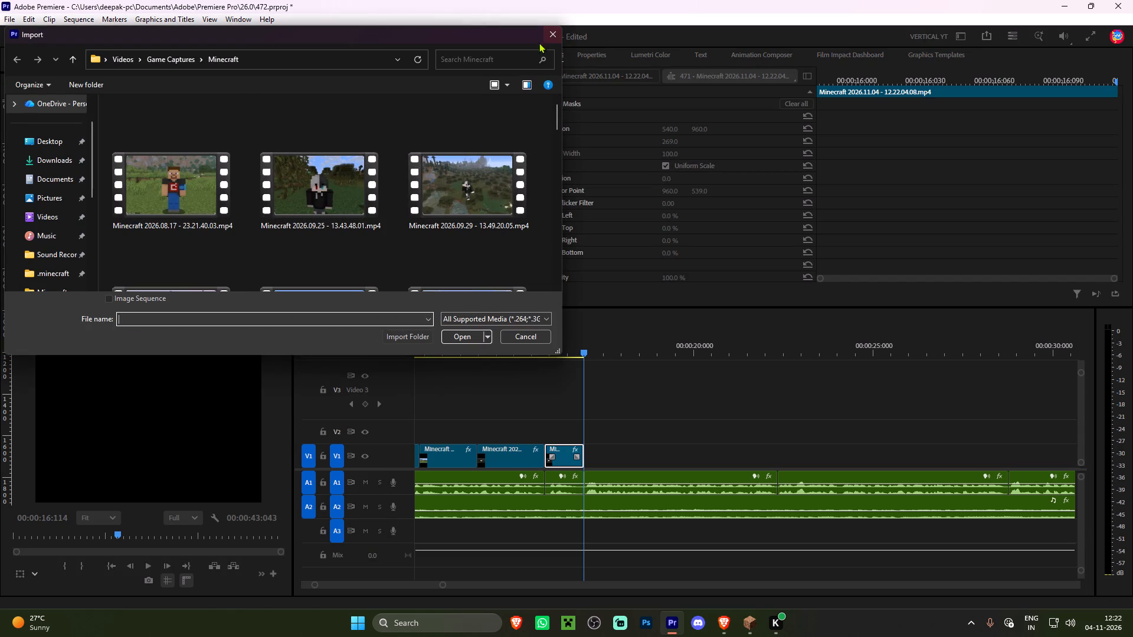
double_click(478, 159)
Look through the imported flying-player capture and mark a 2:064 range of it ending at 8:107.
double_click(436, 243)
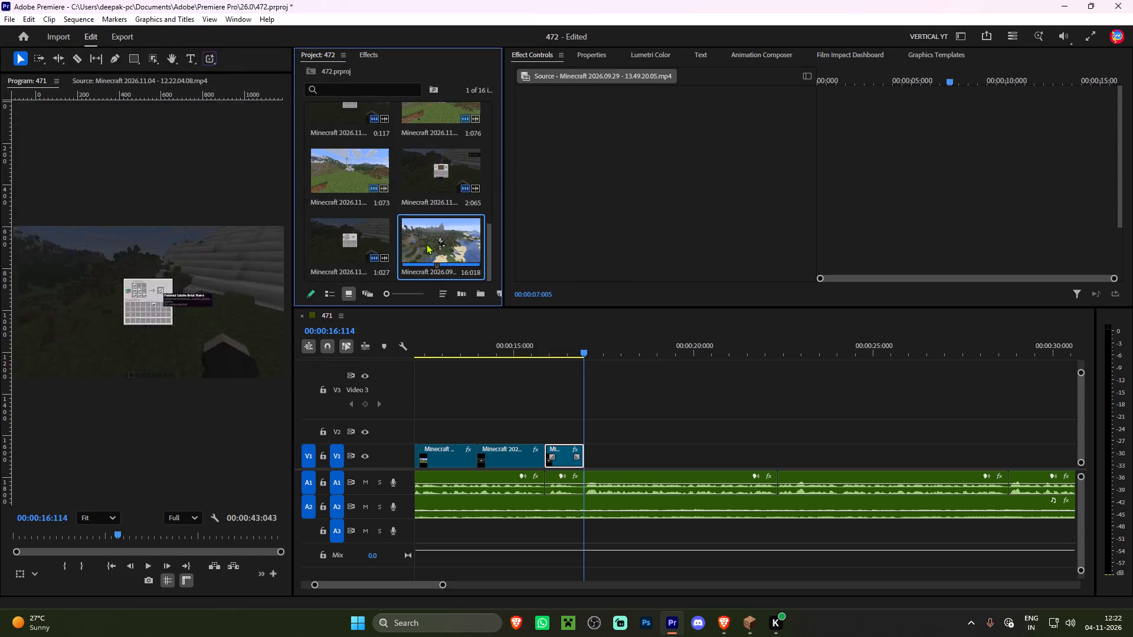
key(space)
drag(172, 530, 188, 530)
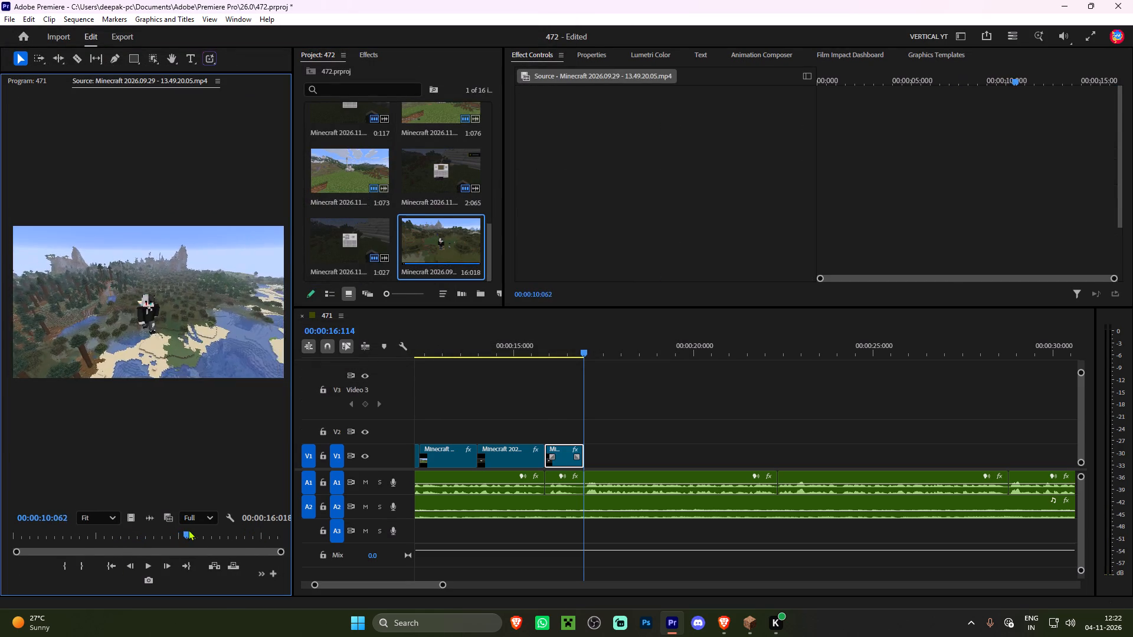
drag(188, 530, 220, 528)
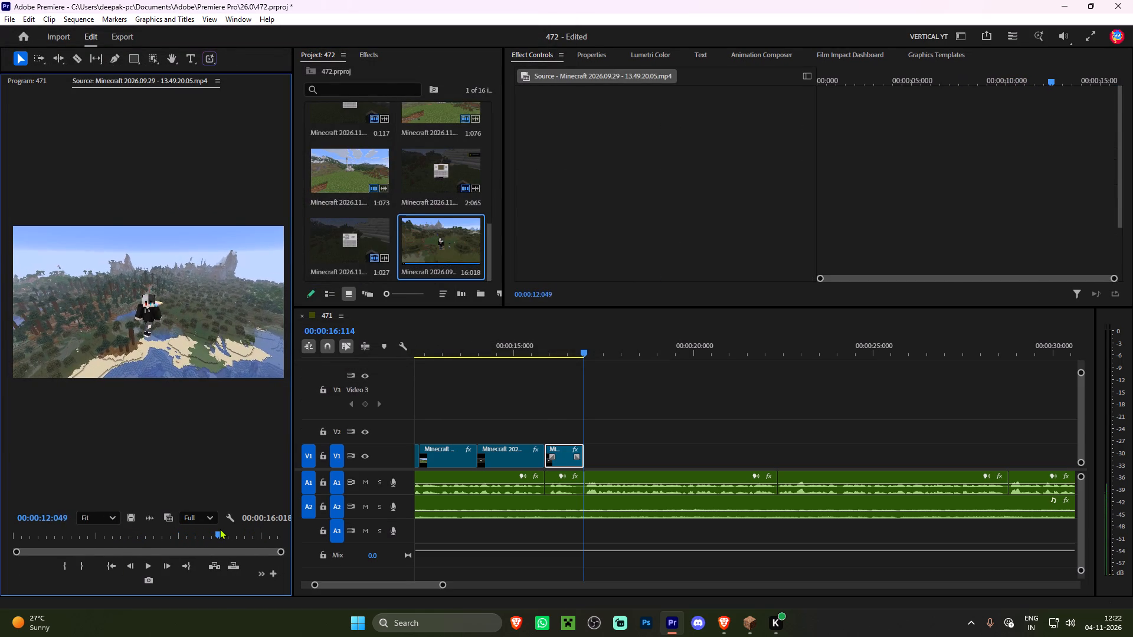
drag(220, 528, 220, 537)
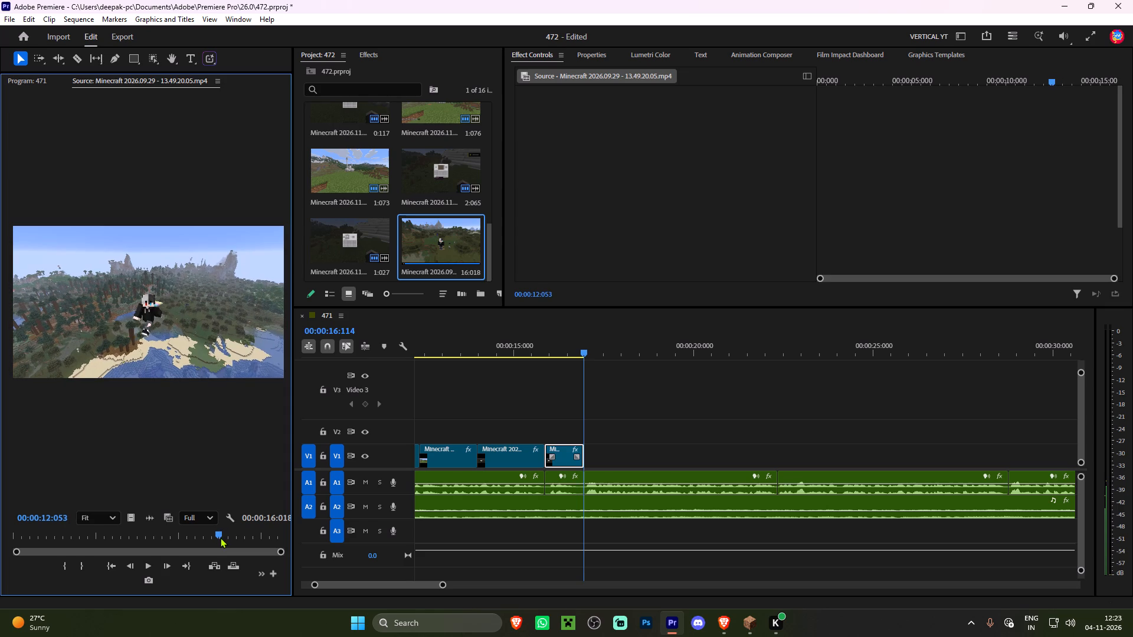
drag(220, 537, 218, 539)
key(space)
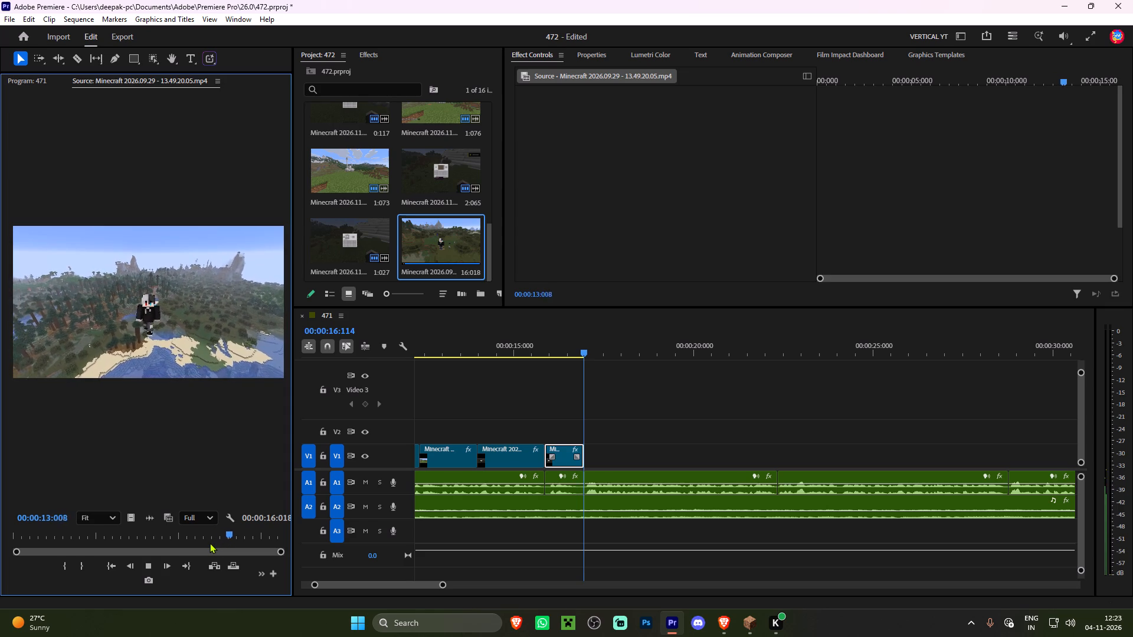
drag(42, 533, 54, 549)
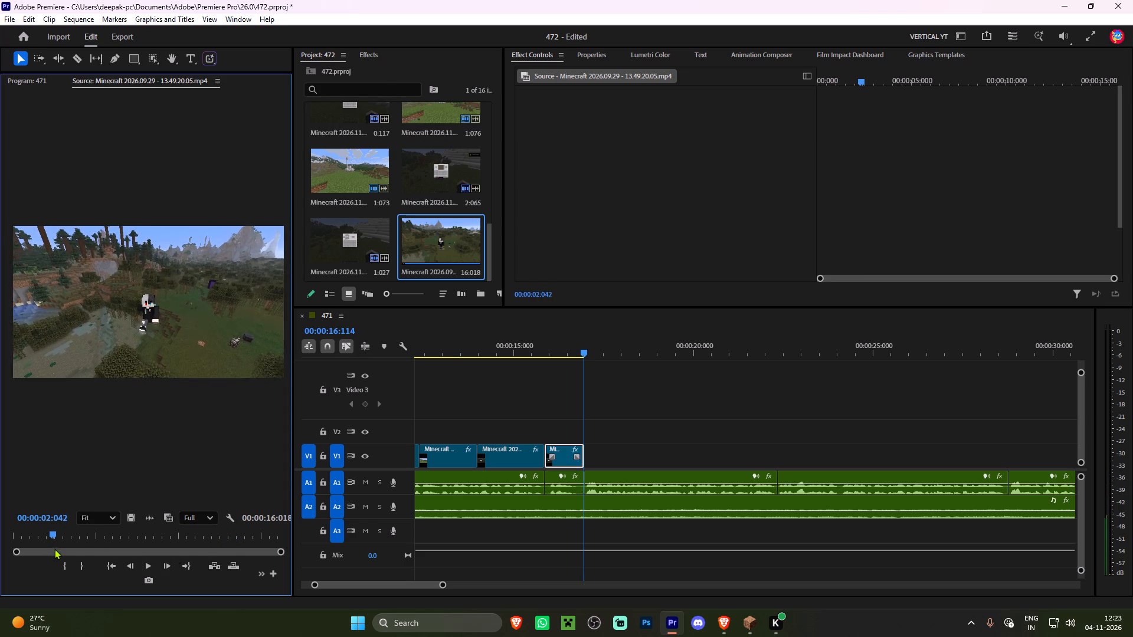
drag(54, 549, 75, 559)
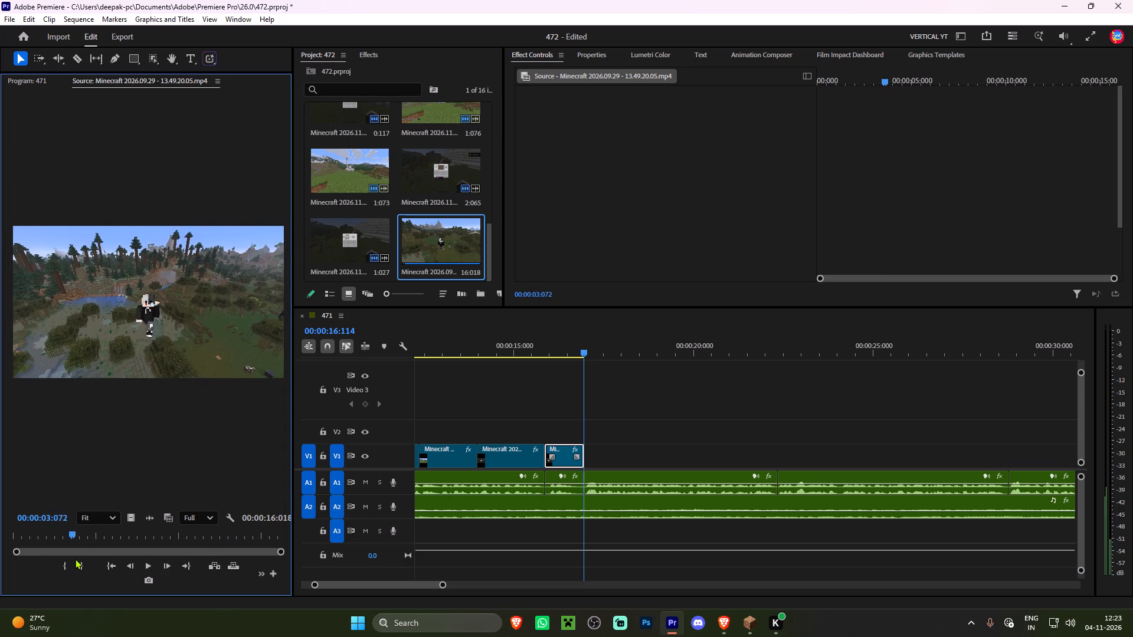
drag(75, 559, 76, 559)
key(i)
key(space)
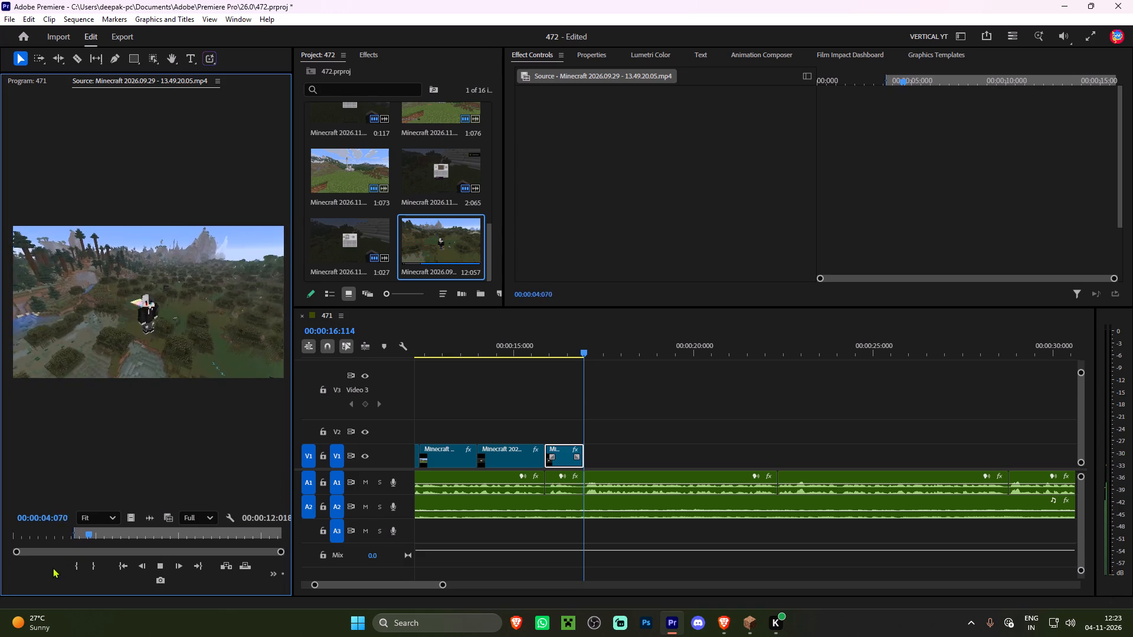
key(i)
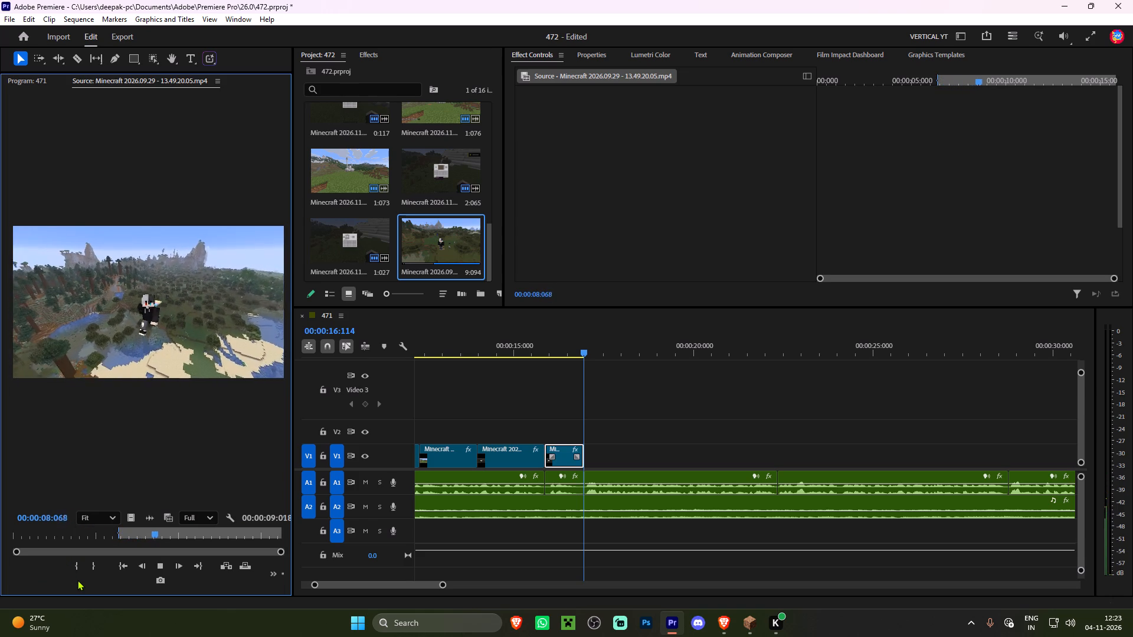
key(space)
key(o)
Place the marked flying-player range on V1 directly after the crafting clip and extend its end to 19:080.
drag(128, 515, 567, 430)
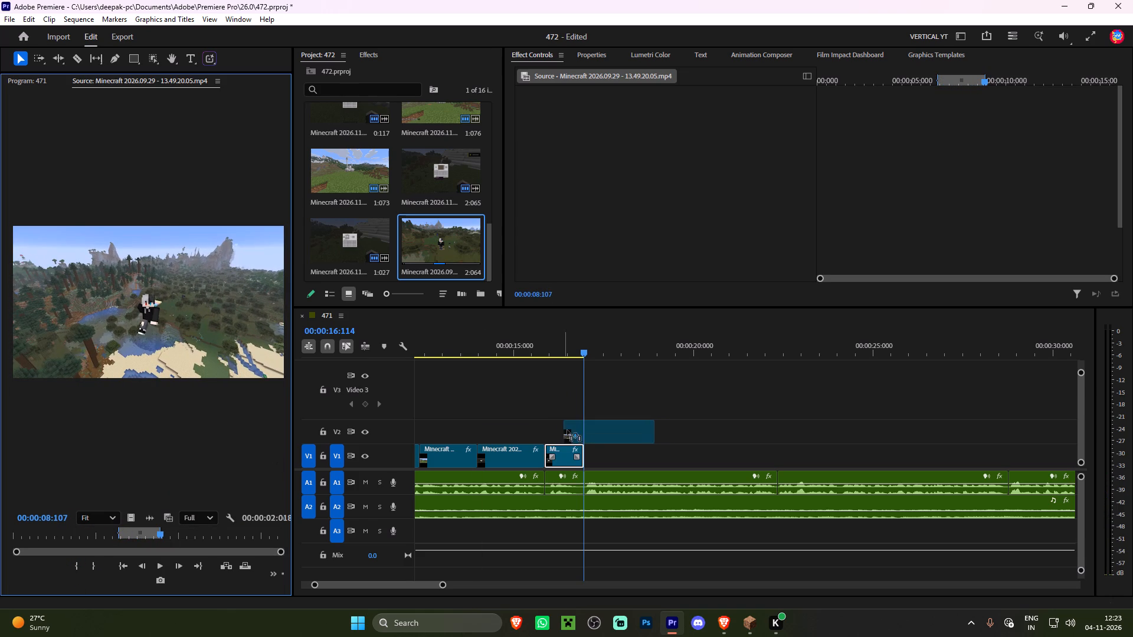
drag(567, 430, 585, 451)
key(space)
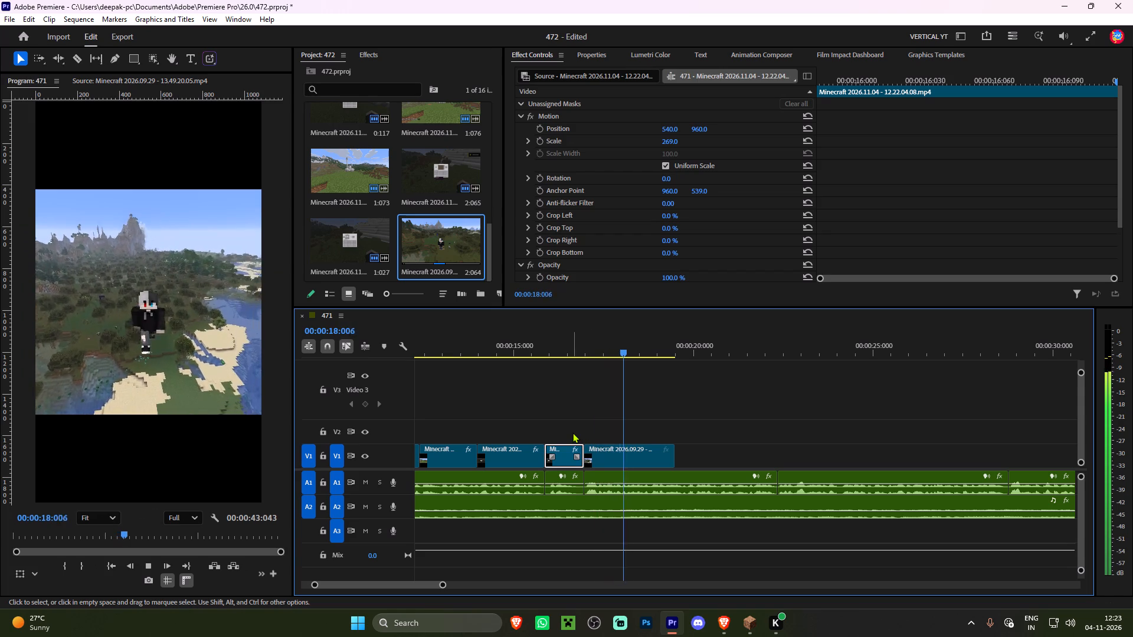
key(space)
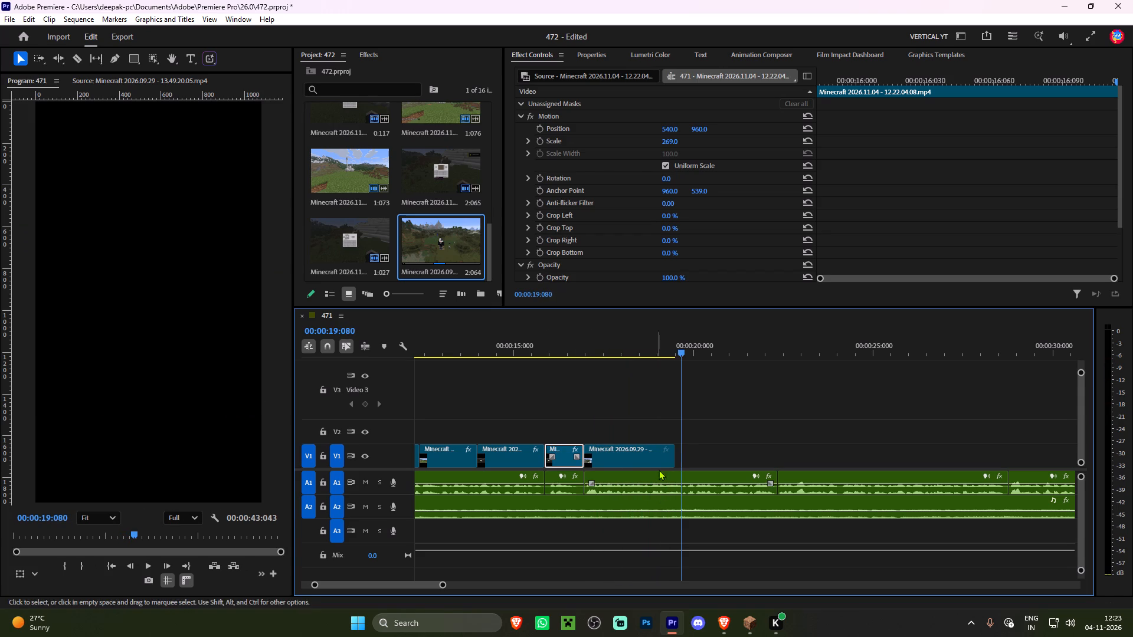
drag(679, 449, 686, 451)
key(space)
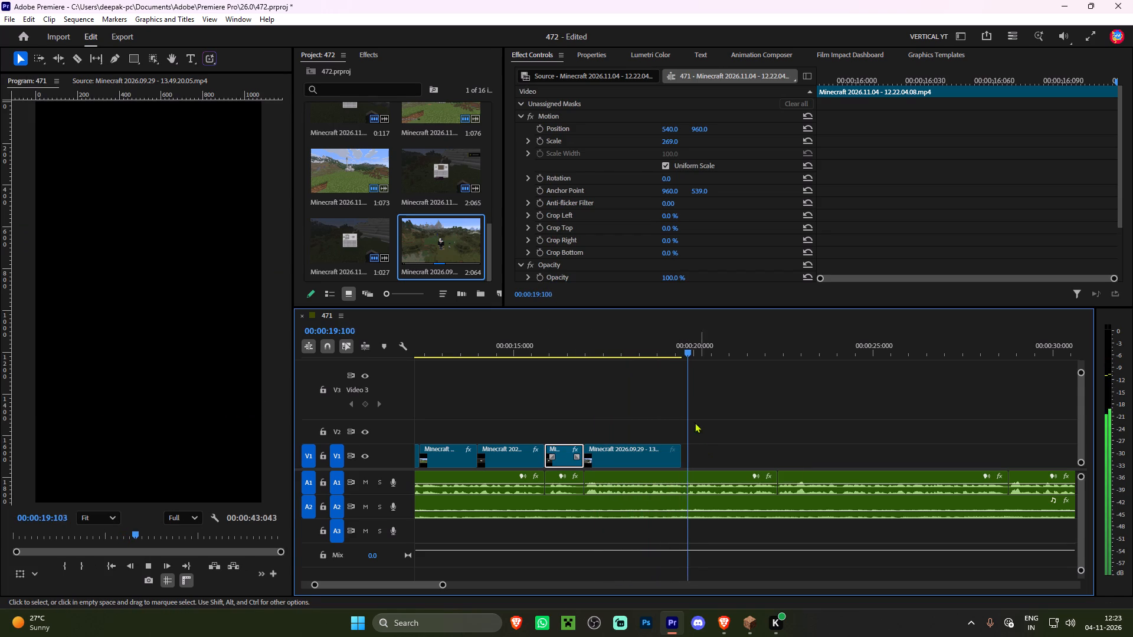
Apply the NEW CLOSEUP preset to the flying-player clip and move its middle Position and Scale keyframes close to the clip's start.
click(651, 338)
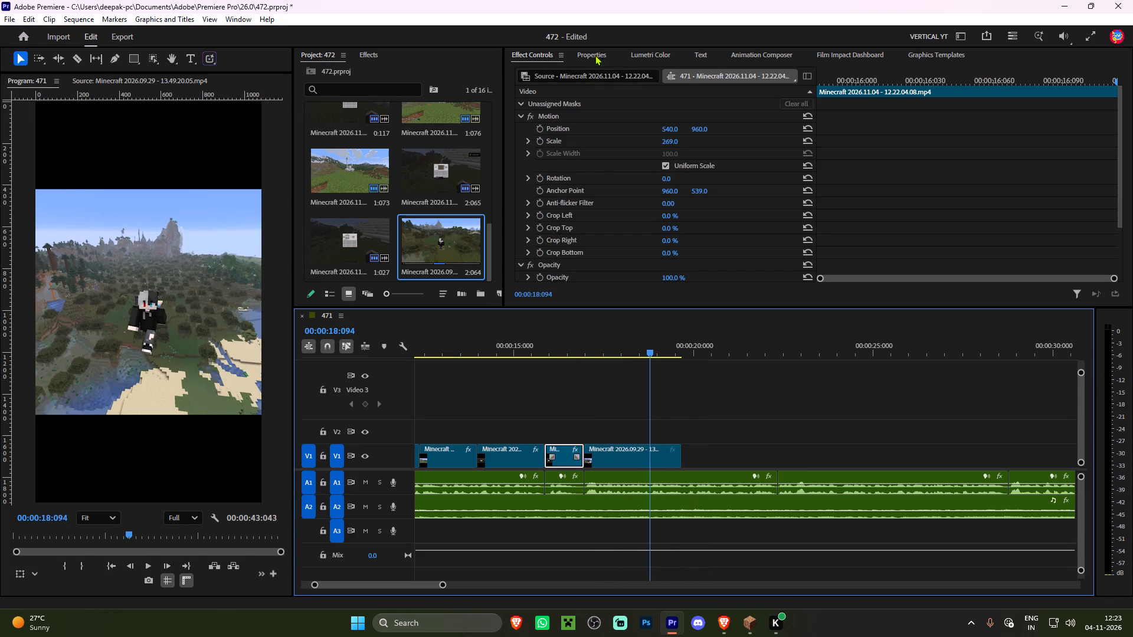
click(373, 51)
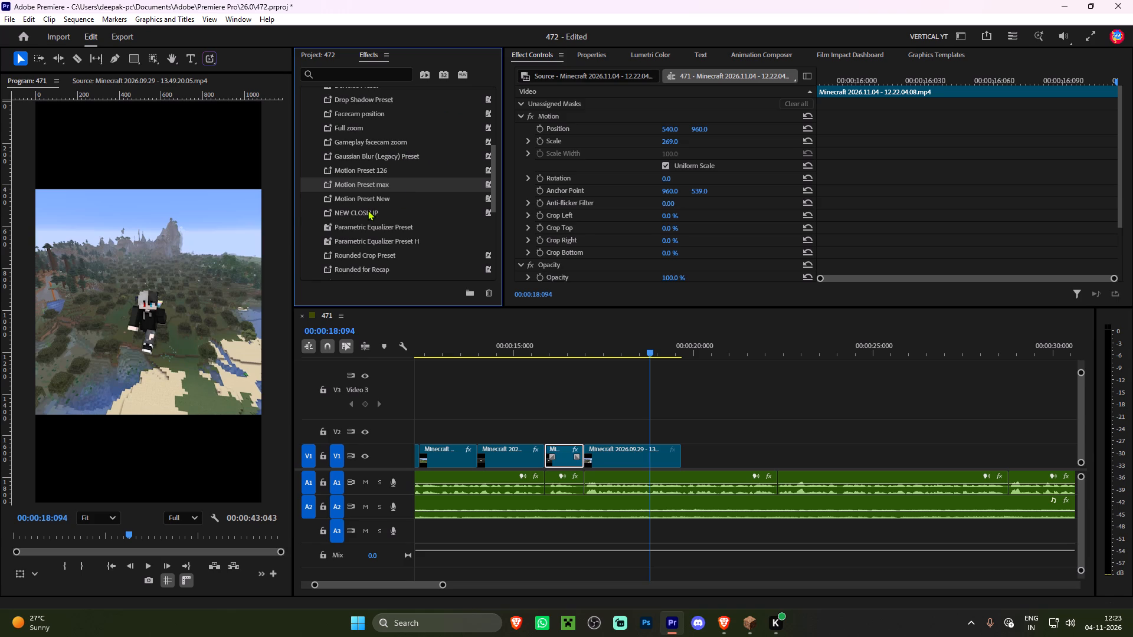
drag(368, 210, 642, 451)
drag(940, 108, 990, 178)
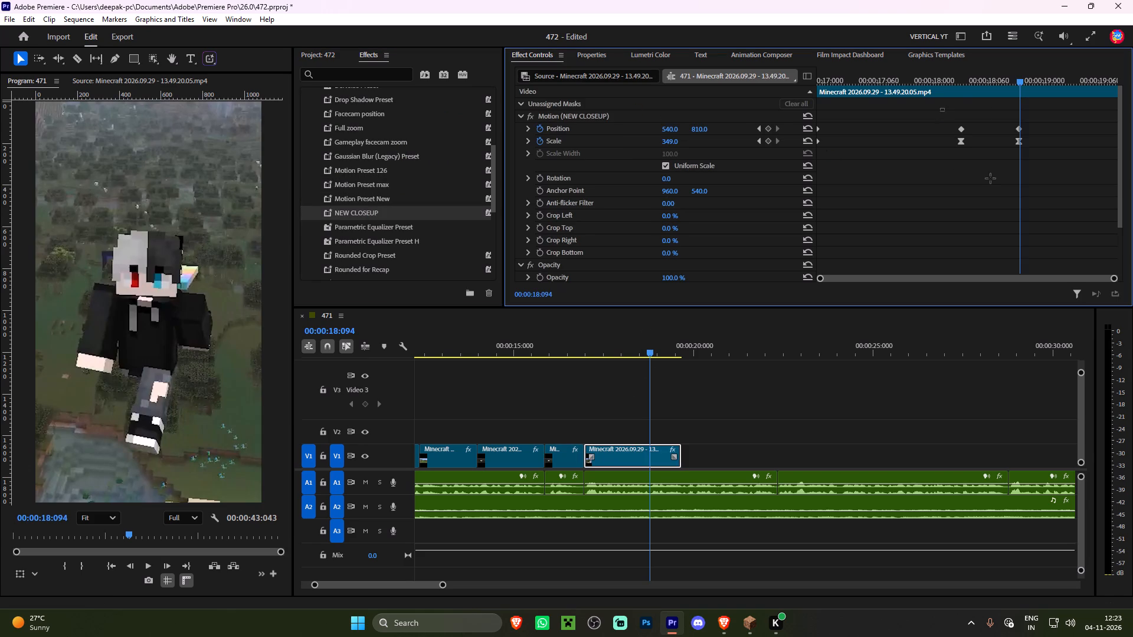
drag(990, 178, 987, 174)
drag(963, 131, 826, 145)
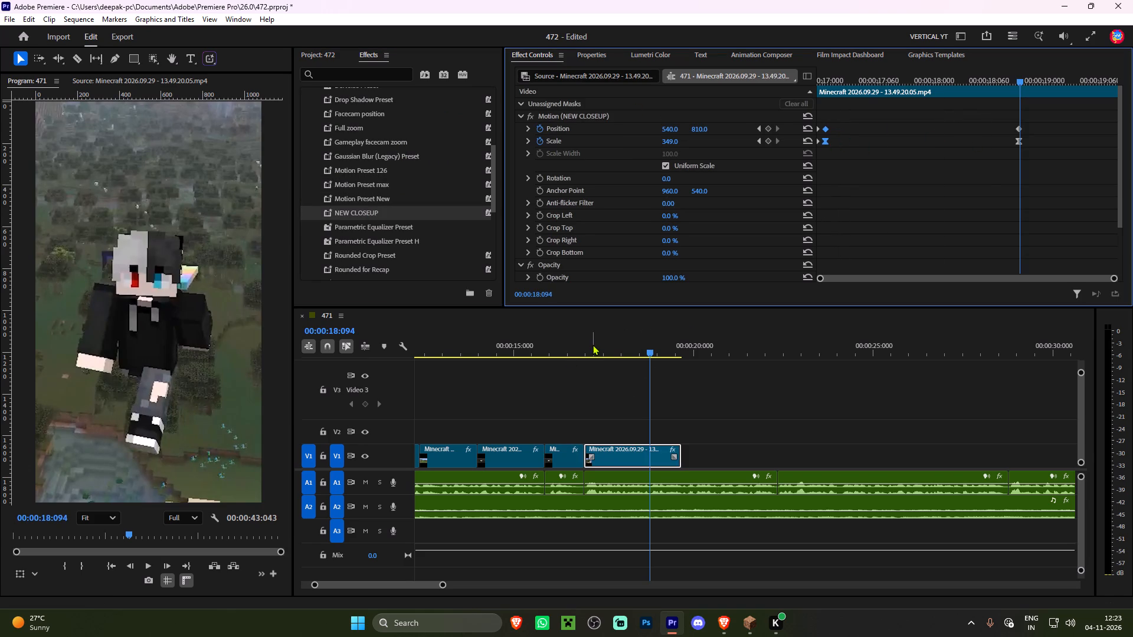
Play back the zoom, then shift the clip's two opening pairs of Position and Scale keyframes to around 17:097.
click(592, 344)
drag(572, 343, 560, 344)
key(space)
click(615, 365)
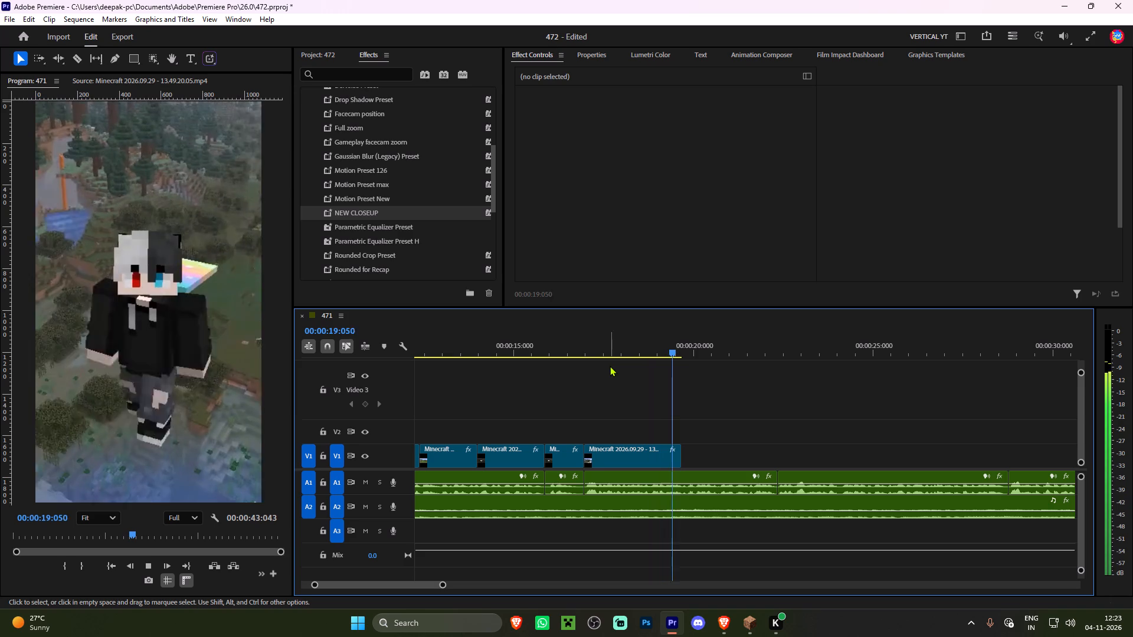
key(space)
drag(652, 341, 619, 349)
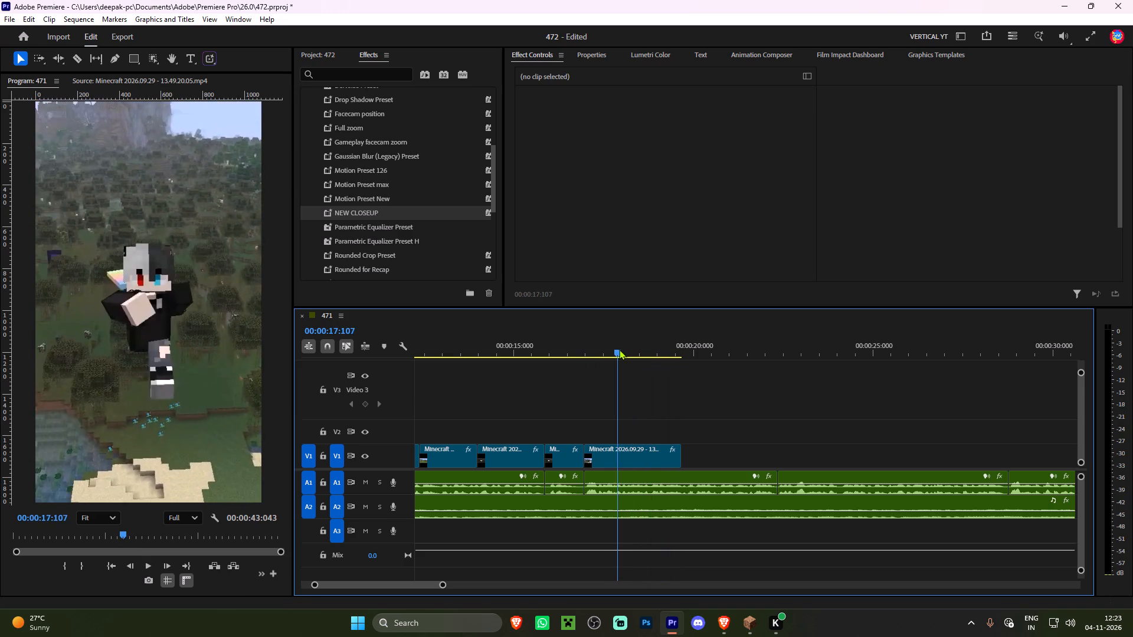
drag(619, 349, 616, 350)
click(634, 449)
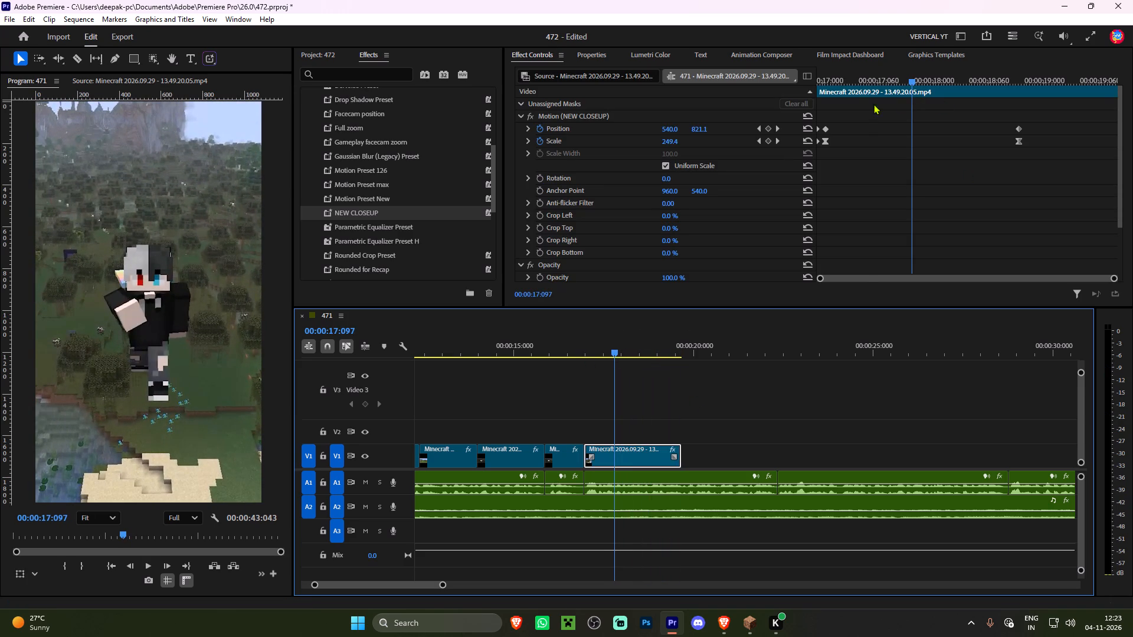
drag(868, 104, 783, 168)
drag(824, 130, 924, 136)
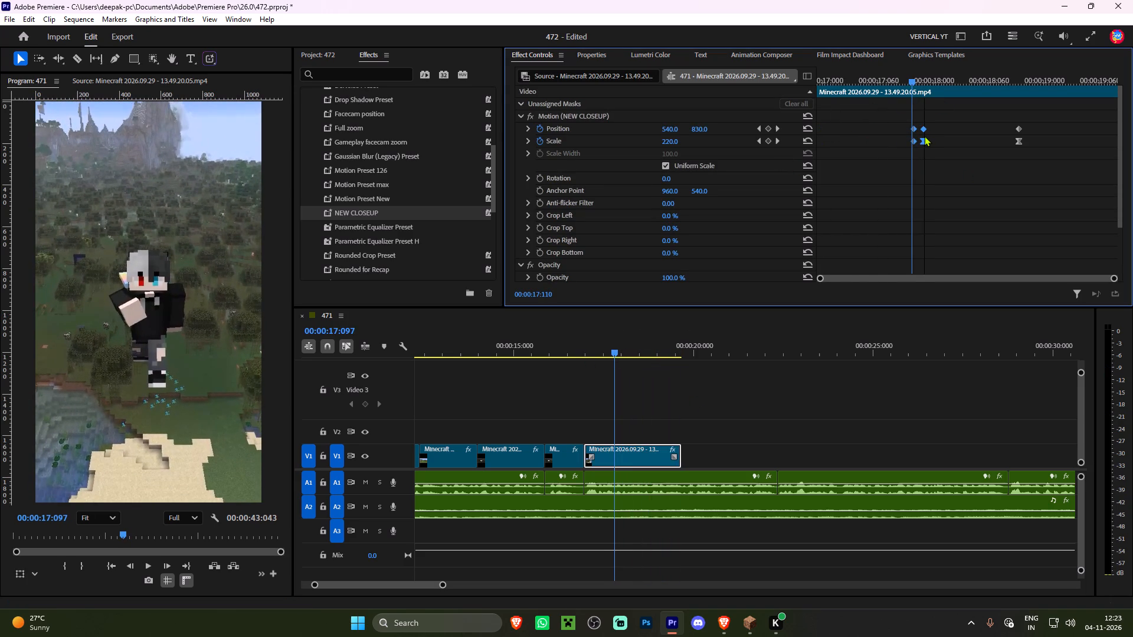
drag(924, 136, 921, 137)
Trim the flying-player clip's start to the shifted keyframes, move it back against the crafting clip and extend its end past 19:080.
drag(590, 450, 618, 448)
drag(638, 451, 610, 451)
drag(653, 454, 687, 456)
key(space)
click(680, 404)
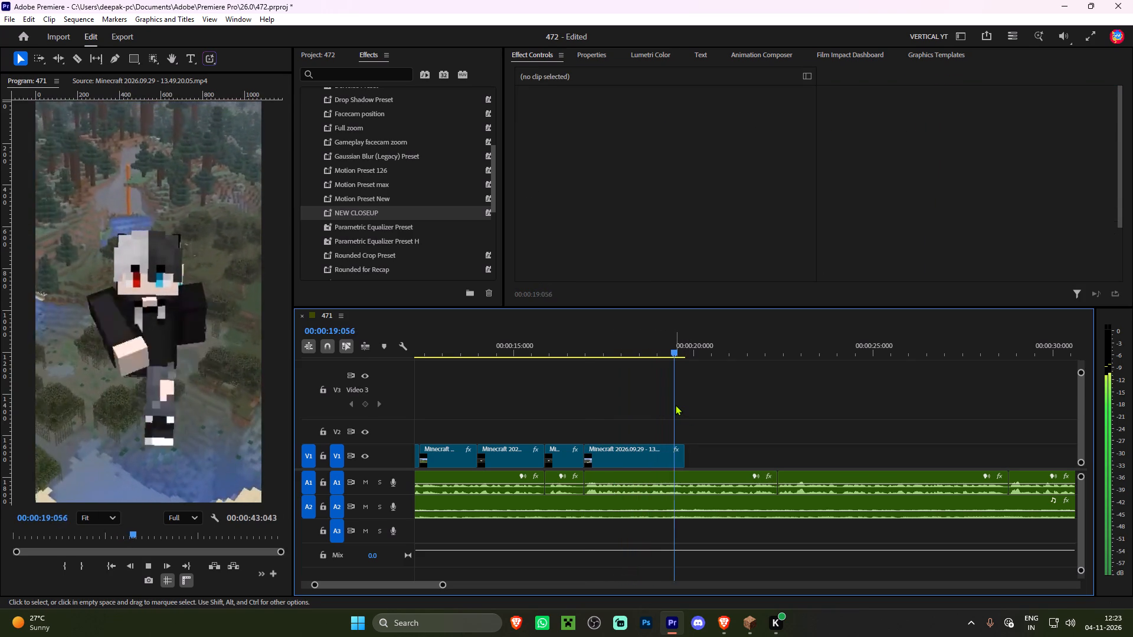
key(space)
Slow the close-up zoom by moving the closing Position and Scale keyframes to about 19:039, and play the result.
drag(647, 346, 577, 354)
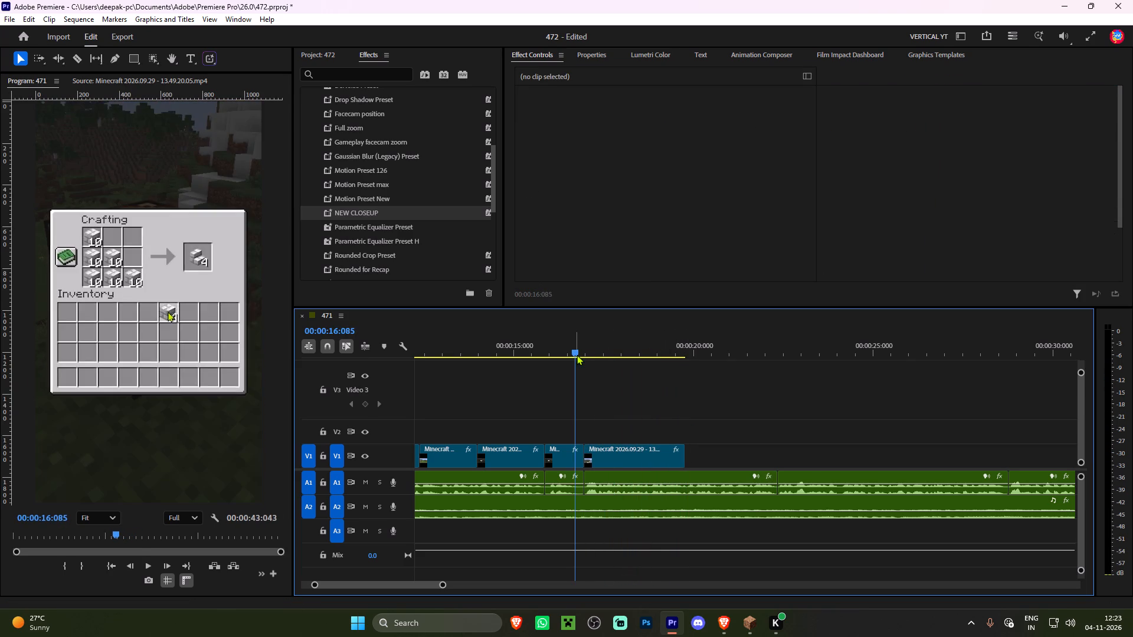
key(space)
key(space)
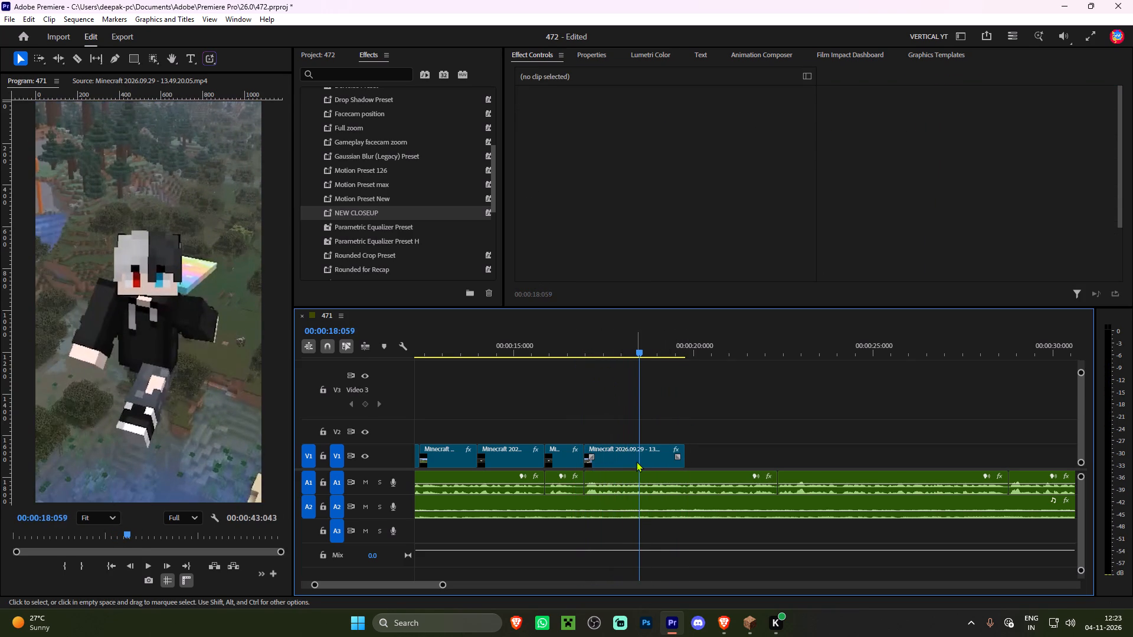
click(636, 461)
drag(909, 108, 928, 155)
drag(919, 129, 1072, 141)
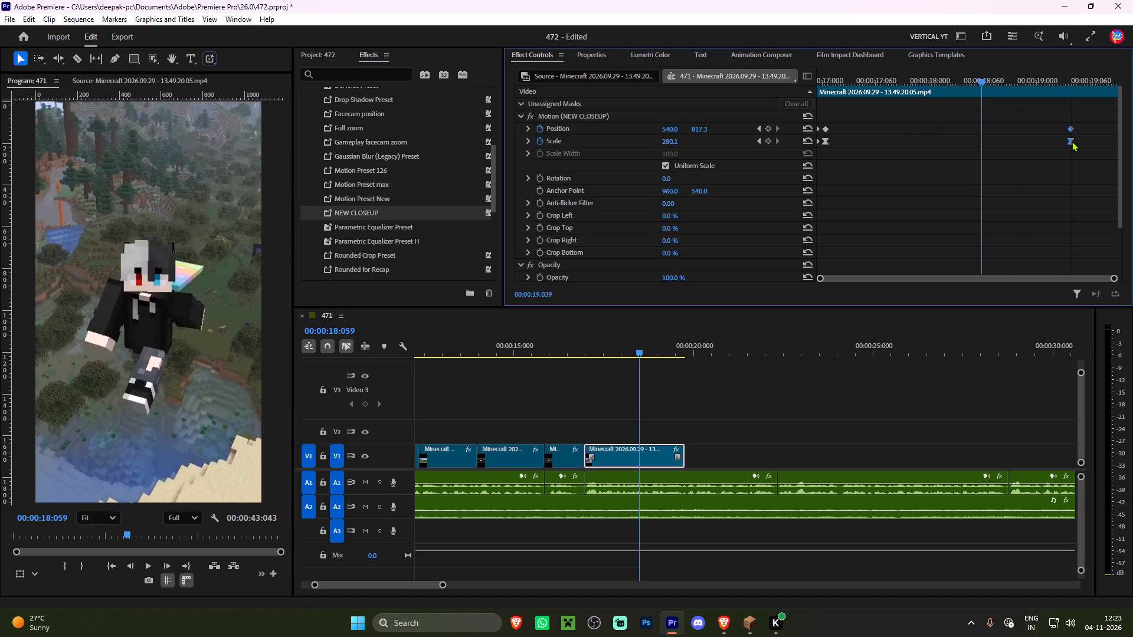
drag(1072, 141, 1070, 141)
click(618, 348)
key(space)
click(680, 388)
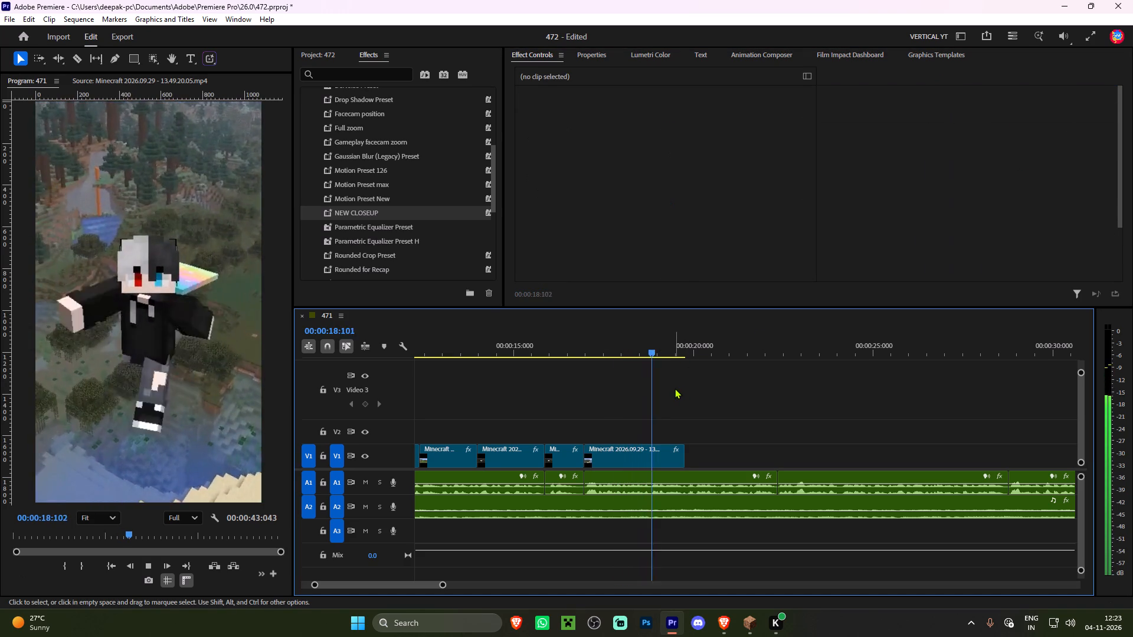
key(space)
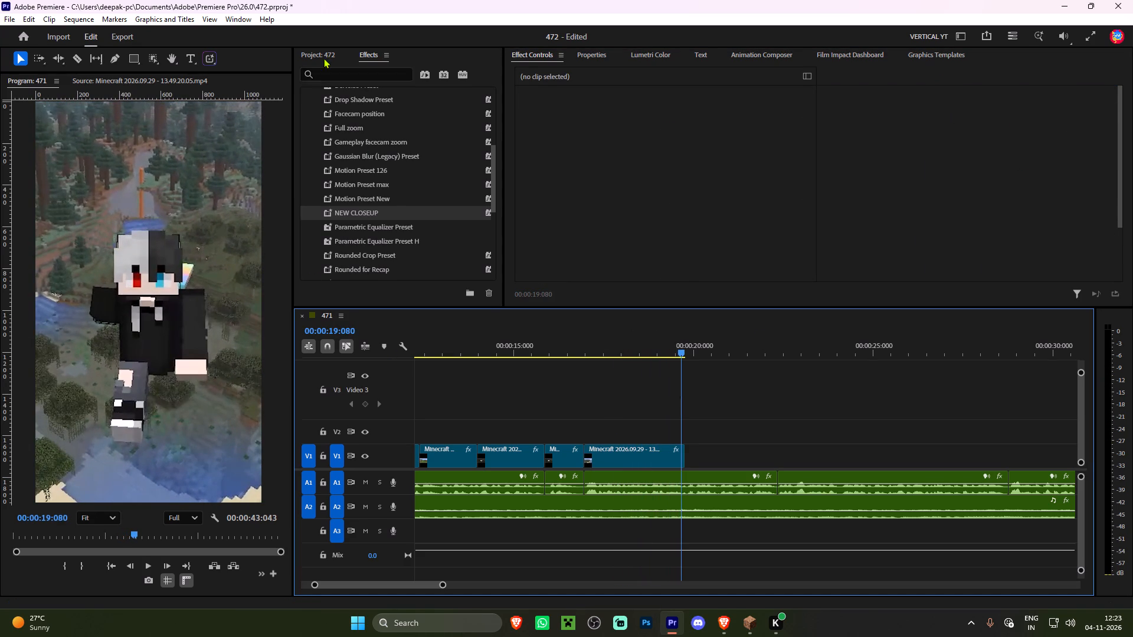
Mark the Minecraft 2026.10.05 footage out at 13:041 and place that section on V1 directly after the flying-player clip.
click(323, 58)
scroll(382, 225, up, 3)
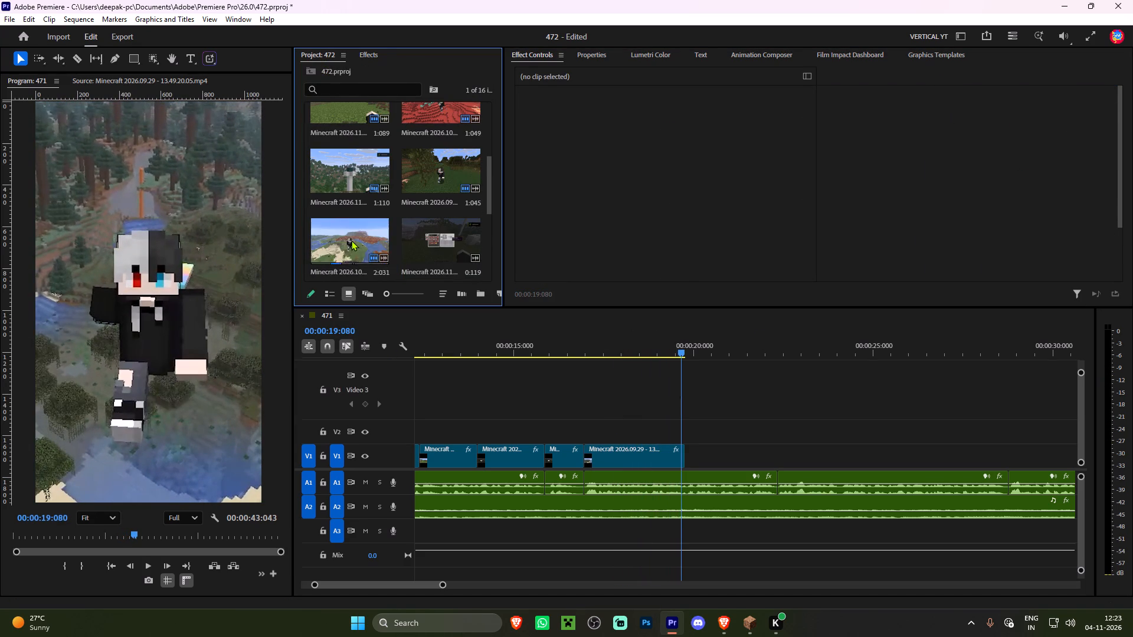
double_click(351, 240)
key(space)
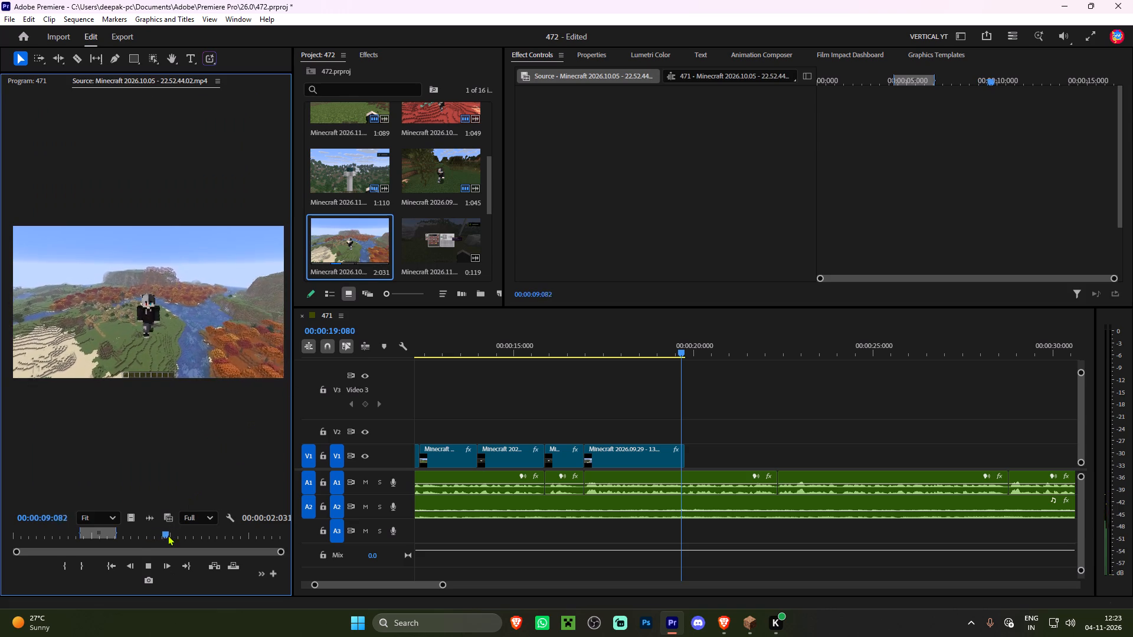
drag(168, 535, 186, 542)
text(i)
key(space)
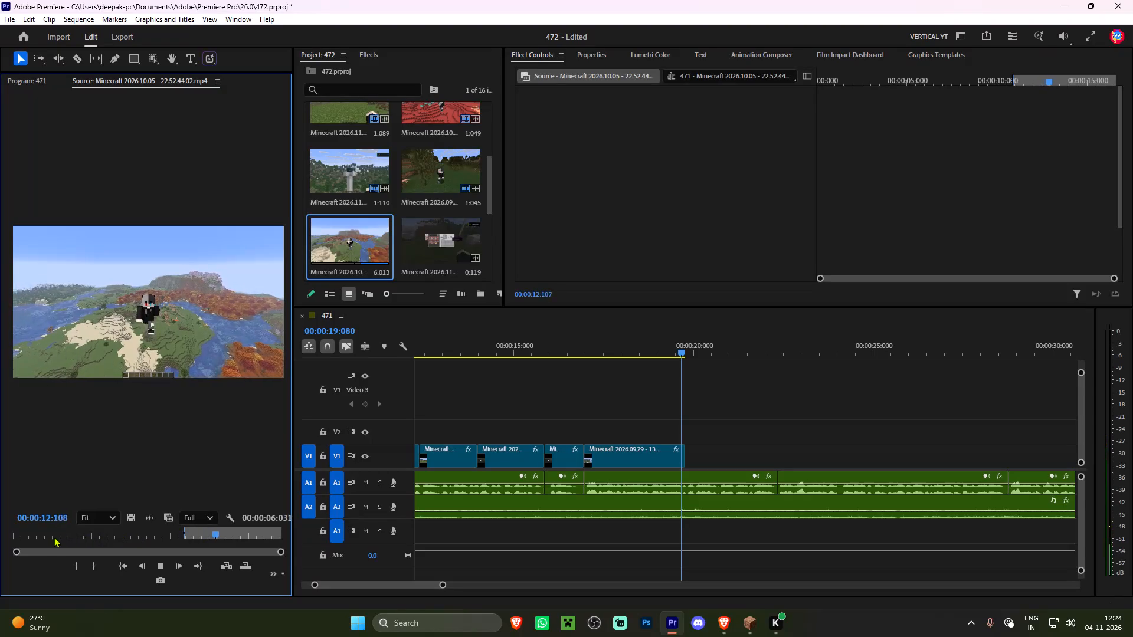
key(space)
key(o)
drag(130, 520, 647, 431)
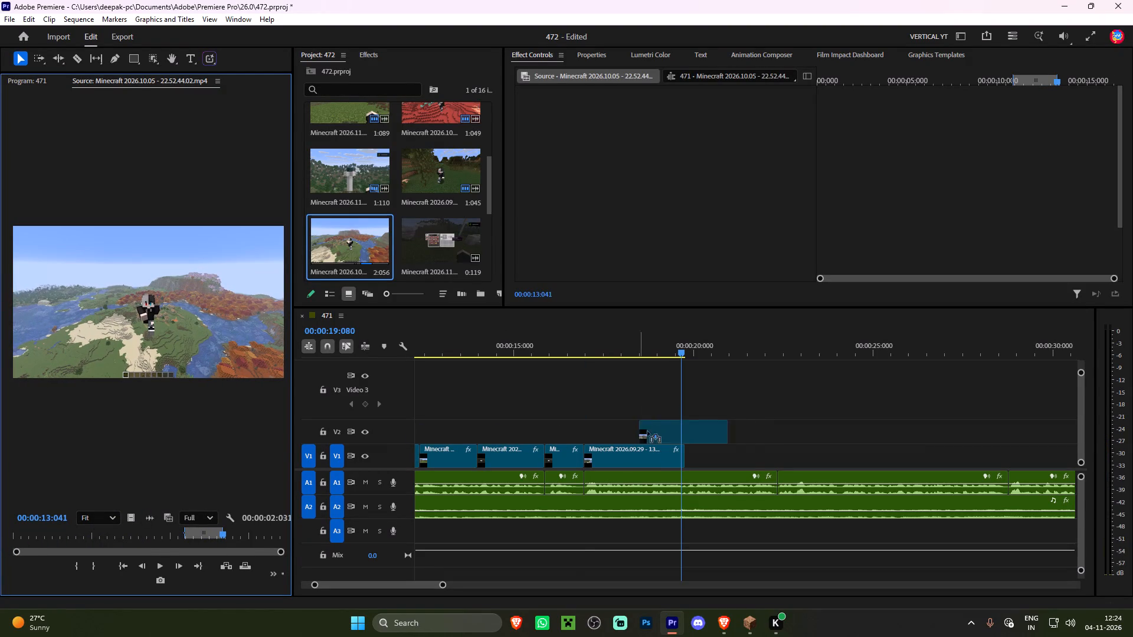
drag(647, 431, 686, 455)
drag(777, 457, 784, 457)
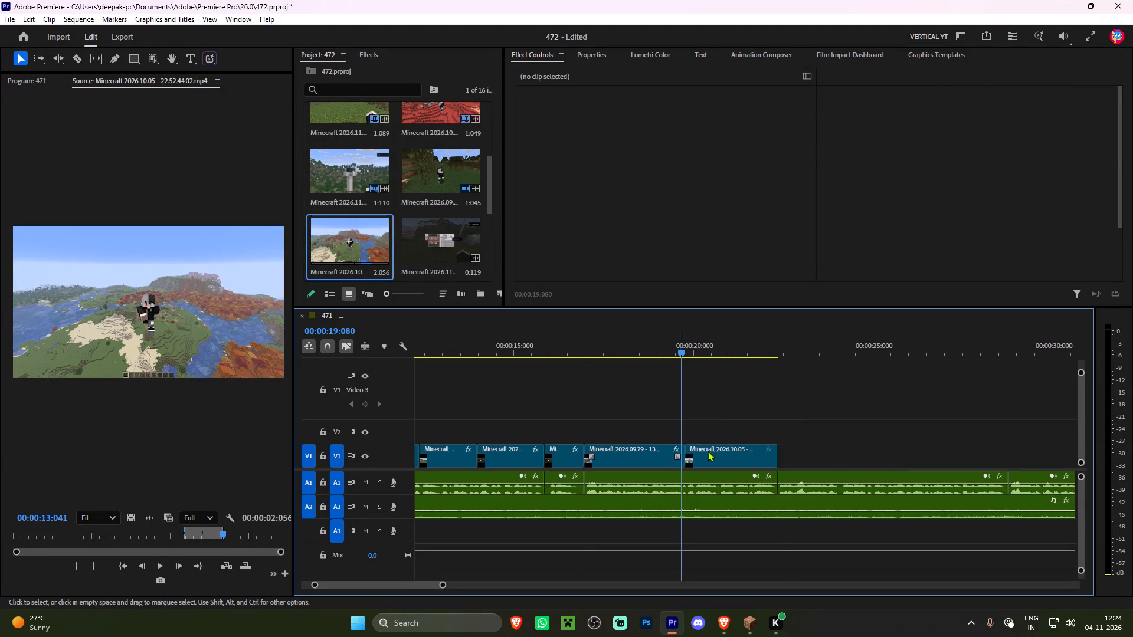
Enable Position and Scale keyframing on the new clip and paste the flying-player clip's closing keyframes at its start, 19:091.
click(730, 456)
click(544, 127)
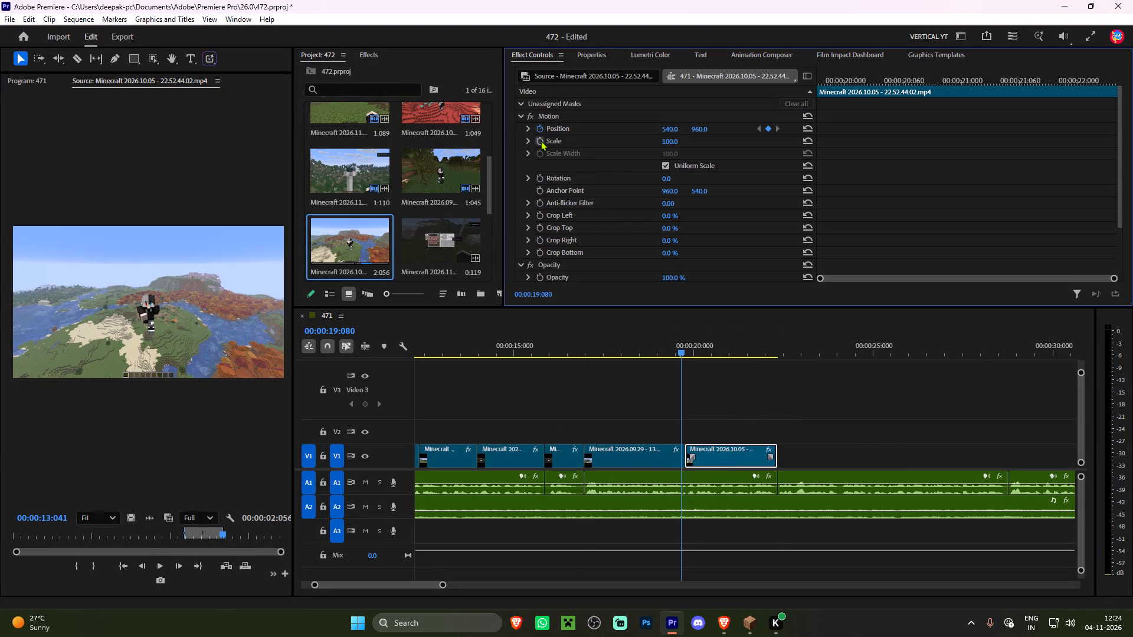
click(541, 140)
drag(669, 346, 660, 348)
click(662, 459)
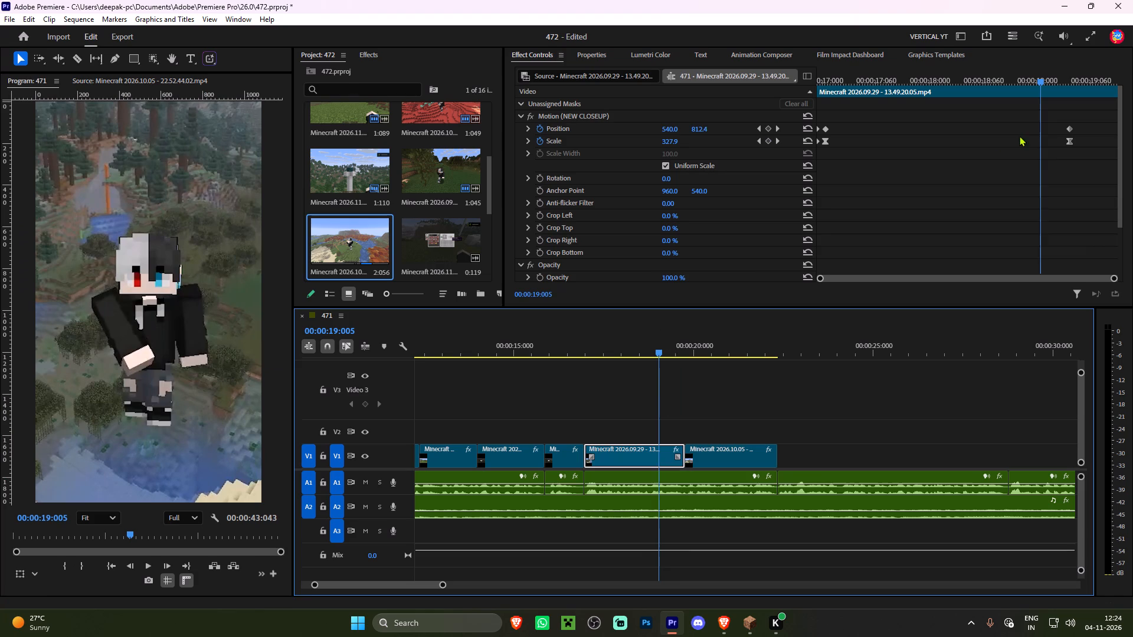
drag(1043, 104, 1091, 156)
key(ctrl+c)
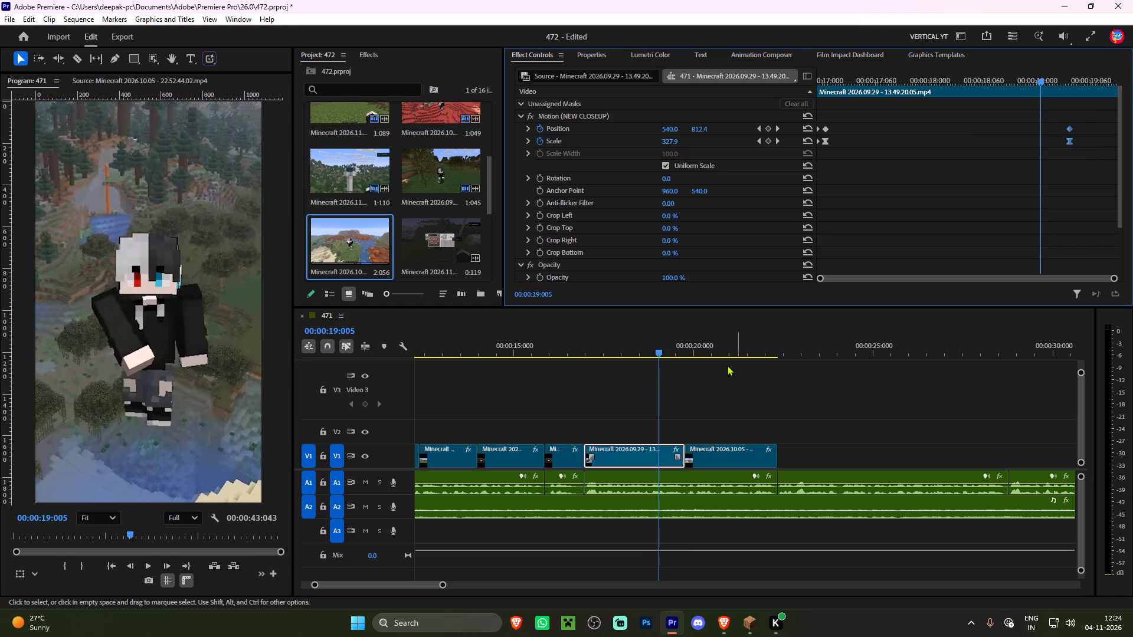
shift+click(690, 352)
click(698, 459)
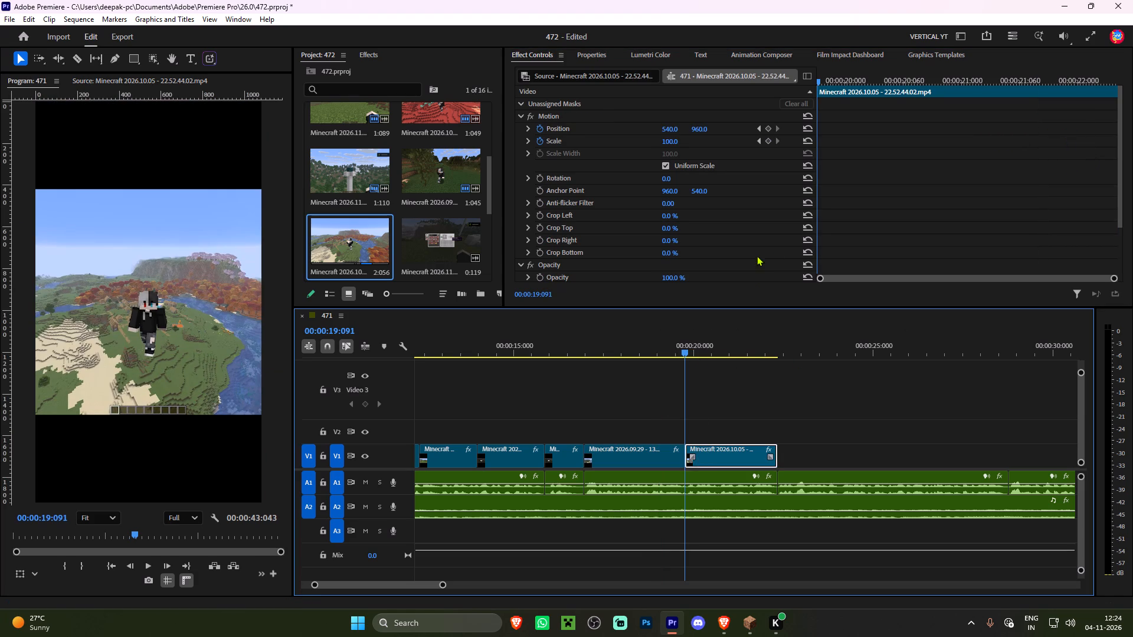
key(ctrl+v)
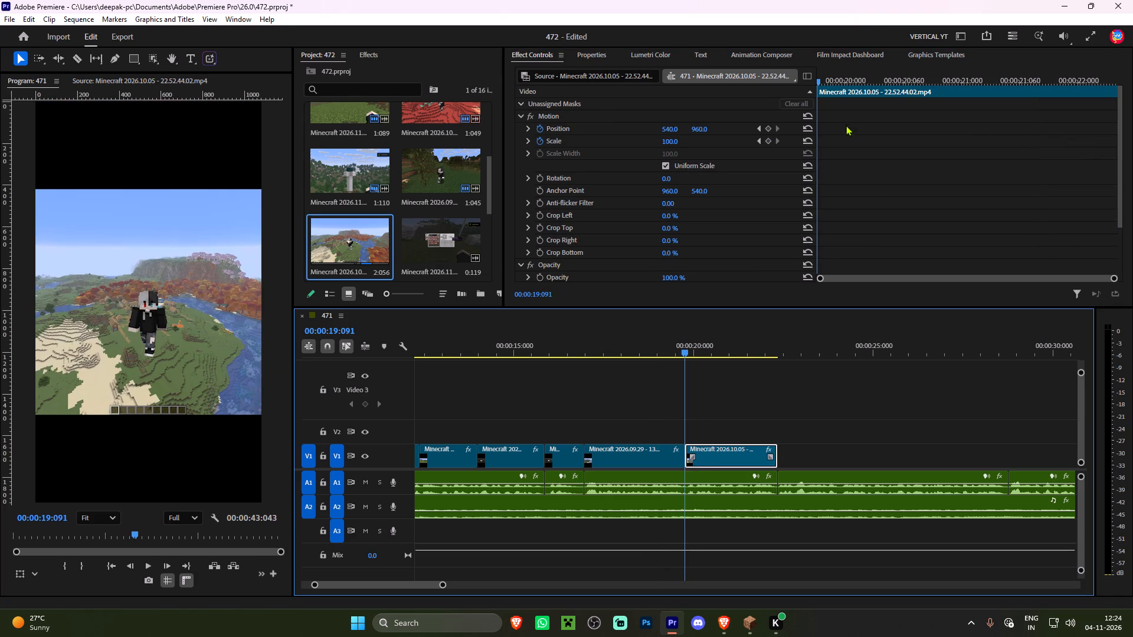
click(846, 125)
key(ctrl+c)
key(ctrl+v)
Copy the flying-player clip's wide Position and Scale keyframes to the new clip, move them to its end, and play the zoom-out.
click(650, 340)
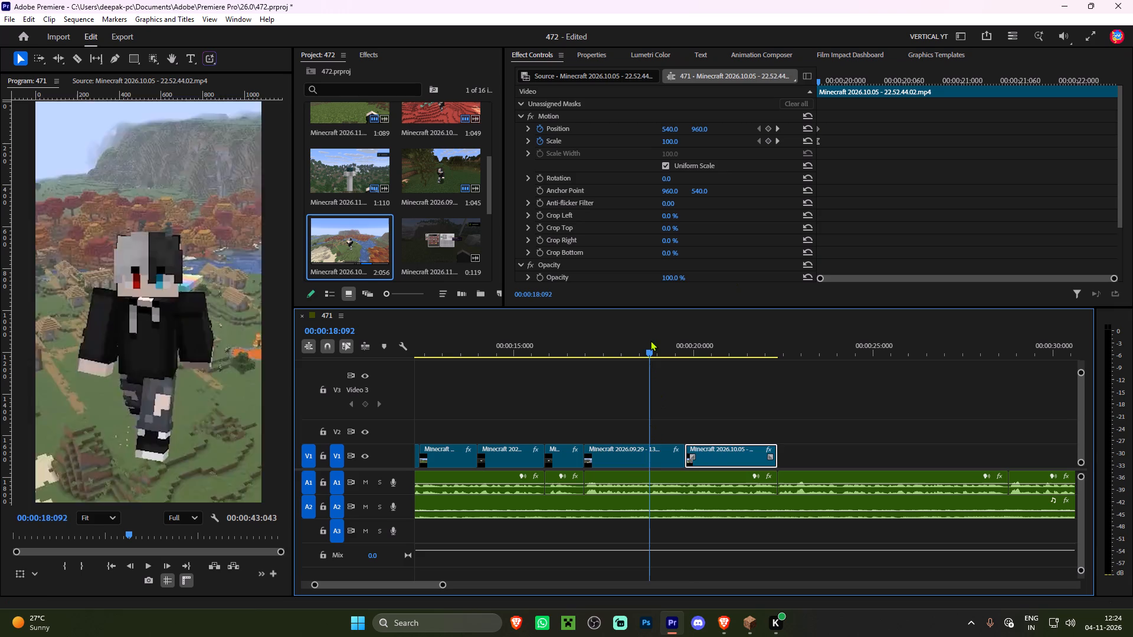
click(656, 455)
drag(878, 97, 824, 162)
right_click(826, 129)
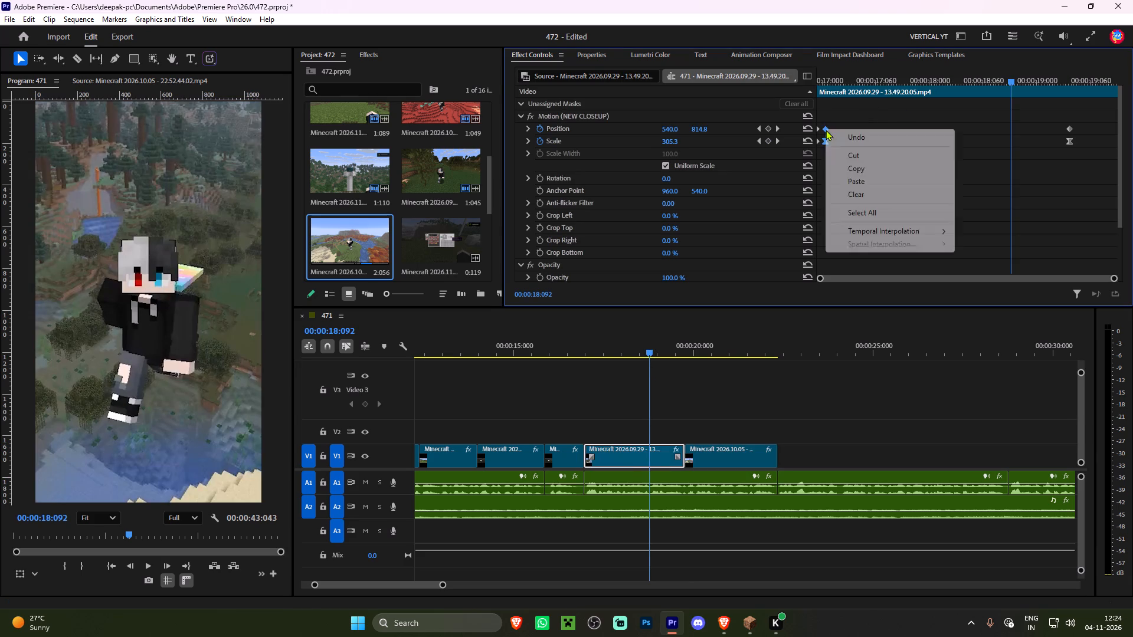
click(856, 168)
click(751, 450)
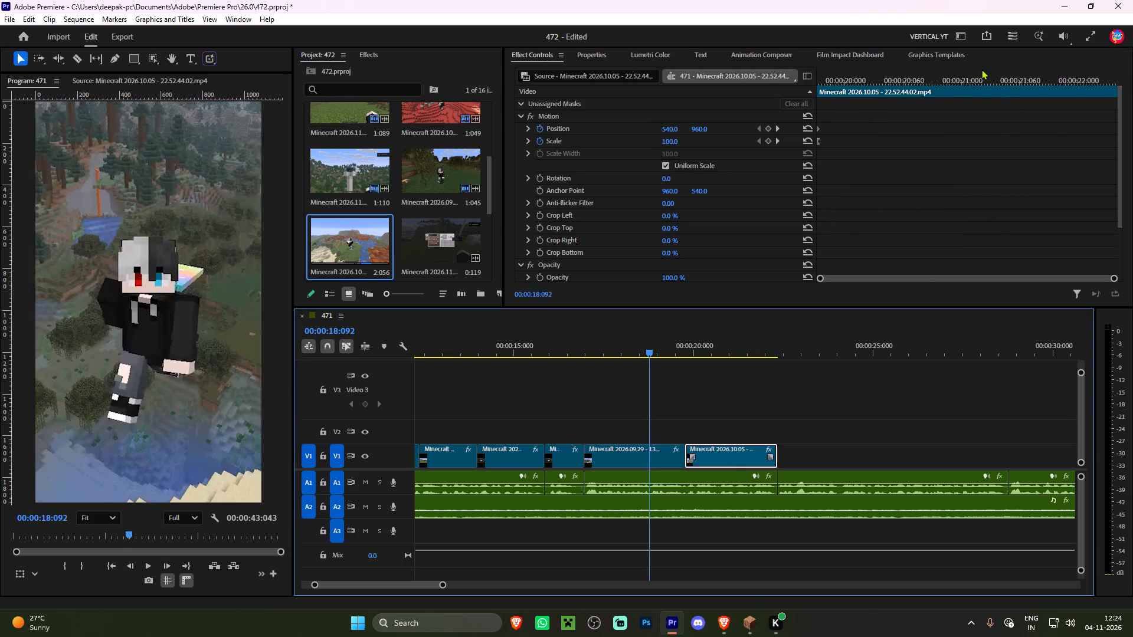
drag(983, 69, 1003, 81)
key(ctrl+v)
drag(983, 103, 1022, 156)
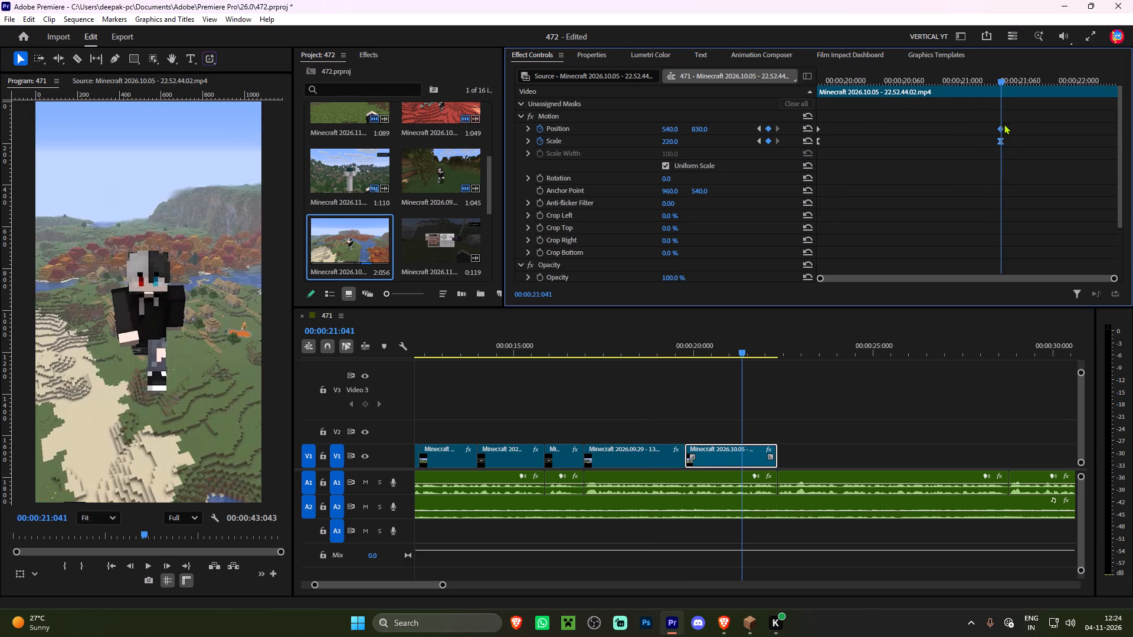
drag(1001, 128, 1131, 158)
click(674, 353)
key(space)
click(723, 380)
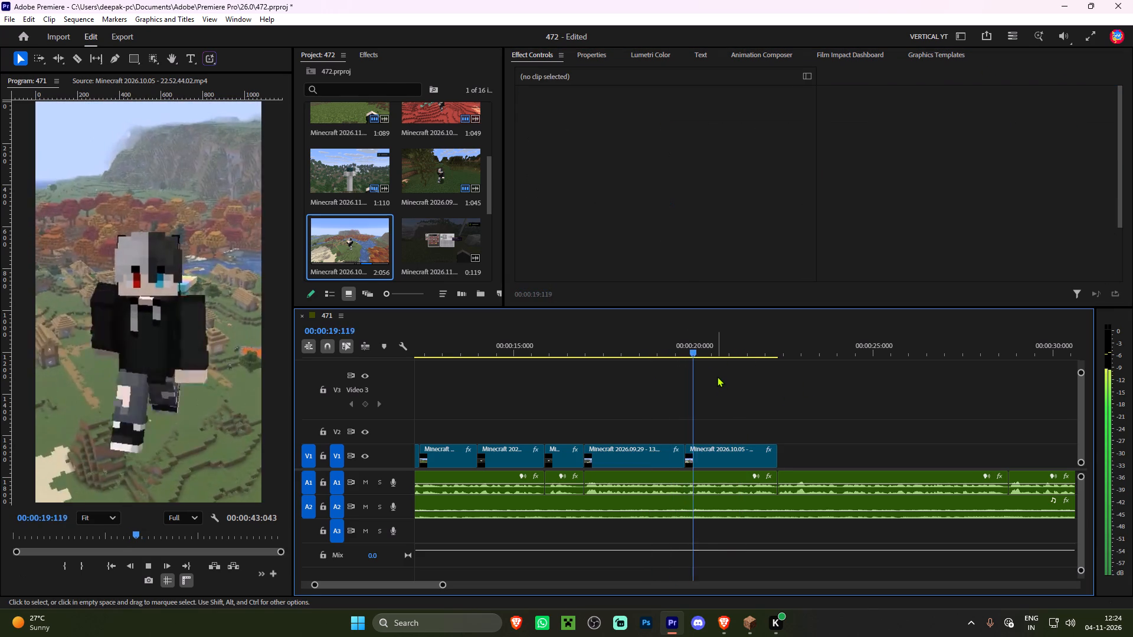
key(space)
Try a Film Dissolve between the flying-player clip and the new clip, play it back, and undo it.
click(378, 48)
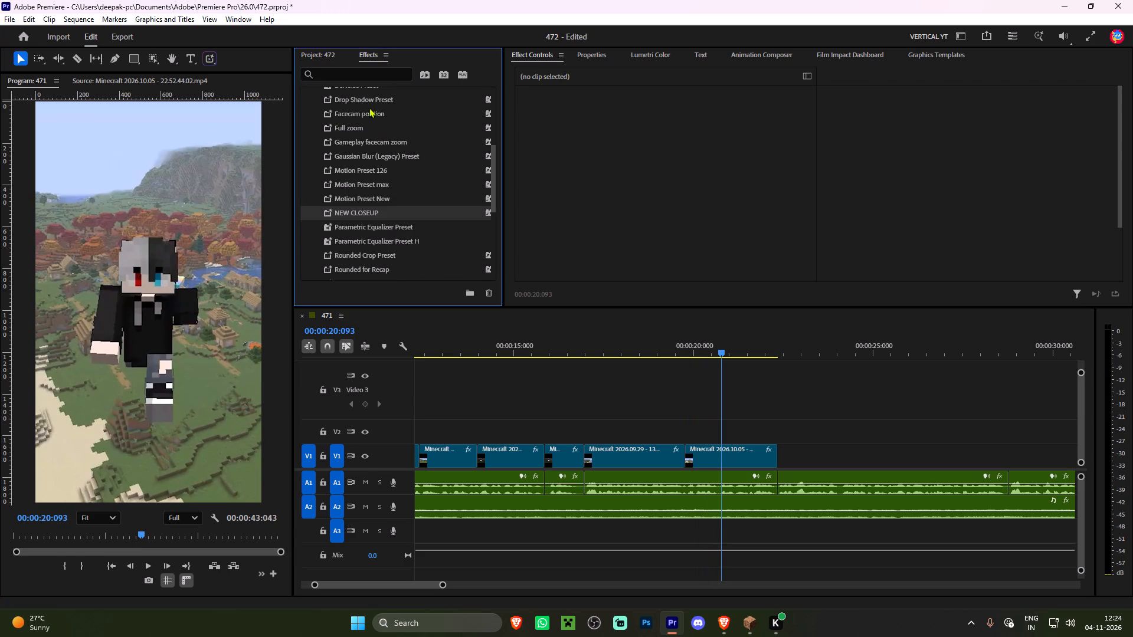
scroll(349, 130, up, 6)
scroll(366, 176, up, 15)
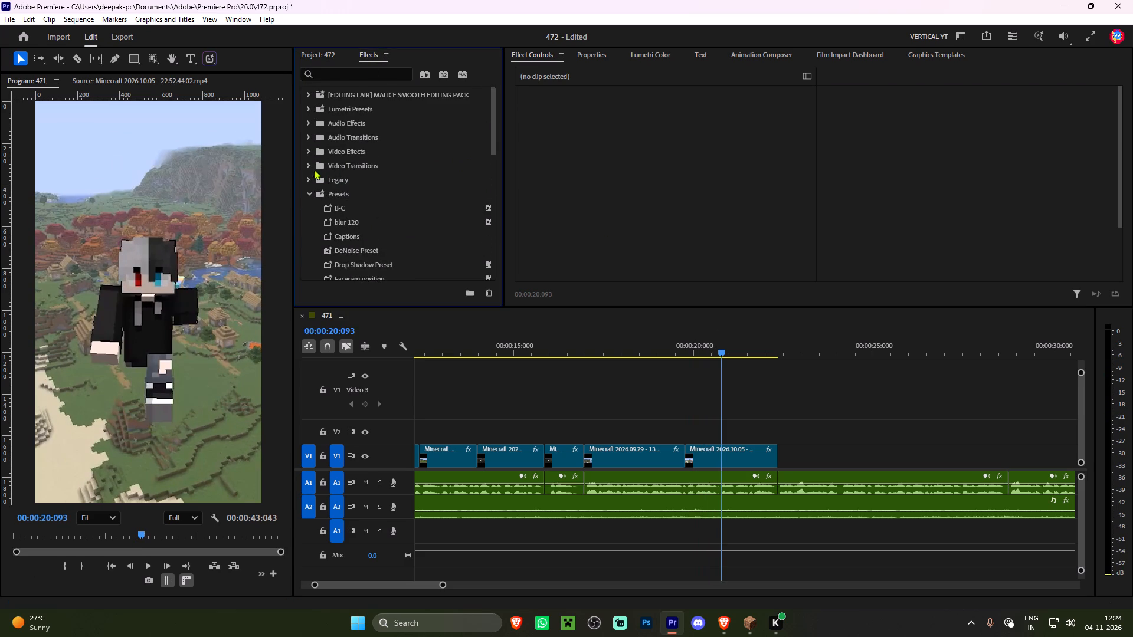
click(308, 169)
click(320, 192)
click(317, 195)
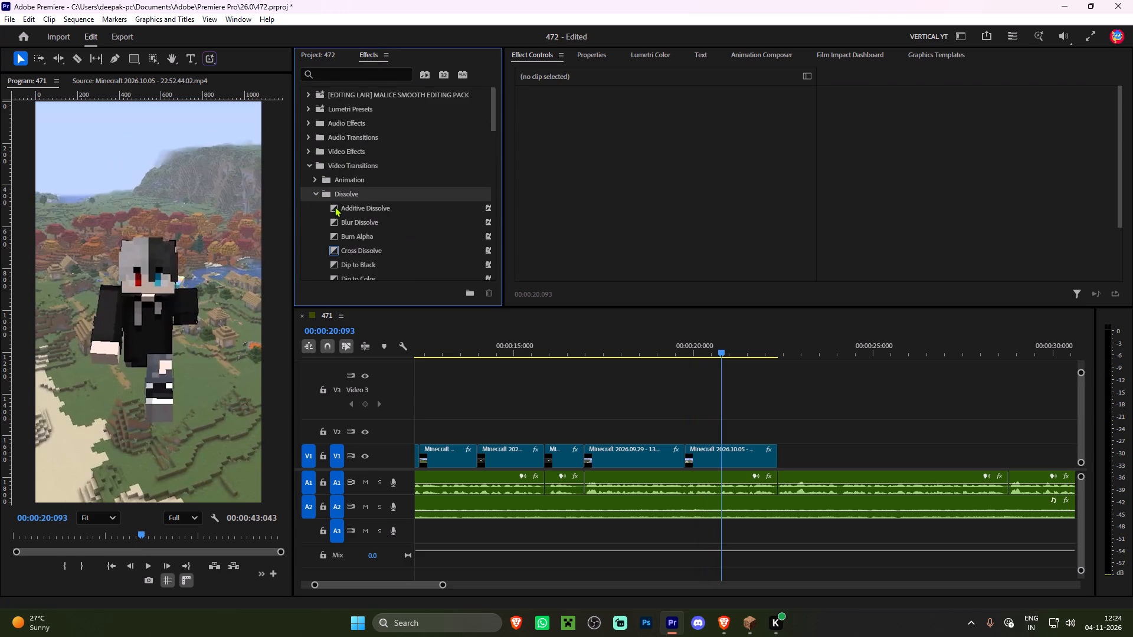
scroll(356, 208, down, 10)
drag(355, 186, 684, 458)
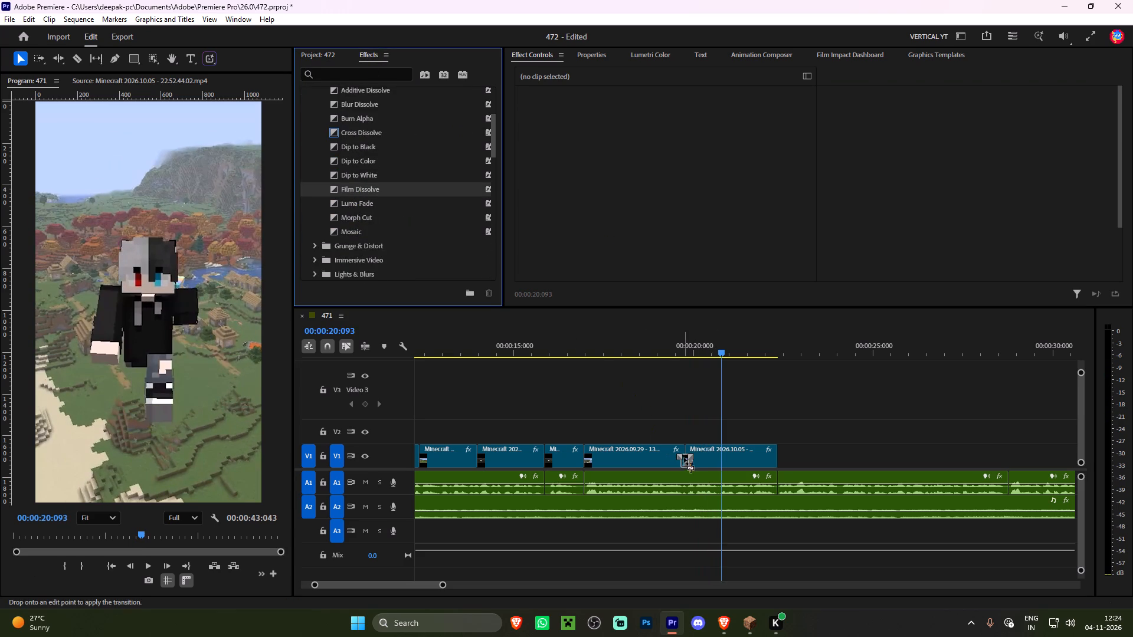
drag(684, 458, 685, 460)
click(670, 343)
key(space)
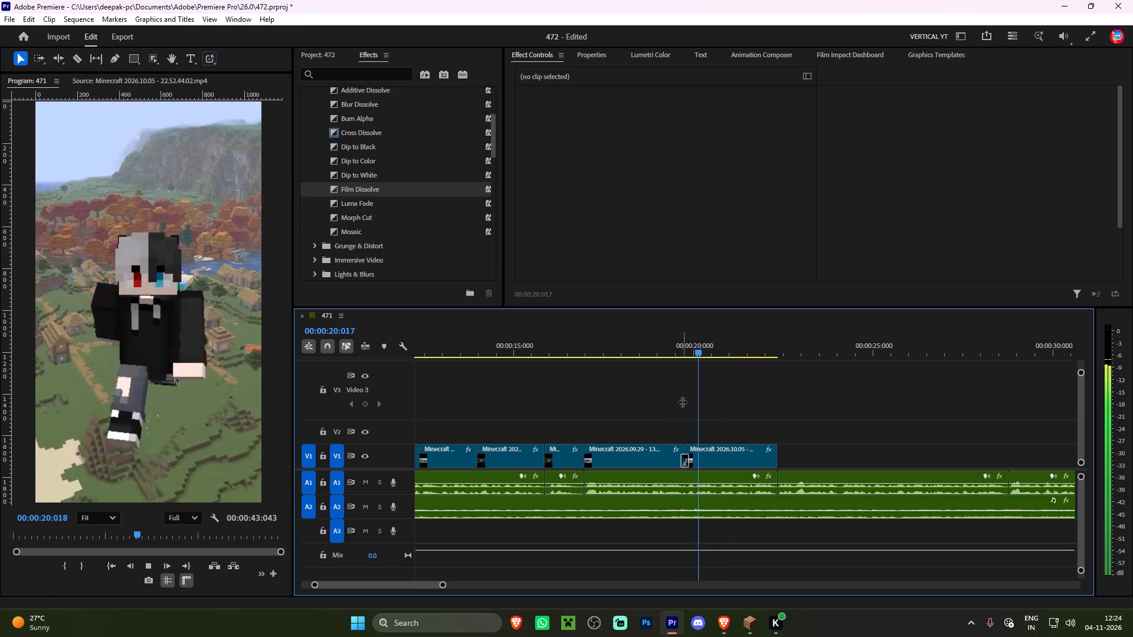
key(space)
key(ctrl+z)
Add a Cross Dissolve at the cut between the flying-player clip and the new clip, shorten it, and play it back.
drag(365, 129, 639, 372)
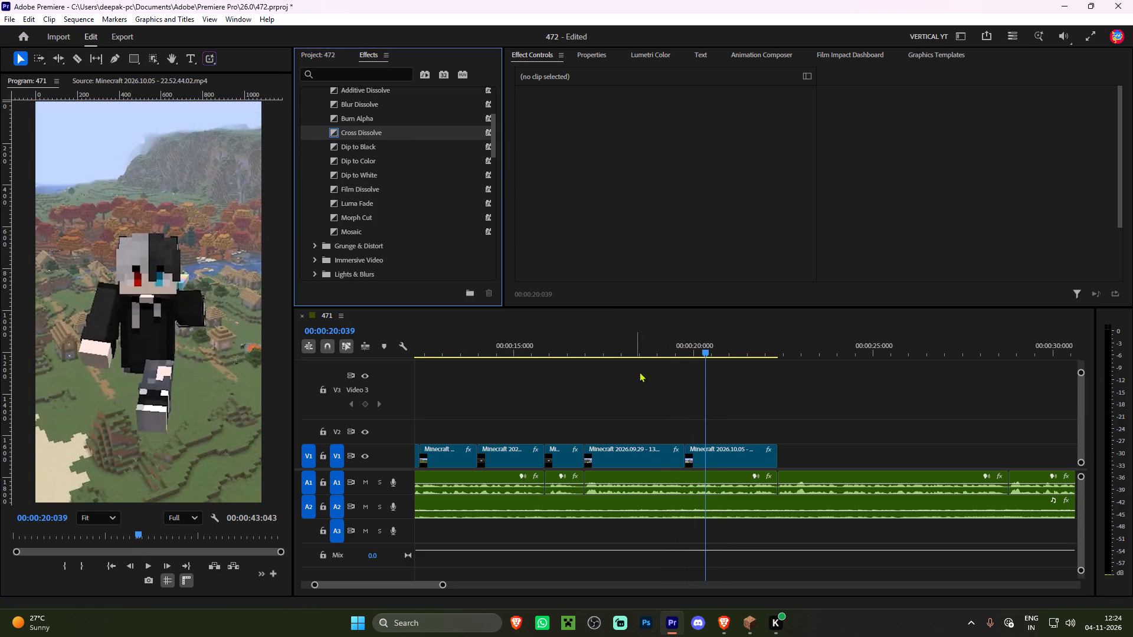
drag(639, 372, 686, 461)
alt+scroll(688, 463, up, 14)
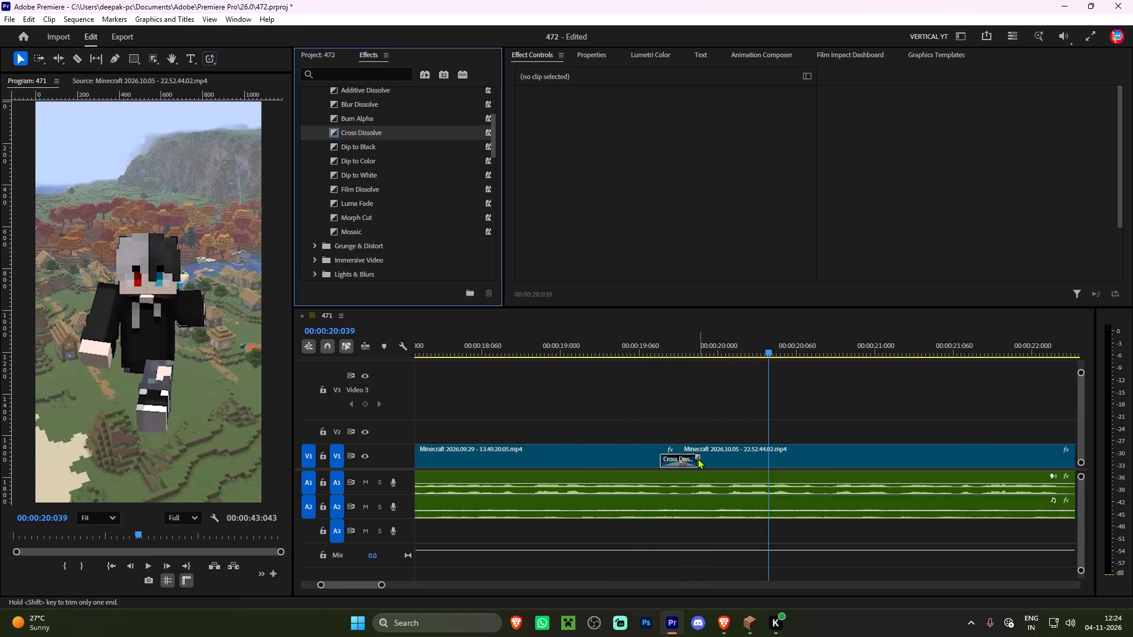
drag(698, 456, 686, 456)
click(646, 343)
key(space)
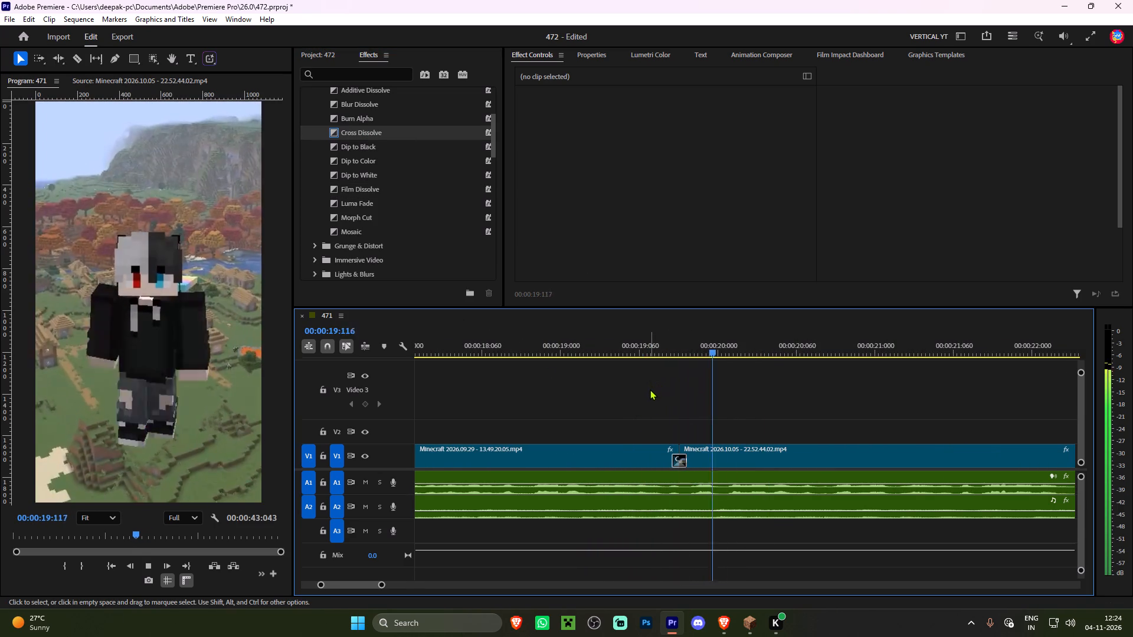
alt+scroll(650, 390, down, 18)
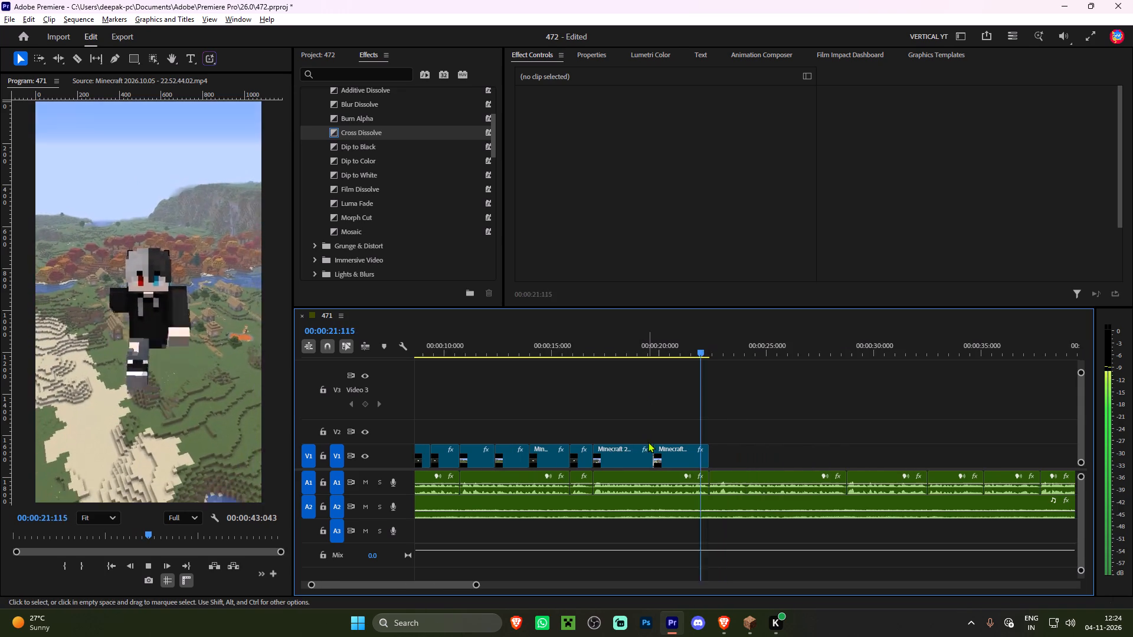
key(space)
click(716, 456)
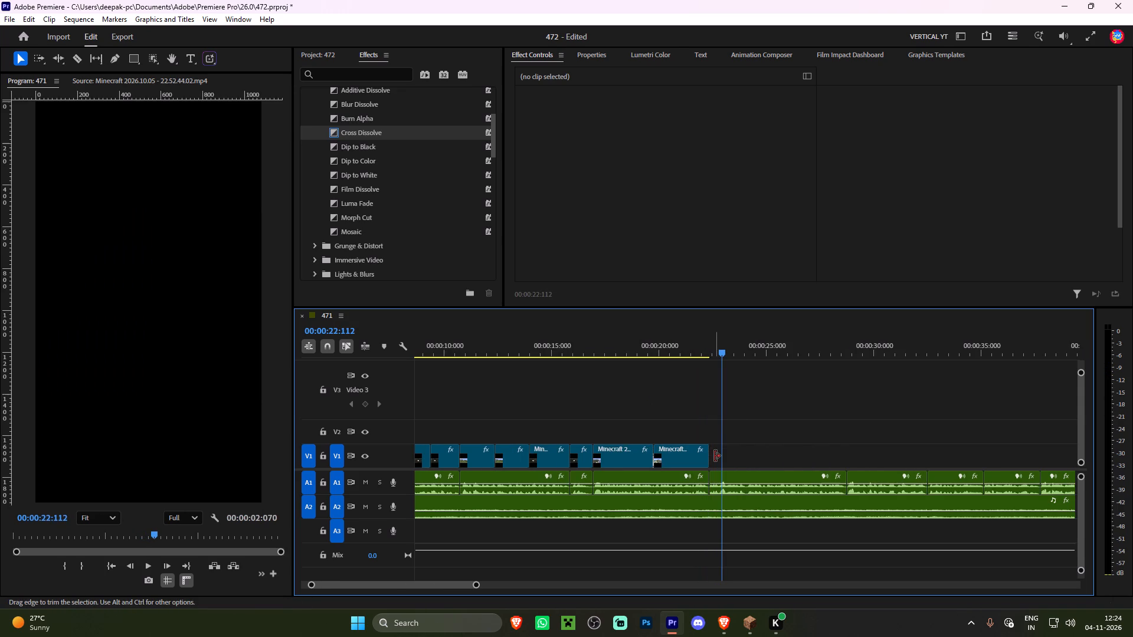
Play back from 15:071 and delete the flying-player clip's first pair of Position and Scale keyframes.
click(566, 350)
key(space)
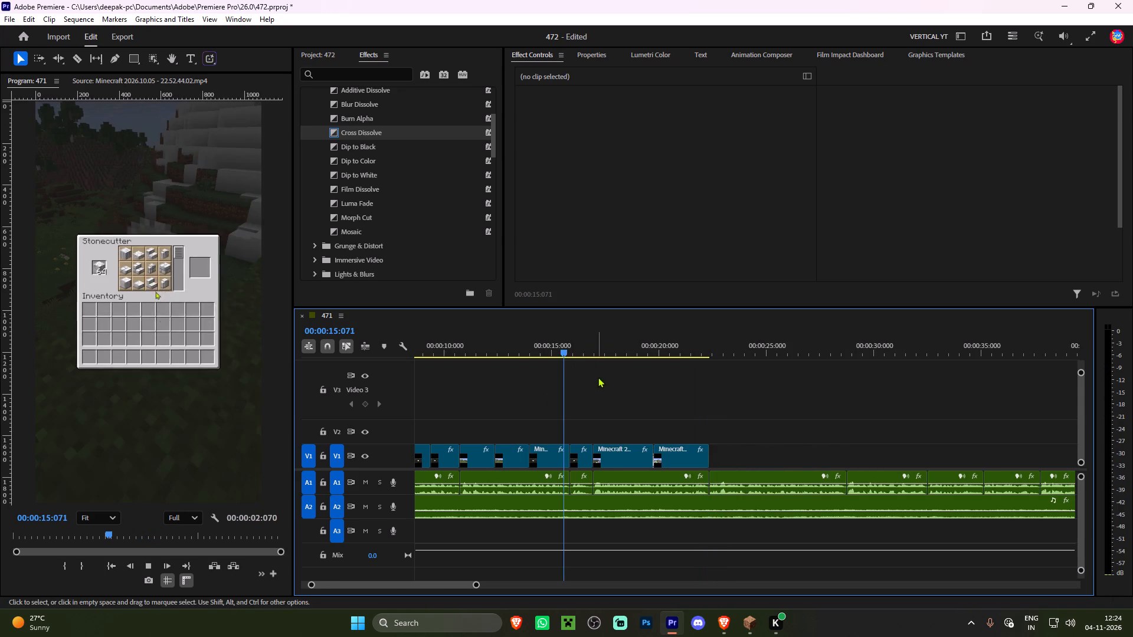
click(596, 385)
alt+scroll(621, 422, up, 8)
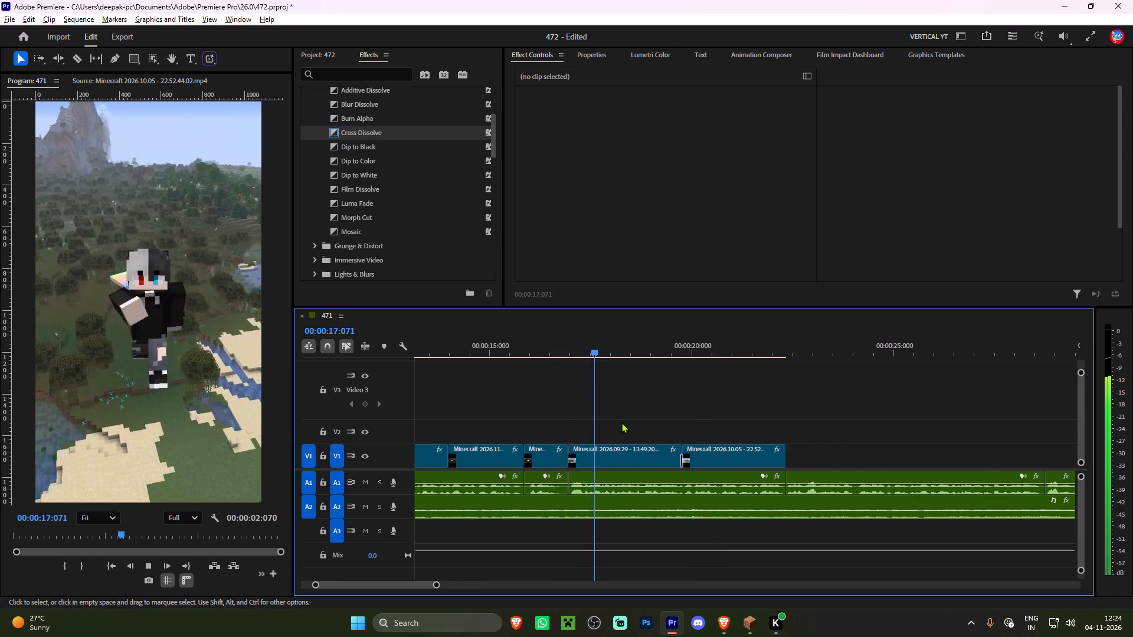
alt+scroll(621, 422, up, 3)
key(space)
click(608, 463)
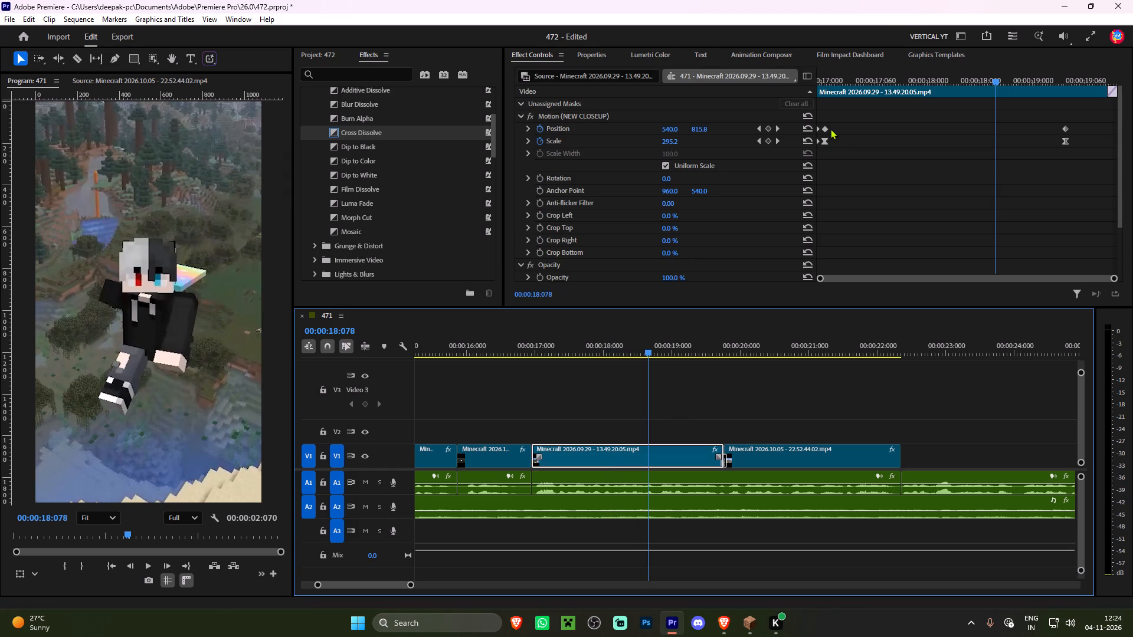
drag(818, 101, 817, 169)
key(Delete)
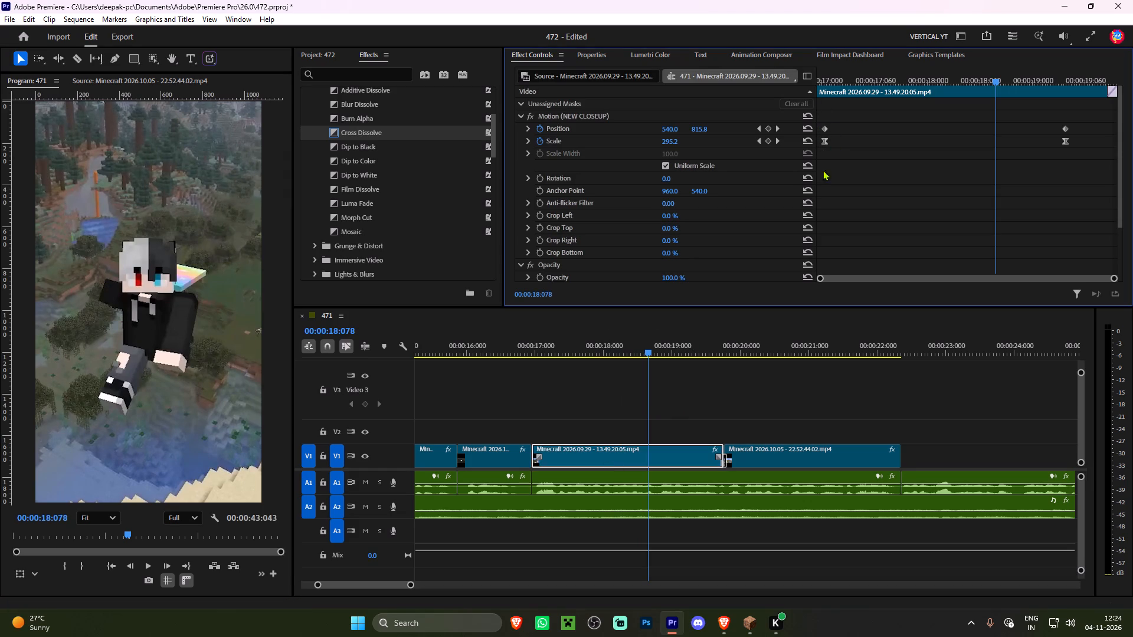
Speed up the flying-player zoom by moving its closing keyframes just past 18:078 and its opening ones to the clip's start.
drag(1048, 110, 1071, 162)
drag(1057, 130, 1029, 133)
drag(1049, 100, 1070, 156)
drag(1070, 156, 1087, 186)
drag(1064, 127, 1010, 131)
drag(853, 114, 816, 160)
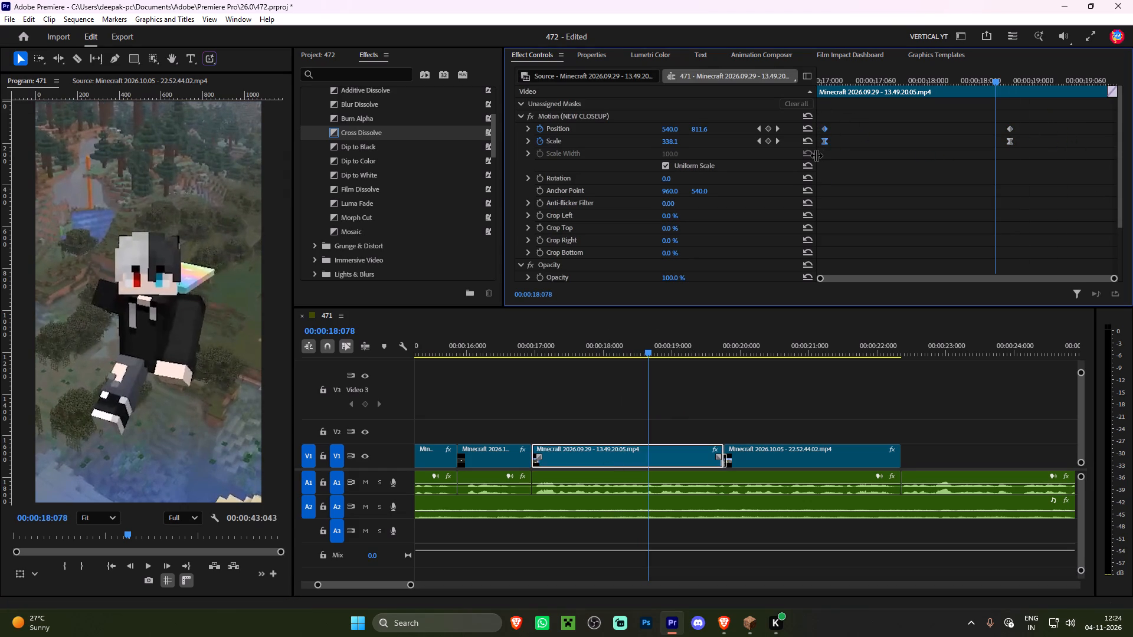
drag(824, 127, 762, 133)
Play back the flying-player clip from the preceding crafting clip to check the faster zoom.
click(510, 349)
key(space)
click(565, 373)
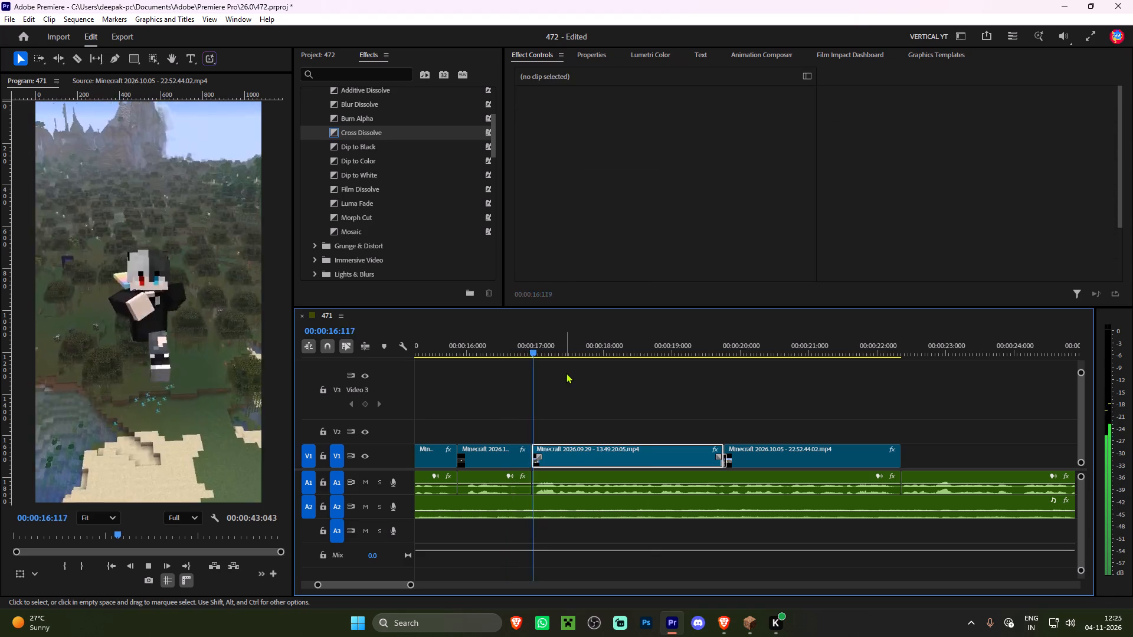
alt+scroll(568, 383, down, 2)
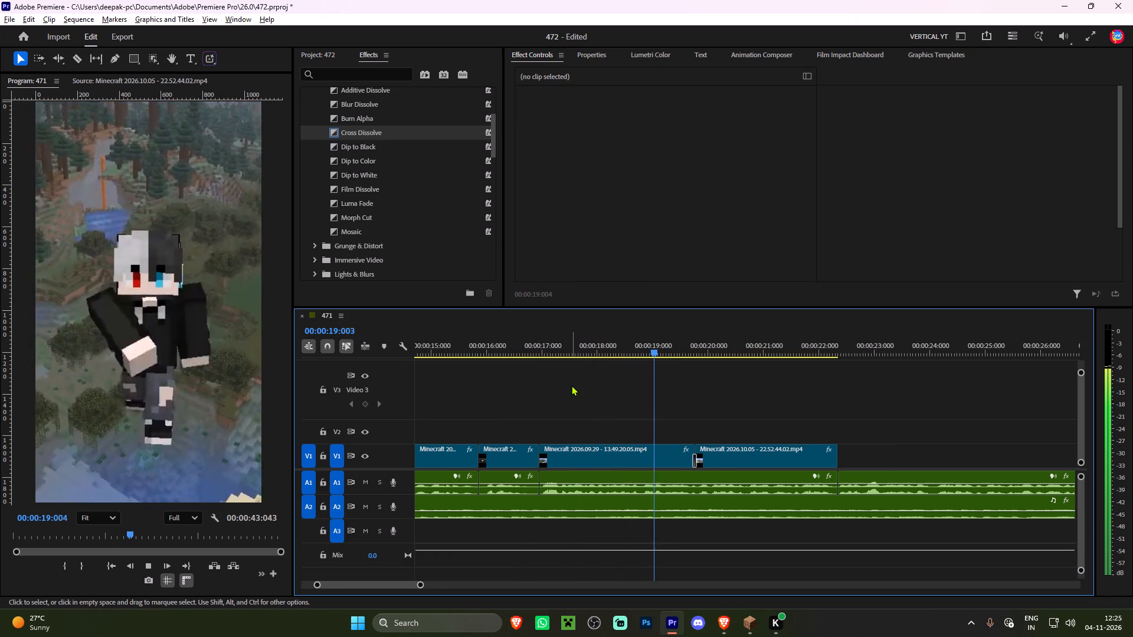
key(space)
drag(559, 344, 554, 346)
key(space)
key(space)
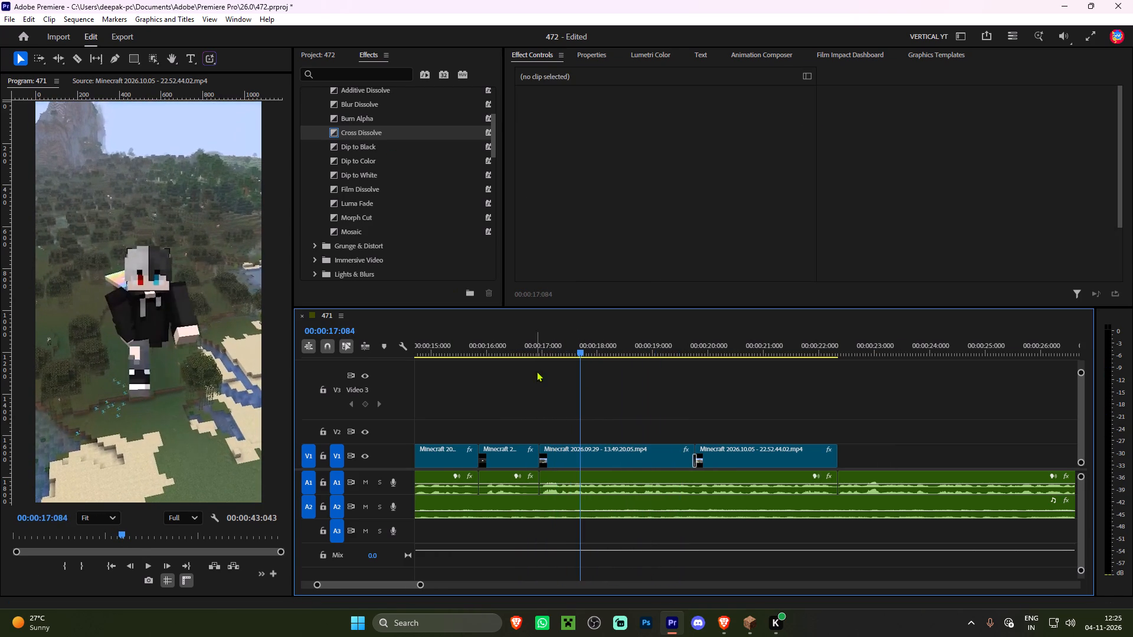
Import Screenshot 2026-09-19 143038.png, the watch-time-from-subscribers image, from the Screenshots folder in Pictures.
drag(567, 343, 559, 349)
click(314, 58)
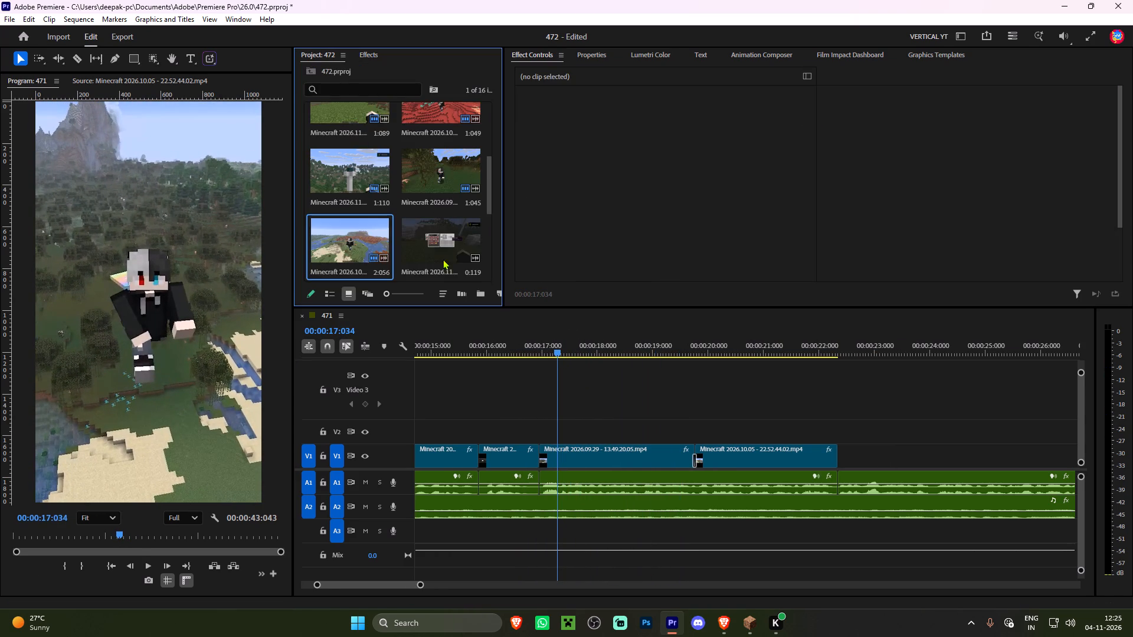
scroll(395, 238, down, 6)
double_click(395, 275)
scroll(47, 180, up, 2)
click(54, 234)
double_click(393, 132)
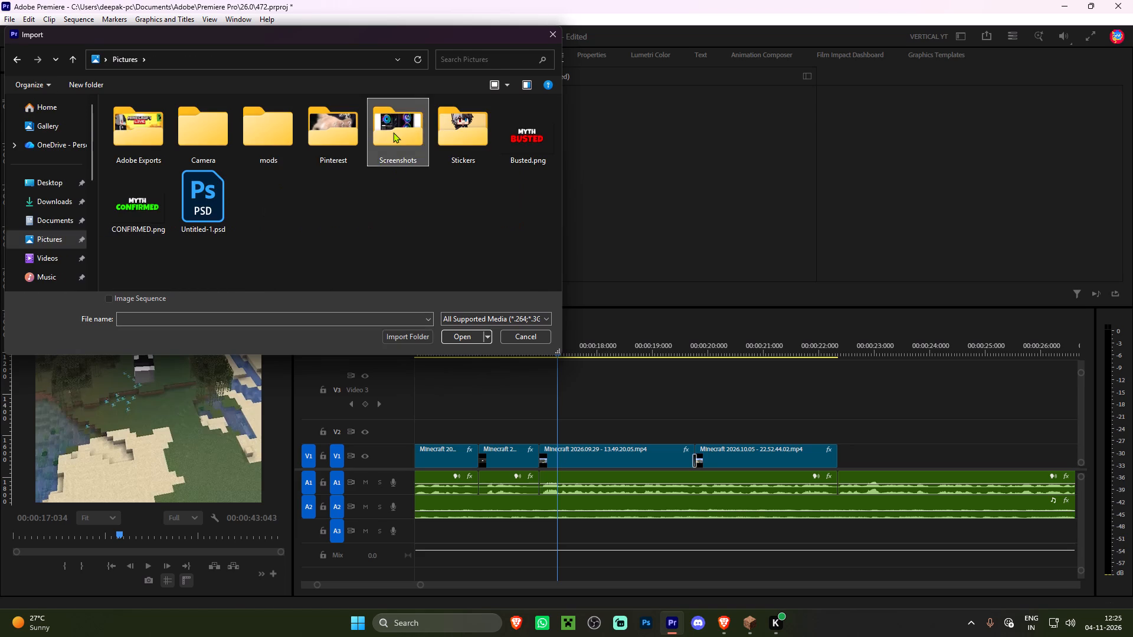
scroll(317, 193, down, 14)
scroll(382, 241, down, 12)
scroll(369, 217, up, 2)
scroll(369, 217, down, 1)
scroll(369, 217, up, 4)
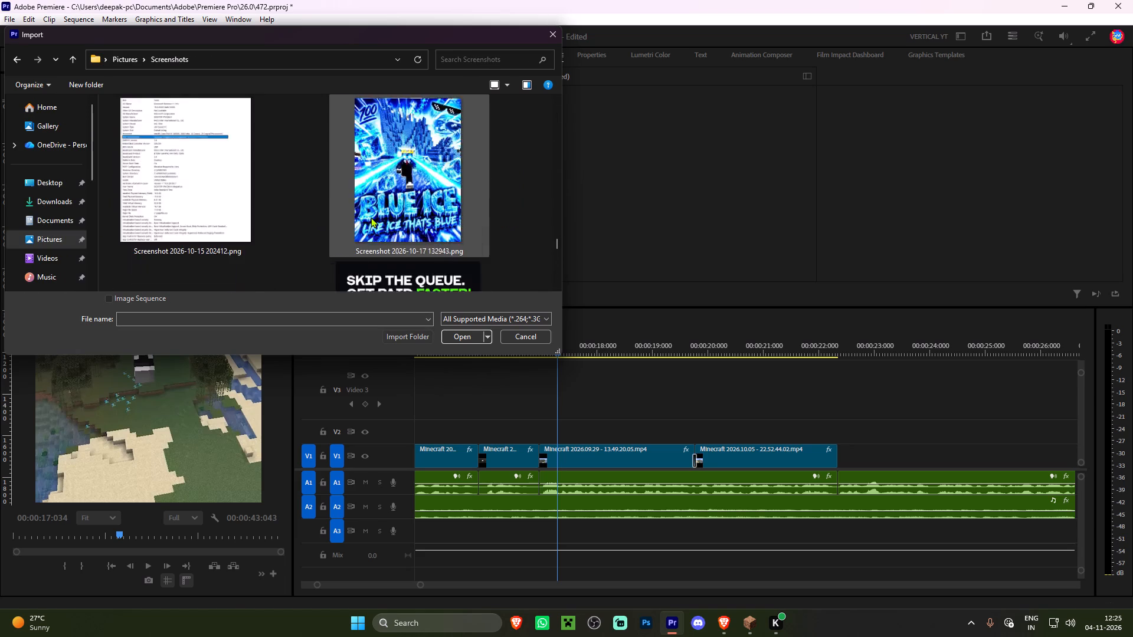
scroll(371, 217, up, 12)
double_click(400, 247)
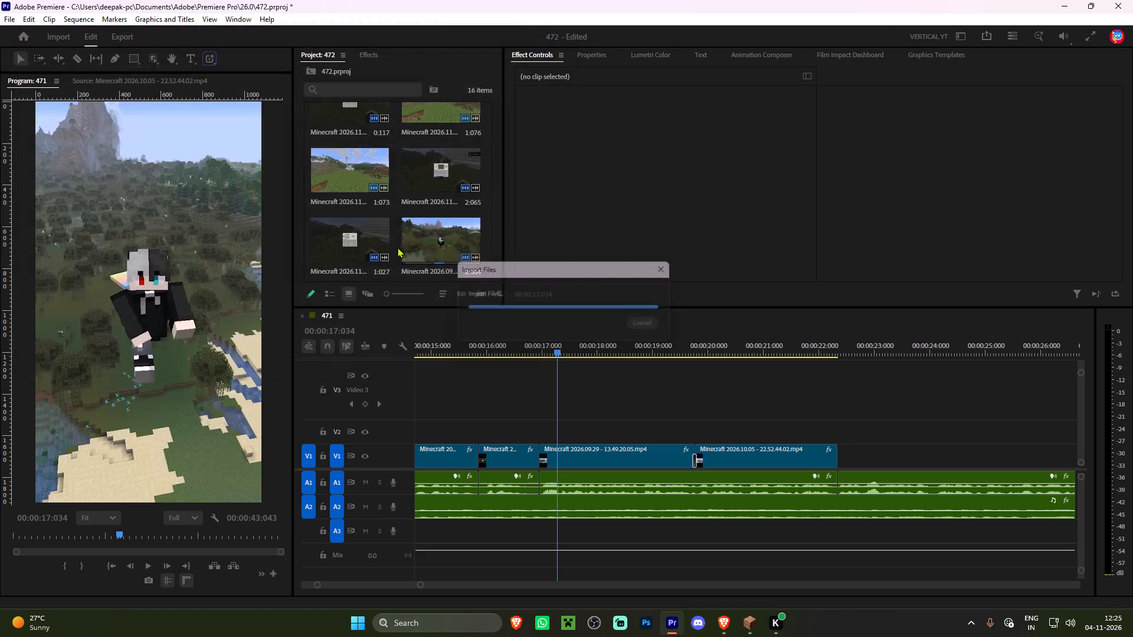
Place the screenshot on V2 at 17:034 above the flying-player clip and trim its end to the next V1 cut.
drag(349, 235, 559, 430)
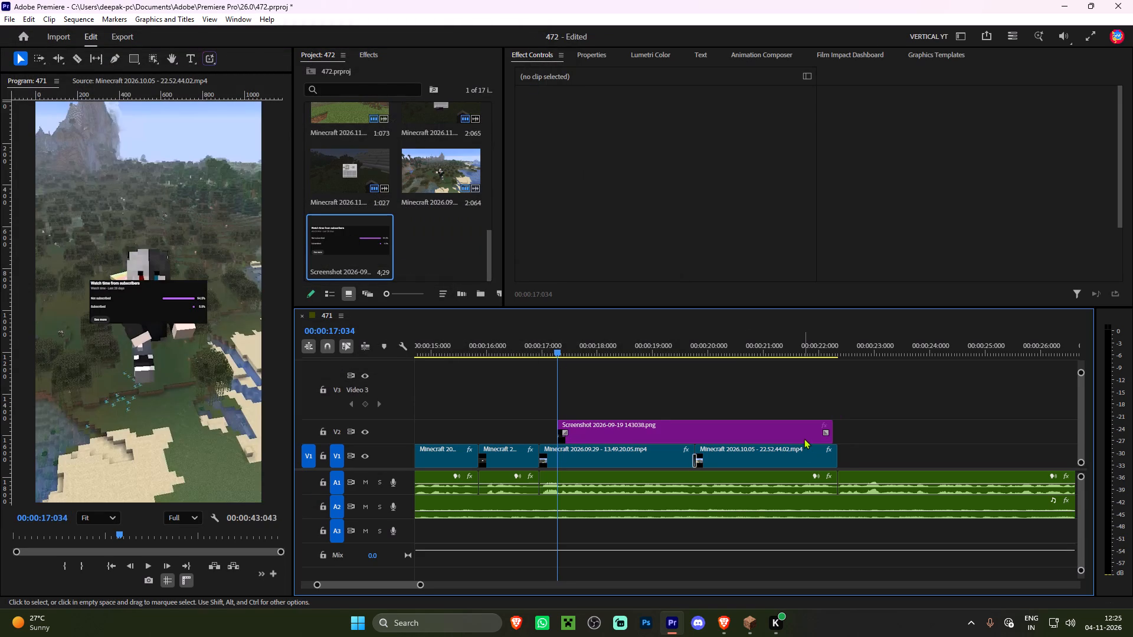
drag(841, 431, 769, 431)
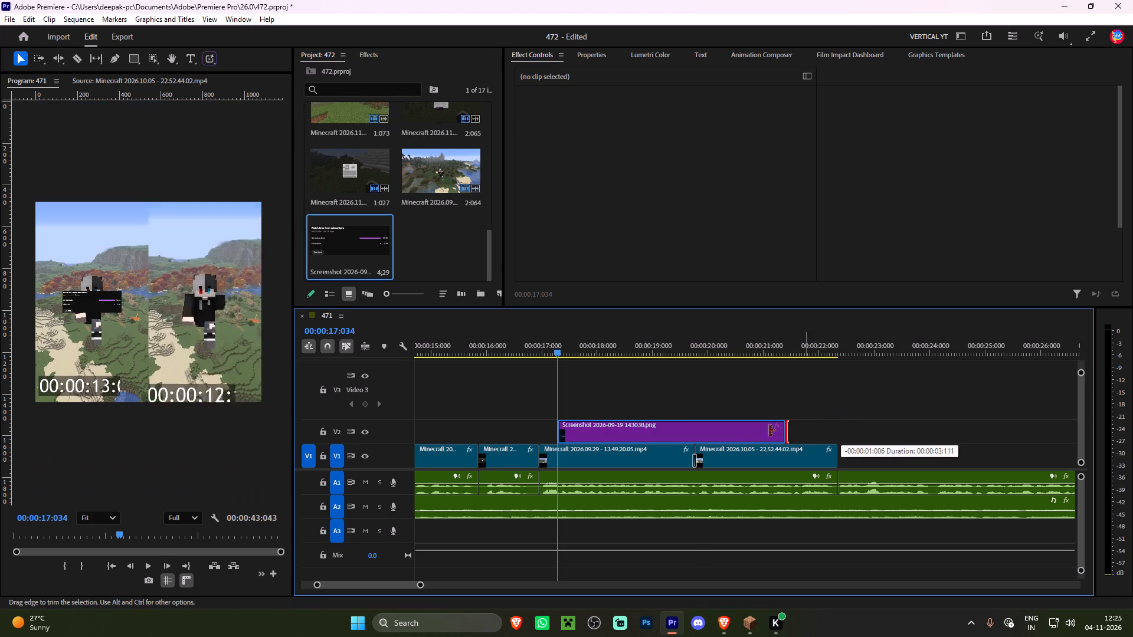
drag(769, 431, 702, 429)
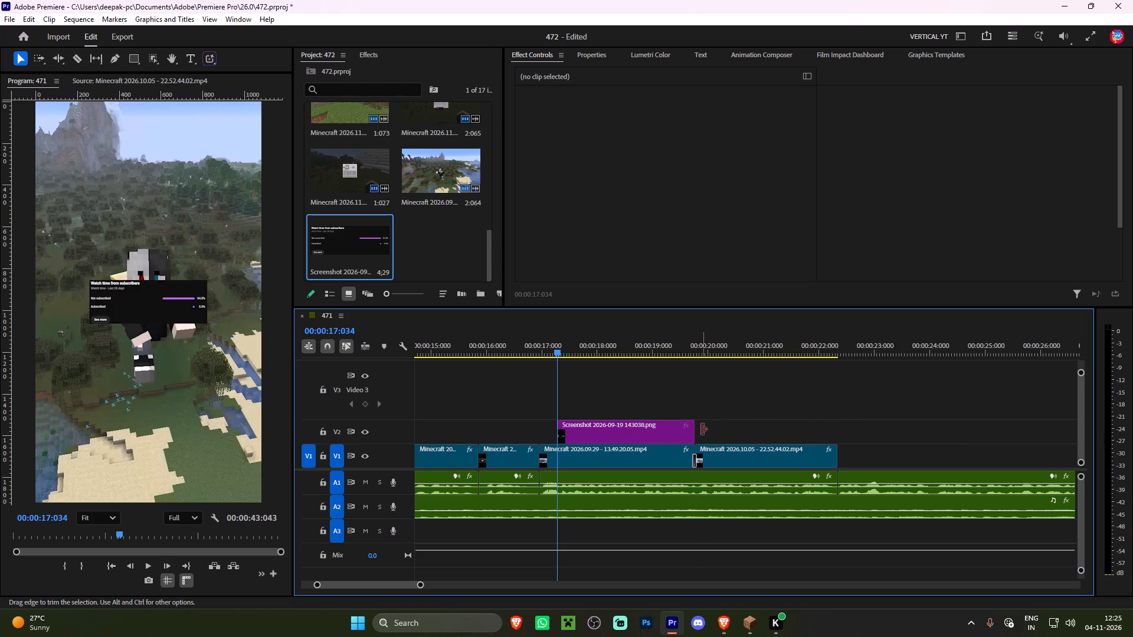
Animate the screenshot popping in with Scale keyframes from 0 at its start to an enlarged size at 17:053.
click(613, 428)
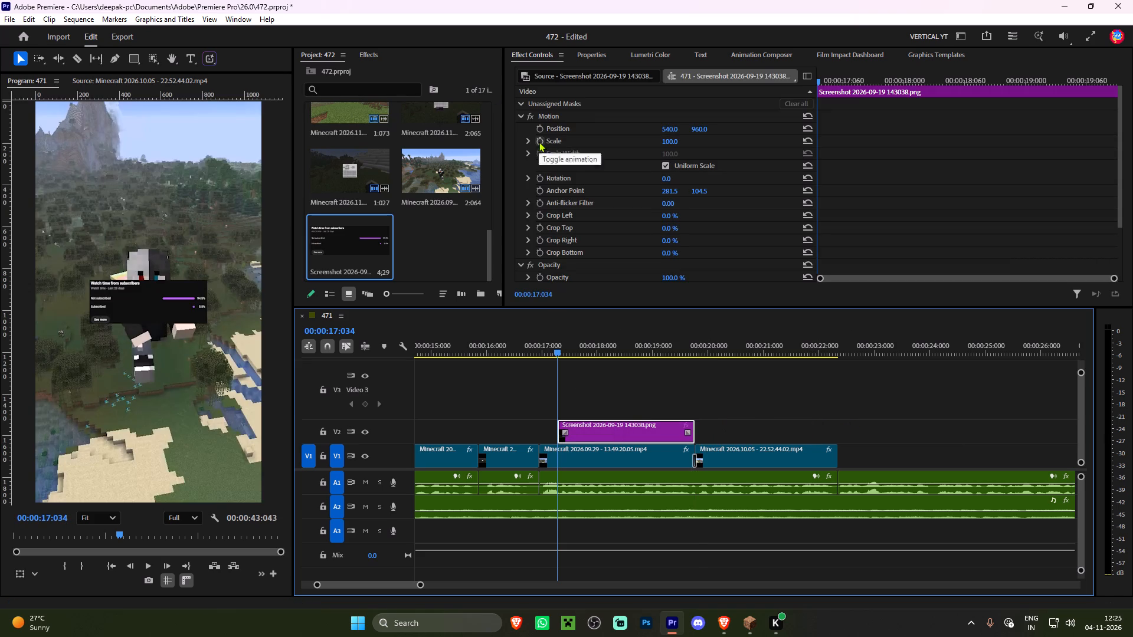
click(539, 142)
drag(669, 139, 506, 143)
key(space)
key(space)
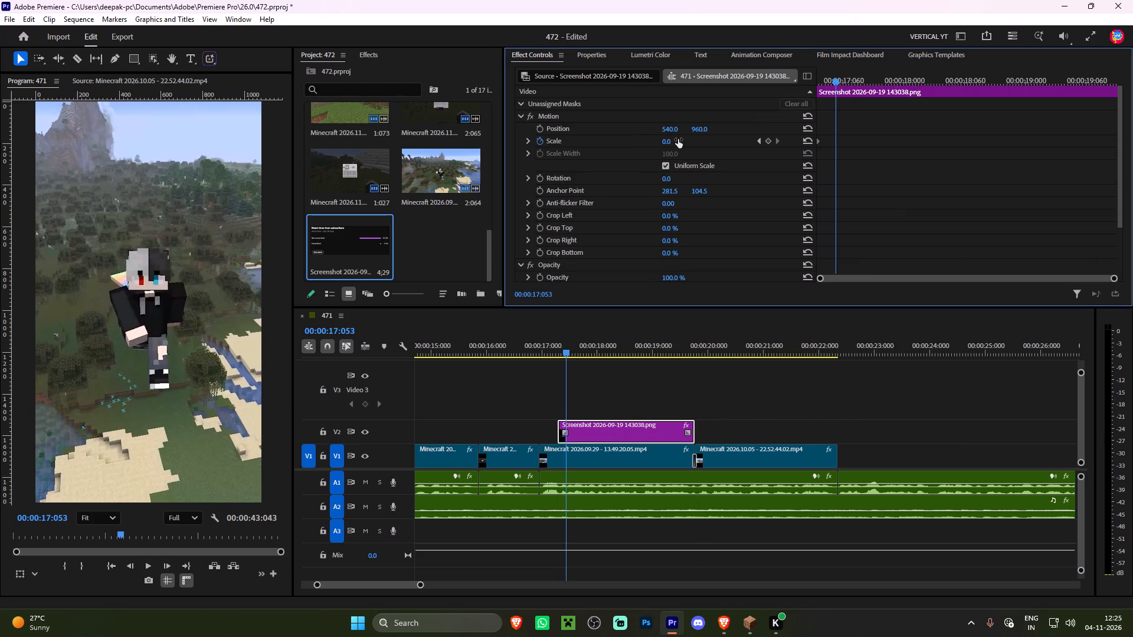
click(804, 140)
drag(670, 139, 693, 145)
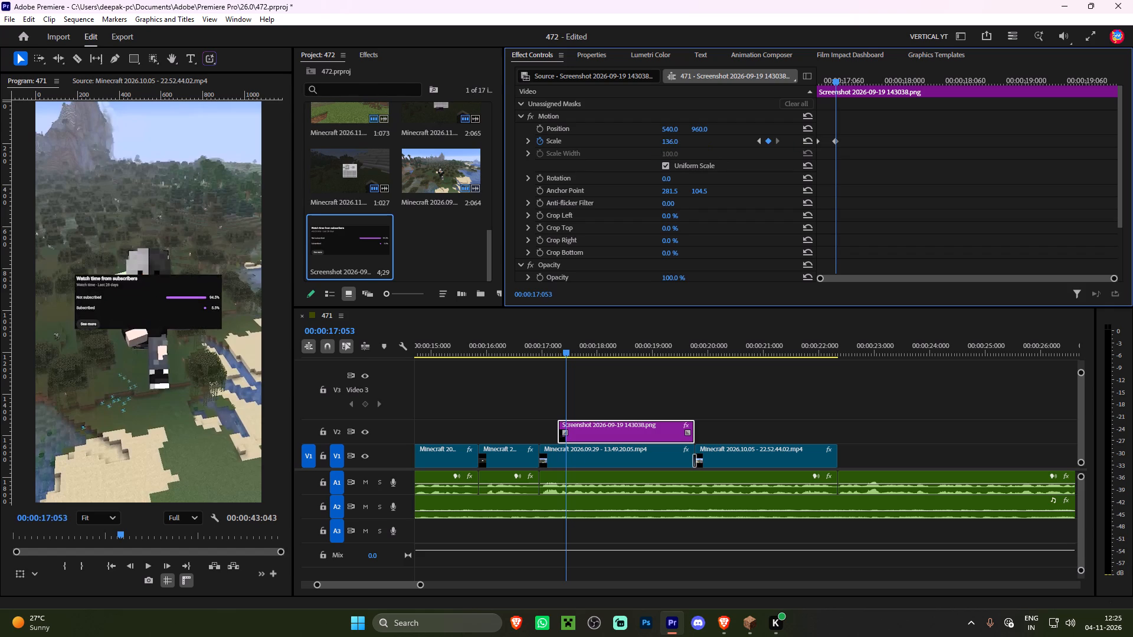
drag(693, 145, 709, 147)
drag(672, 140, 666, 140)
Add a third Scale keyframe of 182 to the screenshot and move it to the clip's end for a slow zoom.
key(space)
key(space)
drag(673, 140, 686, 142)
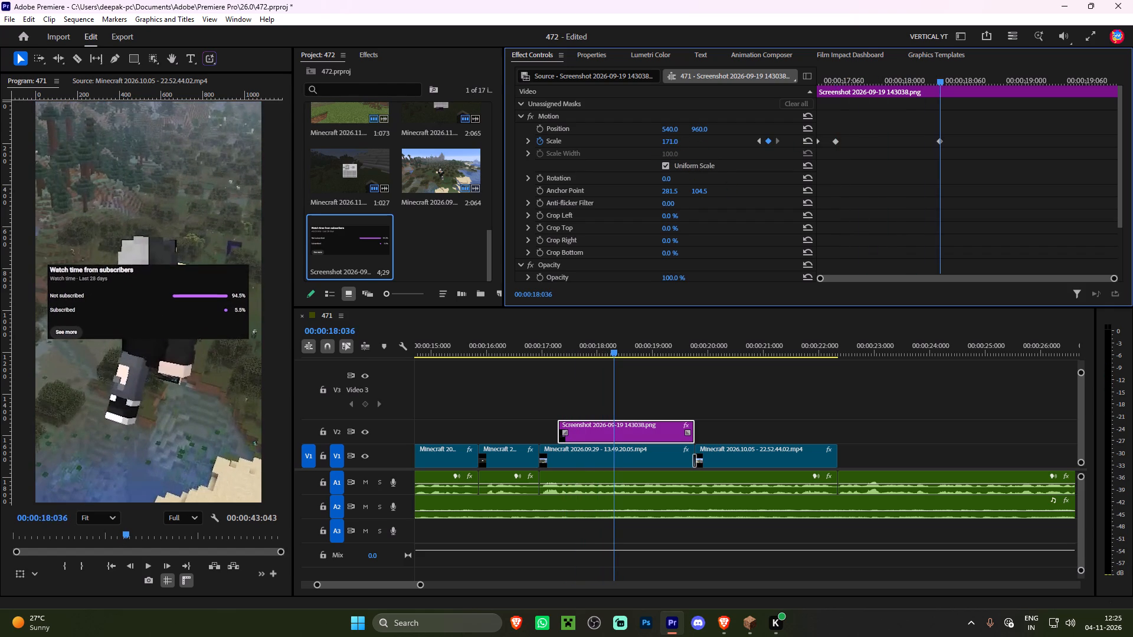
drag(686, 142, 692, 142)
drag(937, 138, 1128, 155)
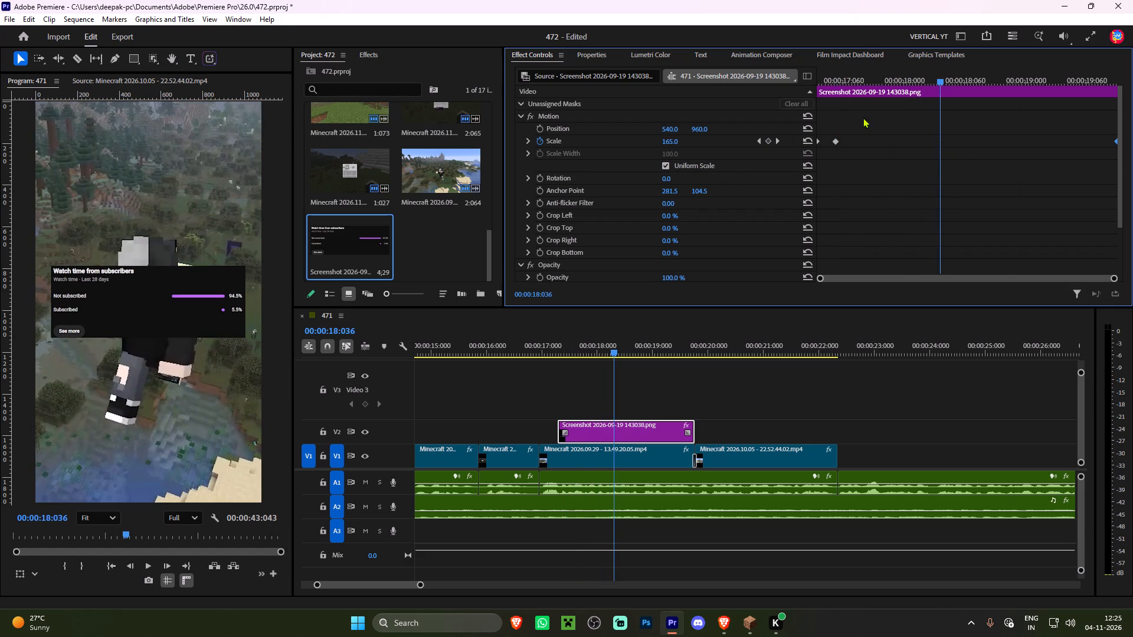
Apply Ease In to the screenshot's first two Scale keyframes.
drag(863, 117, 787, 169)
right_click(834, 140)
click(870, 297)
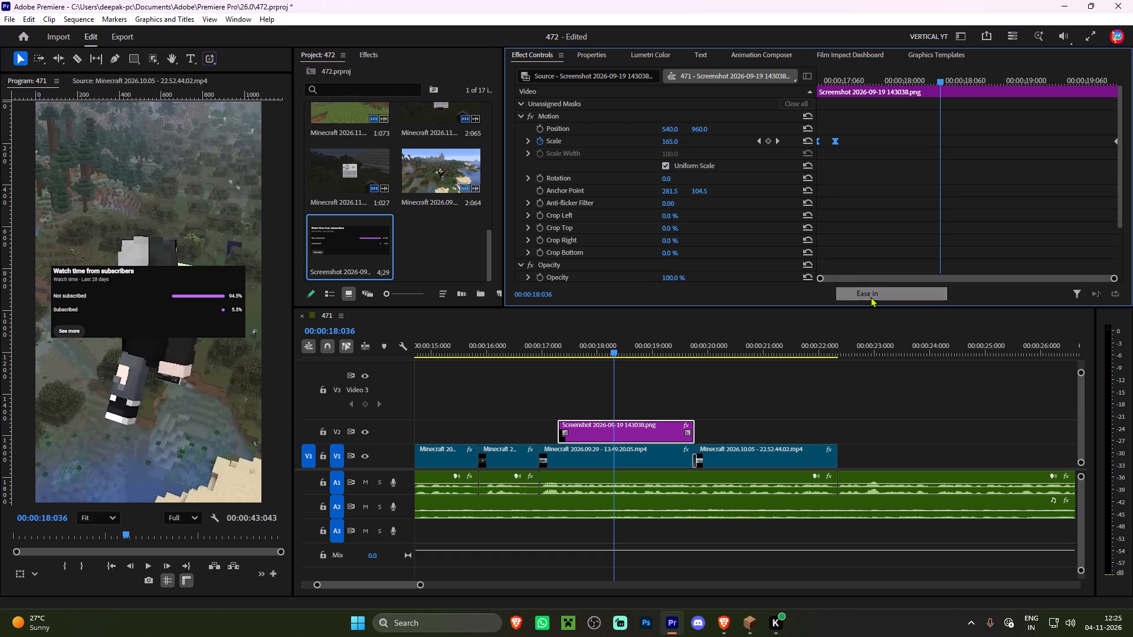
Play back the screenshot's pop-in and slow zoom, continuing into the second flying-player clip.
click(537, 346)
key(space)
click(586, 370)
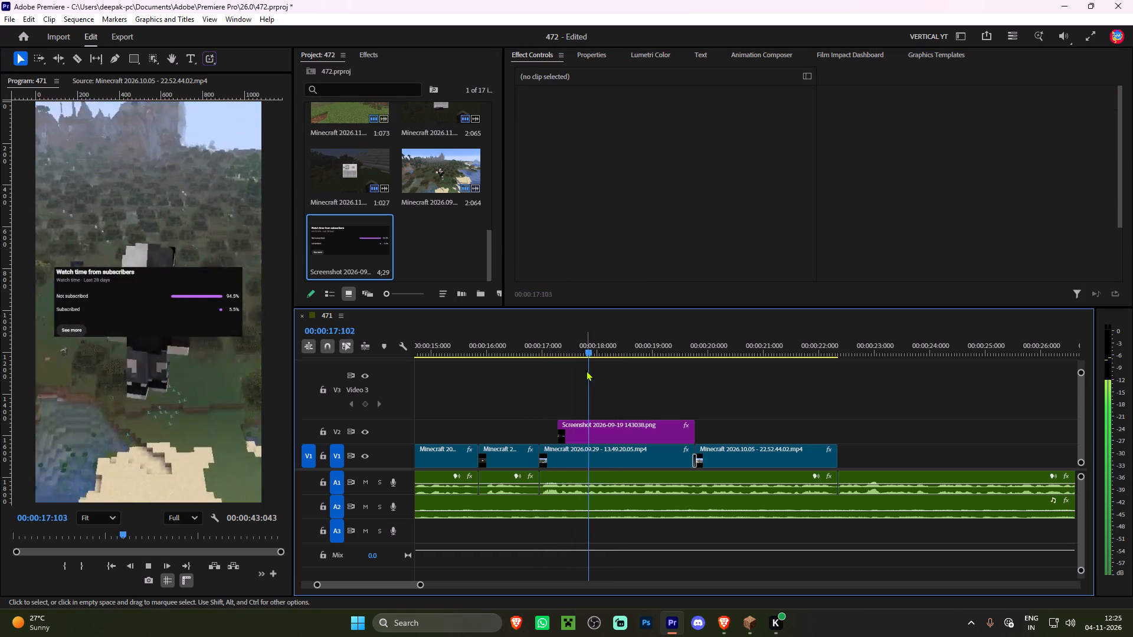
key(space)
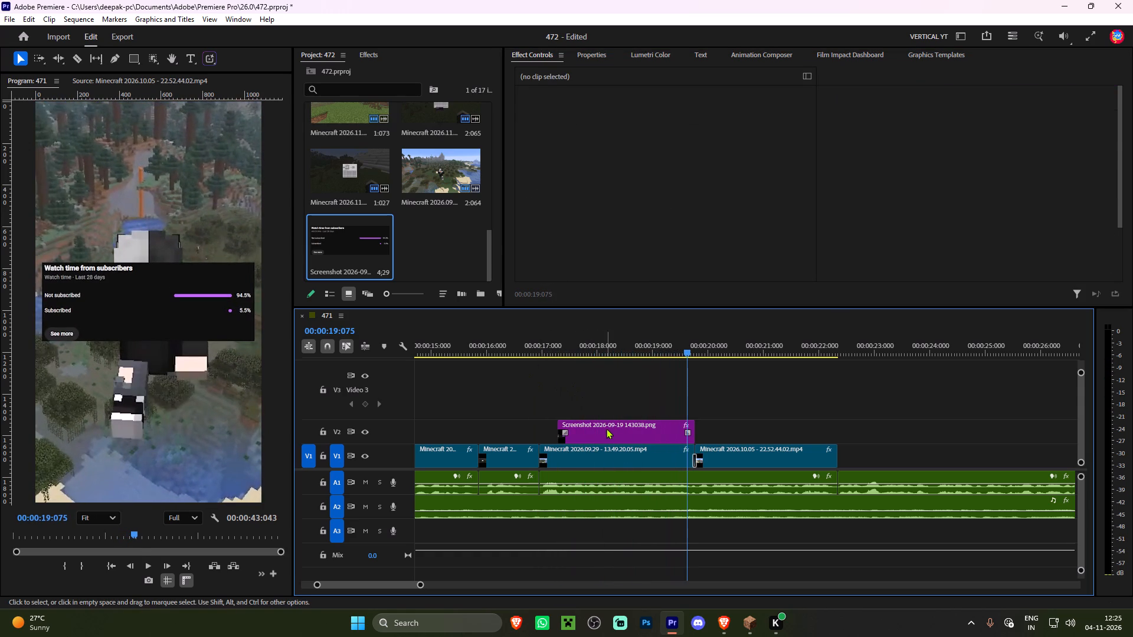
click(608, 432)
click(555, 346)
key(space)
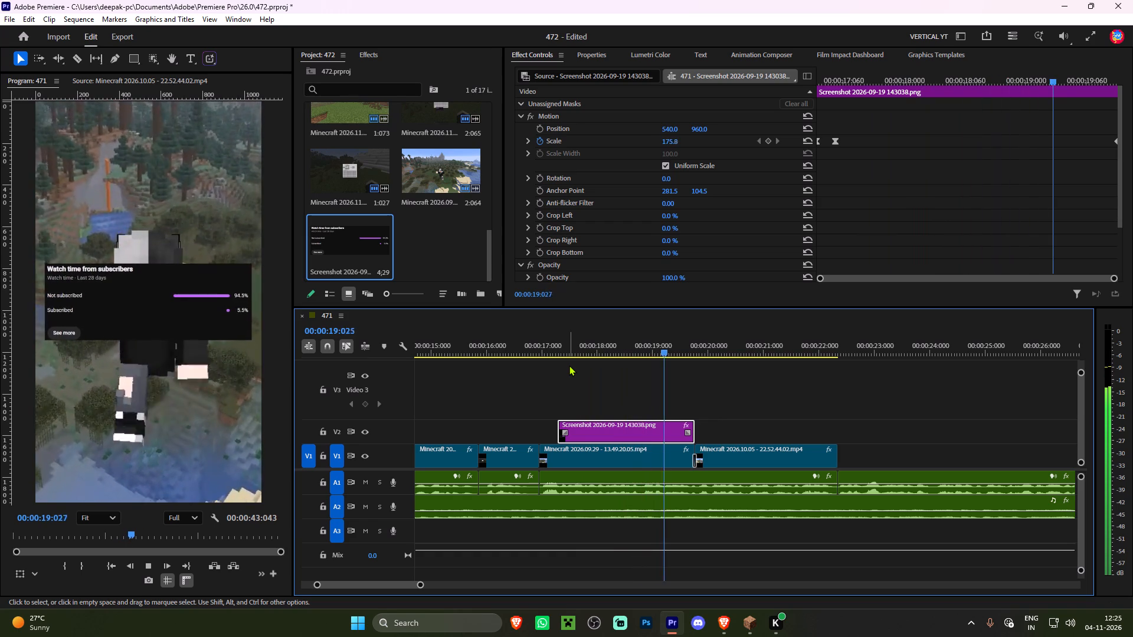
key(space)
key(space)
scroll(726, 424, down, 6)
key(space)
Move the playhead to 20:087 and import the Subscribe Button Green Screen Animation from the Memes folder in Videos.
click(643, 351)
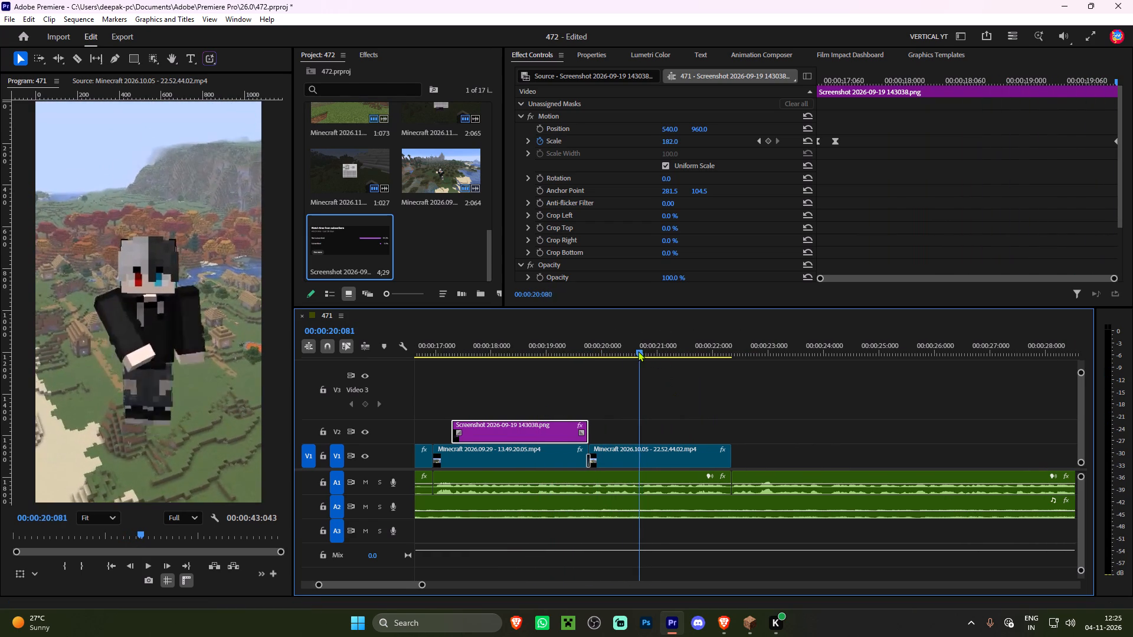
double_click(443, 252)
scroll(58, 195, up, 4)
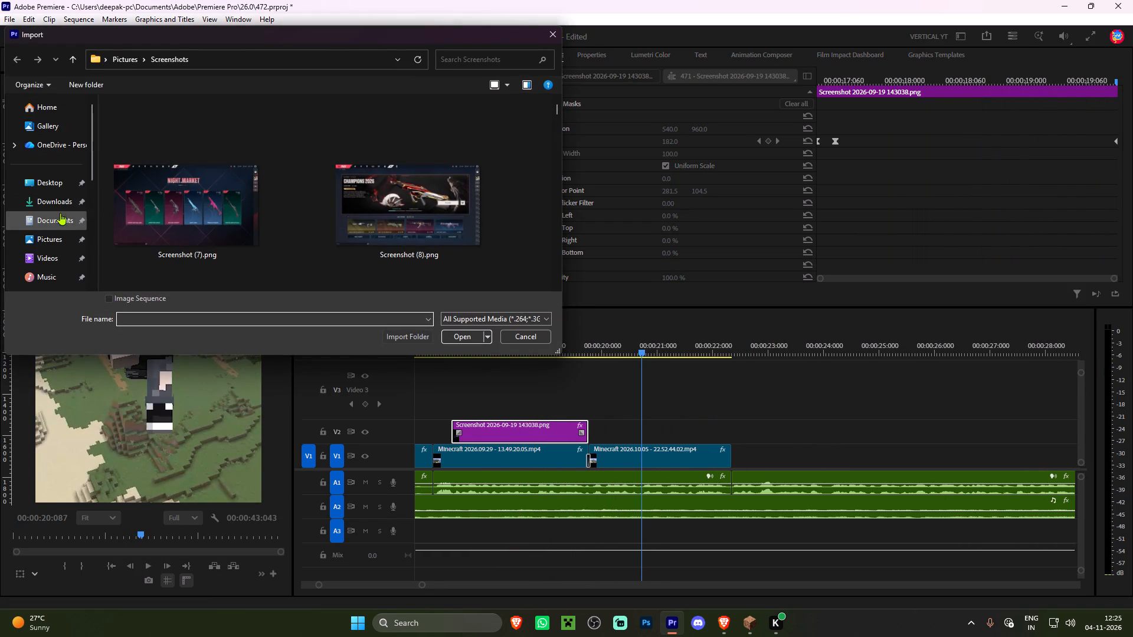
click(58, 201)
scroll(206, 181, down, 10)
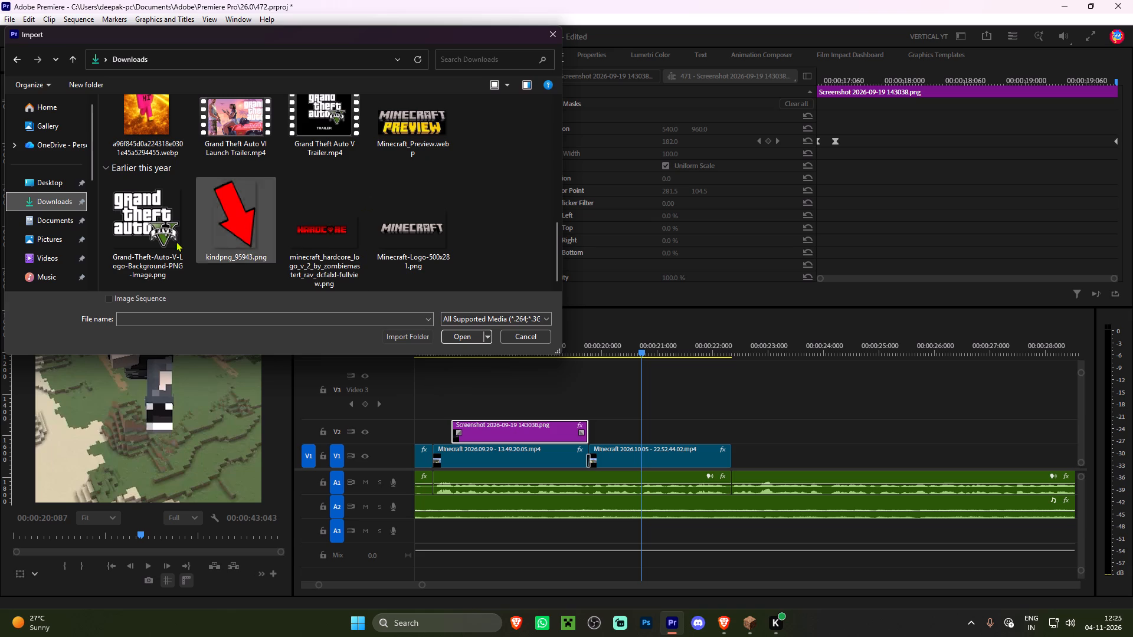
click(62, 255)
double_click(445, 122)
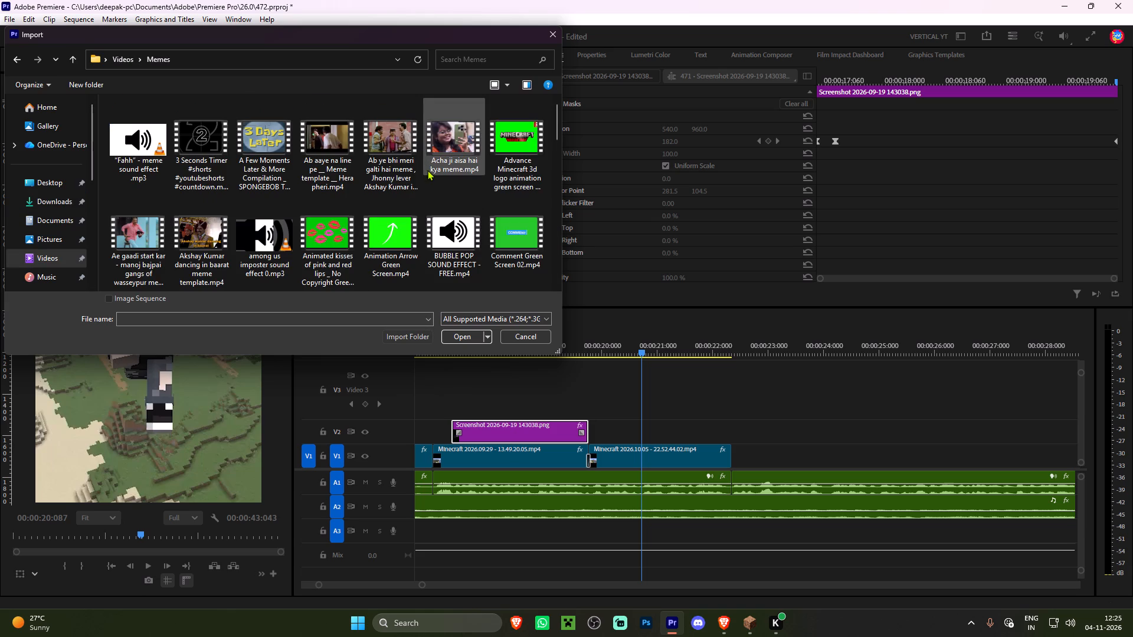
scroll(427, 170, down, 4)
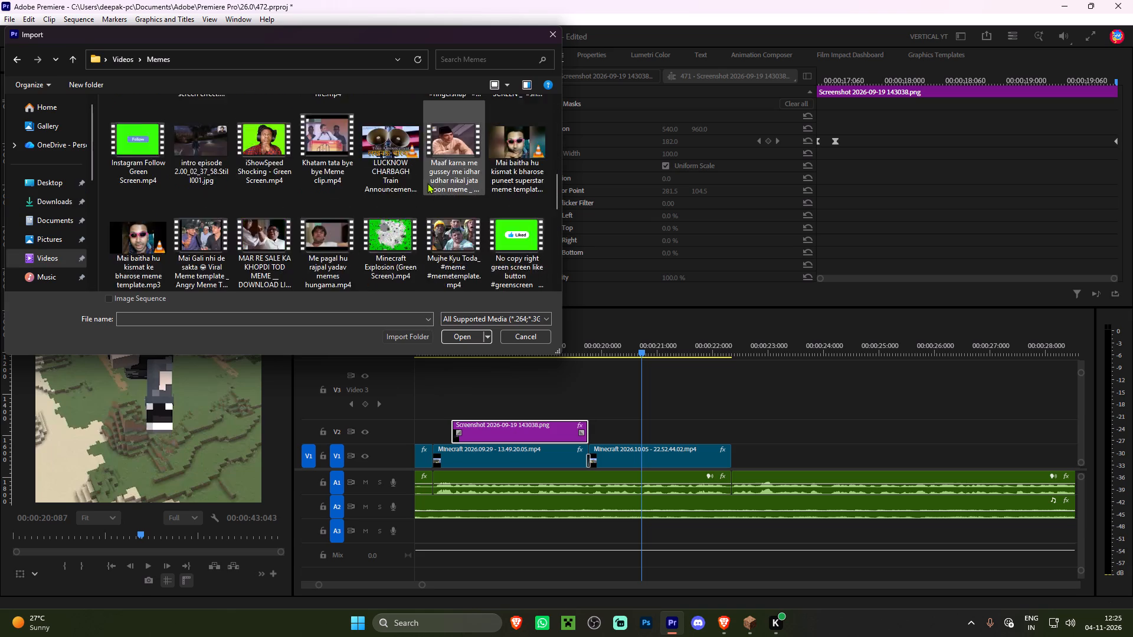
scroll(427, 183, down, 3)
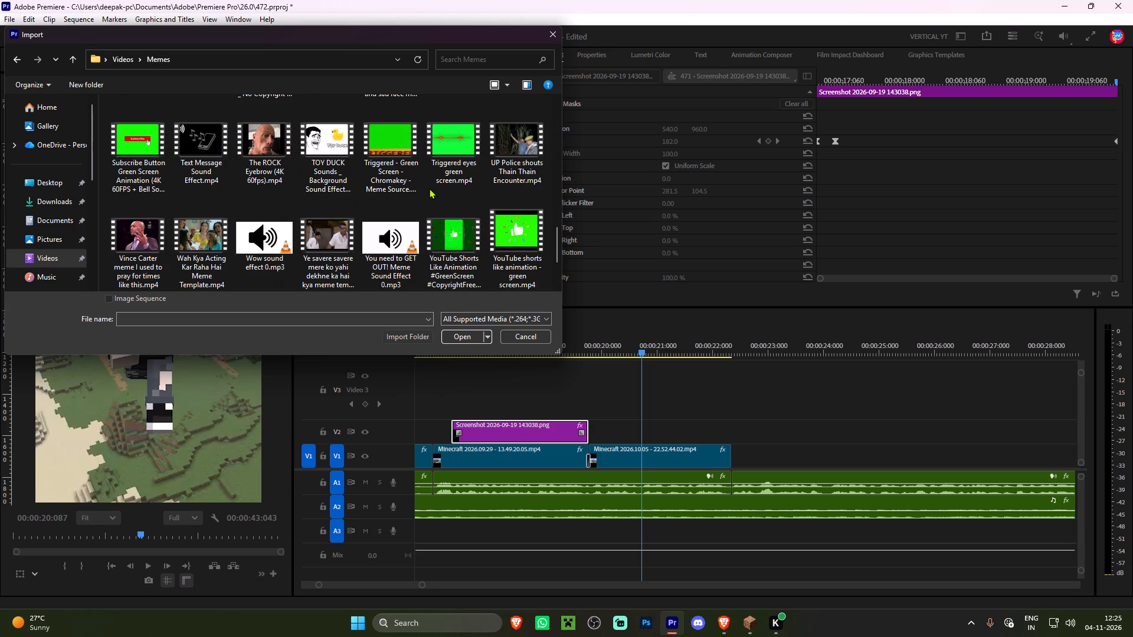
scroll(429, 188, down, 1)
scroll(429, 188, up, 1)
double_click(144, 143)
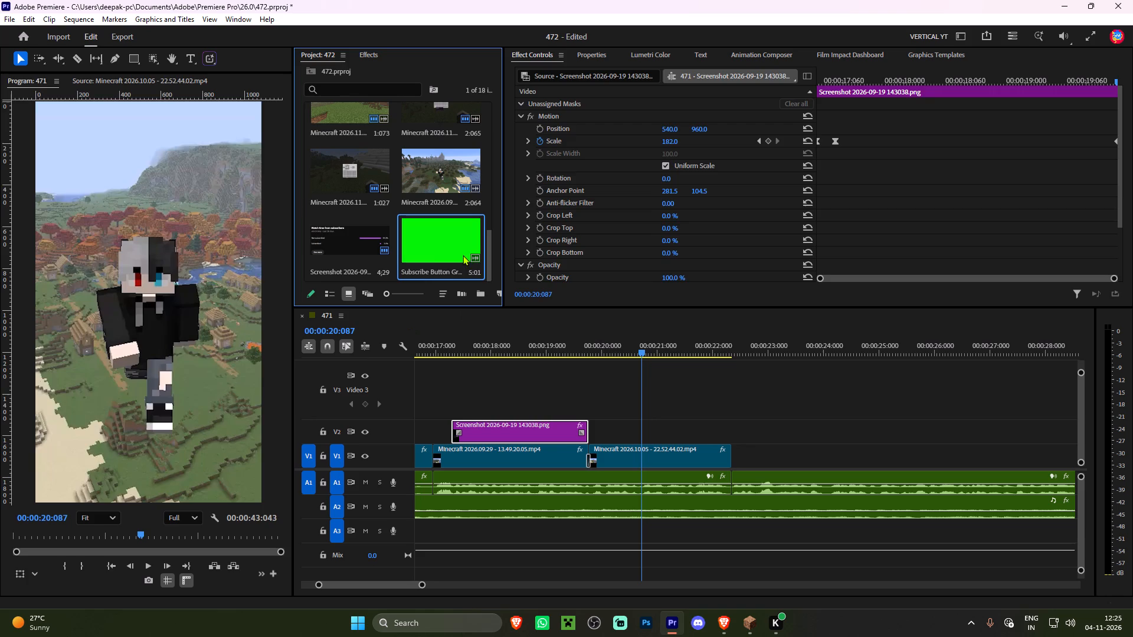
Mark the subscribe animation's source range from 2:07 to 3:08, covering the change from Subscribe to Subscribed.
double_click(432, 248)
click(122, 534)
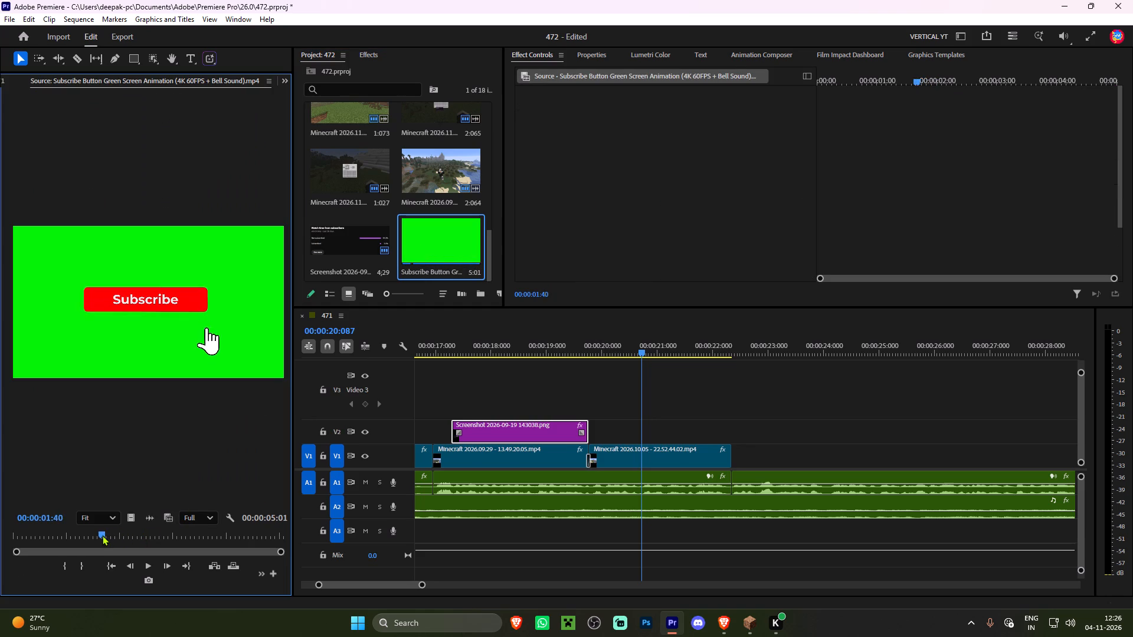
text(i)
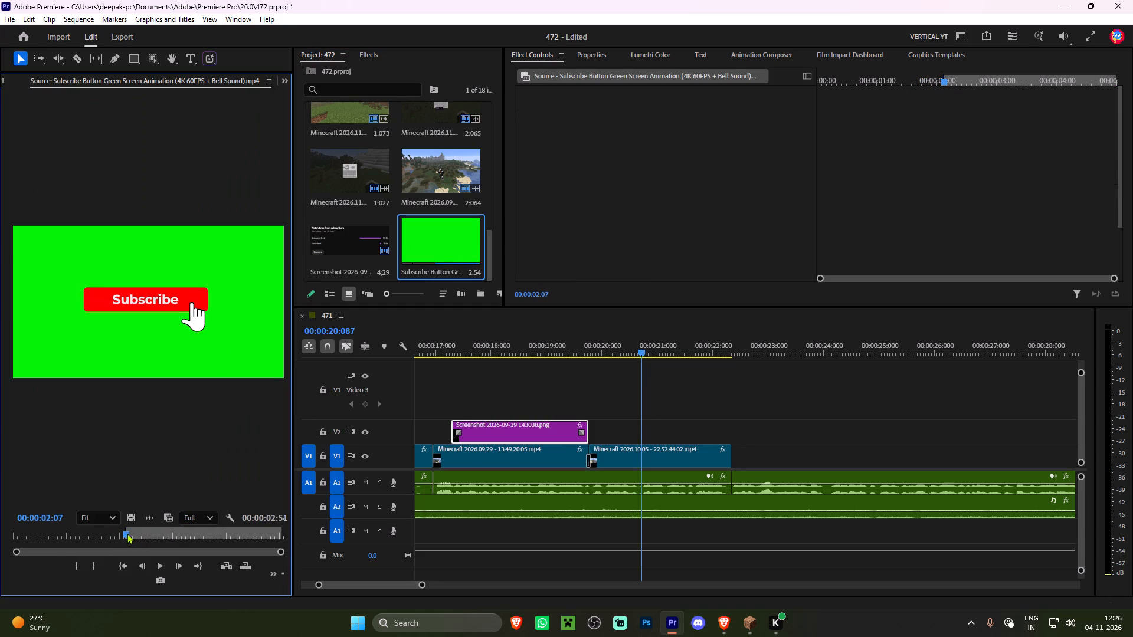
key(space)
key(space)
text(o)
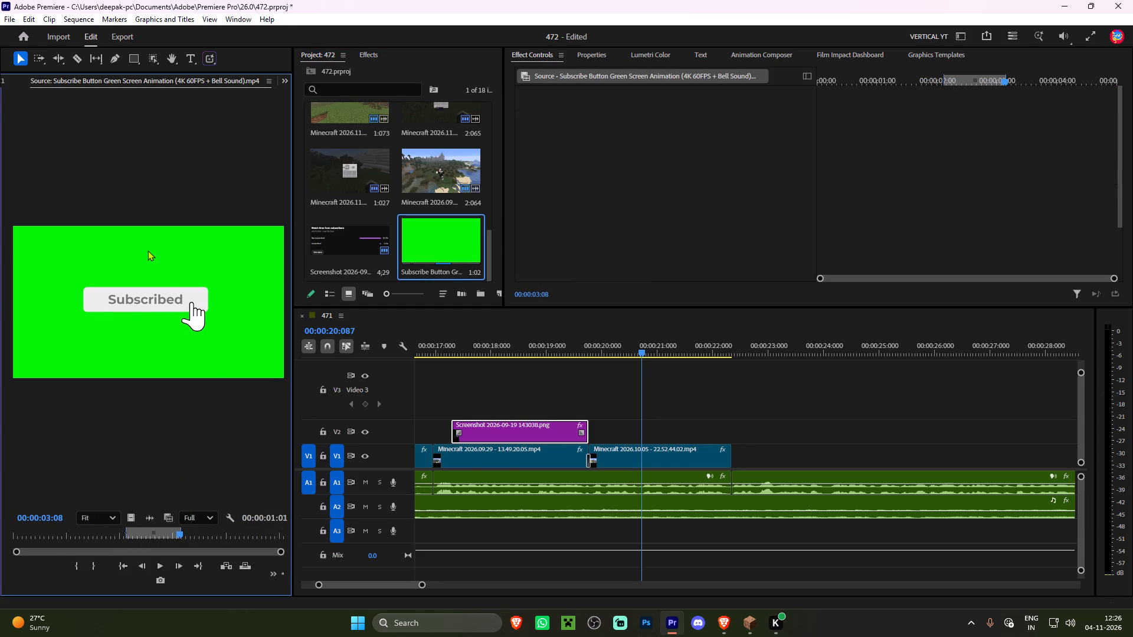
Place the marked subscribe animation on V3 at 20:087, play it back, and extend its end to the V1 footage's end.
drag(148, 250, 640, 415)
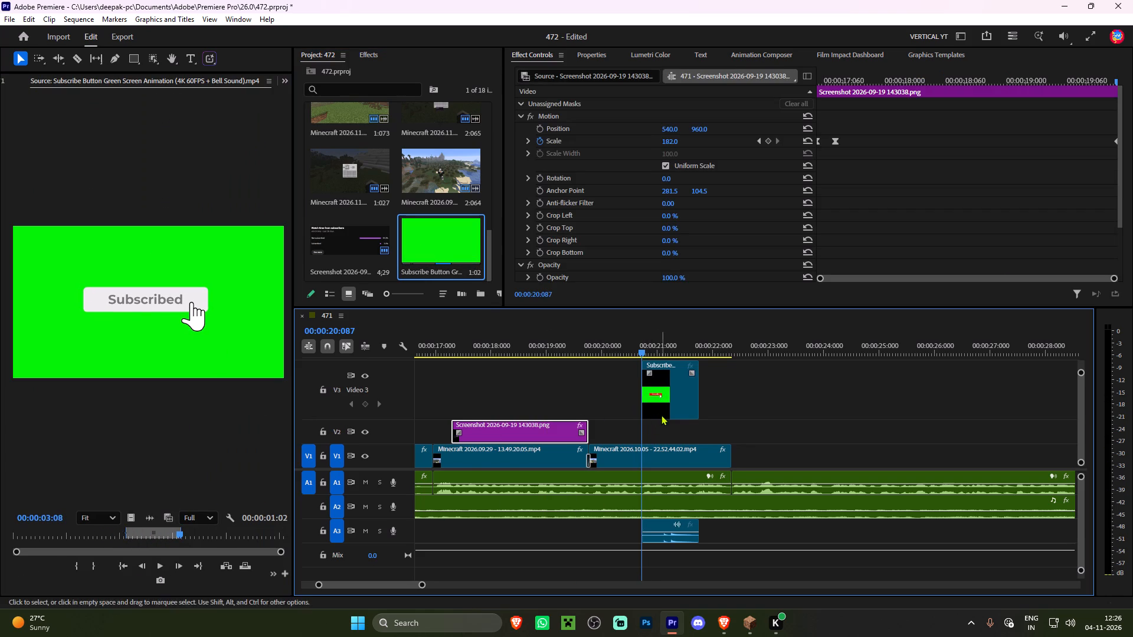
alt+scroll(399, 400, down, 8)
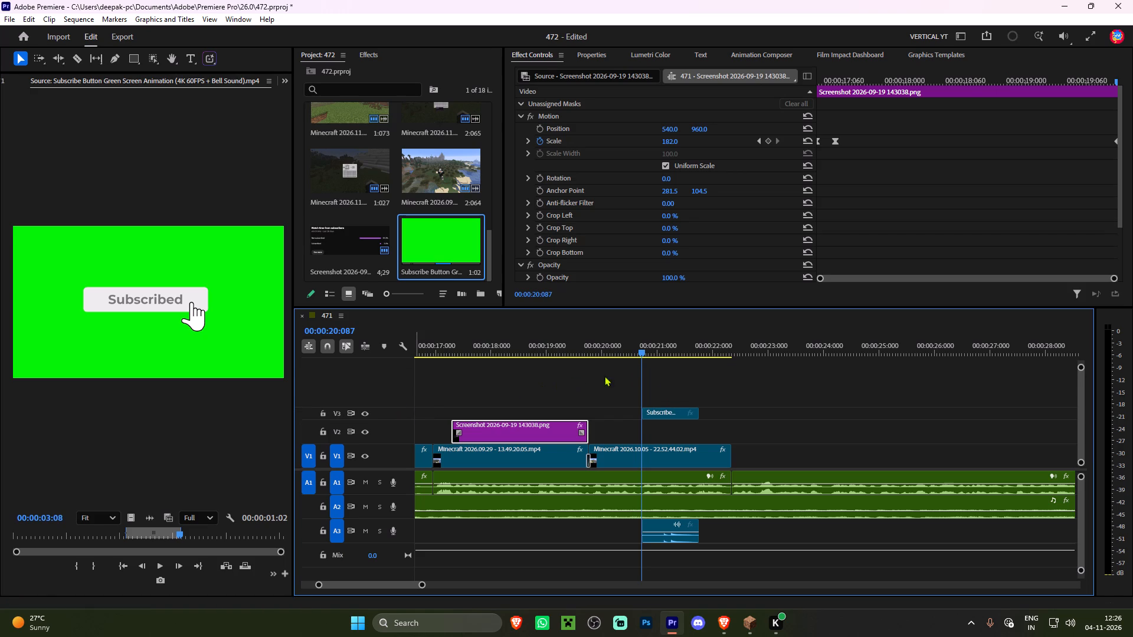
alt+scroll(406, 415, up, 2)
key(space)
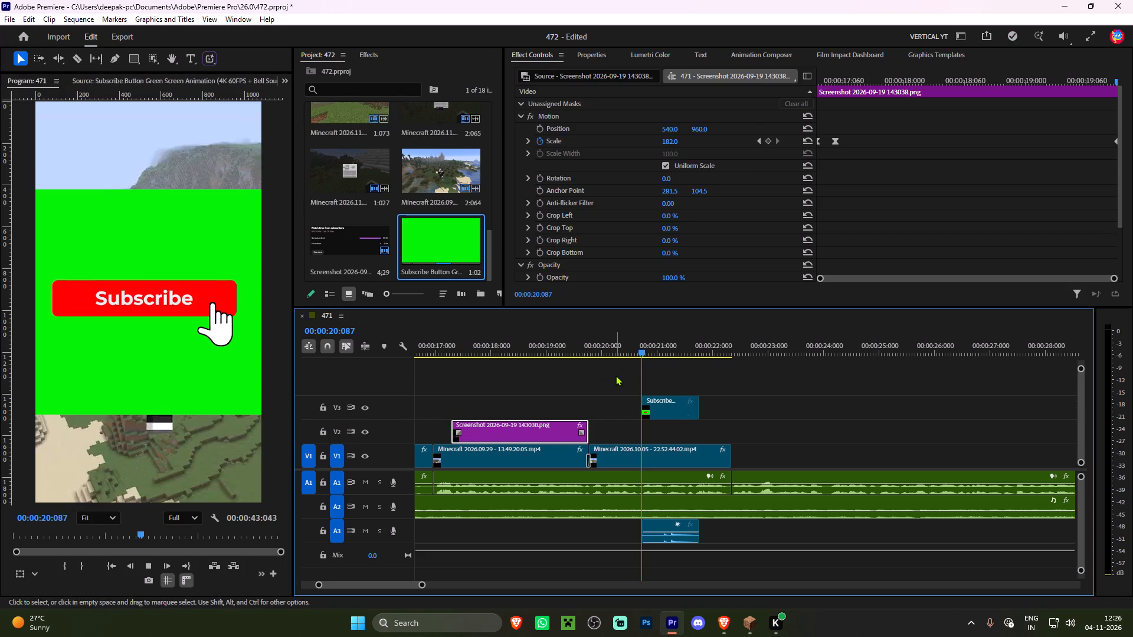
key(space)
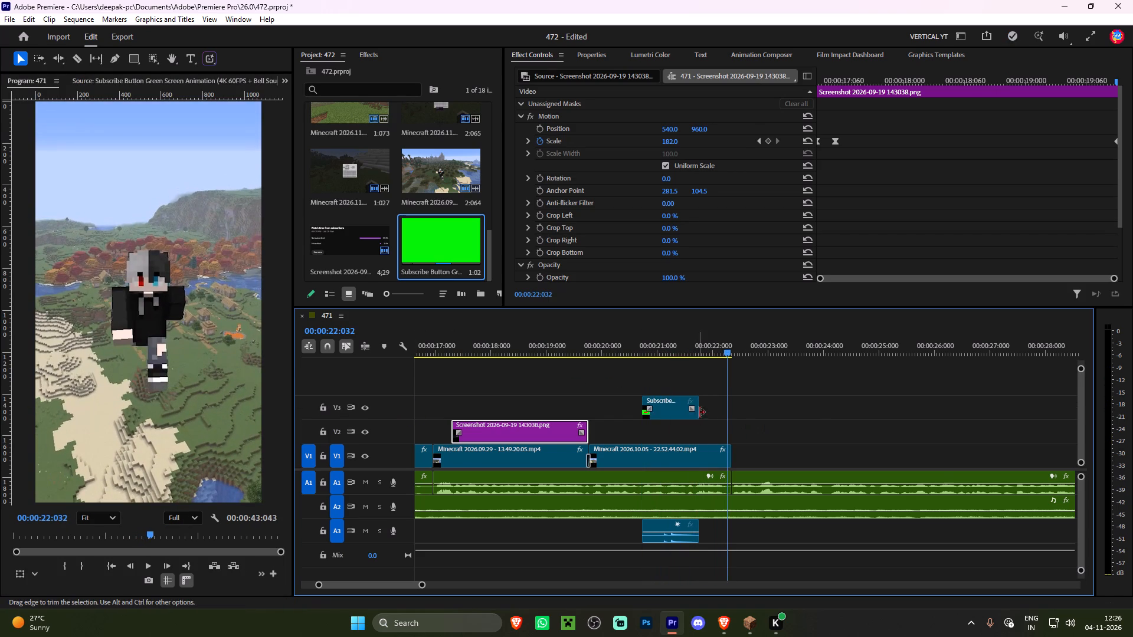
drag(702, 411, 735, 411)
Apply the saved Subsribe green preset to the subscribe clip to key out its green background.
click(696, 404)
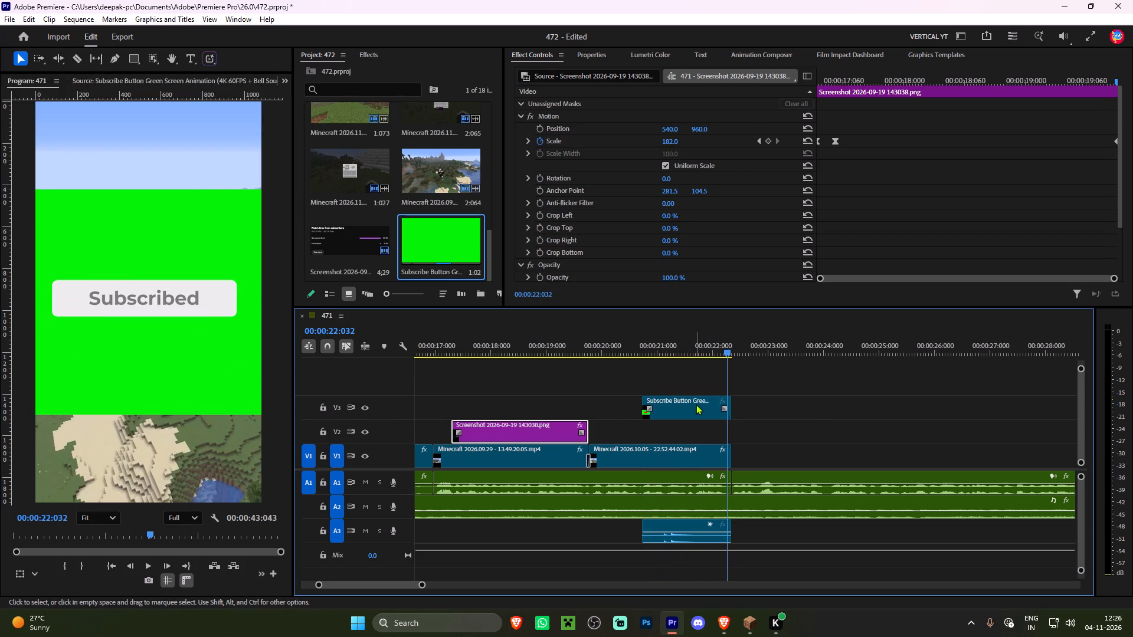
click(361, 54)
scroll(392, 179, down, 5)
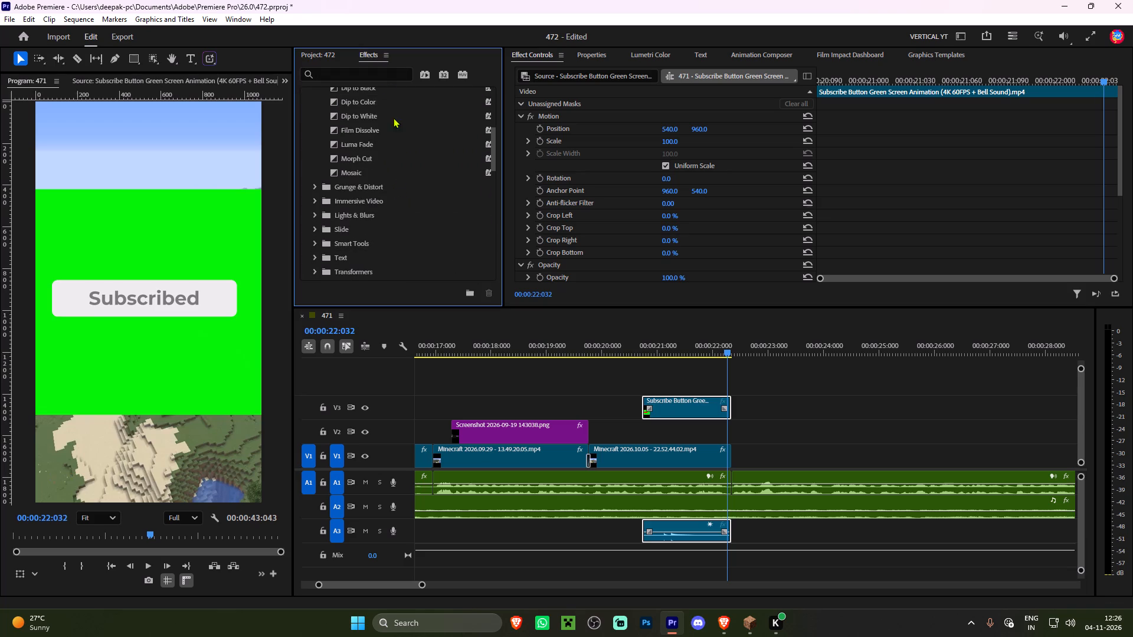
scroll(427, 192, down, 20)
scroll(427, 192, down, 12)
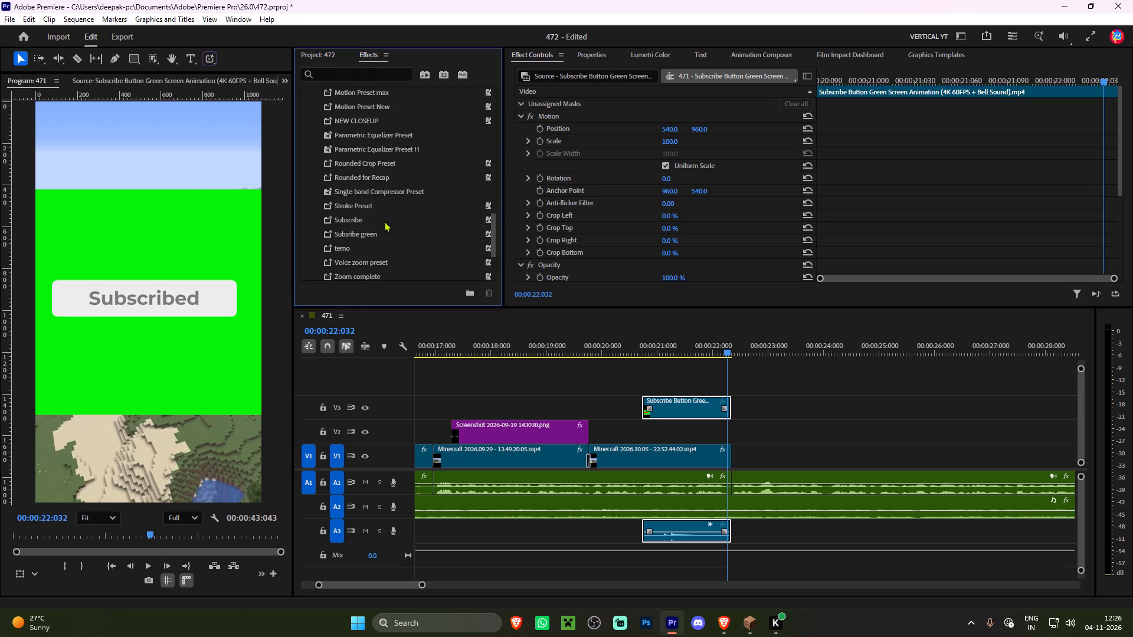
drag(353, 233, 695, 411)
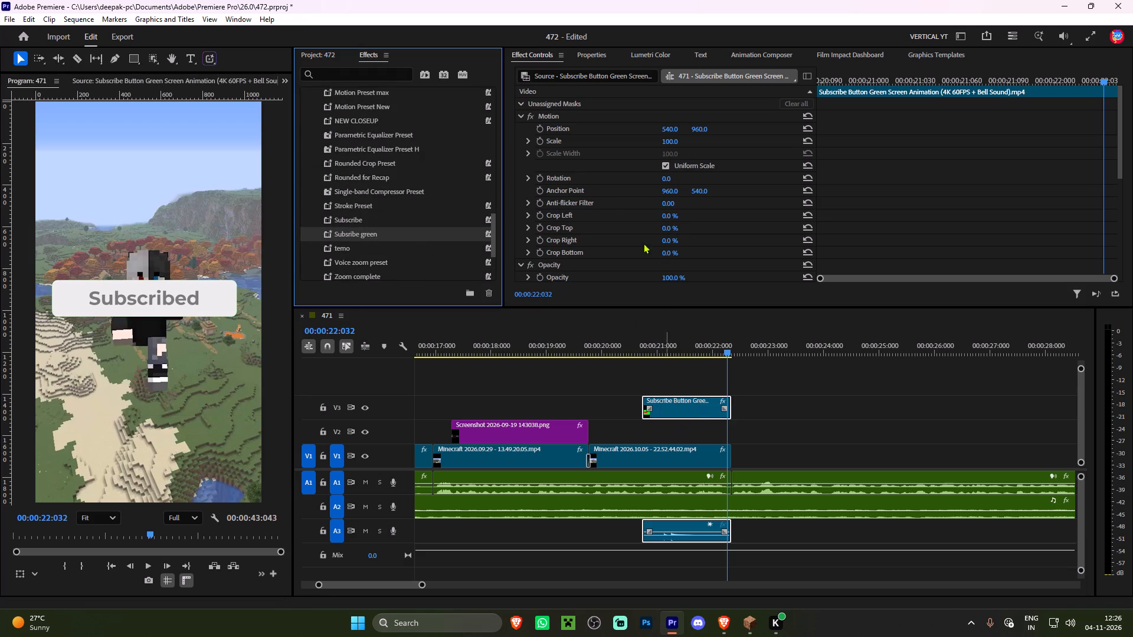
Set the subscribe clip's scale to 70 and vertical position to 439, and play the section back.
scroll(628, 167, up, 5)
drag(672, 141, 659, 141)
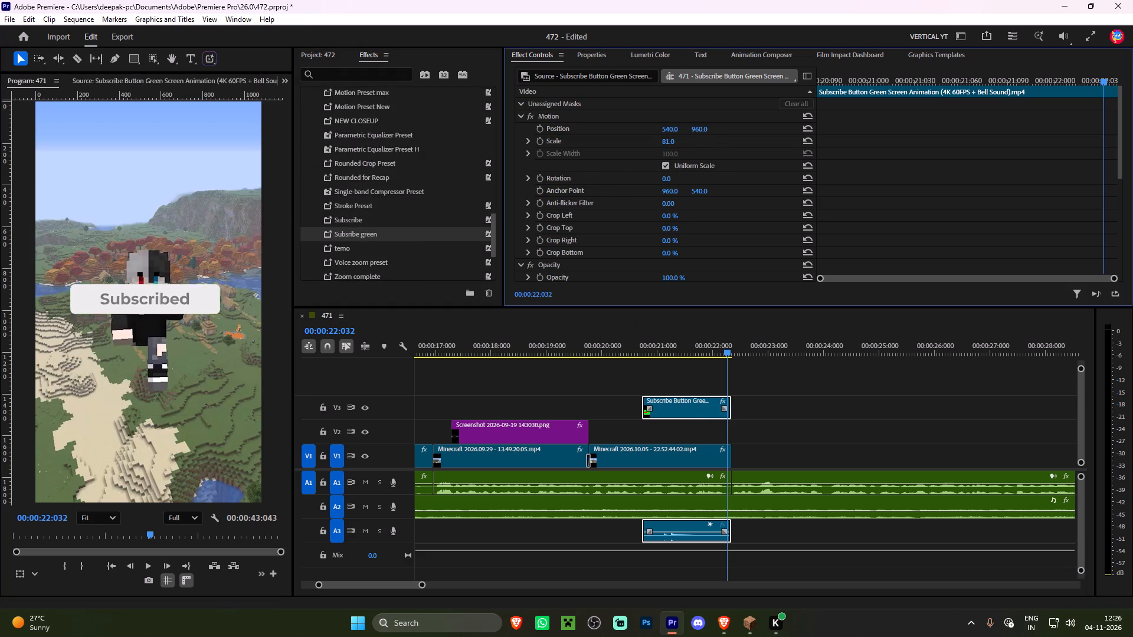
drag(659, 141, 654, 140)
drag(701, 129, 394, 160)
drag(644, 349, 631, 349)
key(space)
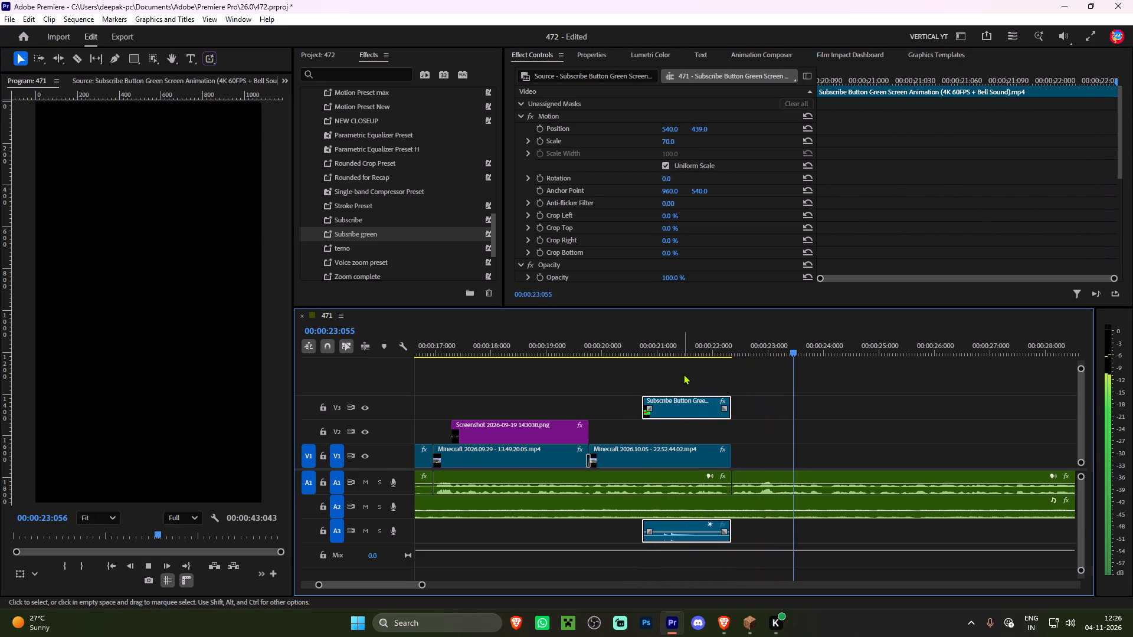
Save the project.
alt+scroll(789, 405, down, 4)
key(ctrl+s)
key(ctrl+s)
key(ctrl+s)
ctrl+scroll(801, 398, down, 3)
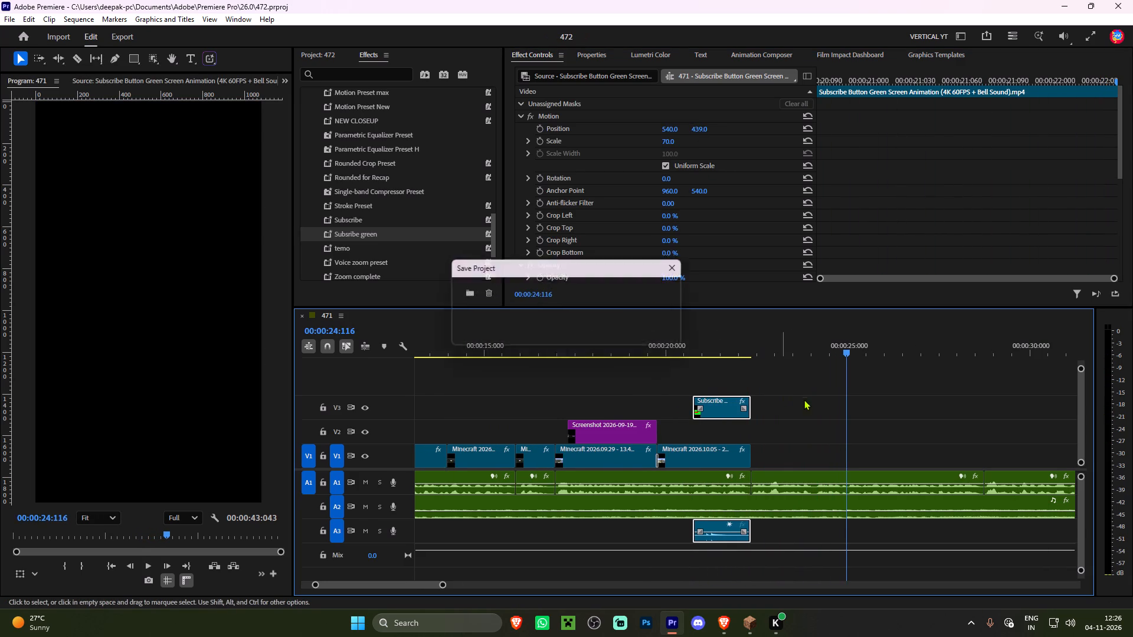
ctrl+scroll(804, 399, down, 17)
Switch to Minecraft, resume the world, search the creative inventory for "cal" and put Polished Calcite in the first hotbar slot.
click(749, 617)
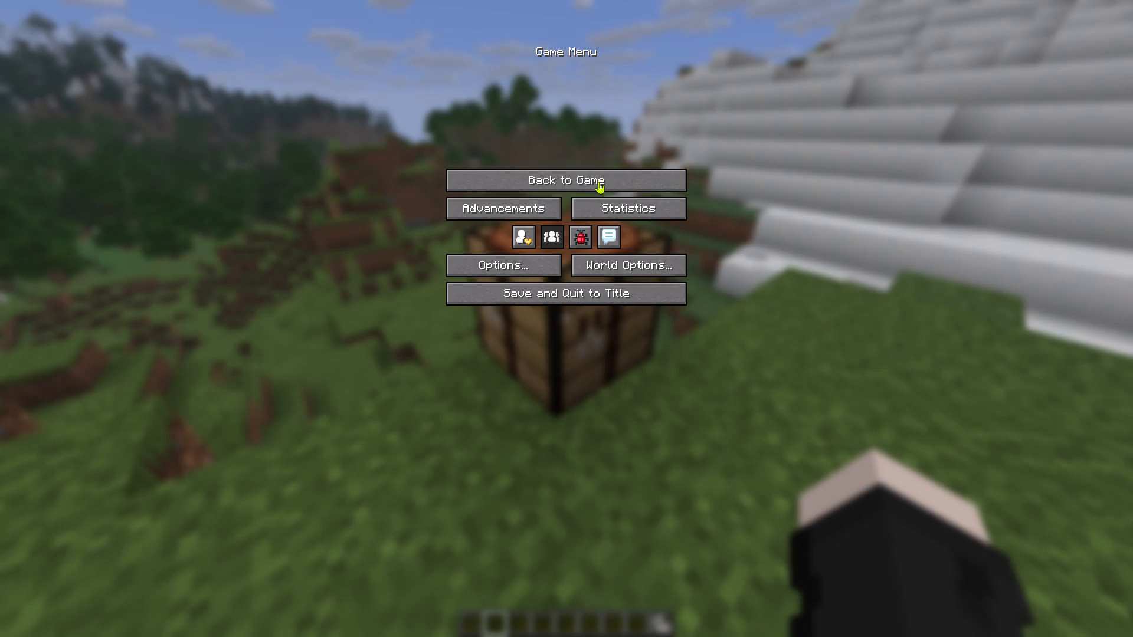
drag(594, 169, 566, 318)
key(d)
key(s)
click(566, 318)
key(a)
key(w)
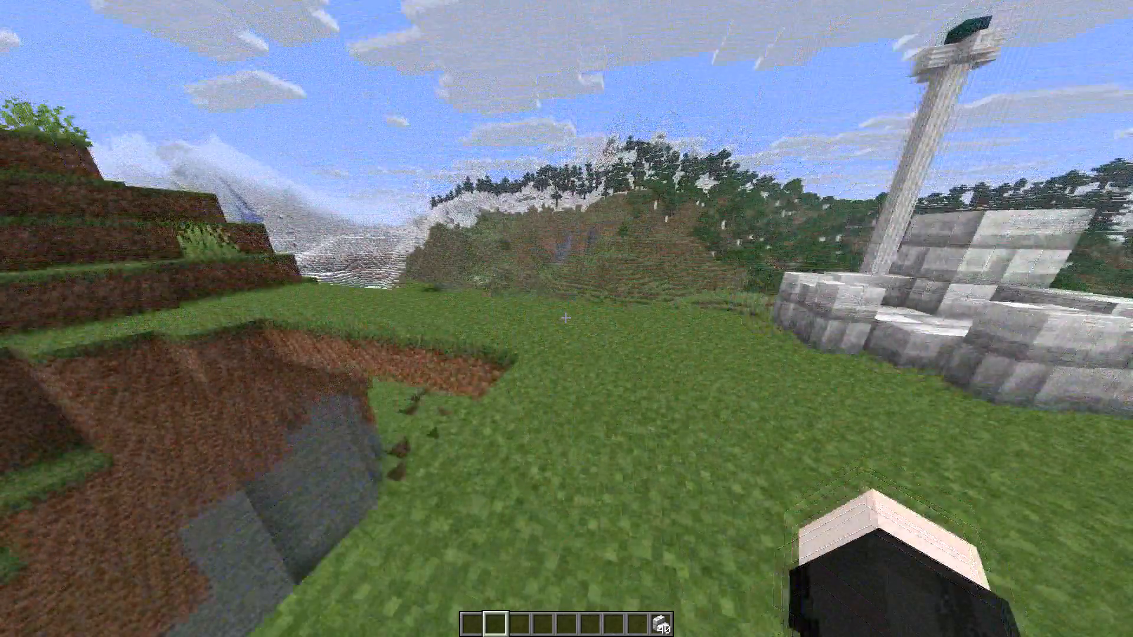
key(shift+space)
key(shift+space)
key(shift+d)
key(shift+e)
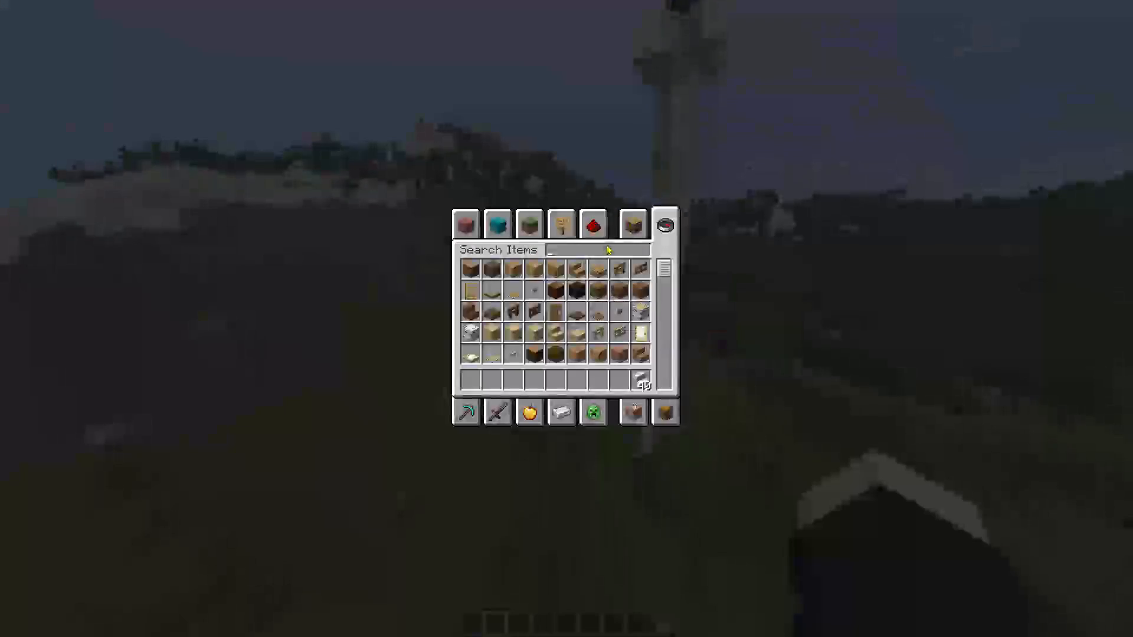
text(cal)
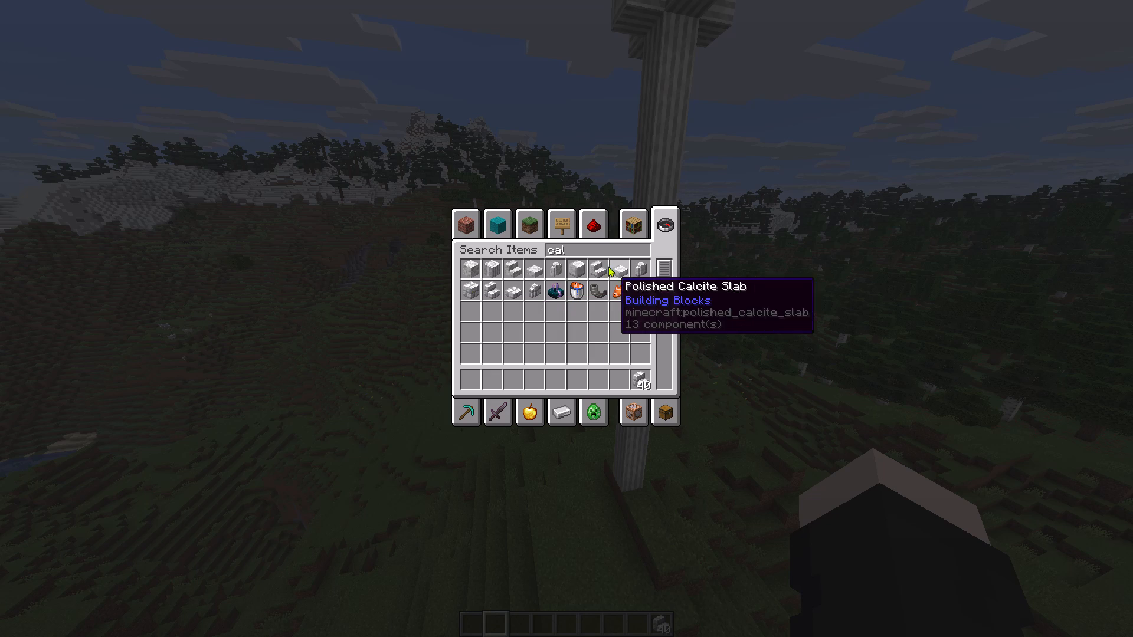
click(582, 264)
click(476, 375)
Search the inventory for "flurr" and put the flurry music disc in the second hotbar slot.
text(flurr)
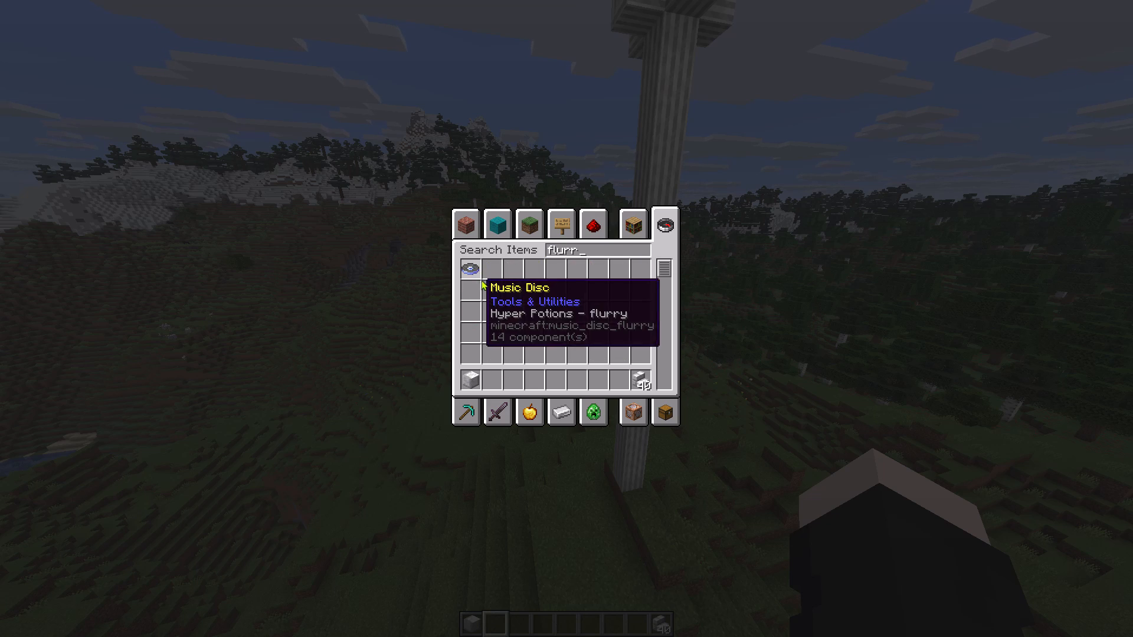
click(471, 267)
click(493, 375)
key(Escape)
Fly to an open grassy hilltop facing the forest and stack two Polished Calcite blocks as a pillar.
key(w)
shift+scroll(566, 318, up, 1)
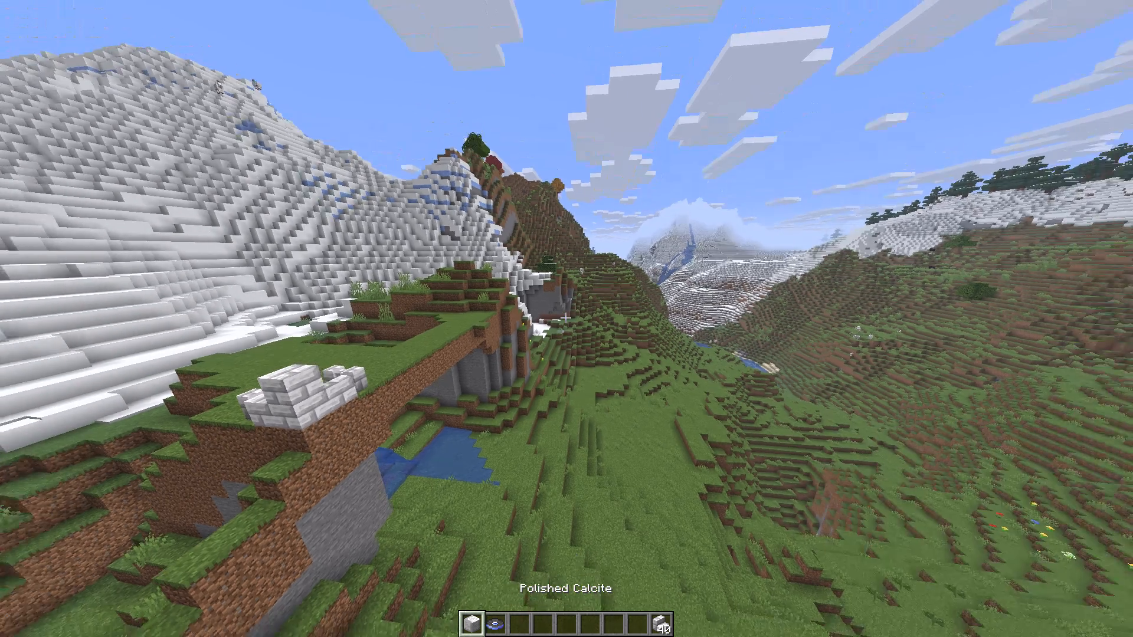
key(shift+d)
key(ctrl+d)
key(ctrl+d)
key(ctrl+d)
key(ctrl+d)
key(ctrl+d)
key(ctrl+d)
key(ctrl+d)
key(space)
key(space)
key(space)
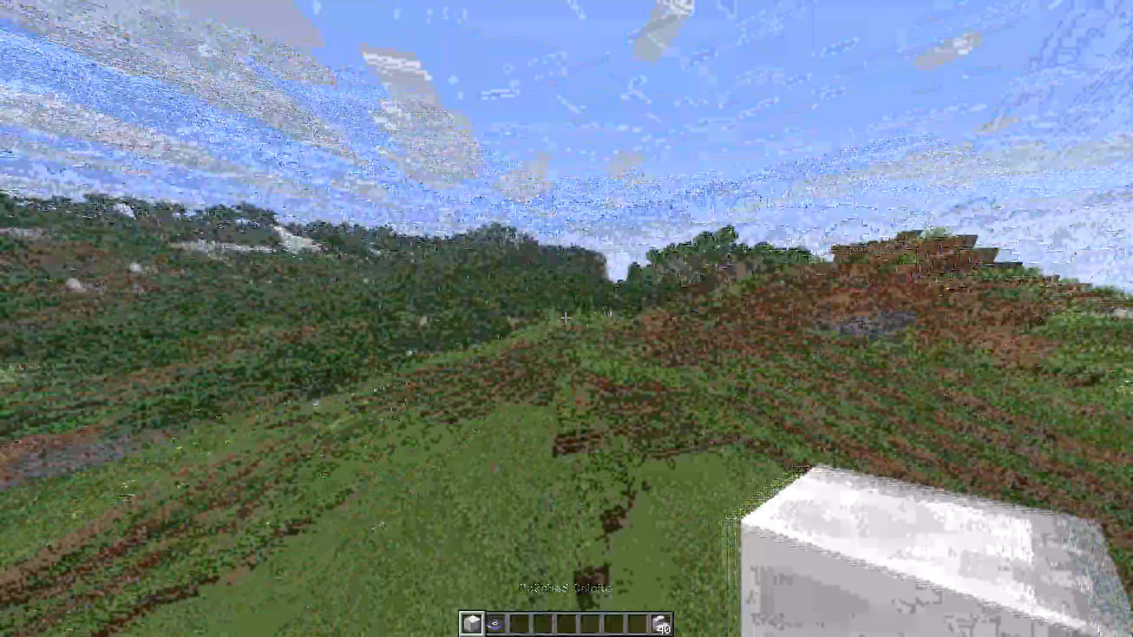
key(space)
key(d)
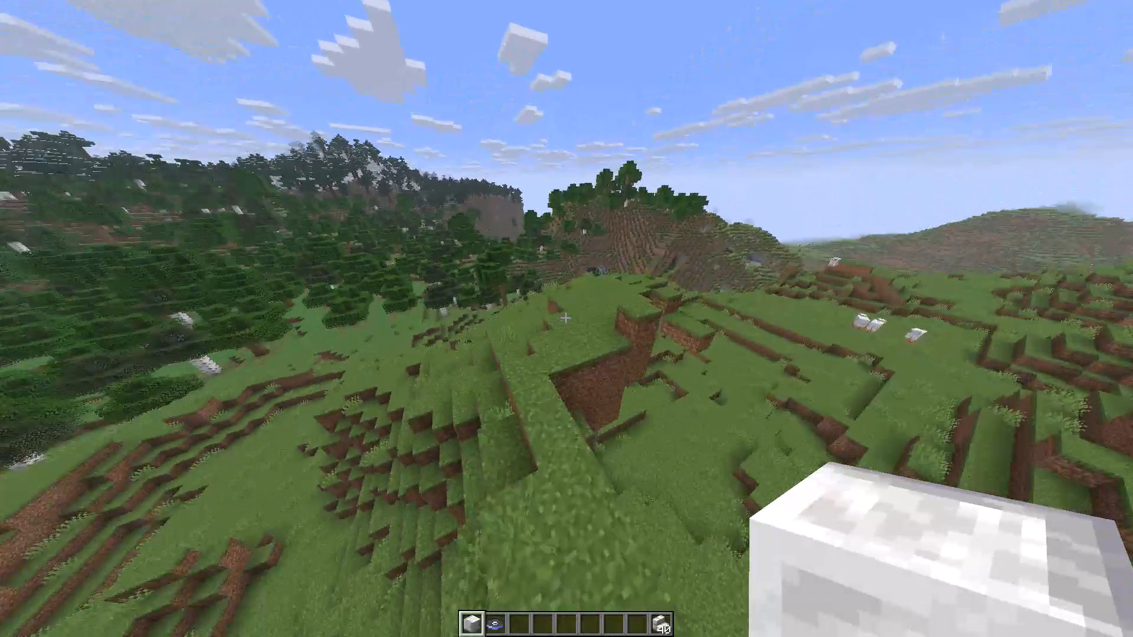
key(a)
key(w)
key(d)
key(a)
key(ctrl+d)
key(w)
key(a)
key(w)
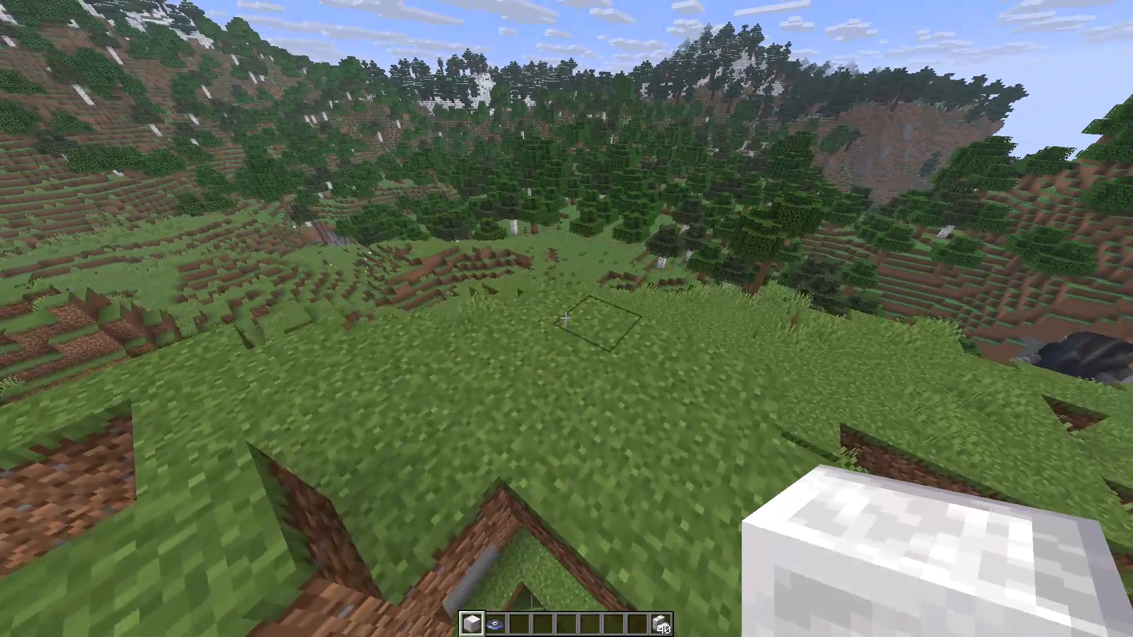
right_click(566, 318)
right_click(566, 318)
Drop the music disc so that it floats on top of the calcite pillar.
scroll(566, 318, down, 1)
key(w)
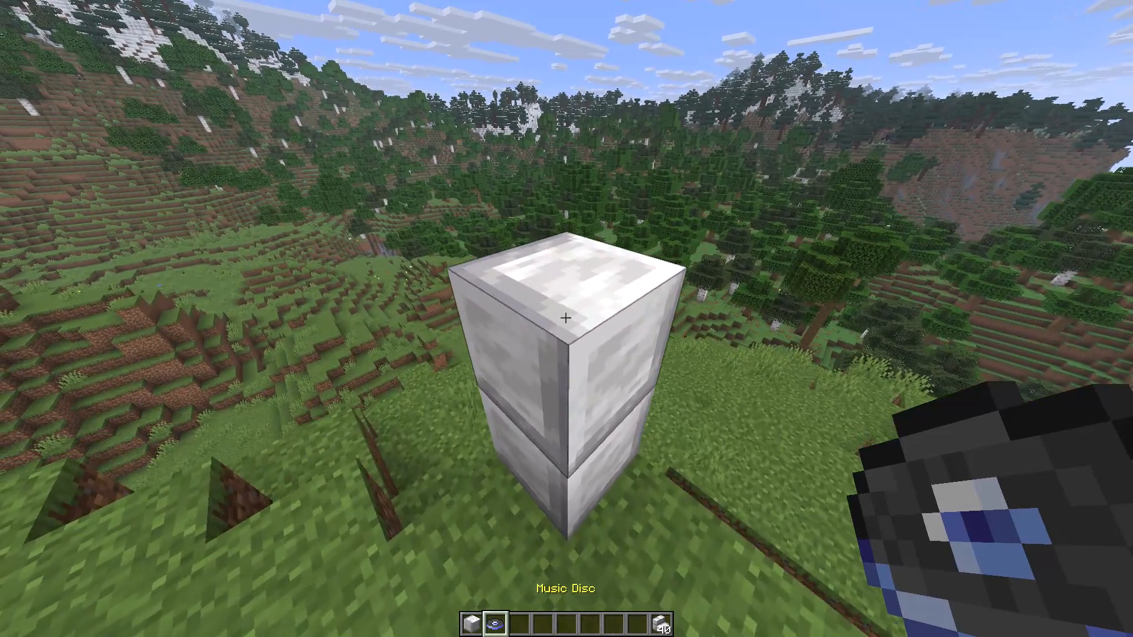
key(q)
key(a)
key(s)
key(d)
key(w)
key(space)
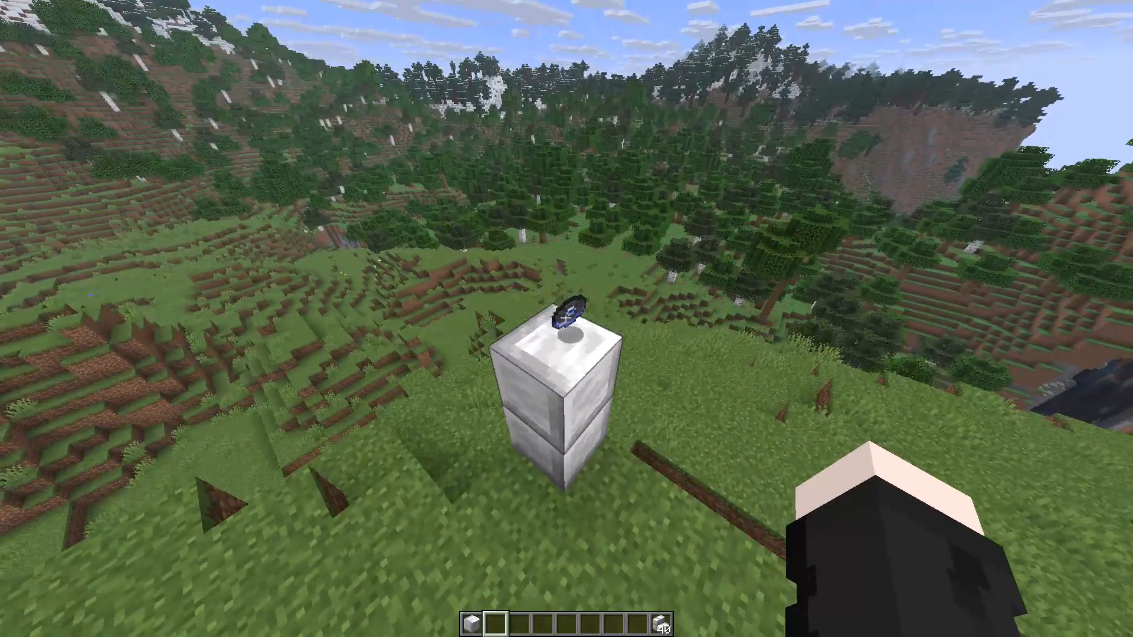
key(space)
key(space)
key(s)
key(q)
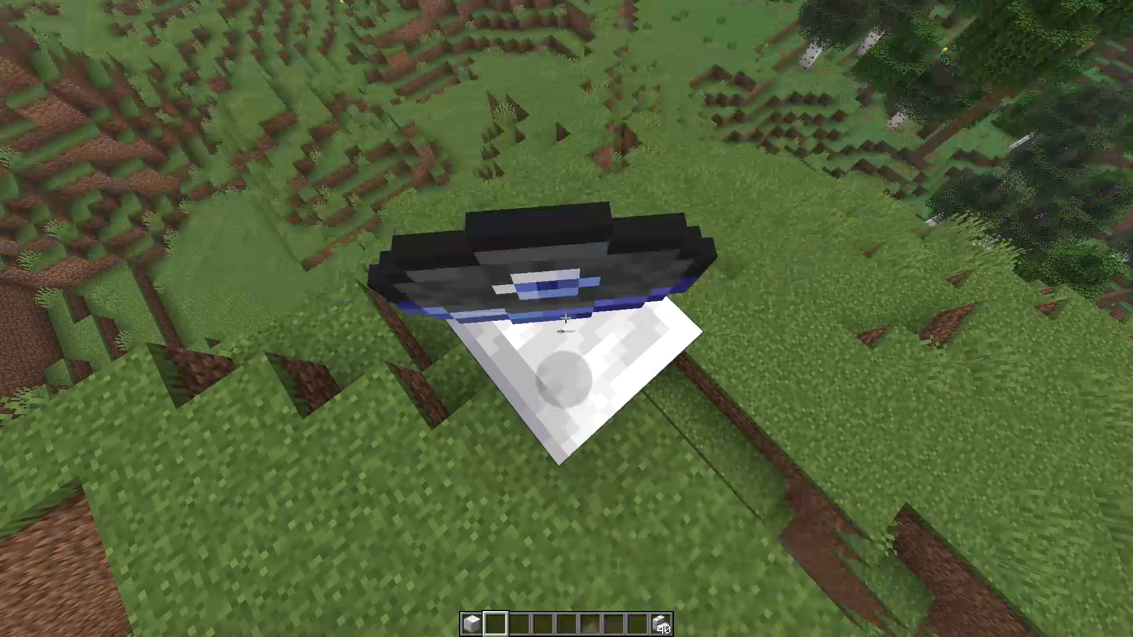
Back away to face the pillar and disc, switch to Spectator Mode and start a screen recording.
text(s)
key(space)
key(space)
key(ctrl+a)
key(ctrl+w)
key(space)
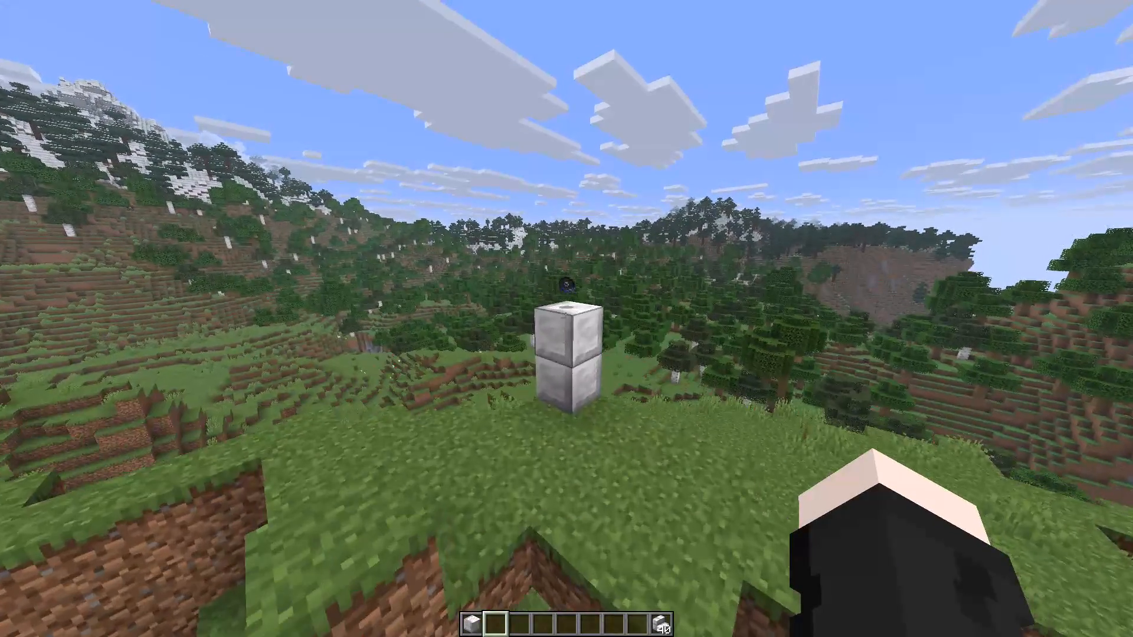
key(d)
key(s)
key(a)
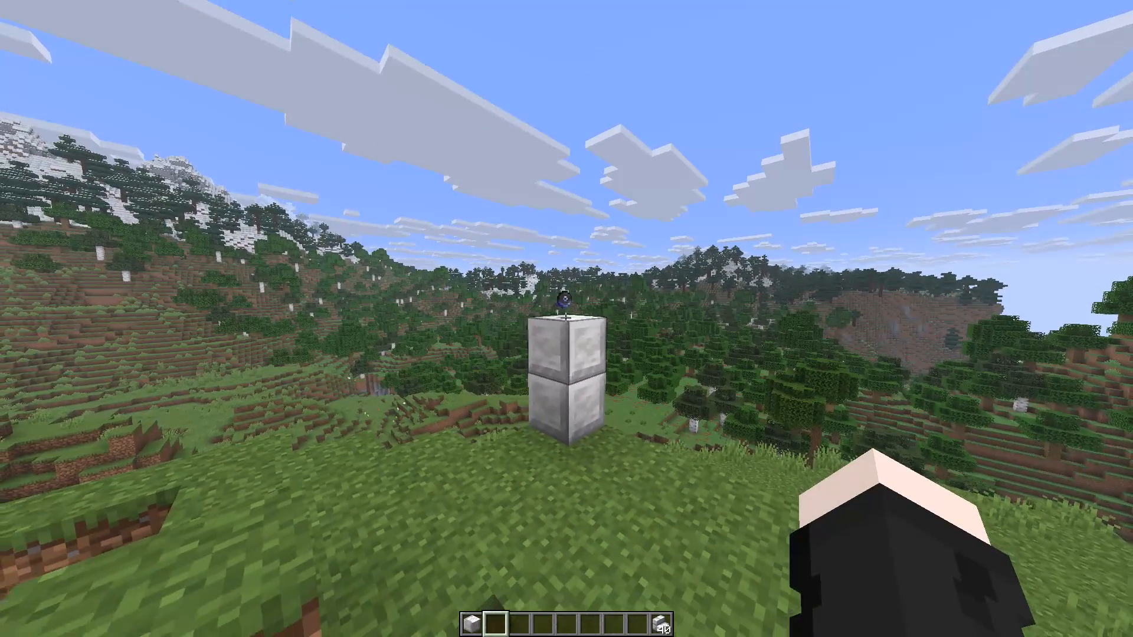
key(F3)
key(F2)
key(F4)
key(alt+x)
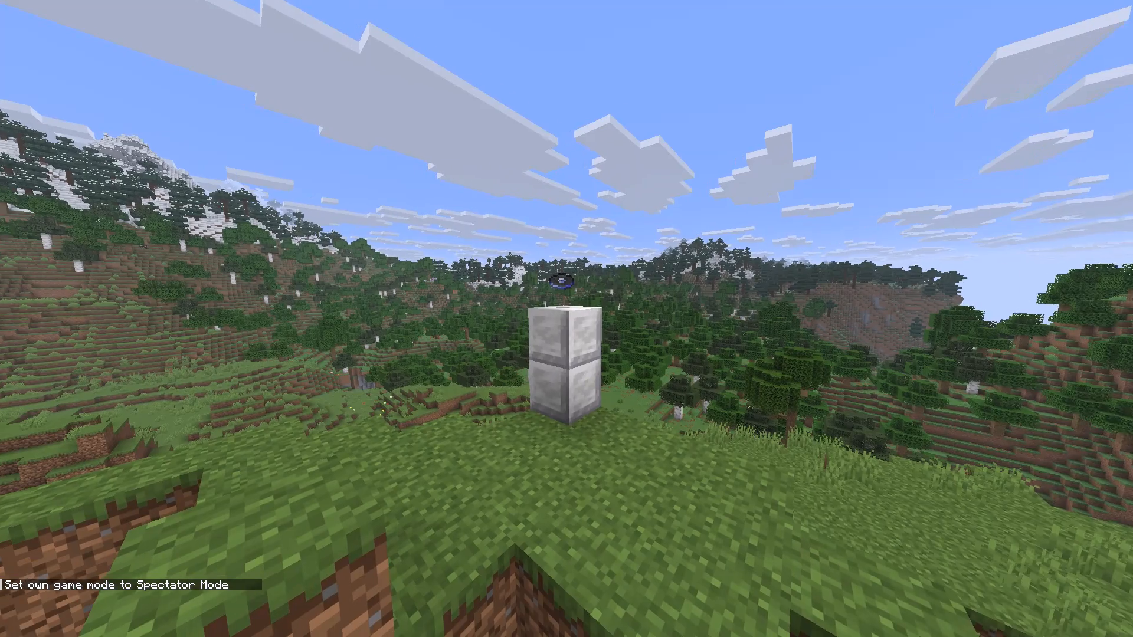
Lower the FOV to its minimum in the game options for a zoomed-in view of the pillar.
key(d)
key(s)
key(Escape)
click(498, 262)
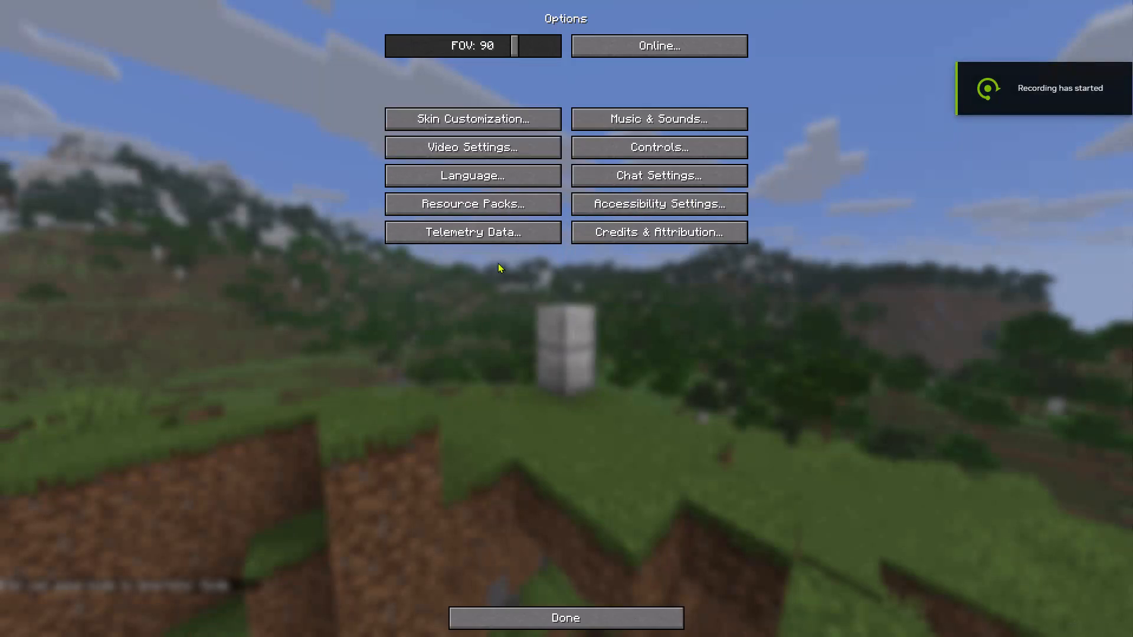
drag(512, 37, 300, 46)
key(Escape)
key(Escape)
Switch to Creative Mode and clear the calcite blocks out of the hotbar.
key(F3)
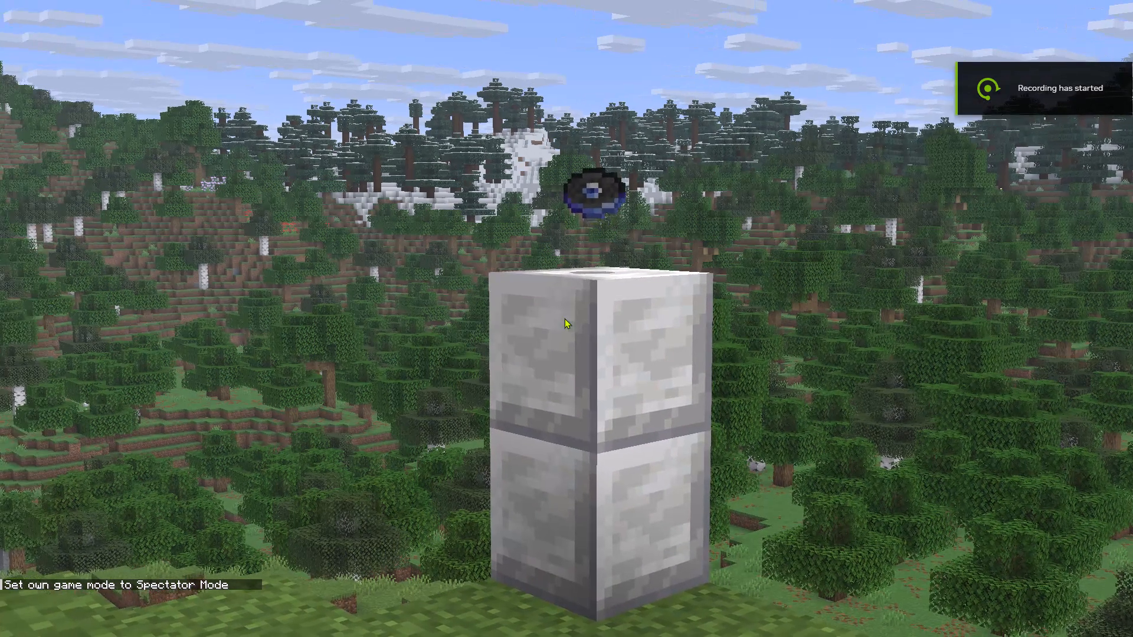
key(F4)
key(e)
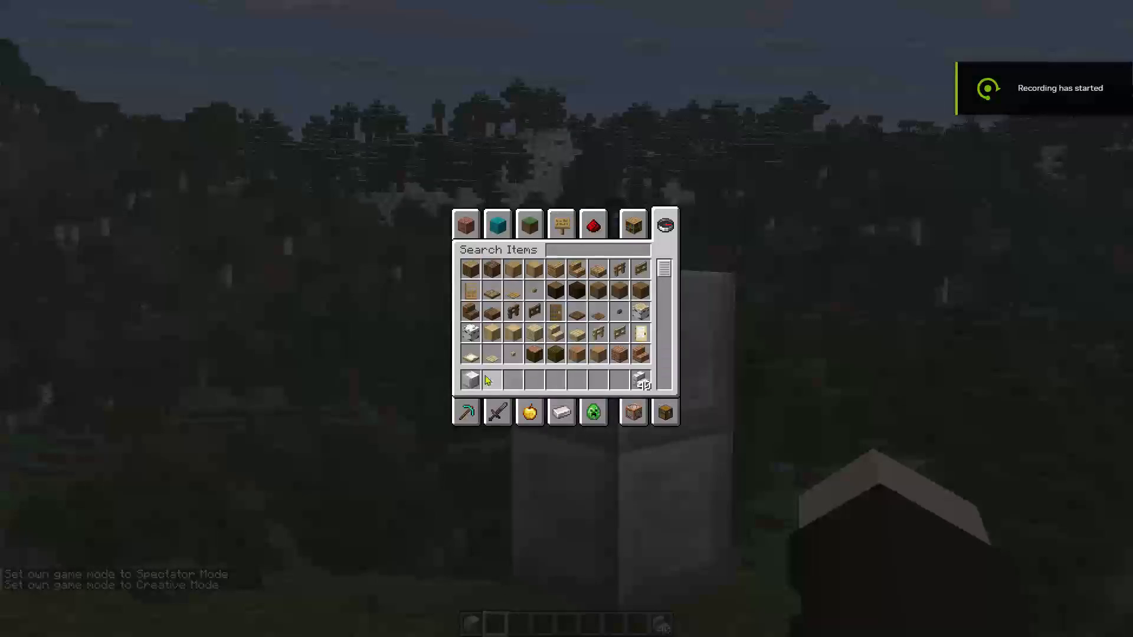
shift+click(469, 380)
shift+click(638, 379)
key(Escape)
Break the raised grass block in front of the pillar and centre the pillar and disc from farther back.
key(s)
key(s)
key(s)
key(s)
key(s)
key(s)
key(s)
key(s)
key(s)
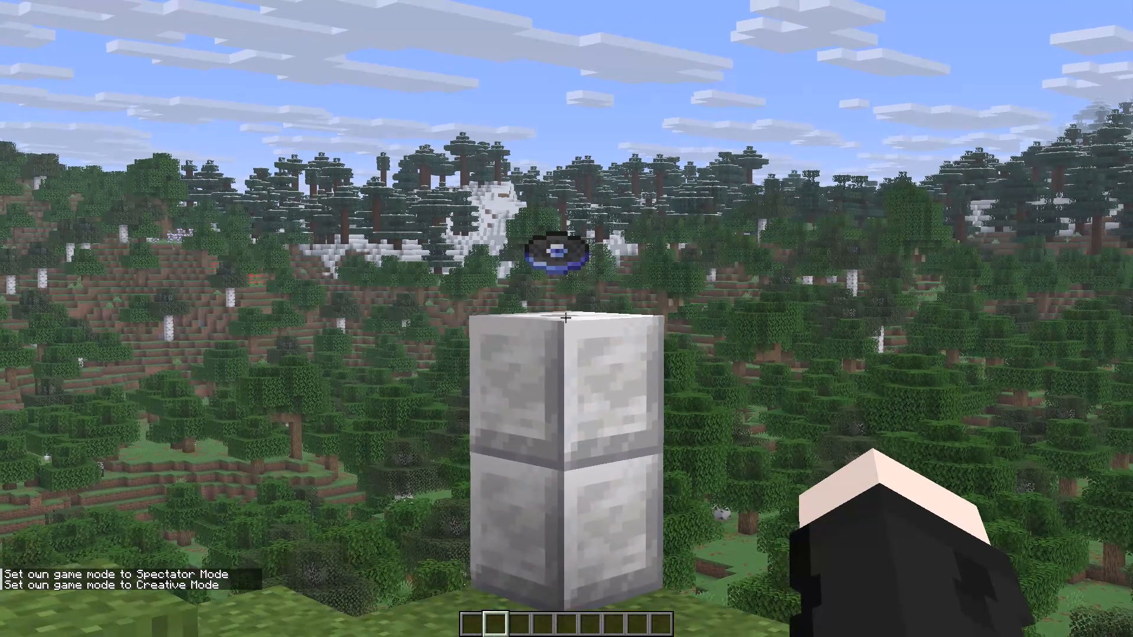
key(w)
click(566, 318)
key(w)
key(w)
key(w)
triple_click(566, 318)
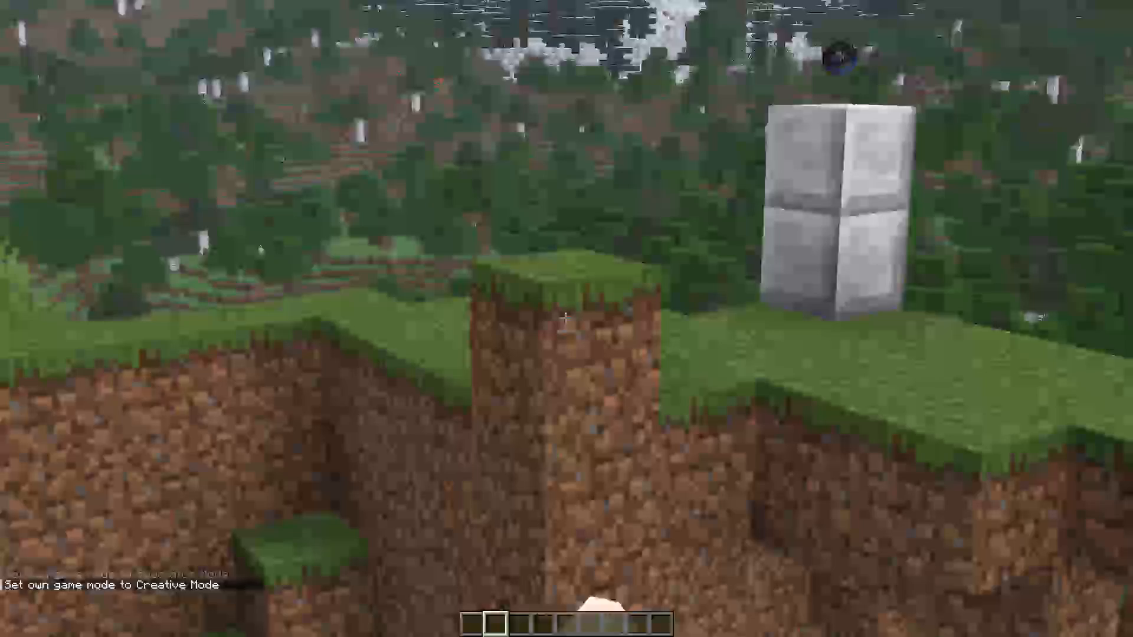
click(566, 318)
key(s)
key(d)
key(d)
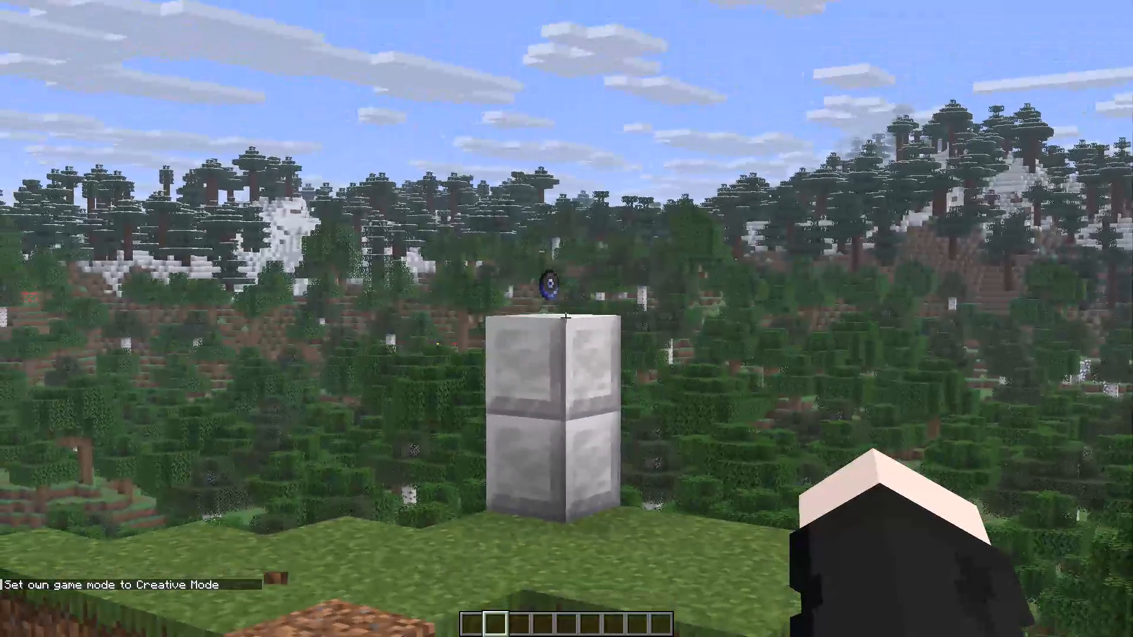
Stop the current screen recording and start a new one.
key(alt+x)
key(alt+x)
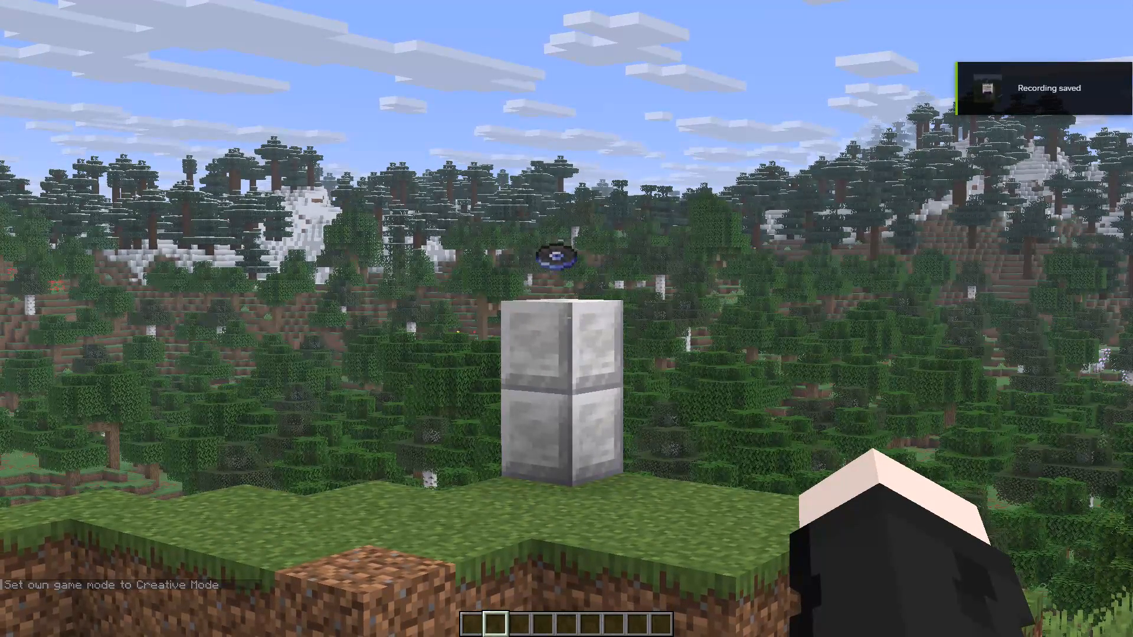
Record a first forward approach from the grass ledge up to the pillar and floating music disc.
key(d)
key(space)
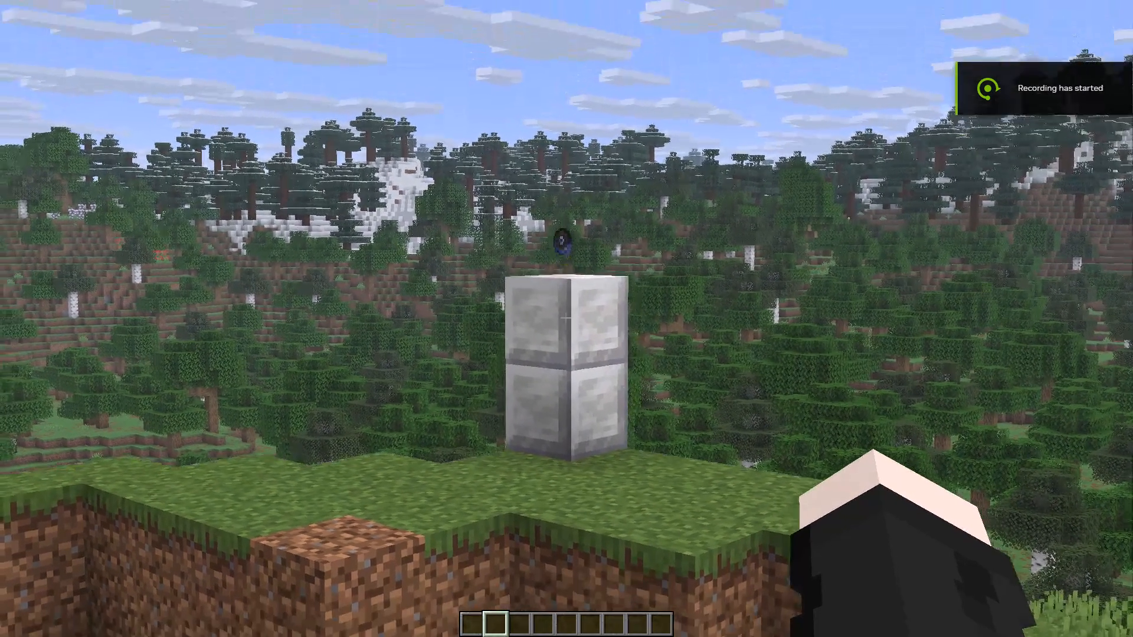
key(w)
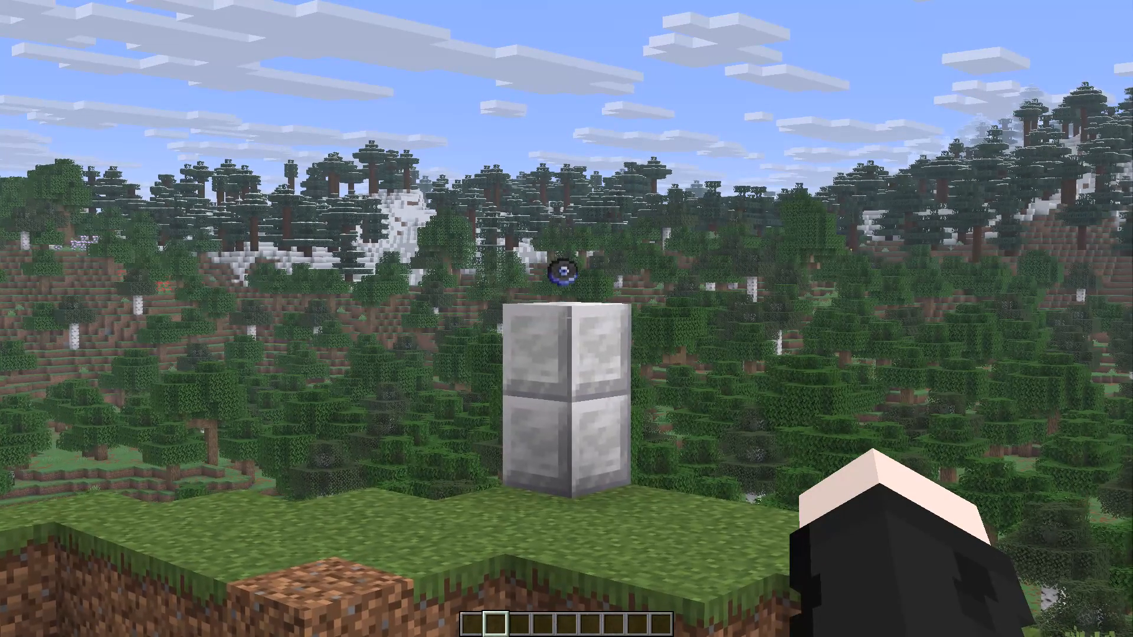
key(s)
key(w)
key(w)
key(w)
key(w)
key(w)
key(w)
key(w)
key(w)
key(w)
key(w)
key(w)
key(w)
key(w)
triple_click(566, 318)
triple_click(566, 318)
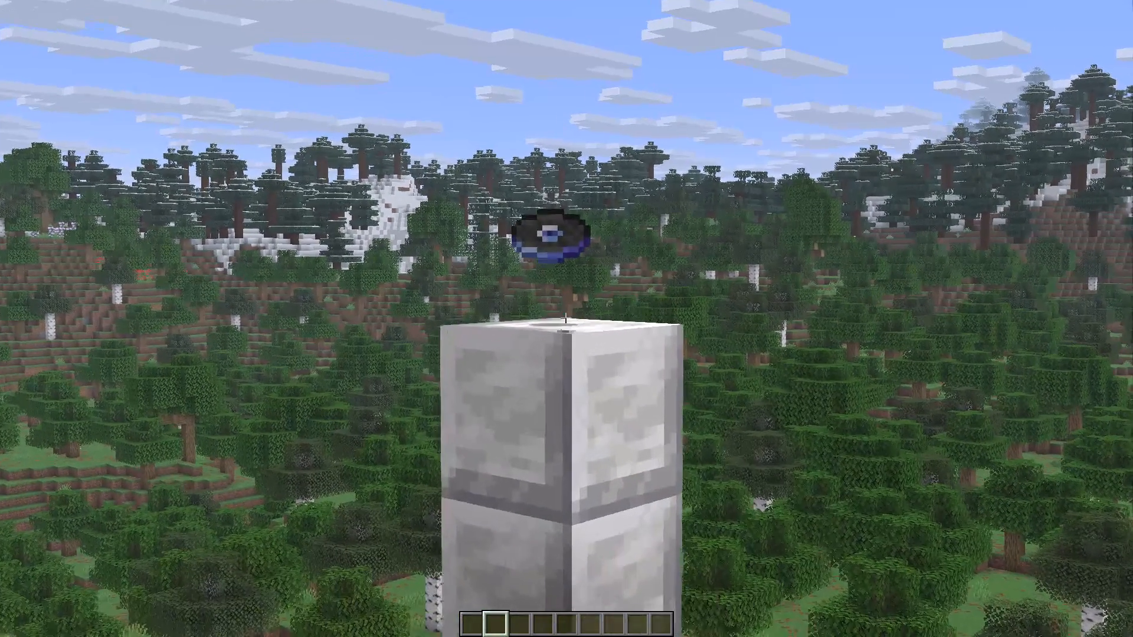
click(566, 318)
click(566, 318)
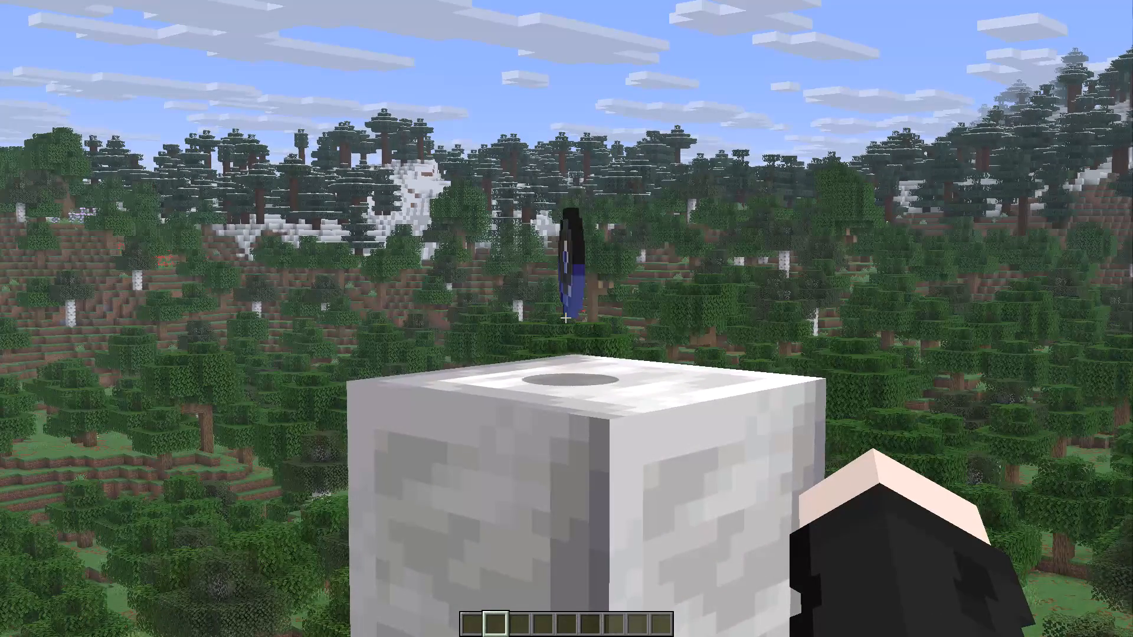
Back away from the pillar, record a second approach toward the pillar and disc, and end the screen recording.
key(s)
key(s)
key(s)
key(s)
key(s)
key(s)
key(s)
key(s)
key(s)
key(s)
key(s)
key(s)
key(s)
key(s)
text(ws)
key(w)
key(w)
key(w)
key(w)
key(w)
key(w)
key(w)
key(w)
key(w)
key(w)
key(w)
key(w)
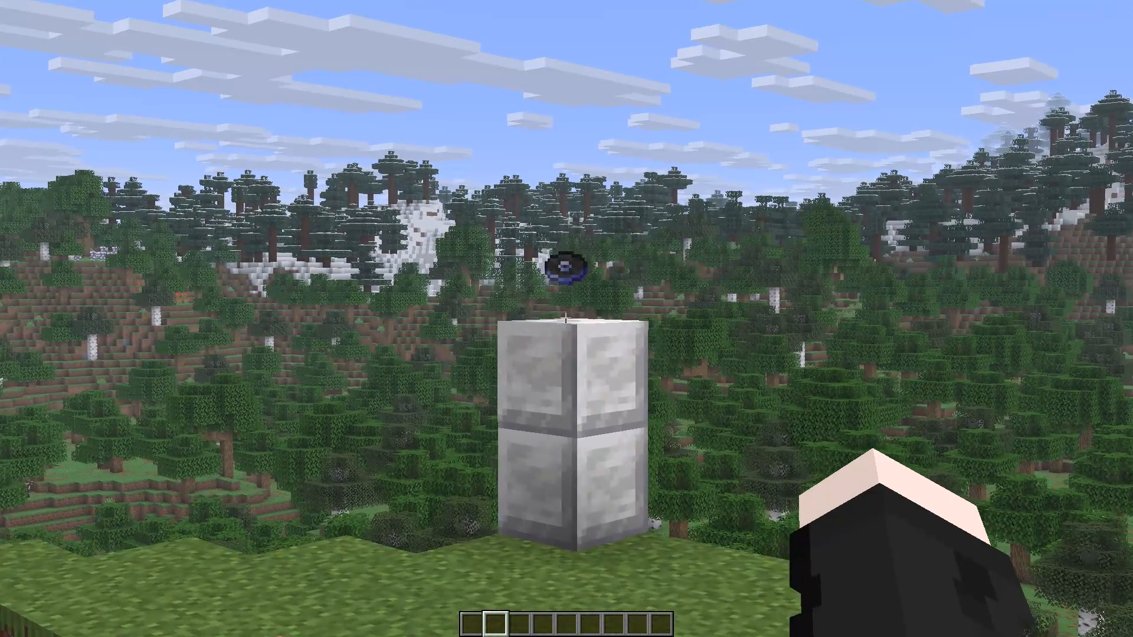
triple_click(566, 318)
triple_click(566, 318)
double_click(566, 318)
key(alt+x)
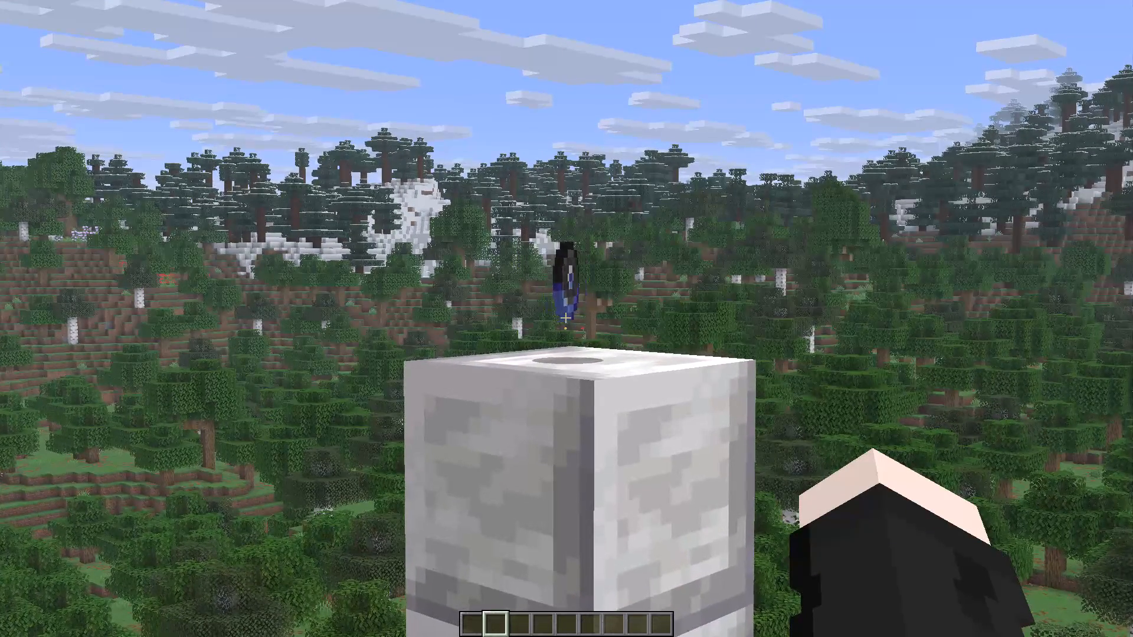
Switch to Premiere and import Minecraft 2026.11.04 - 12.27.22.10.mp4 from the Game Captures Minecraft folder.
key(alt+Tab)
click(317, 52)
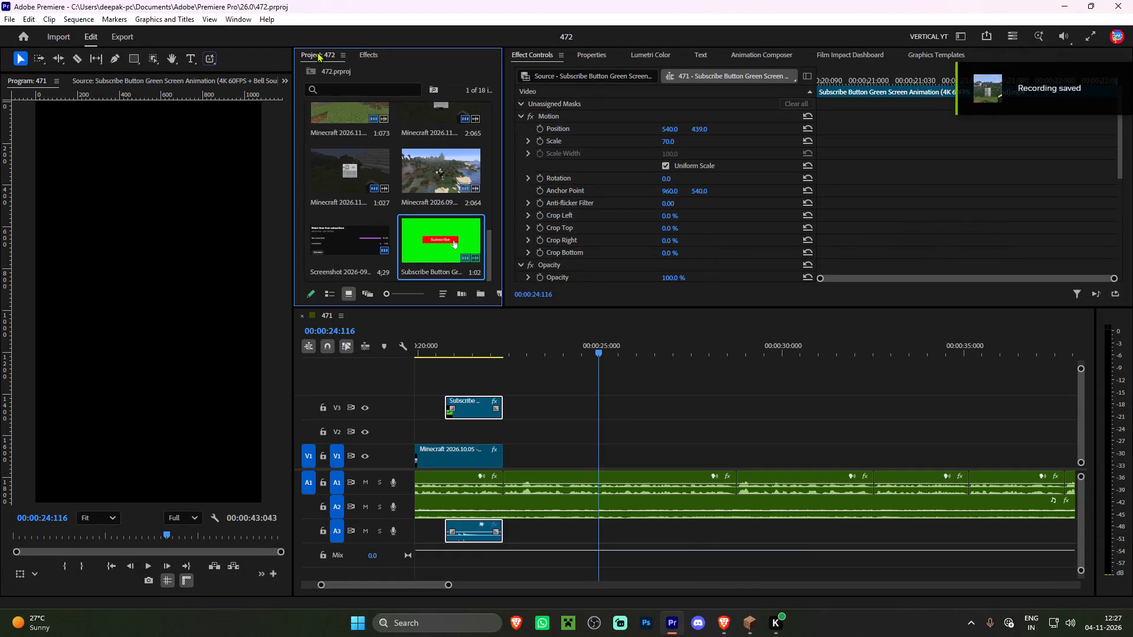
scroll(420, 265, down, 6)
double_click(390, 272)
double_click(394, 277)
scroll(240, 241, down, 2)
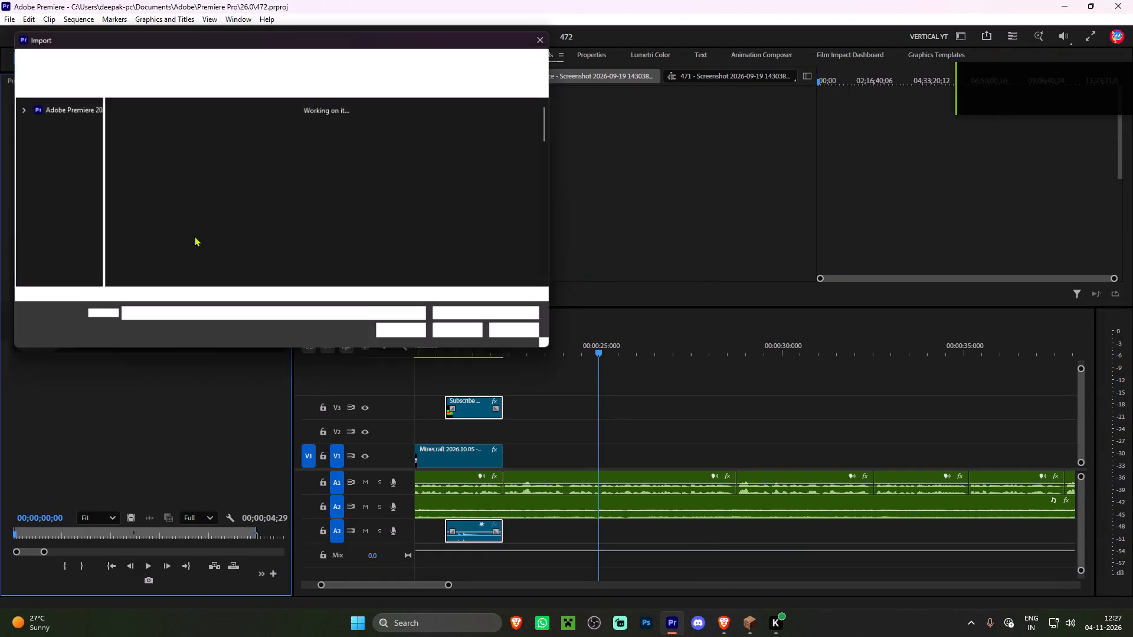
scroll(194, 236, down, 10)
click(65, 216)
click(421, 133)
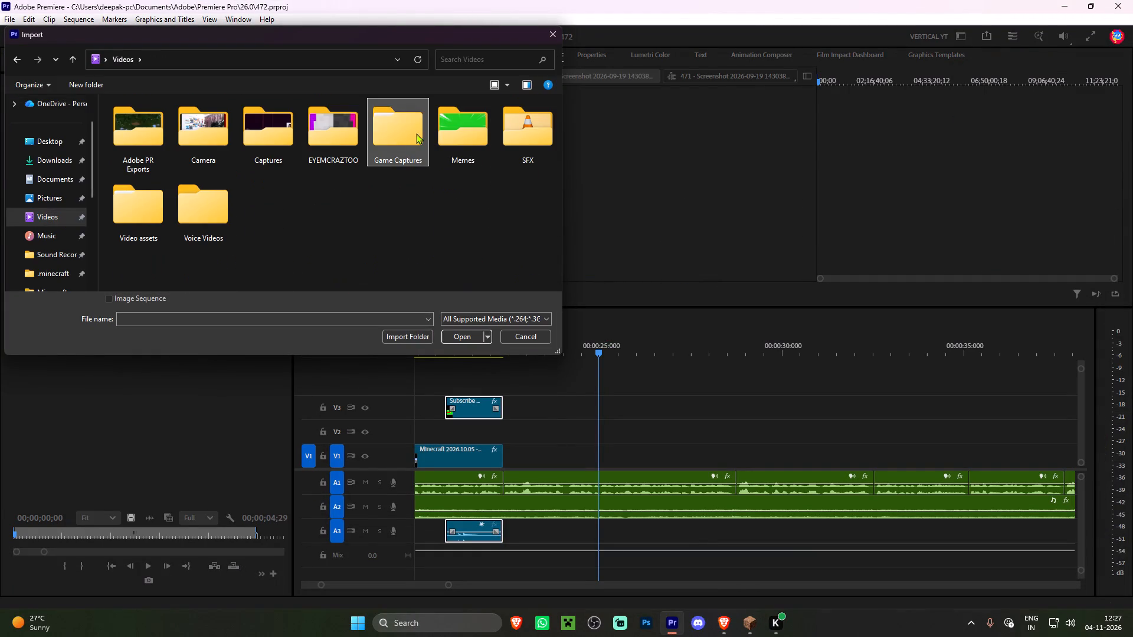
click(416, 133)
double_click(385, 128)
double_click(204, 128)
scroll(330, 225, down, 9)
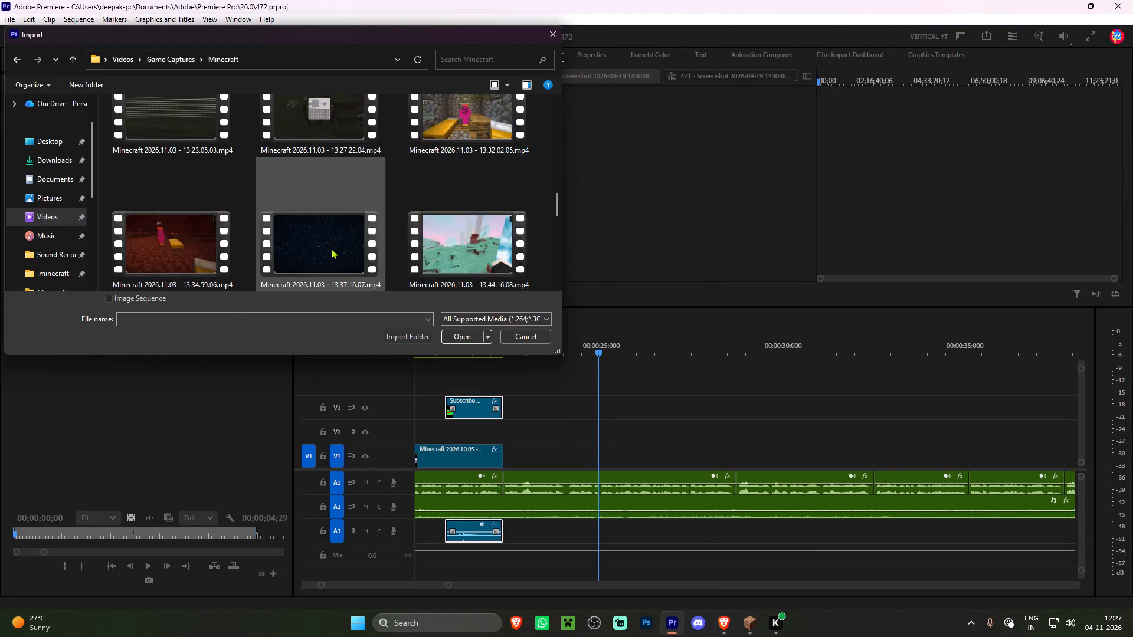
scroll(331, 248, down, 10)
double_click(190, 250)
Mark an In point at the start of the recording's second approach and place its video on V1 directly after the existing clip.
double_click(363, 236)
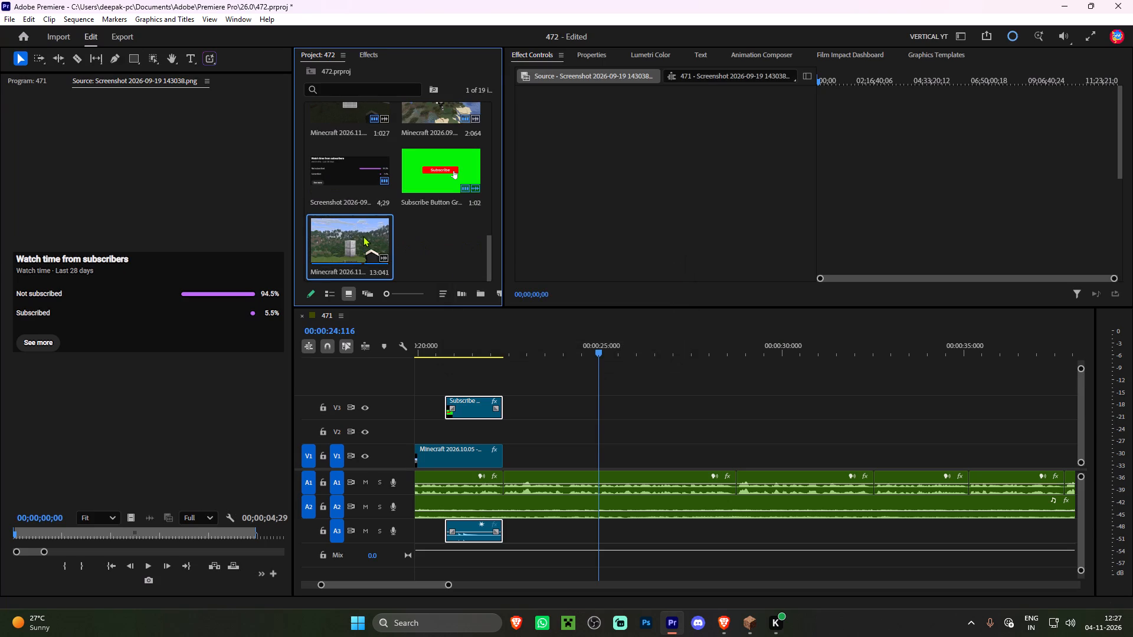
key(space)
drag(204, 531, 228, 533)
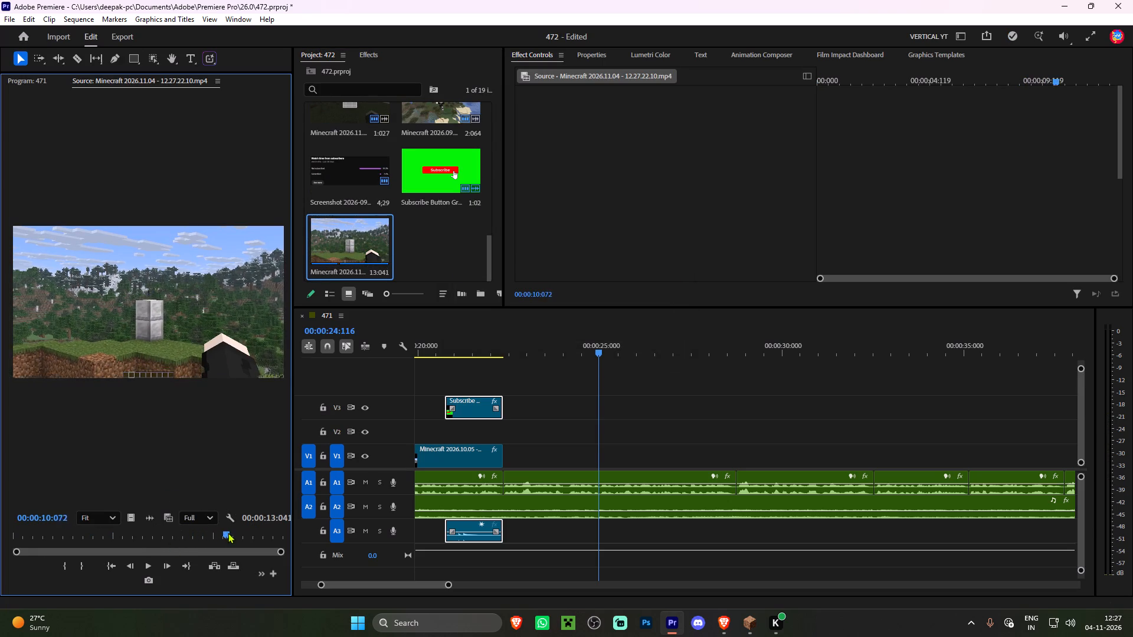
drag(228, 533, 235, 535)
text(i)
key(space)
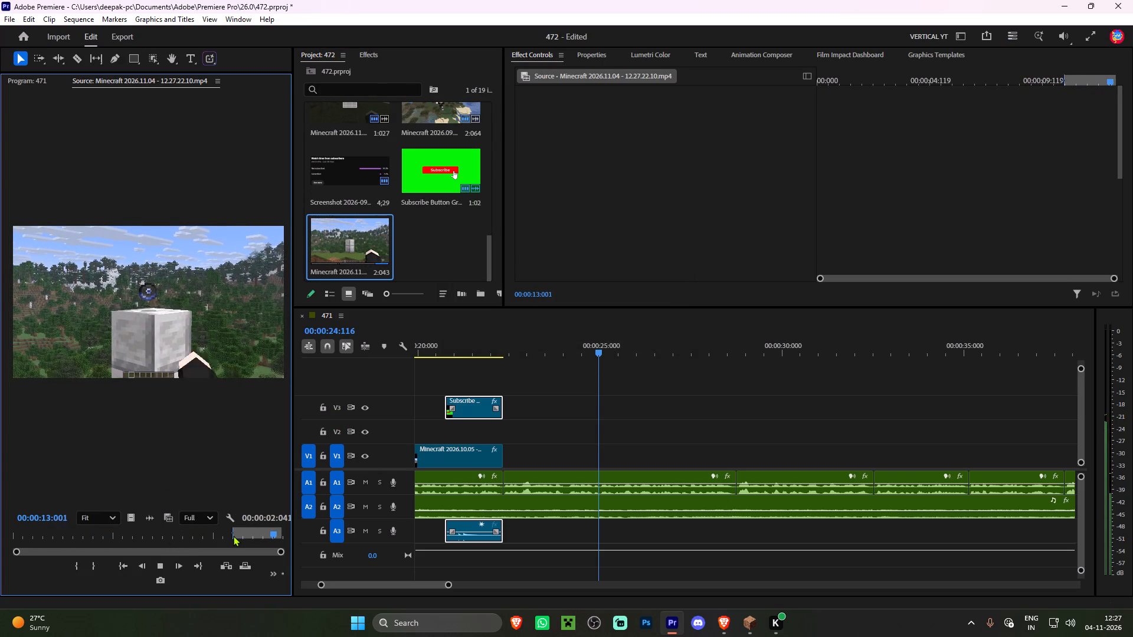
drag(132, 518, 503, 455)
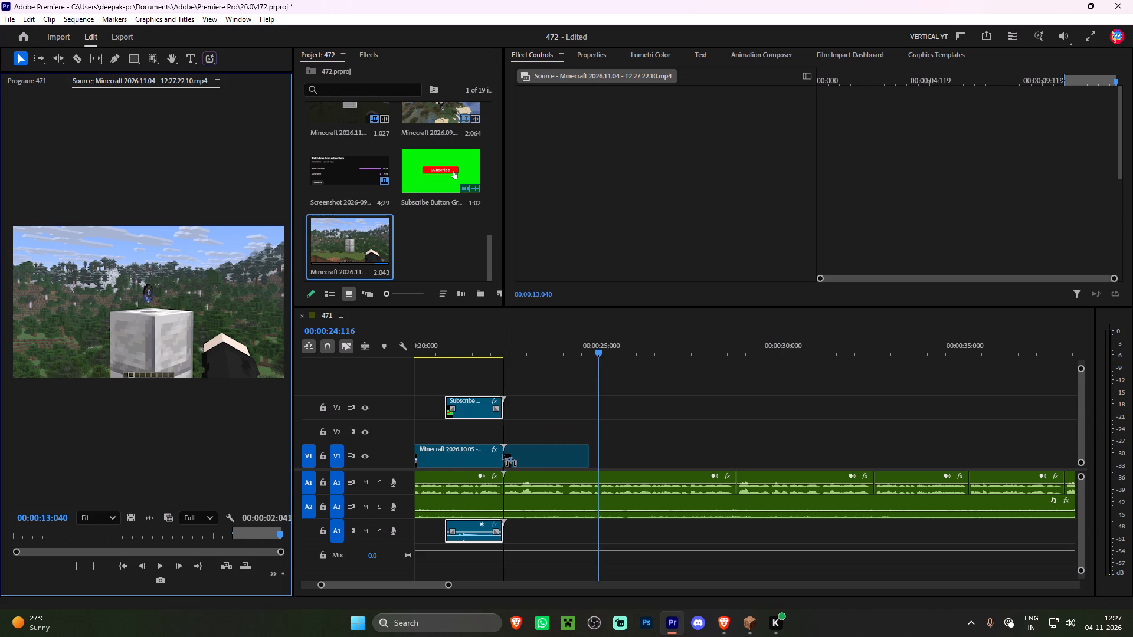
drag(503, 455, 502, 455)
Play the new pillar clip against the voice and trim its end to 00:00:24:015.
click(496, 340)
key(space)
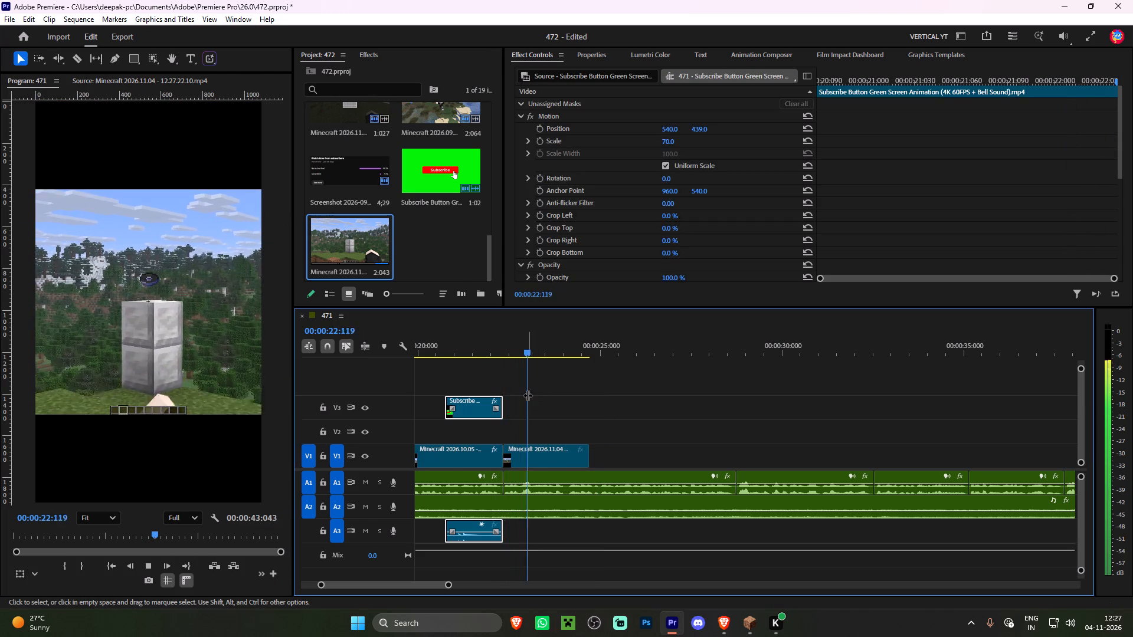
key(space)
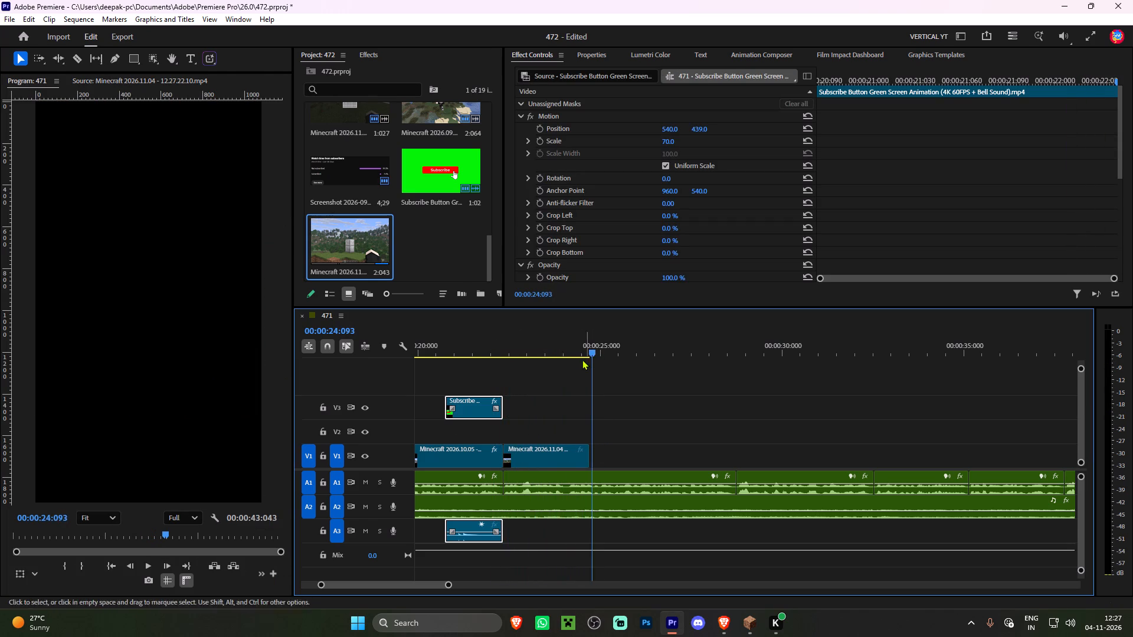
drag(574, 348, 569, 356)
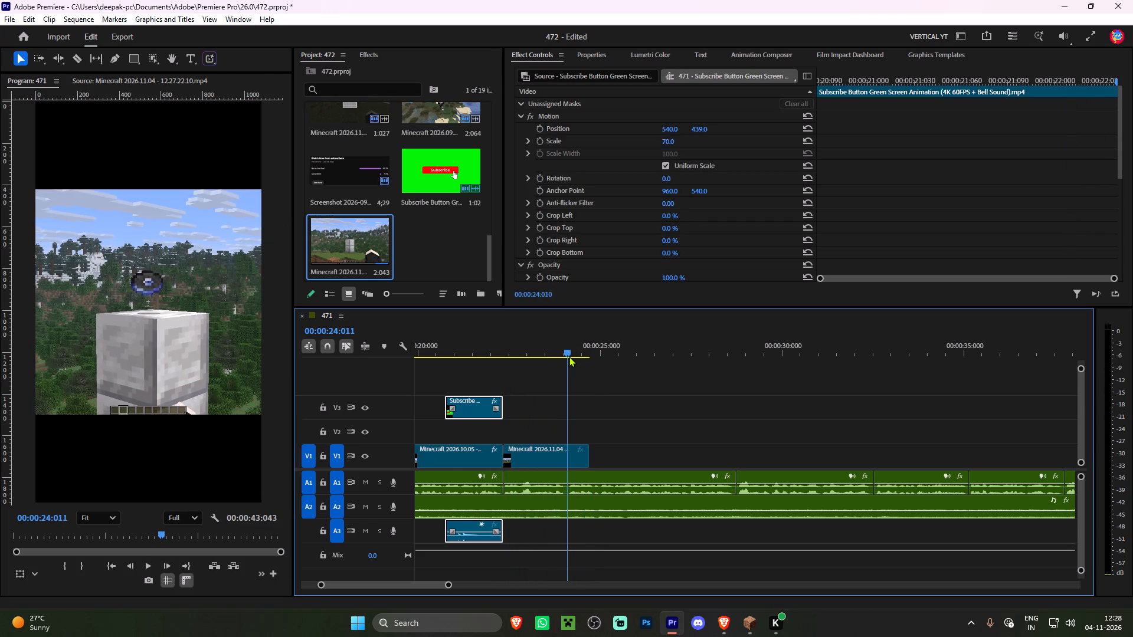
drag(569, 356, 570, 357)
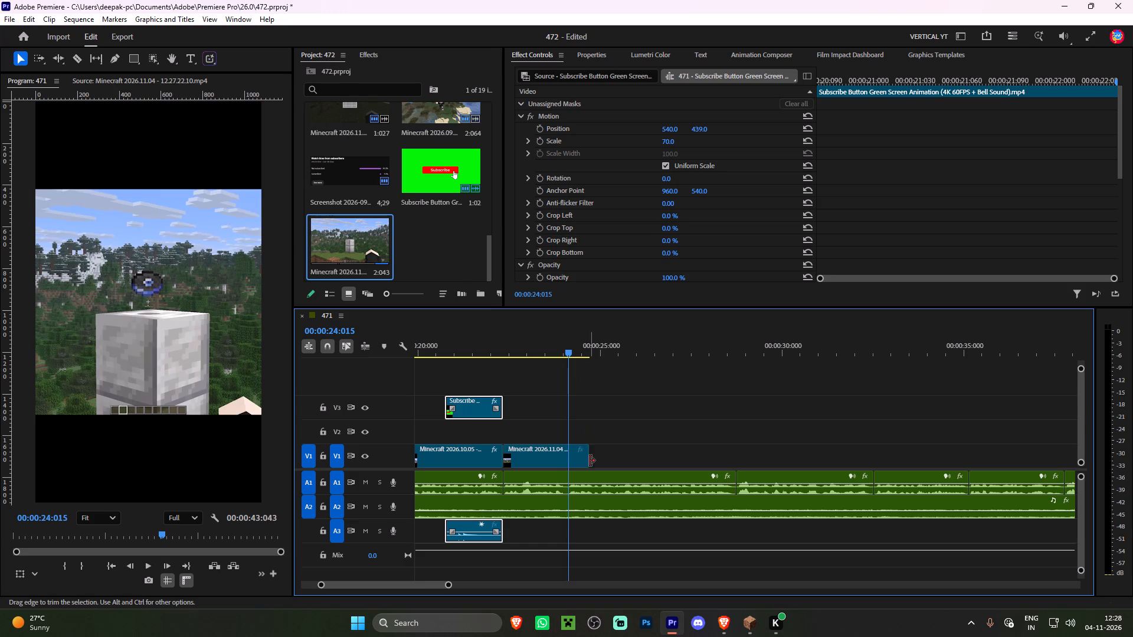
drag(590, 461, 569, 461)
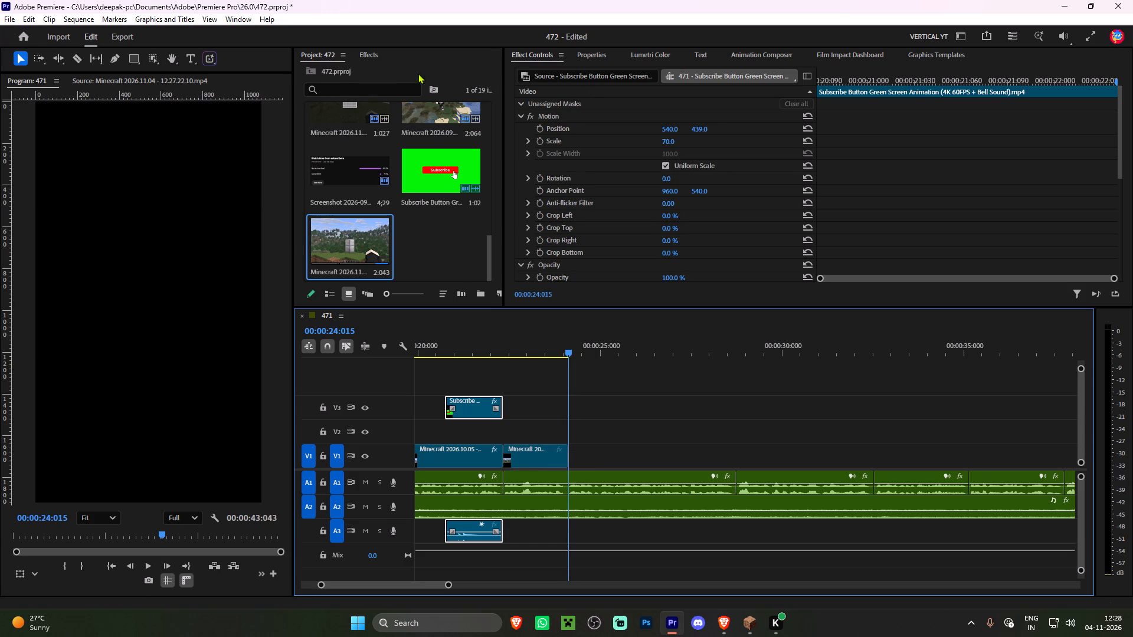
Apply the Motion Preset max effect preset to the pillar clip and play through it into the following voice section.
click(377, 51)
scroll(376, 207, up, 5)
drag(384, 151, 531, 450)
click(494, 343)
key(space)
click(543, 392)
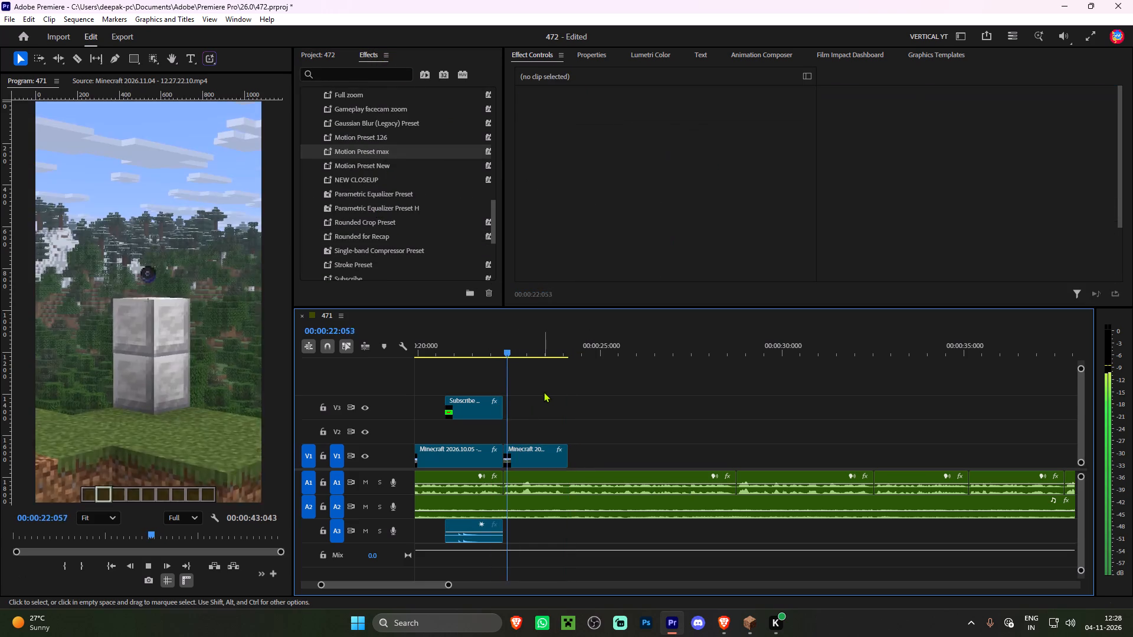
scroll(540, 406, down, 4)
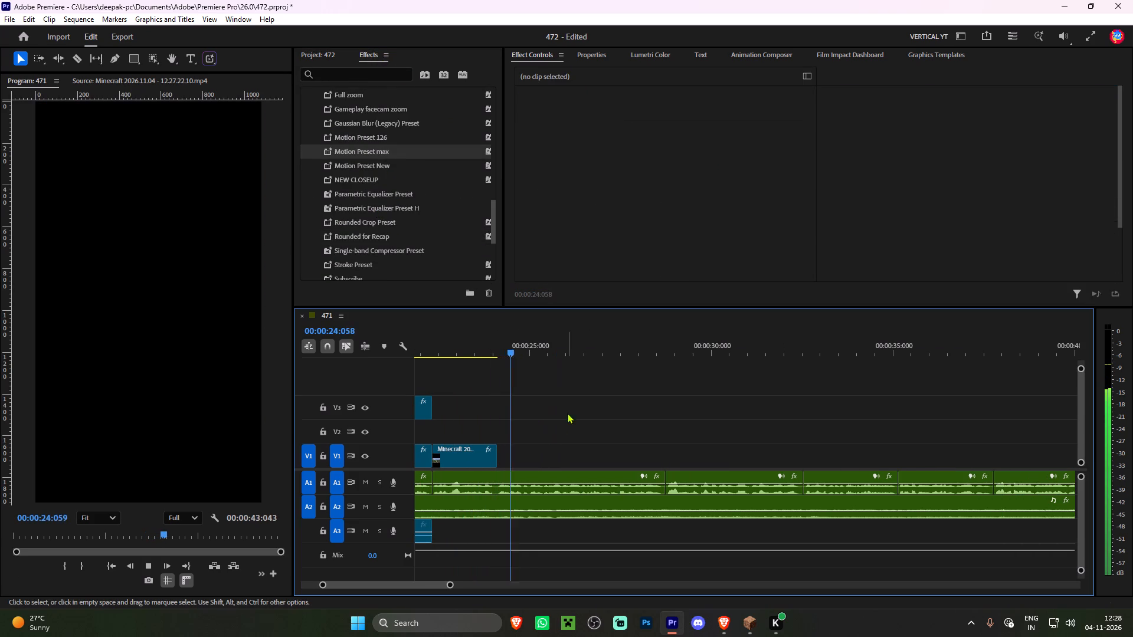
key(space)
Switch back to Minecraft and raise the FOV to about 89 in the game options.
click(748, 618)
drag(592, 178, 566, 318)
key(s)
key(F3)
key(F4)
key(Escape)
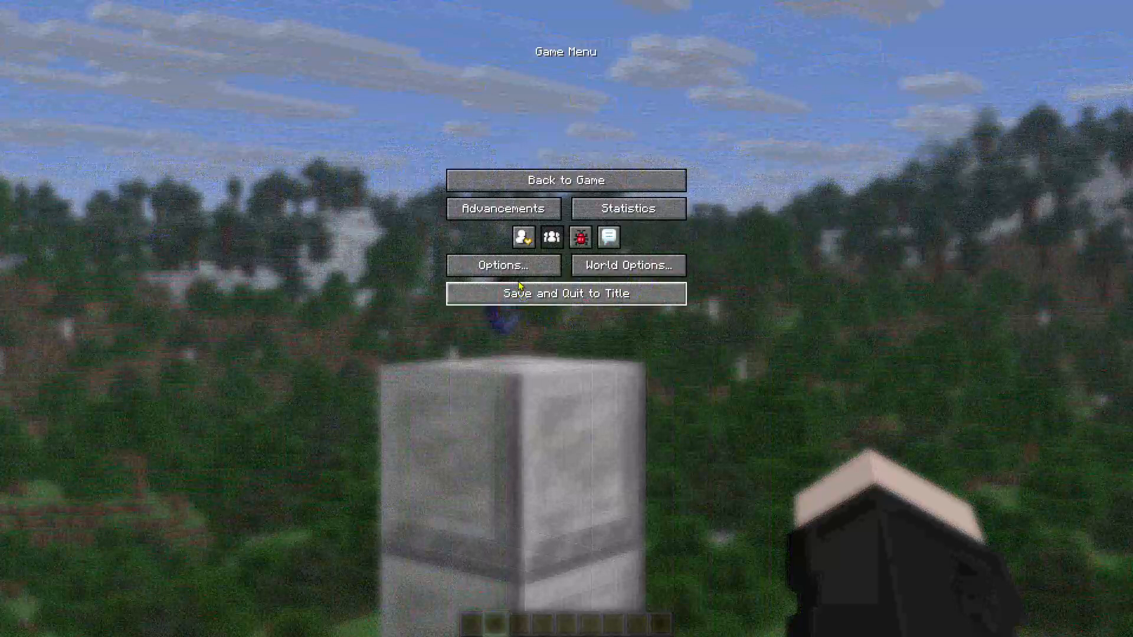
click(514, 264)
drag(483, 37, 513, 49)
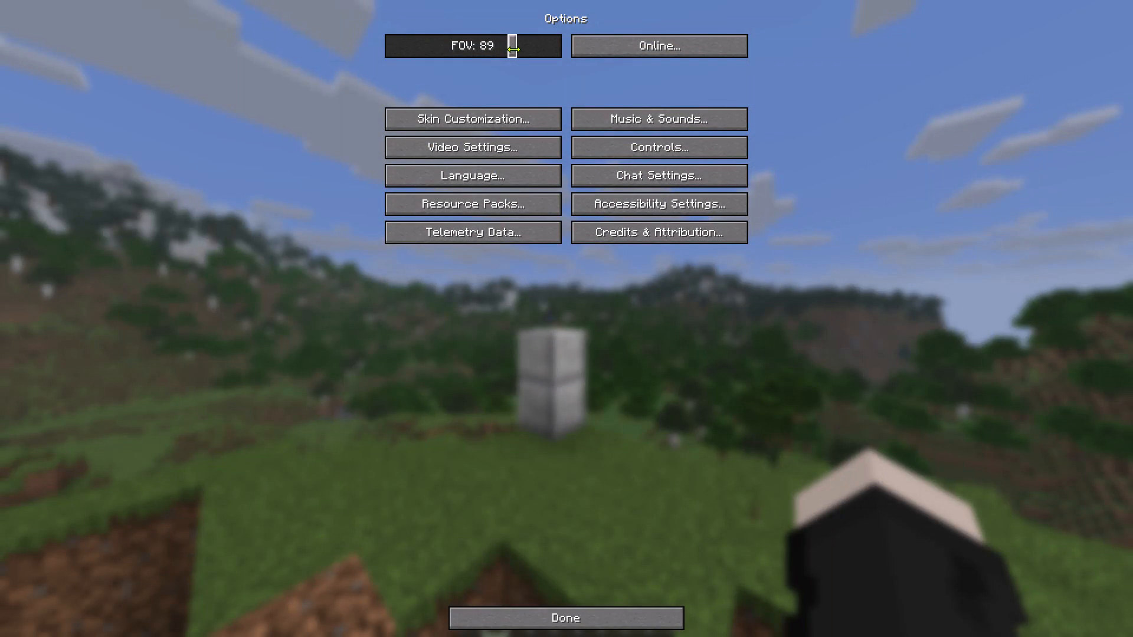
drag(513, 49, 515, 49)
key(Escape)
key(Escape)
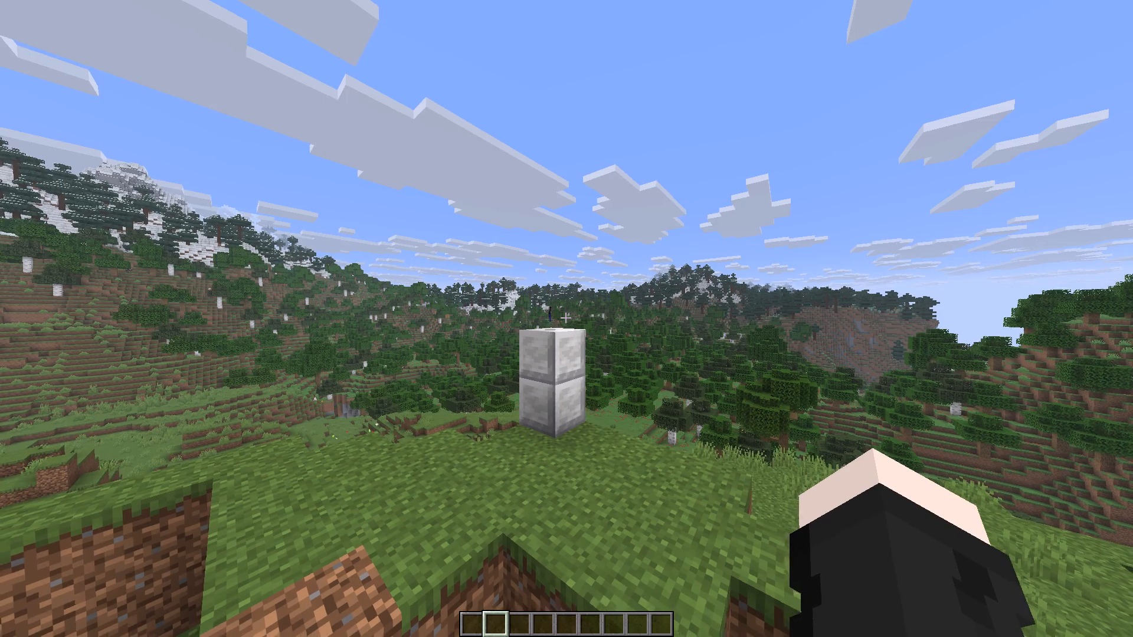
Collect the floating music disc from the pillar and fly out to a view over the open grassy hillside.
key(space)
key(w)
key(space)
key(space)
key(w)
key(d)
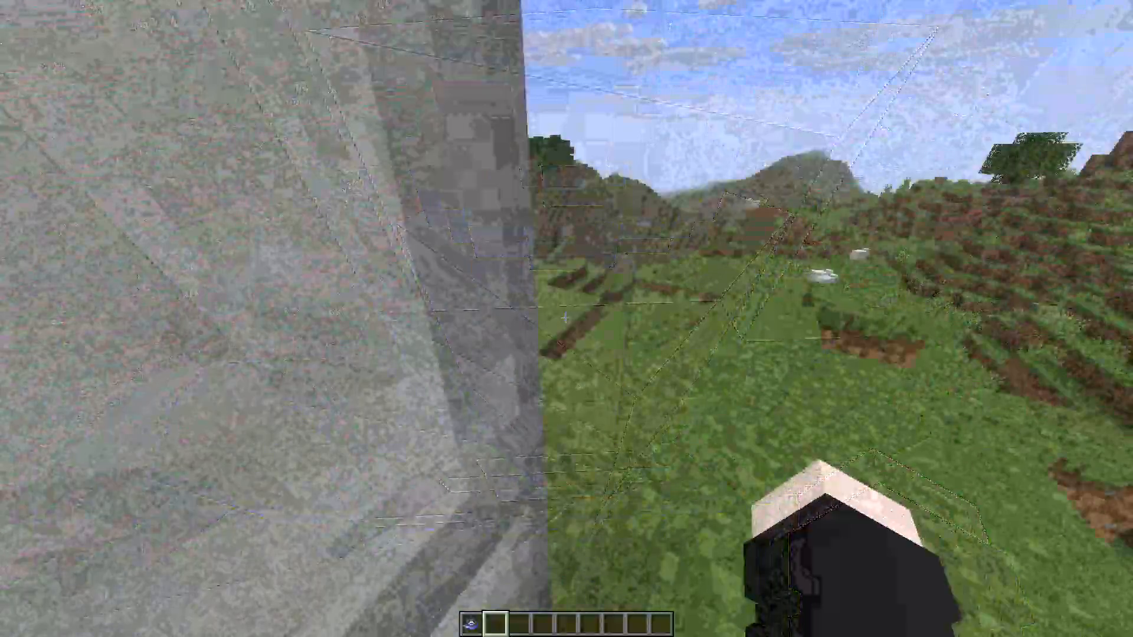
key(w)
shift+scroll(566, 318, down, 1)
key(shift+space)
key(shift+d)
key(shift+space)
key(shift+space)
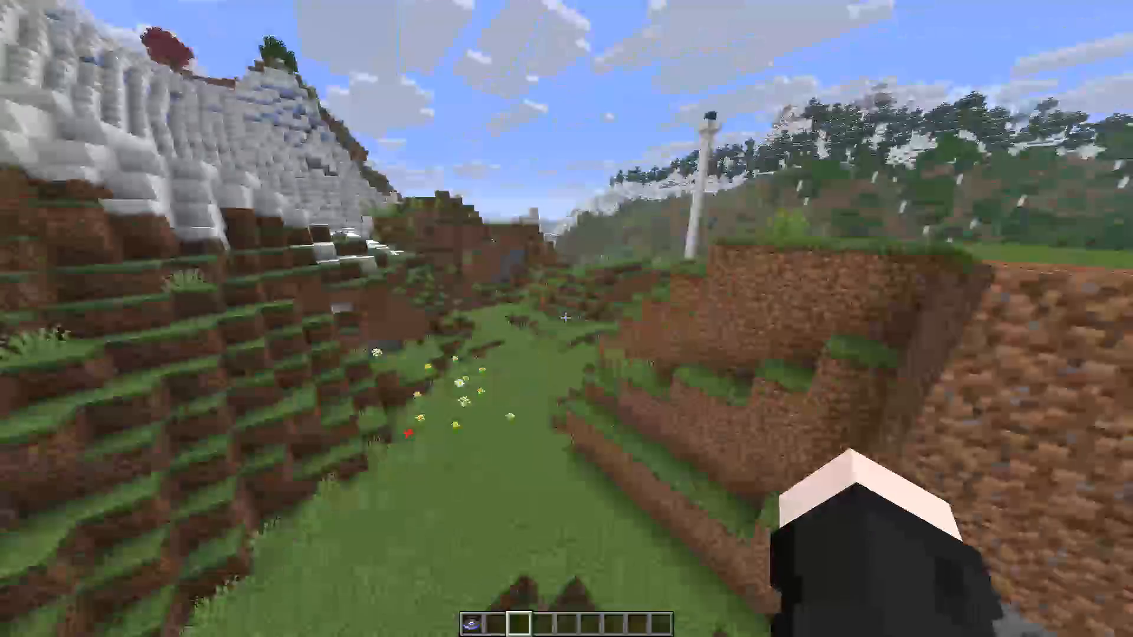
key(shift+d)
key(shift+d)
key(shift+space)
key(shift+space)
Remove the music disc from the hotbar and search the creative inventory for "disc".
key(shift+e)
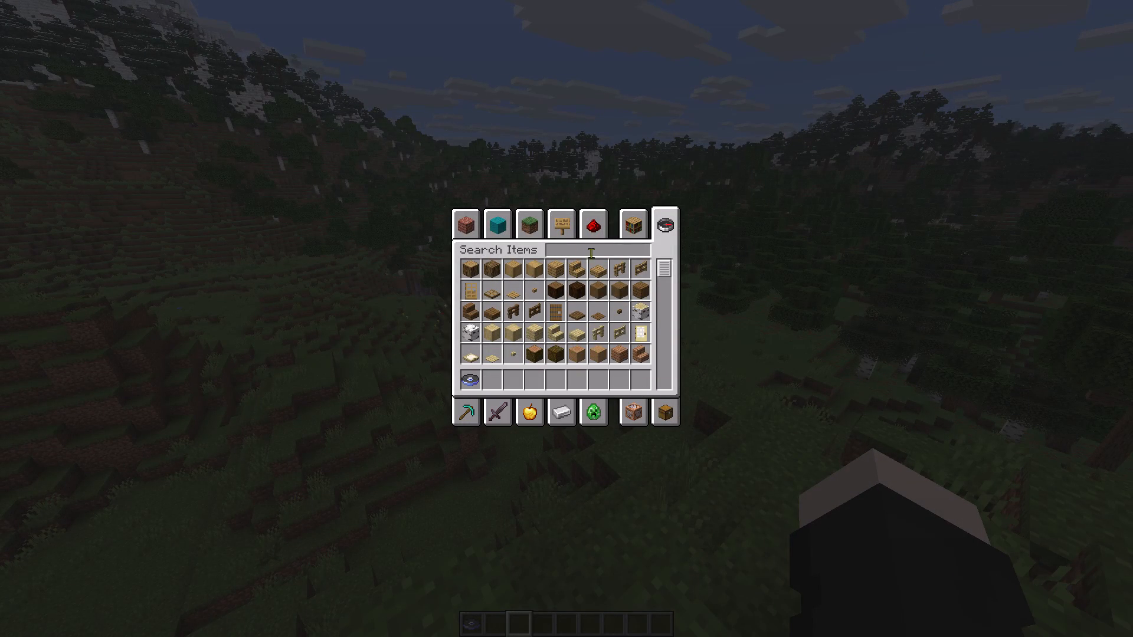
click(470, 377)
drag(495, 350, 503, 344)
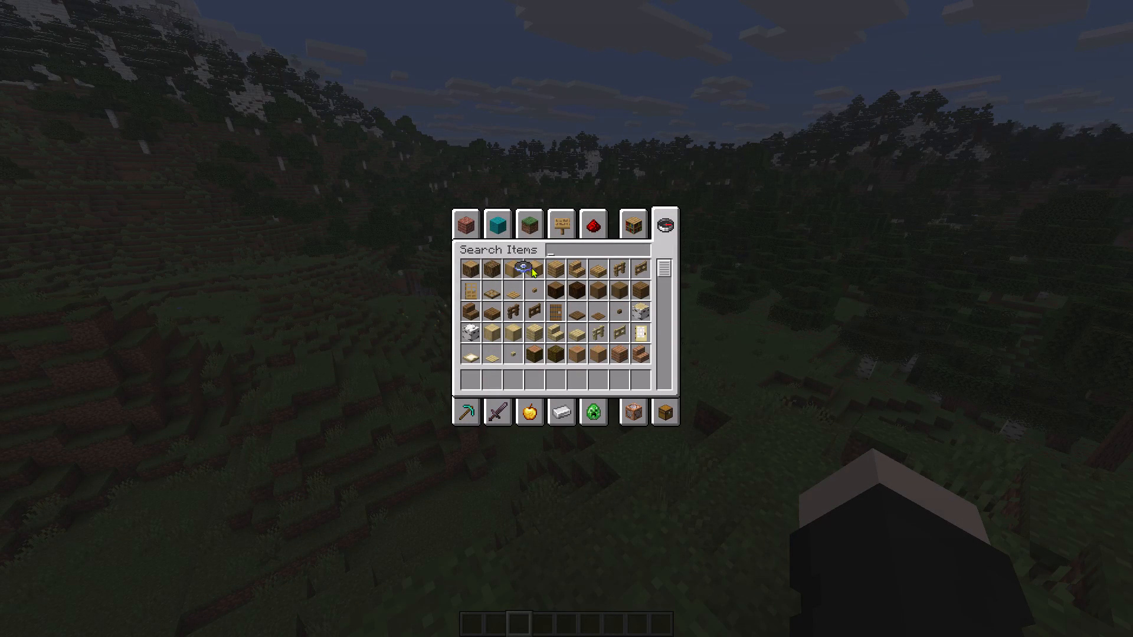
click(532, 267)
text(disc)
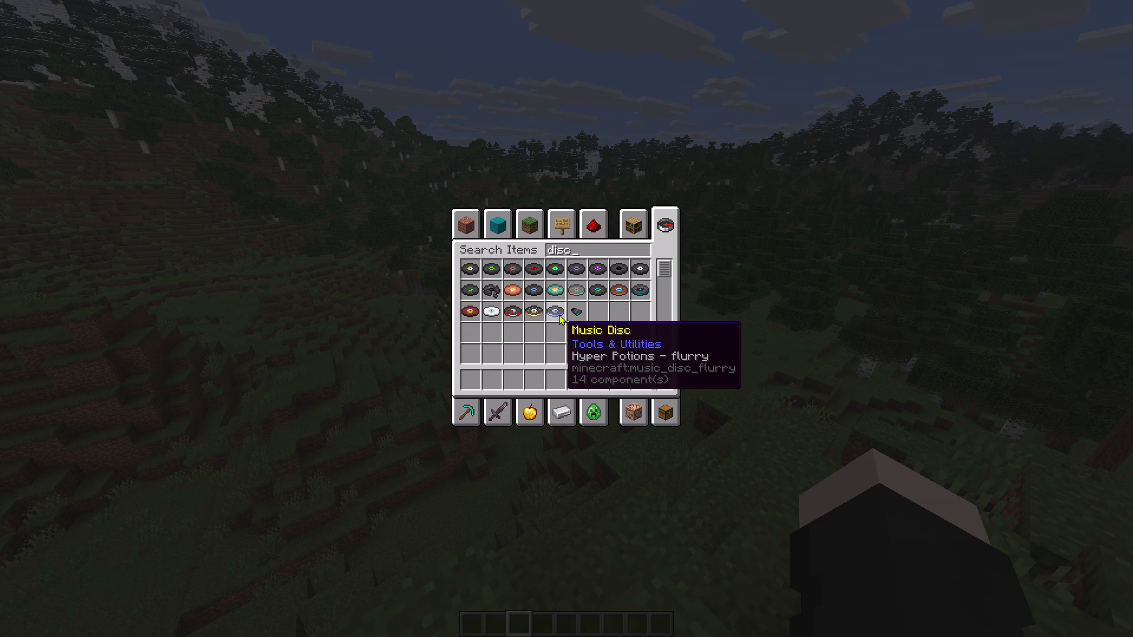
Record a short clip of the disc search with the Hyper Potions - flurry disc's tooltip displayed.
key(alt+x)
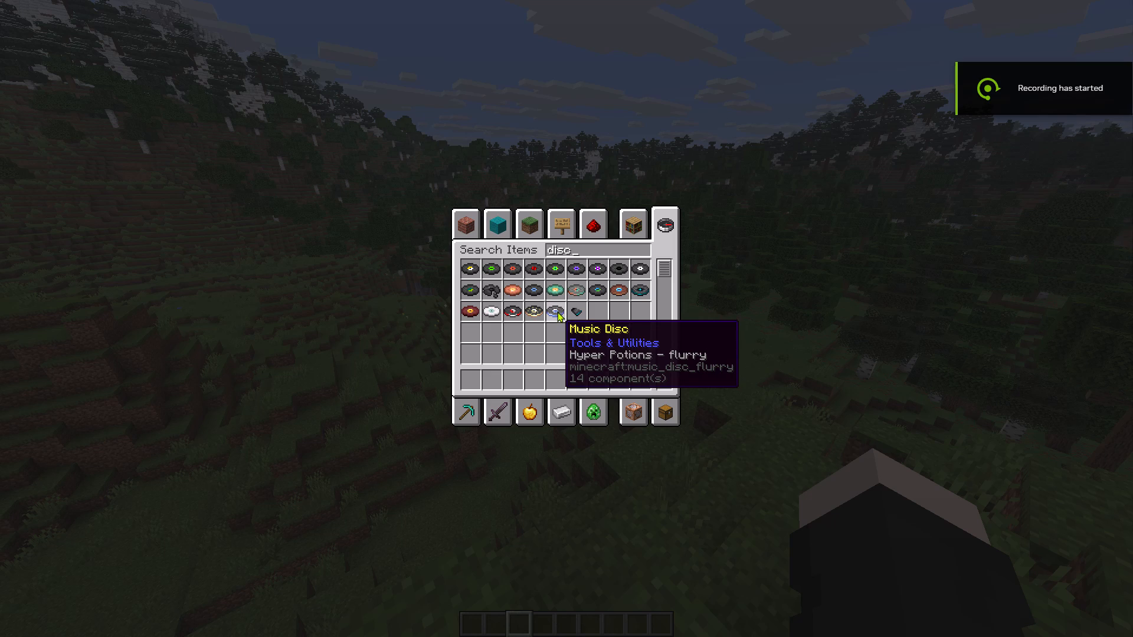
key(alt+x)
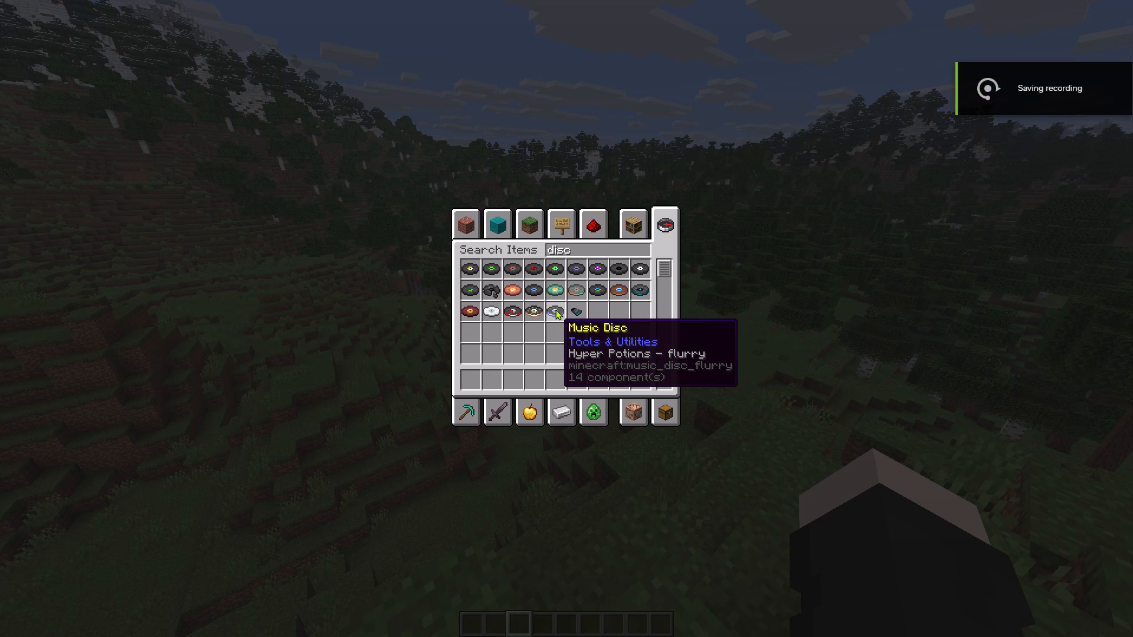
Switch to Premiere and import the new inventory recording, Minecraft 2026.11.04 - 12.28.35.11.mp4.
key(alt+Tab)
click(326, 53)
double_click(414, 245)
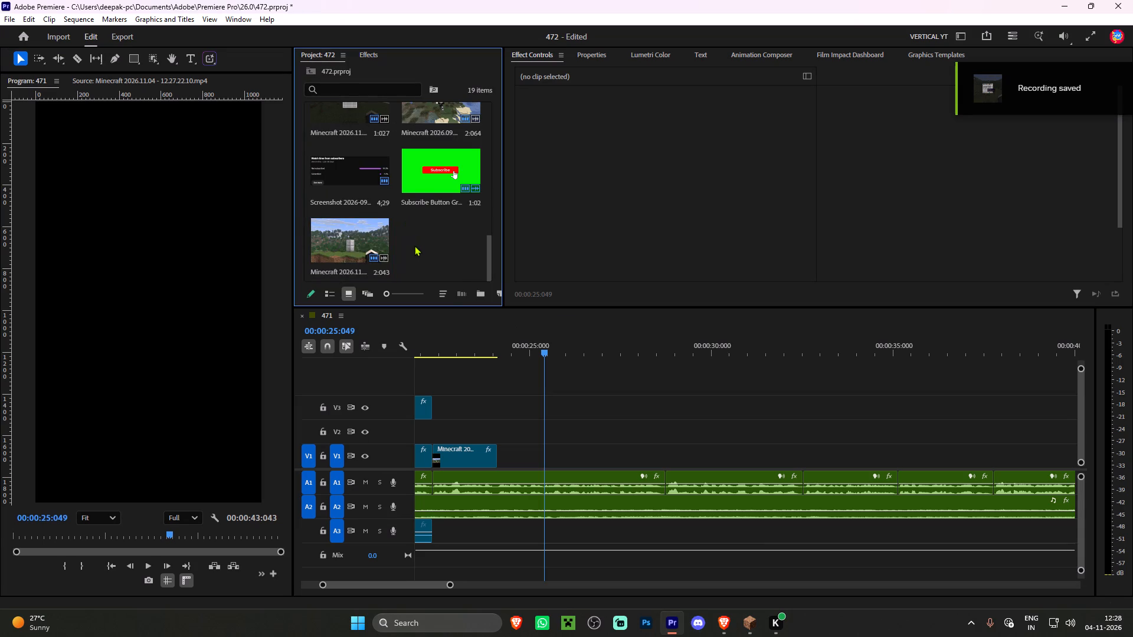
scroll(409, 242, down, 20)
scroll(409, 242, down, 5)
triple_click(298, 248)
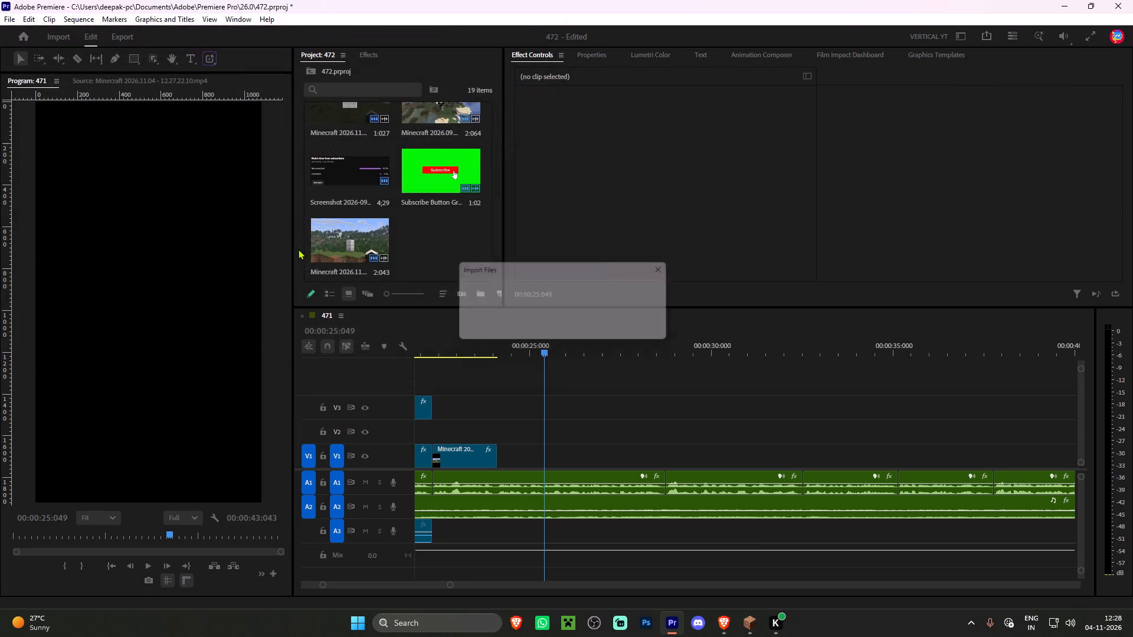
Mark Minecraft 2026.11.04 - 12.28.35.11.mp4 from 00:00:01:109 to about 00:00:03:043 and place its video on V1 directly after the last clip.
double_click(416, 236)
key(space)
drag(220, 543, 228, 541)
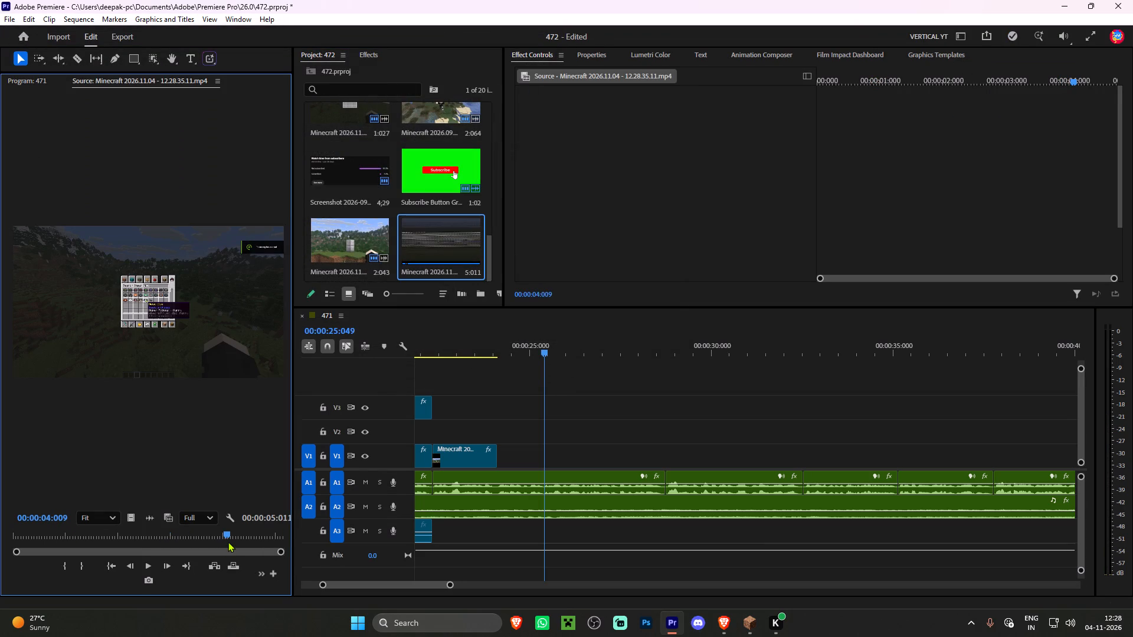
drag(228, 541, 155, 549)
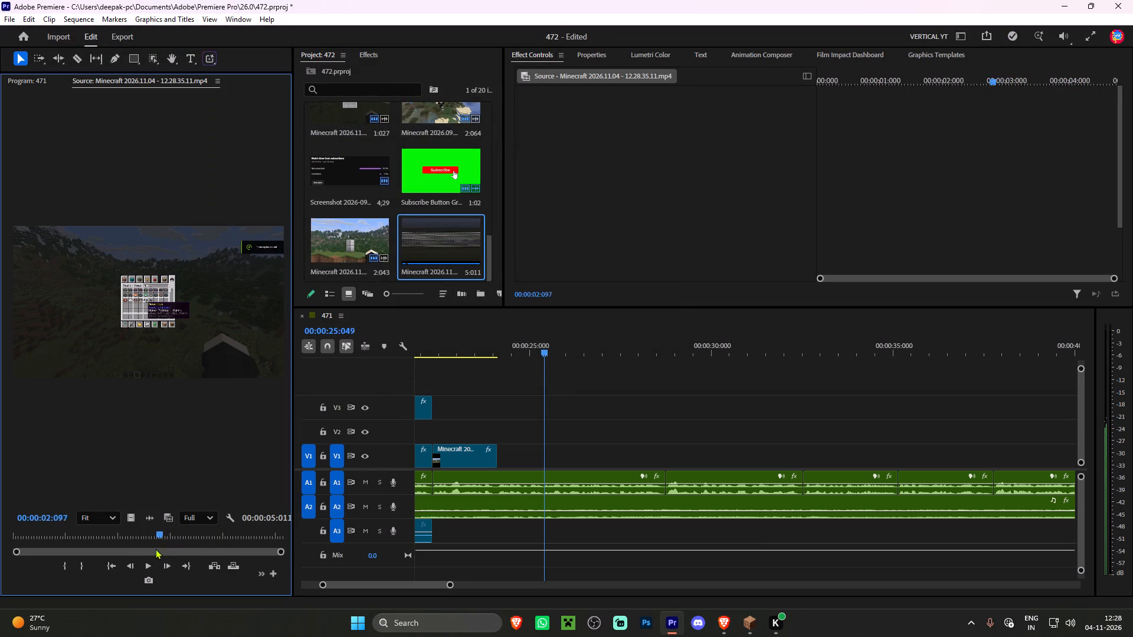
drag(155, 549, 114, 560)
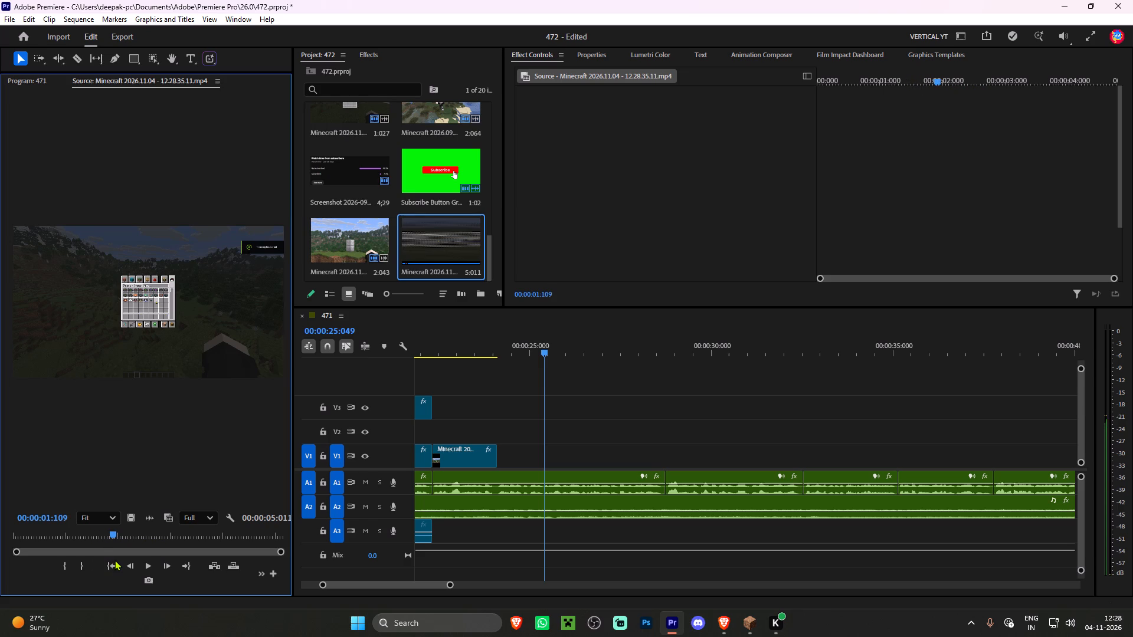
drag(114, 560, 115, 560)
text(i)
key(space)
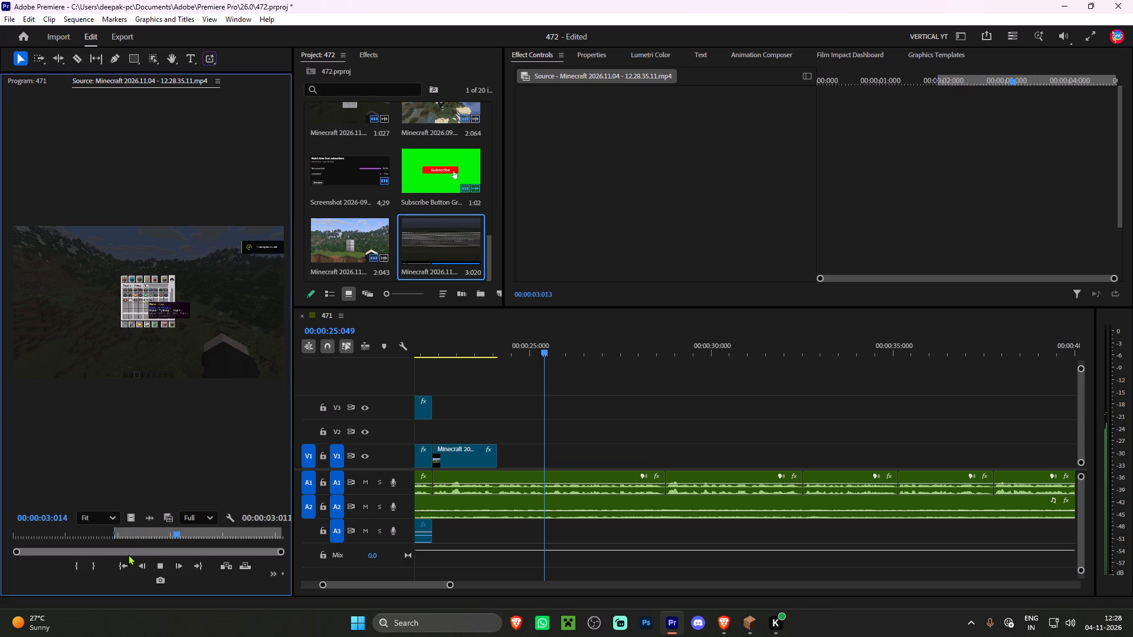
key(space)
key(o)
drag(129, 519, 492, 451)
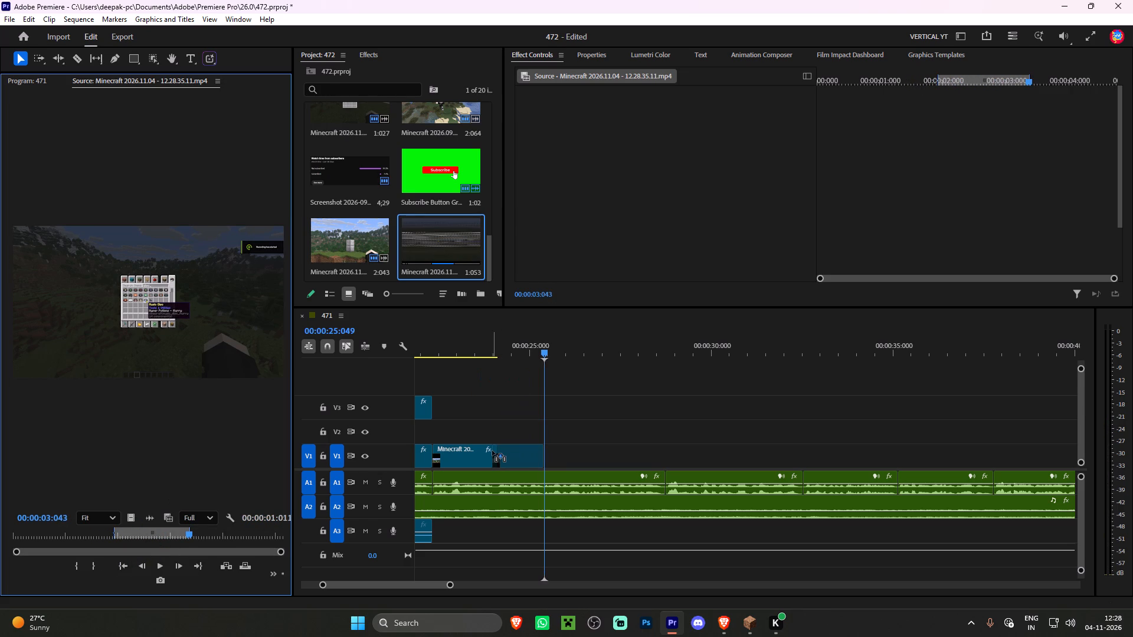
drag(492, 451, 500, 453)
Play through the join, select the disc-search clip on V1 and set its Scale to 199.
click(488, 344)
key(space)
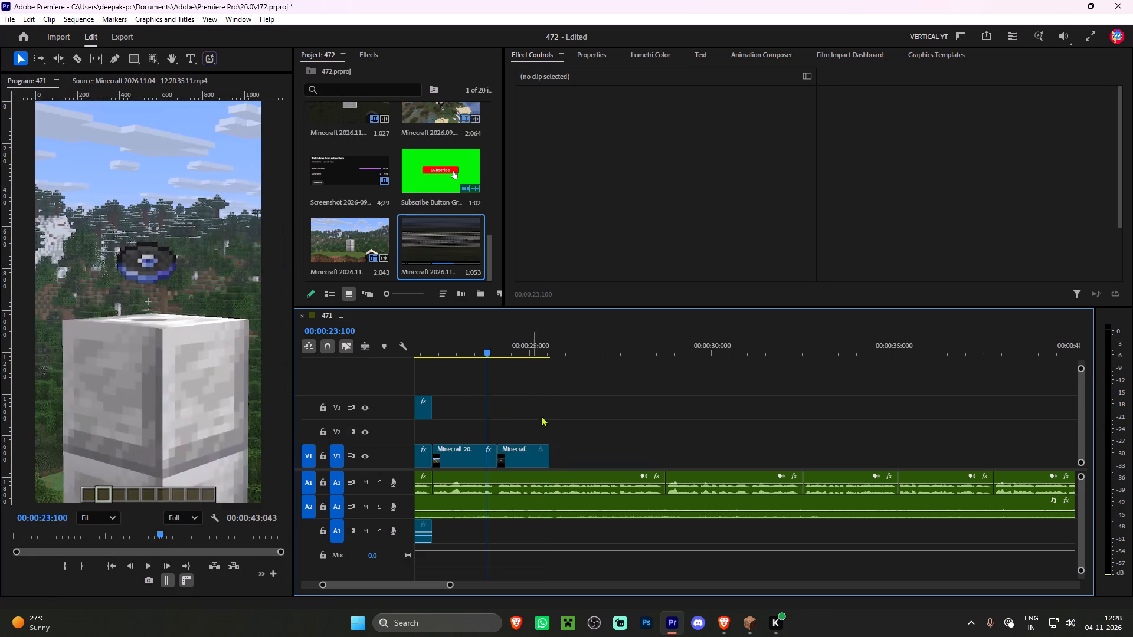
key(space)
click(522, 459)
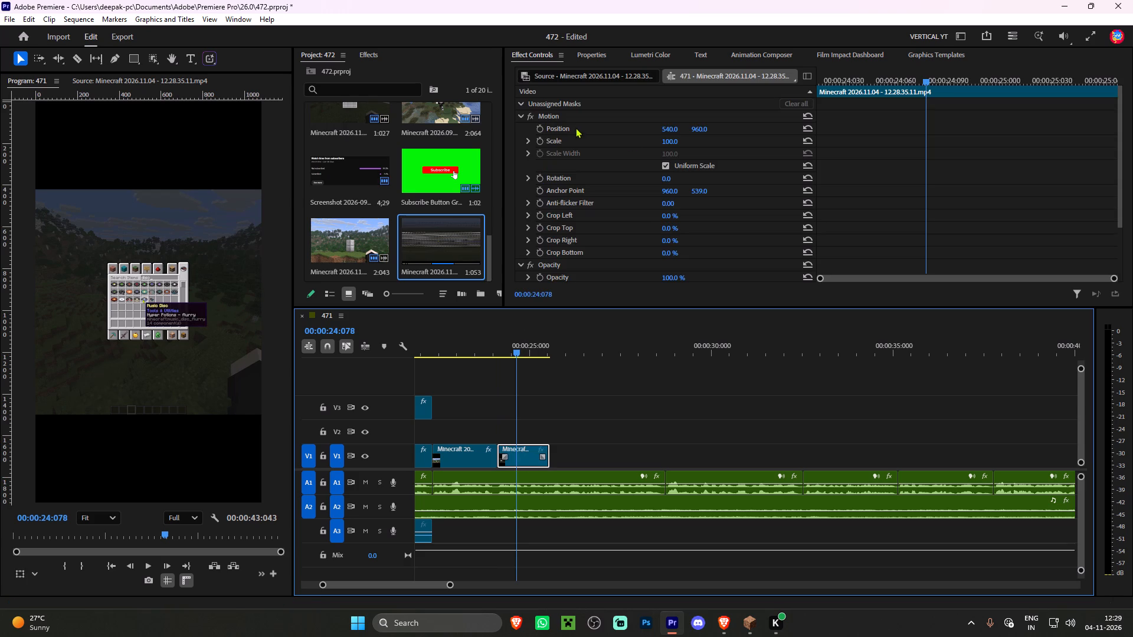
drag(669, 137, 761, 136)
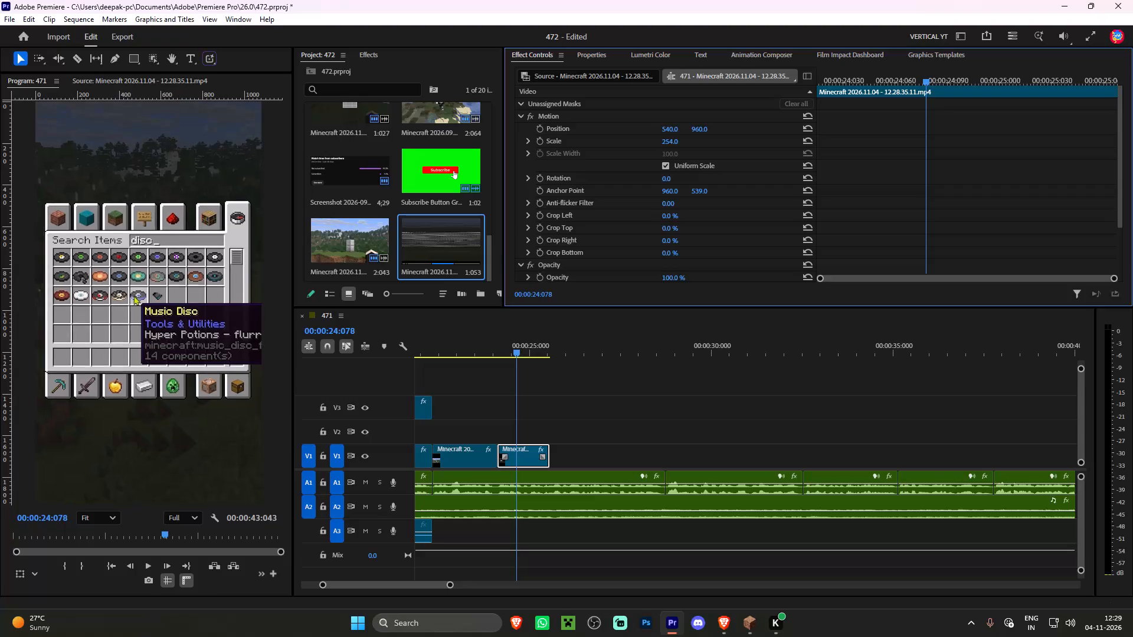
drag(761, 136, 767, 136)
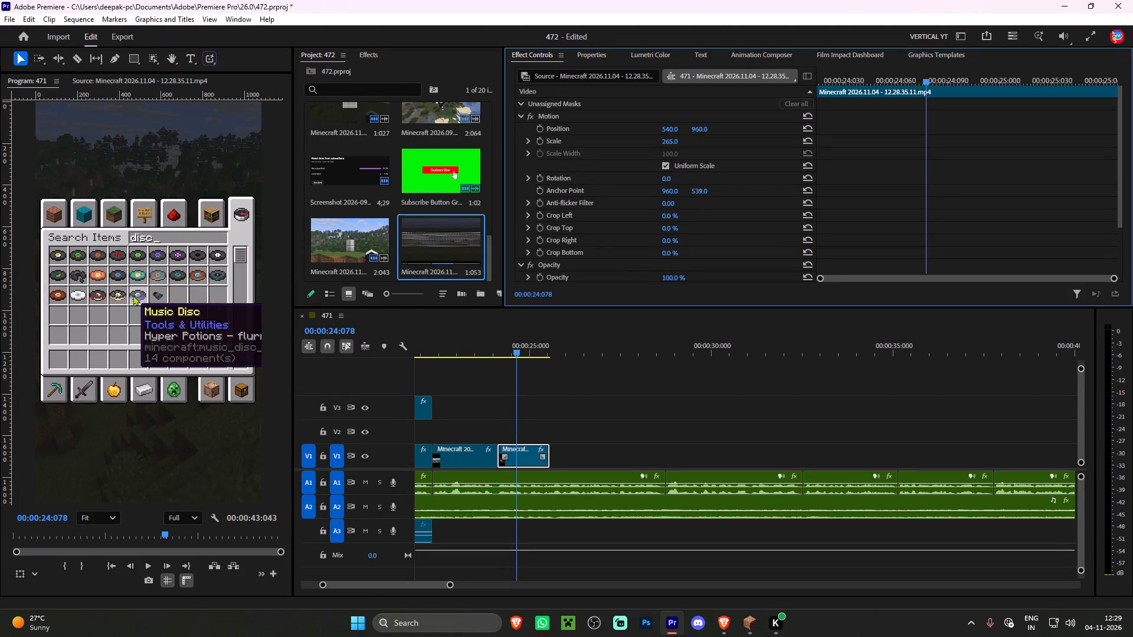
drag(767, 136, 724, 139)
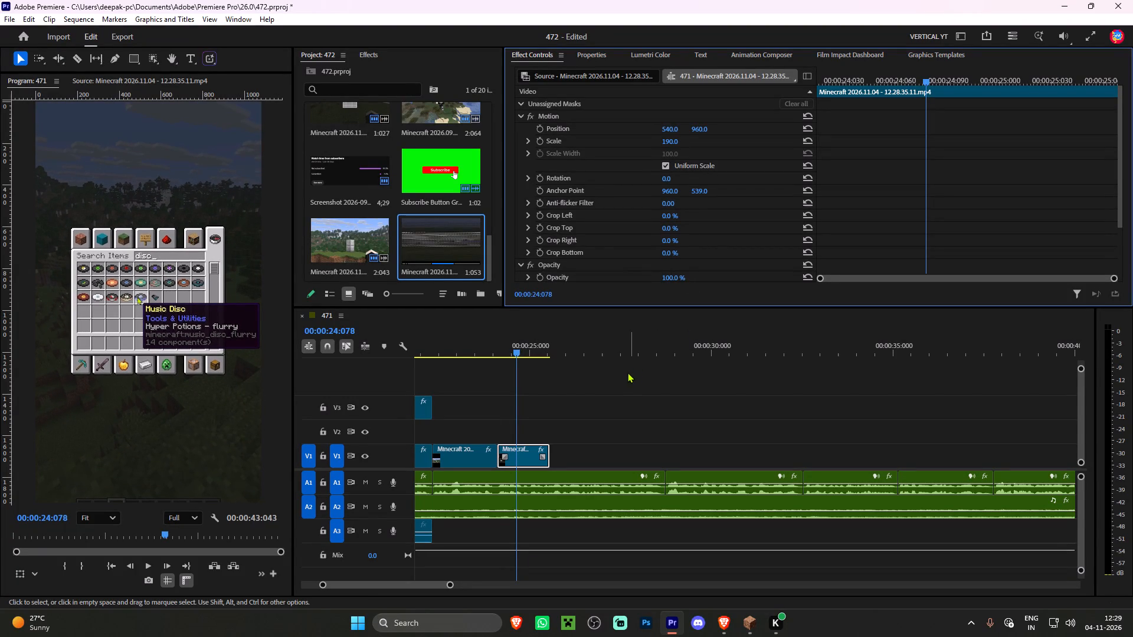
drag(668, 139, 674, 139)
Extend the end of the disc-search clip on V1 to about 00:00:26, following the voice track.
key(space)
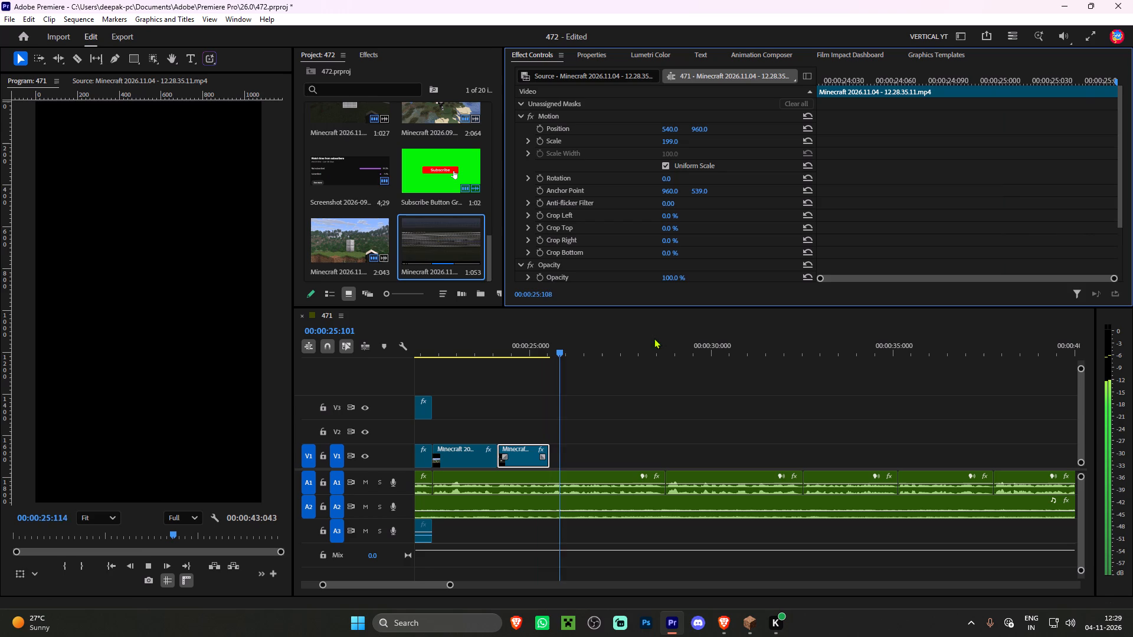
key(space)
drag(551, 448, 582, 452)
key(space)
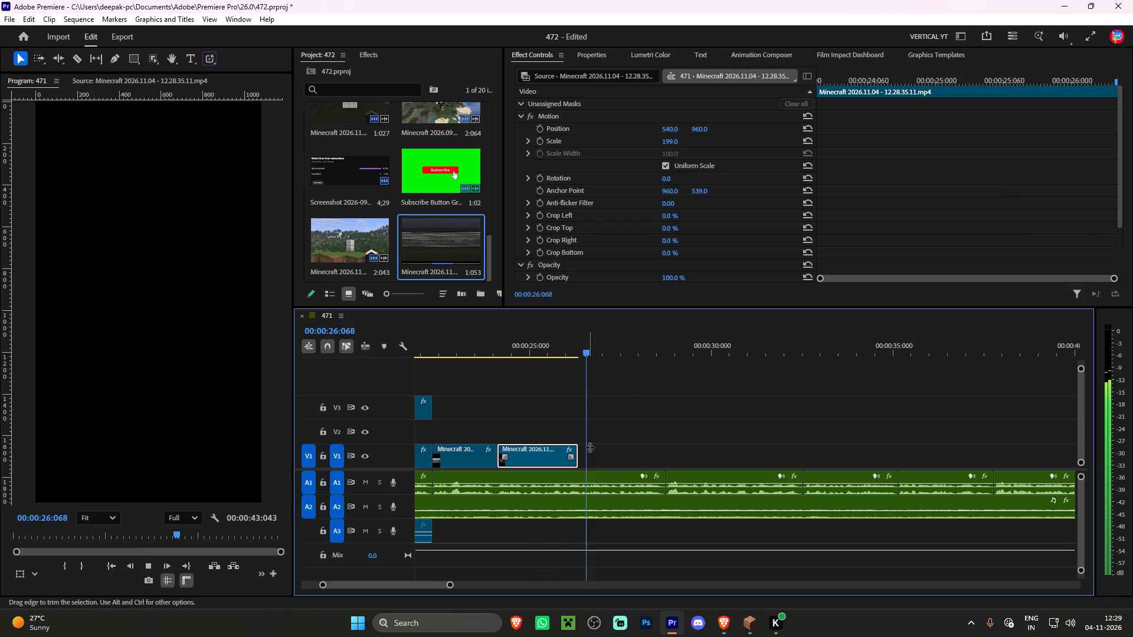
key(space)
Switch to Minecraft, close the inventory and locate the nearest minecraft:igloo structure.
click(753, 623)
key(e)
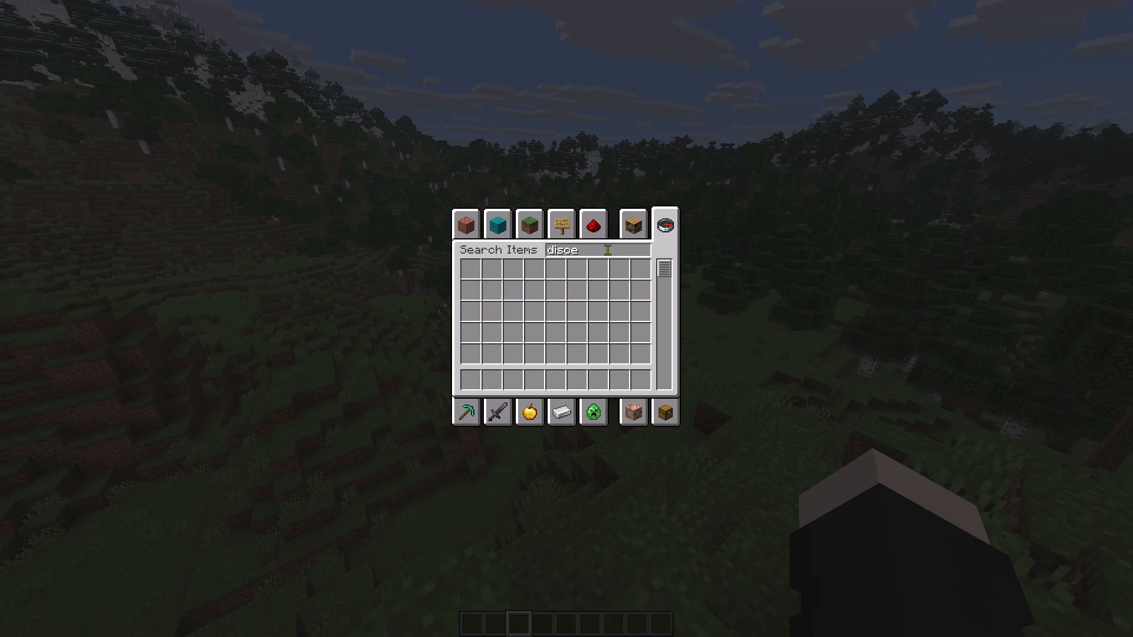
key(Escape)
text(/loc)
key(Tab)
key(space)
key(Up)
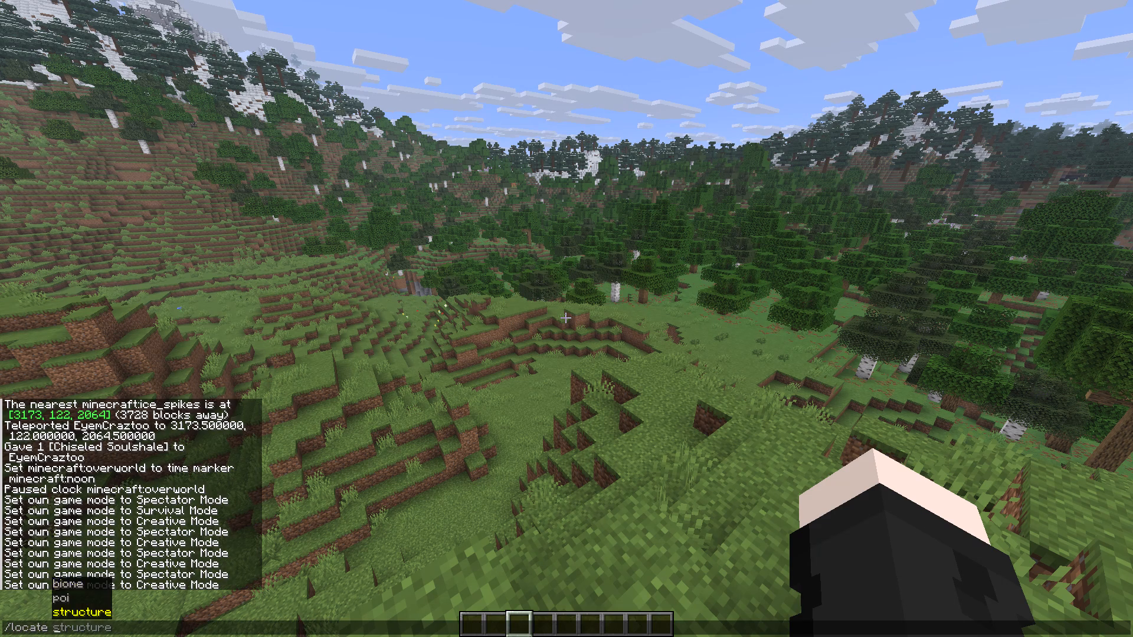
key(Tab)
key(space)
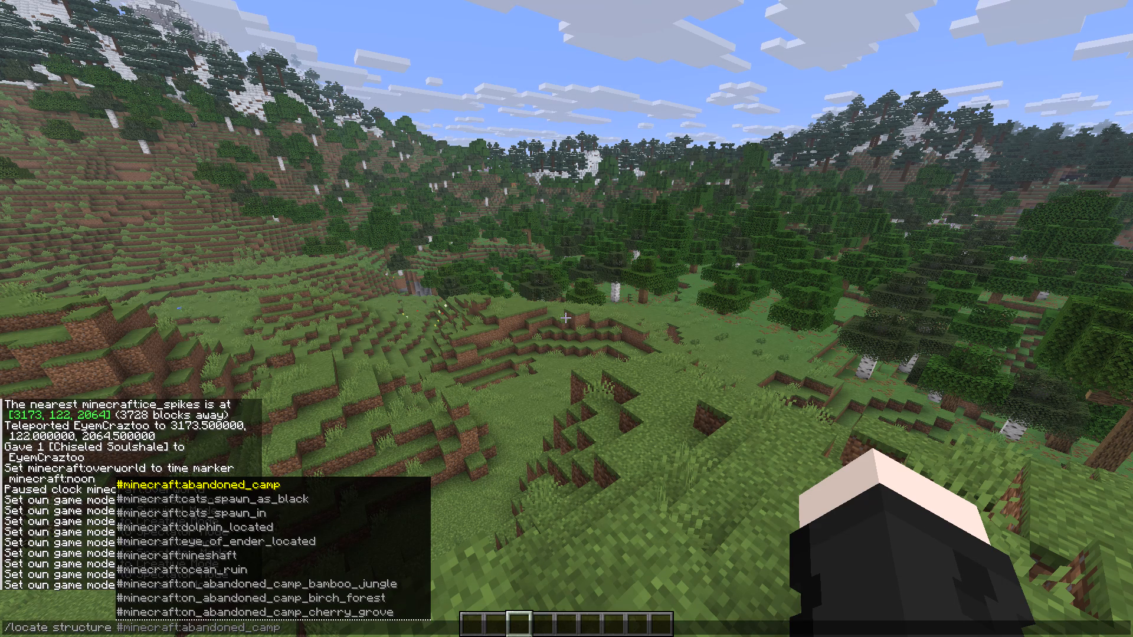
text(igl)
key(Tab)
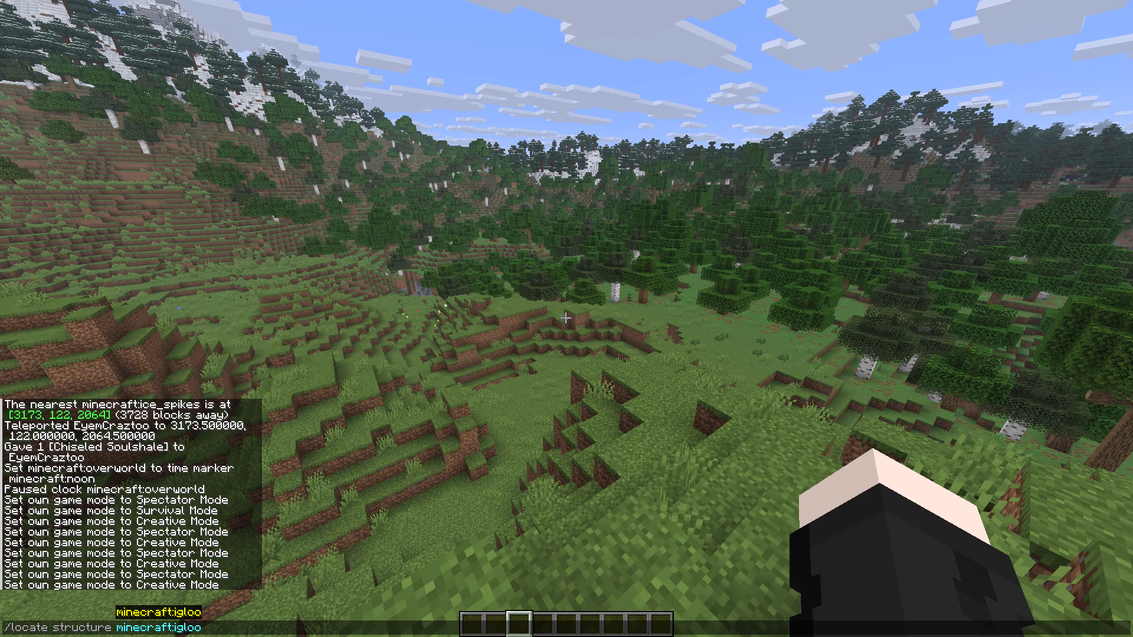
key(Return)
Teleport to the located igloo at 3248 ~ 1120.
key(t)
click(216, 573)
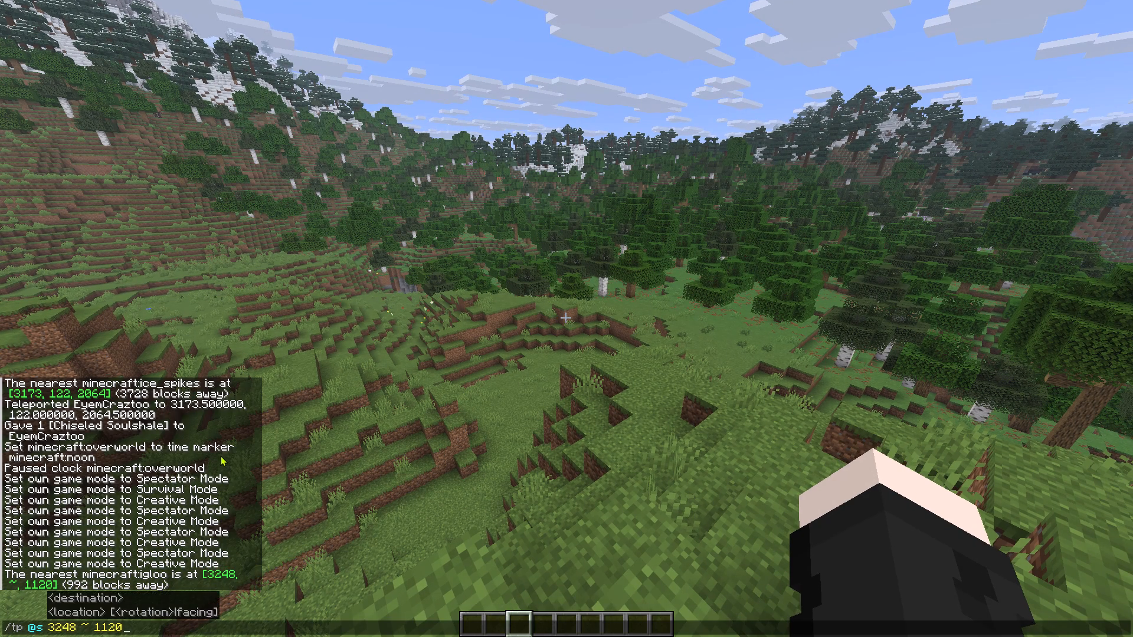
key(Return)
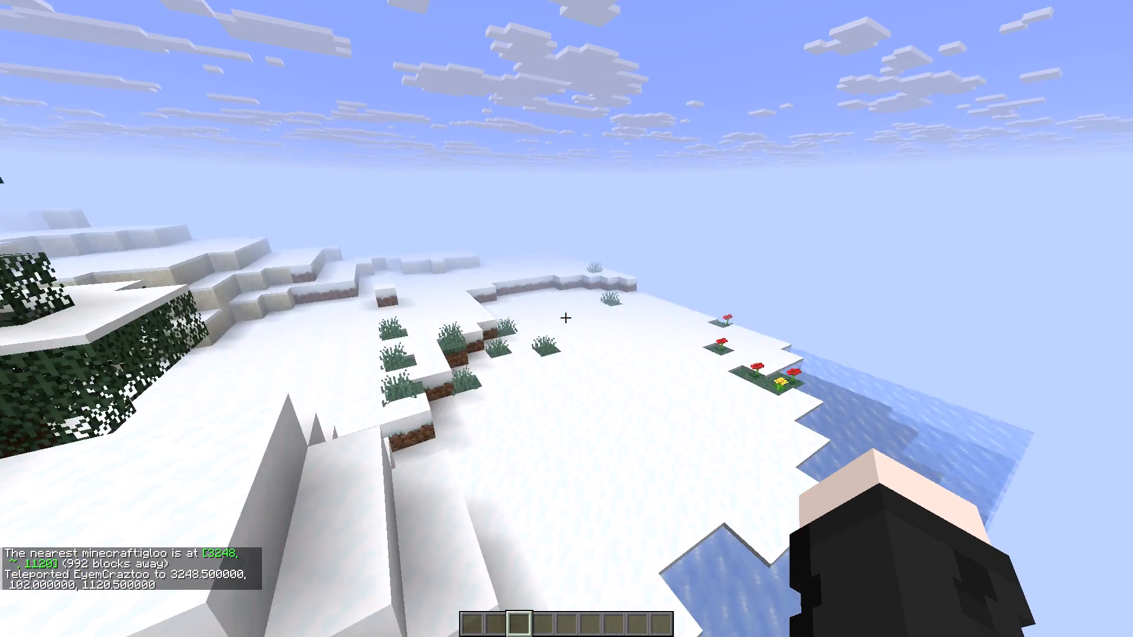
Fly across the snowy shore past the spruce tree and circle around the igloo toward its entrance side.
key(space)
key(space)
key(d)
key(w)
key(w)
key(w)
key(w)
key(w)
key(w)
key(w)
key(w)
key(w)
key(w)
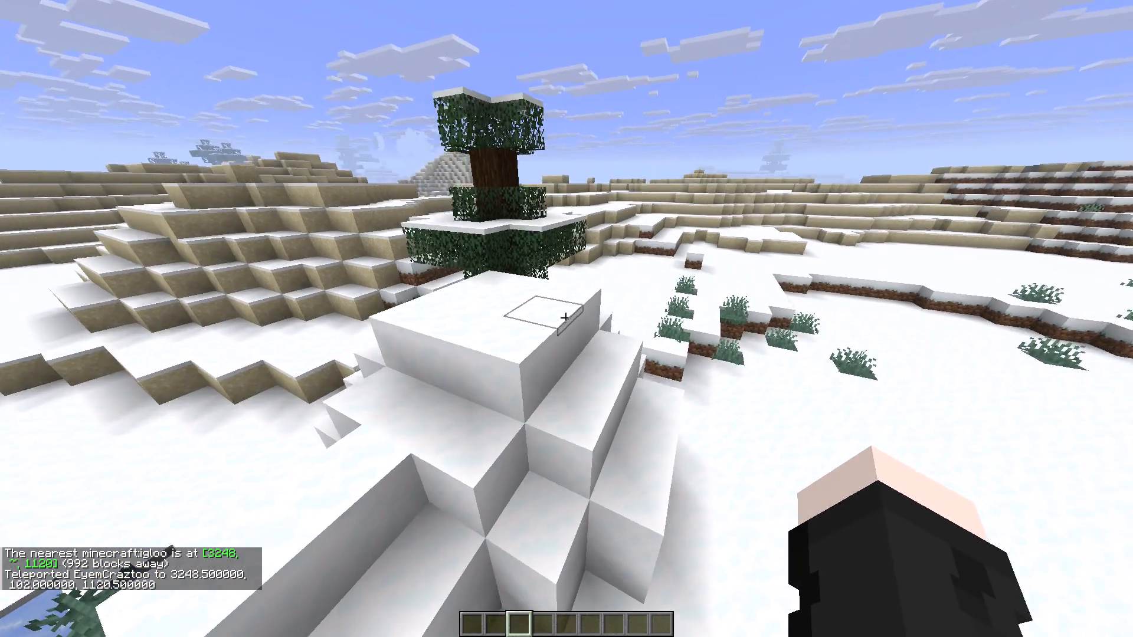
key(w)
key(w)
key(w)
key(w)
key(w)
key(w)
key(w)
key(w)
key(w)
key(w)
key(w)
key(w)
key(w)
key(w)
key(w)
key(w)
key(w)
key(w)
key(w)
key(w)
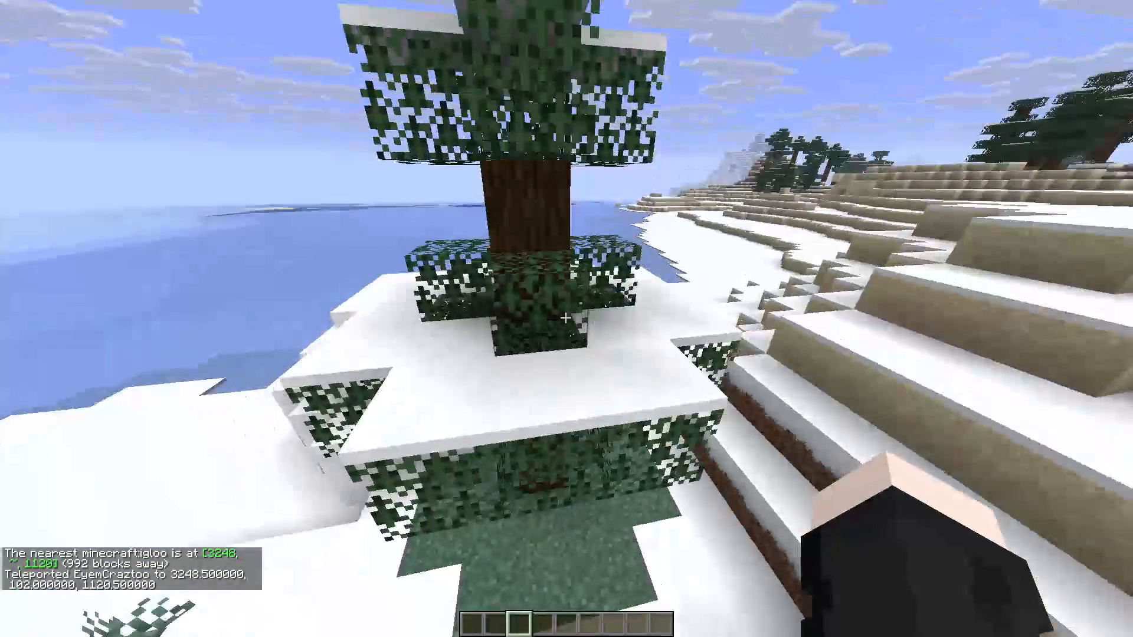
key(space)
key(a)
key(space)
key(d)
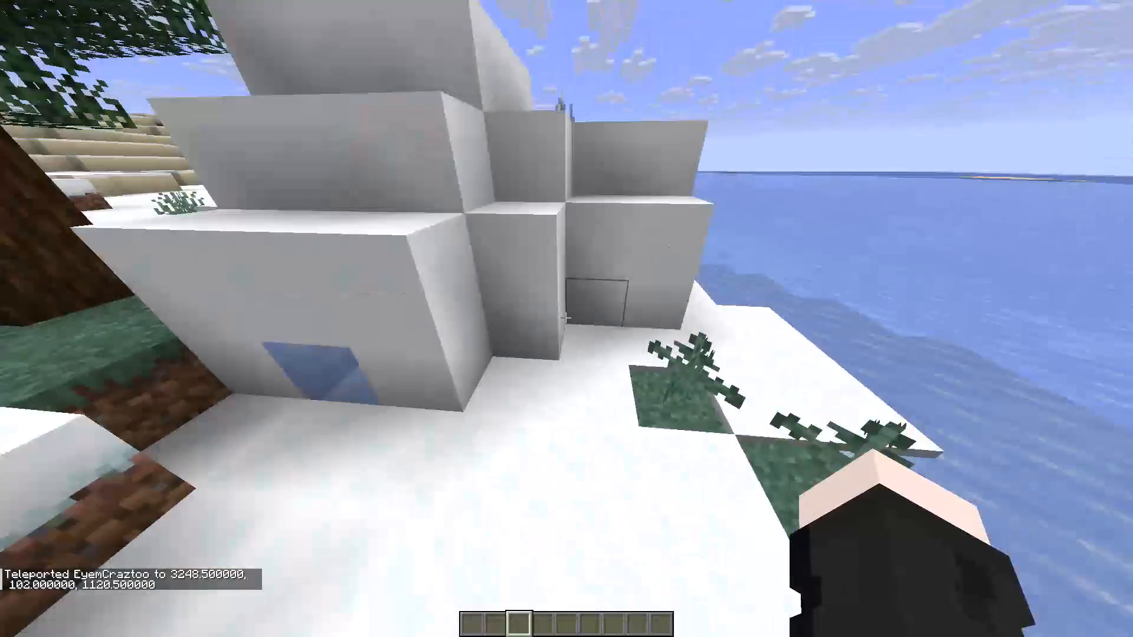
Descend to the ground and enter the igloo through its entrance passage.
key(shift+space)
key(shift+space)
key(shift+space)
key(shift+space)
key(shift+space)
key(shift+space)
key(shift+space)
key(shift+space)
key(shift+space)
key(shift+space)
key(shift+space)
key(shift+space)
key(shift+space)
key(shift+a)
key(w)
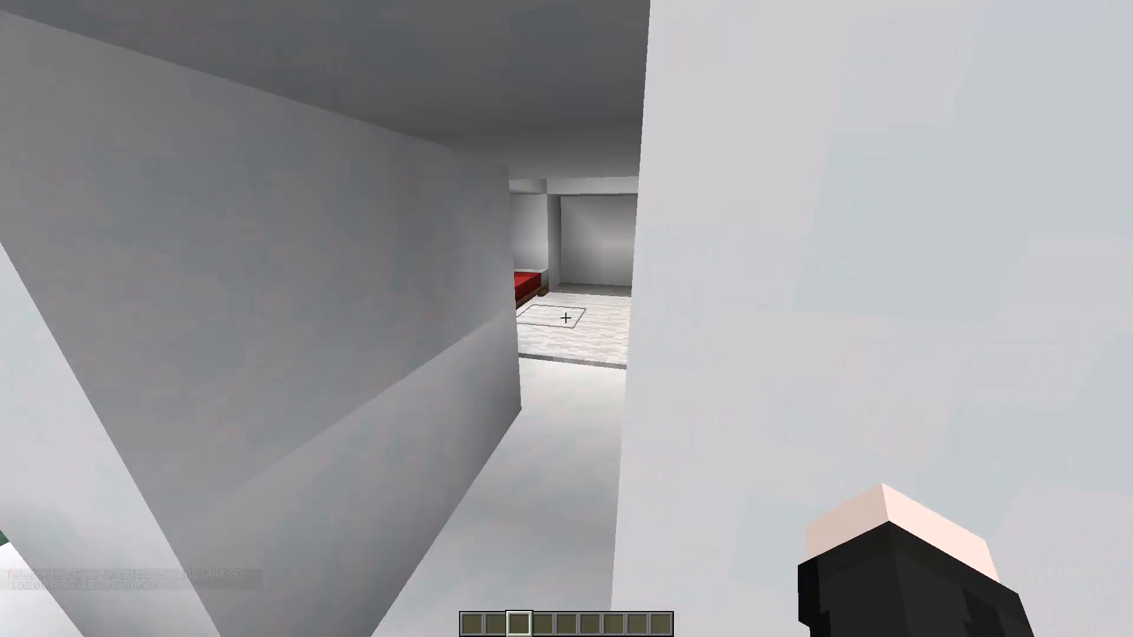
key(d)
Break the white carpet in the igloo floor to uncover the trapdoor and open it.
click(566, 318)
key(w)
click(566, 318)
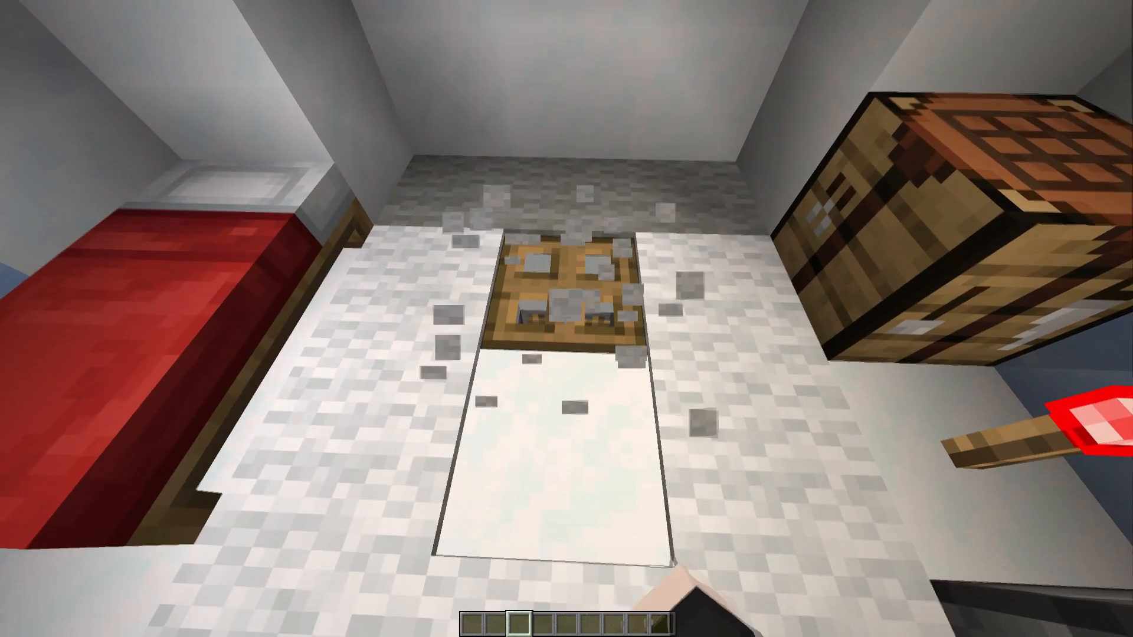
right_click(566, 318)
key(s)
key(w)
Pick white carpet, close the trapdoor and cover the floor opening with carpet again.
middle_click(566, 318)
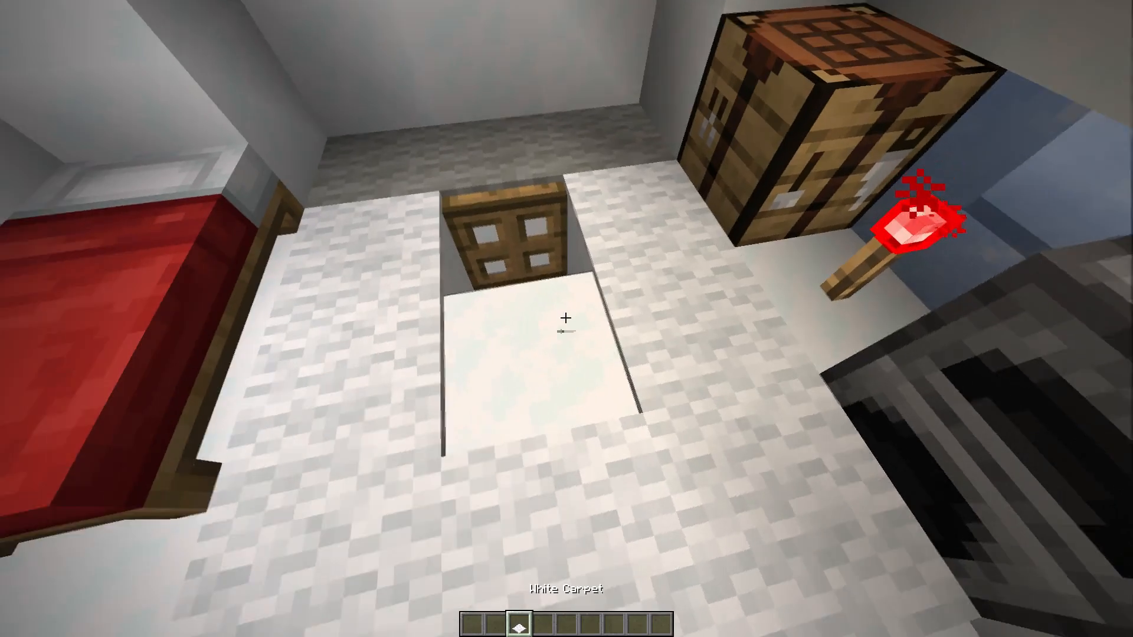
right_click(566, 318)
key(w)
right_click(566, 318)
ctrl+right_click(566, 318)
Back out into the igloo's entrance passage and clear the white carpet from the hotbar.
key(ctrl+s)
key(ctrl+s)
key(ctrl+s)
key(ctrl+s)
key(ctrl+s)
key(ctrl+s)
key(ctrl+s)
key(ctrl+s)
key(ctrl+s)
key(ctrl+s)
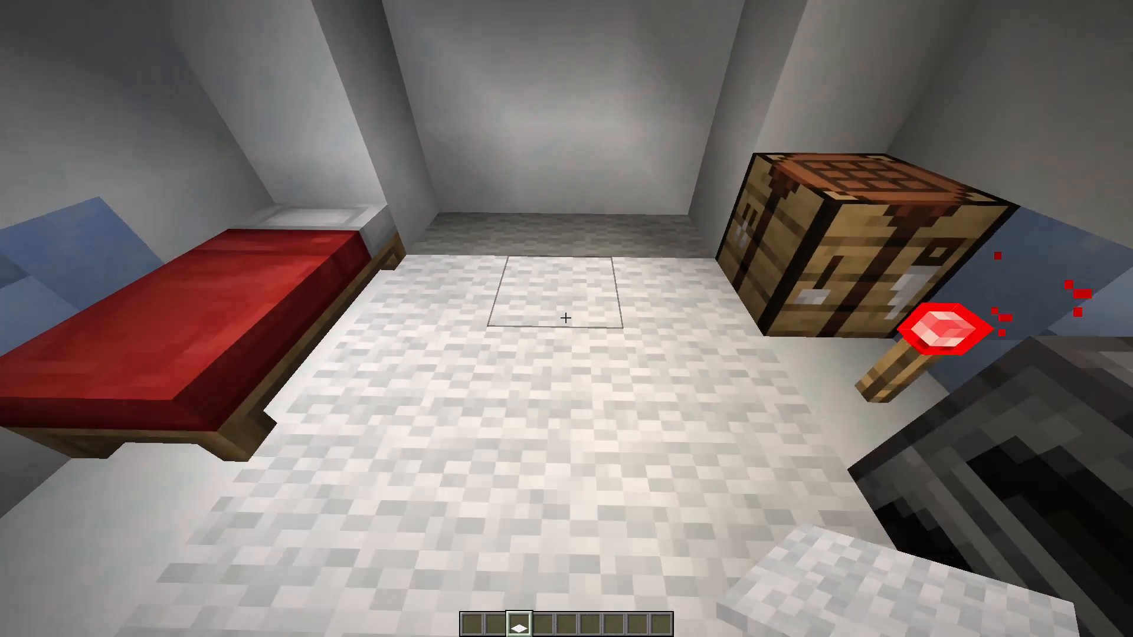
key(e)
shift+click(510, 381)
key(Escape)
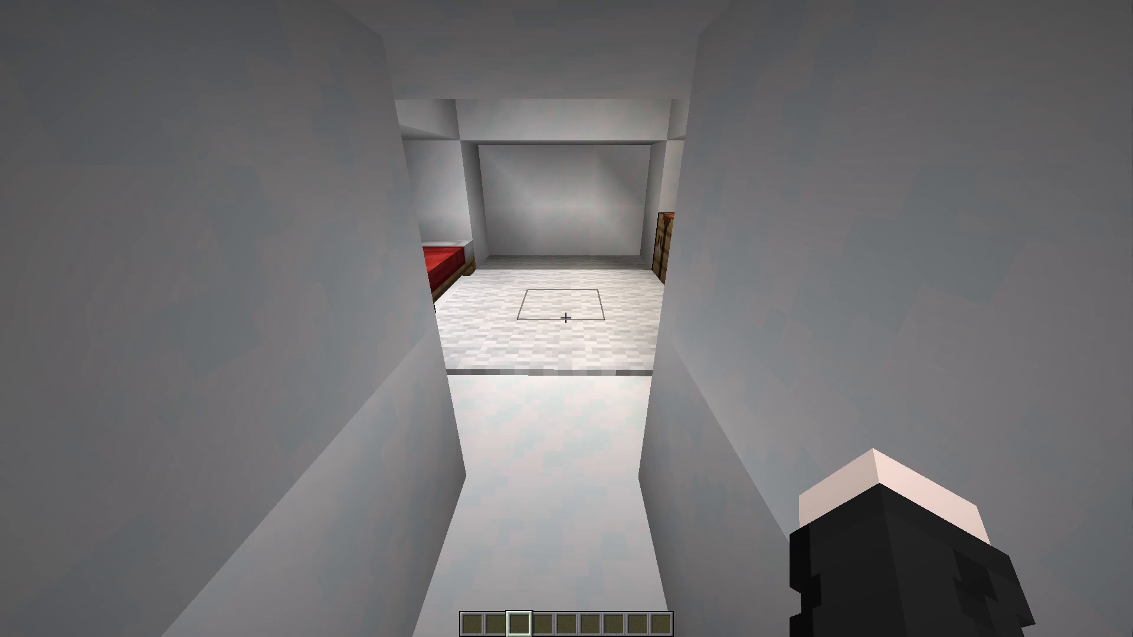
Start a recording, step back outside the igloo to frame its entrance, and walk inside to the carpeted floor.
key(alt+x)
scroll(566, 318, down, 2)
key(s)
key(s)
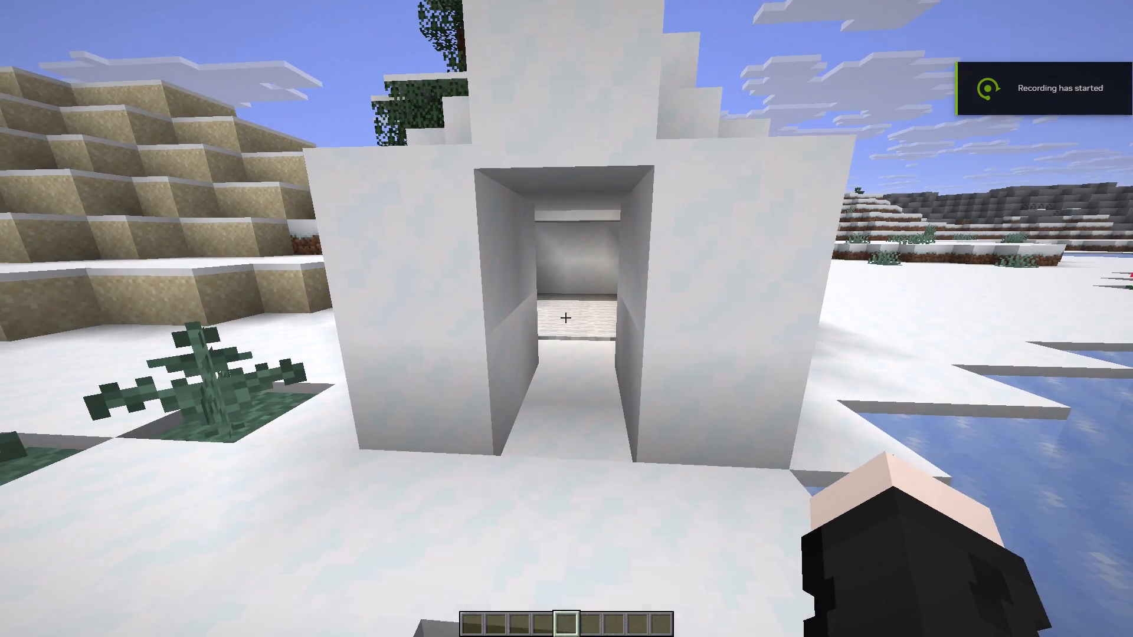
key(a)
key(w)
key(w)
key(w)
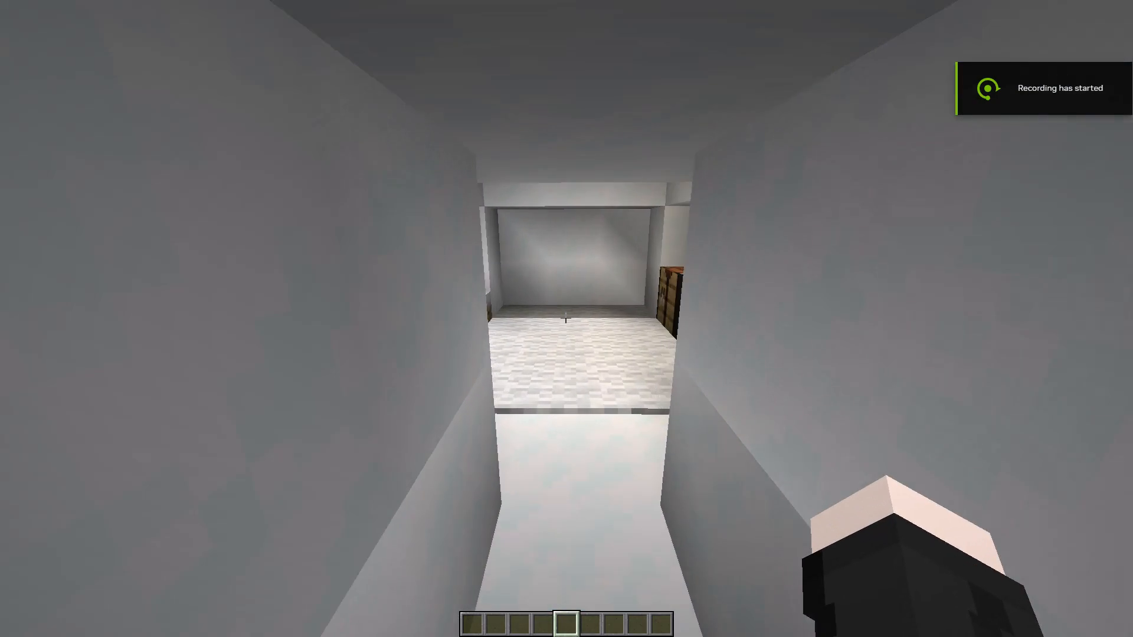
key(w)
key(w)
key(w)
key(w)
key(w)
key(w)
key(w)
key(w)
key(w)
key(w)
key(w)
key(w)
key(w)
key(w)
key(w)
key(w)
Break the white carpet covering the trapdoor and open the trapdoor on camera.
click(566, 318)
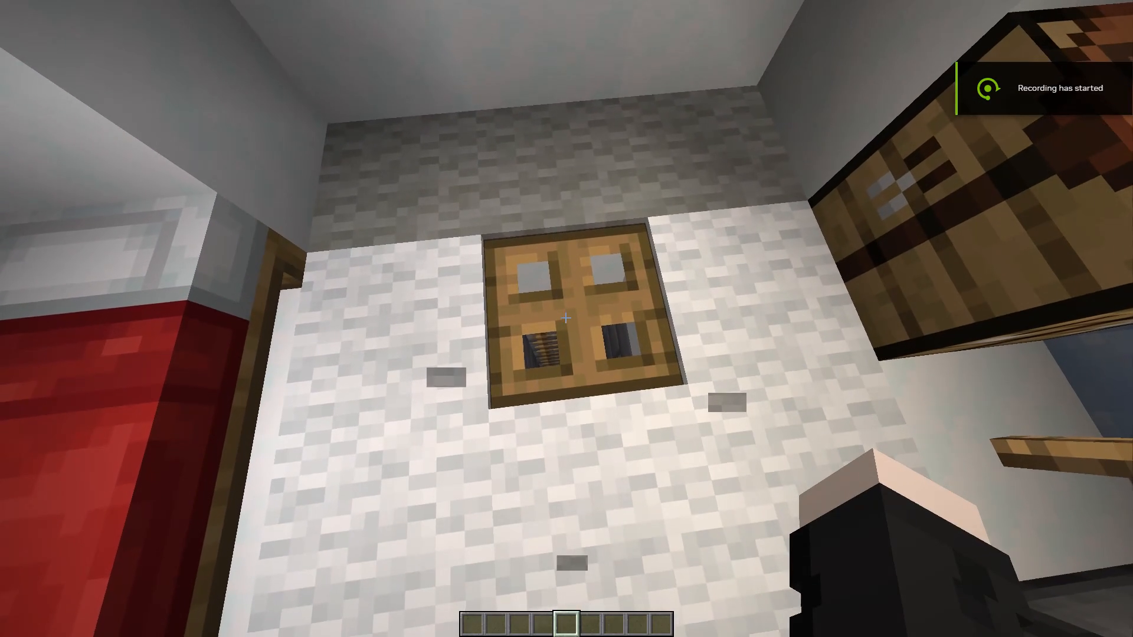
right_click(566, 318)
Go down to the igloo's stone basement, open the chest to show its music disc, and stop the recording.
key(w)
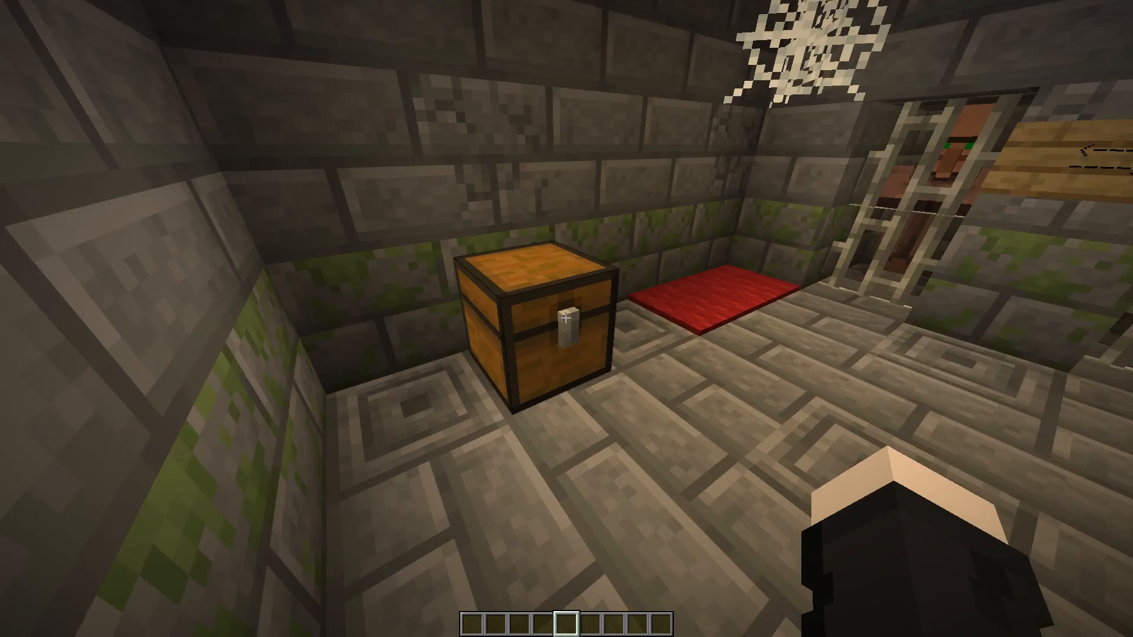
right_click(566, 318)
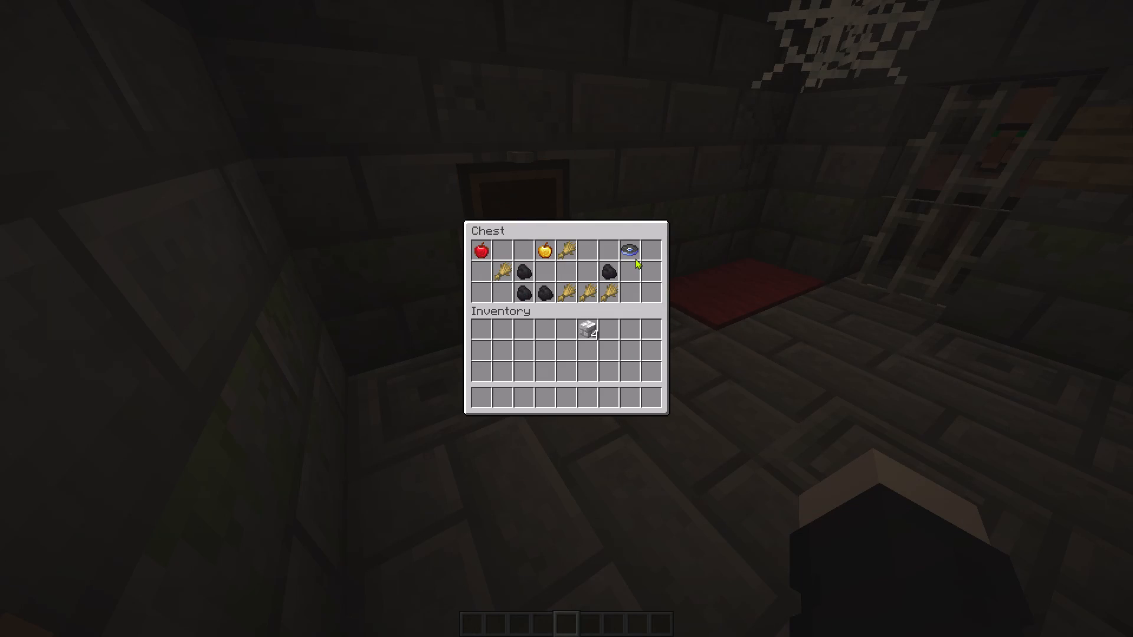
key(alt+x)
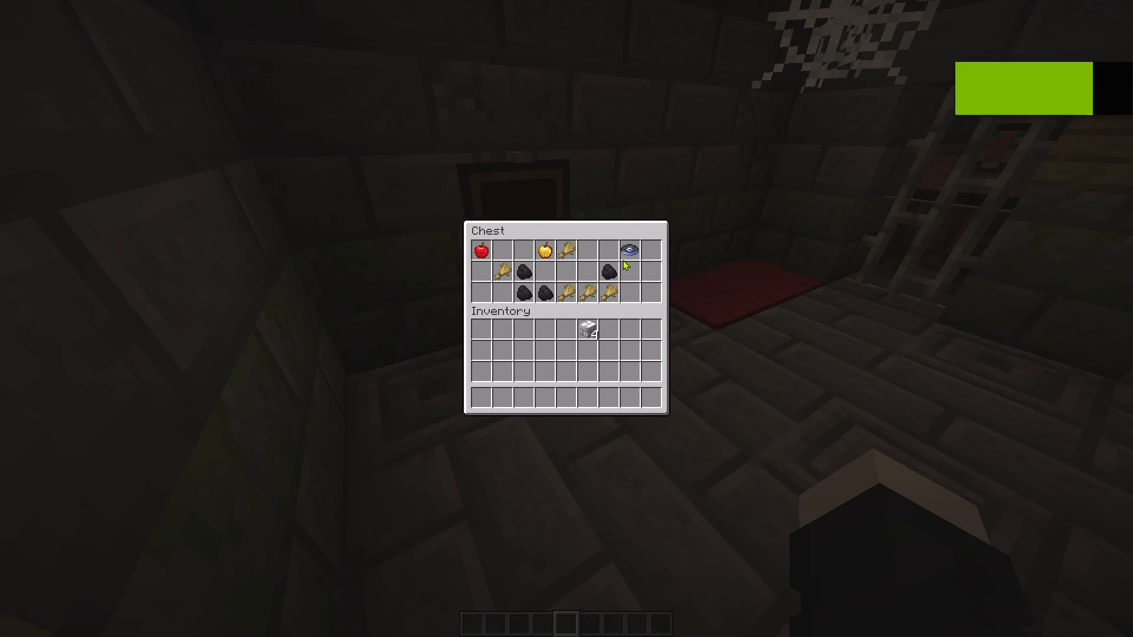
Close the chest and take the potion from the basement's brewing stand into the inventory.
key(e)
key(a)
key(w)
right_click(566, 318)
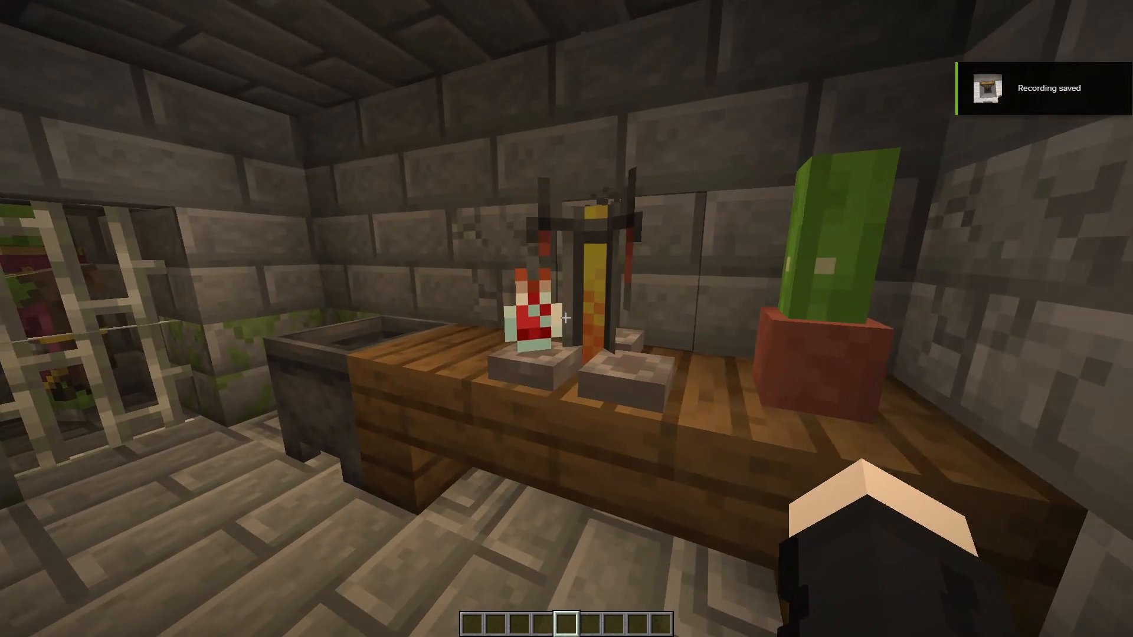
right_click(566, 318)
shift+click(565, 292)
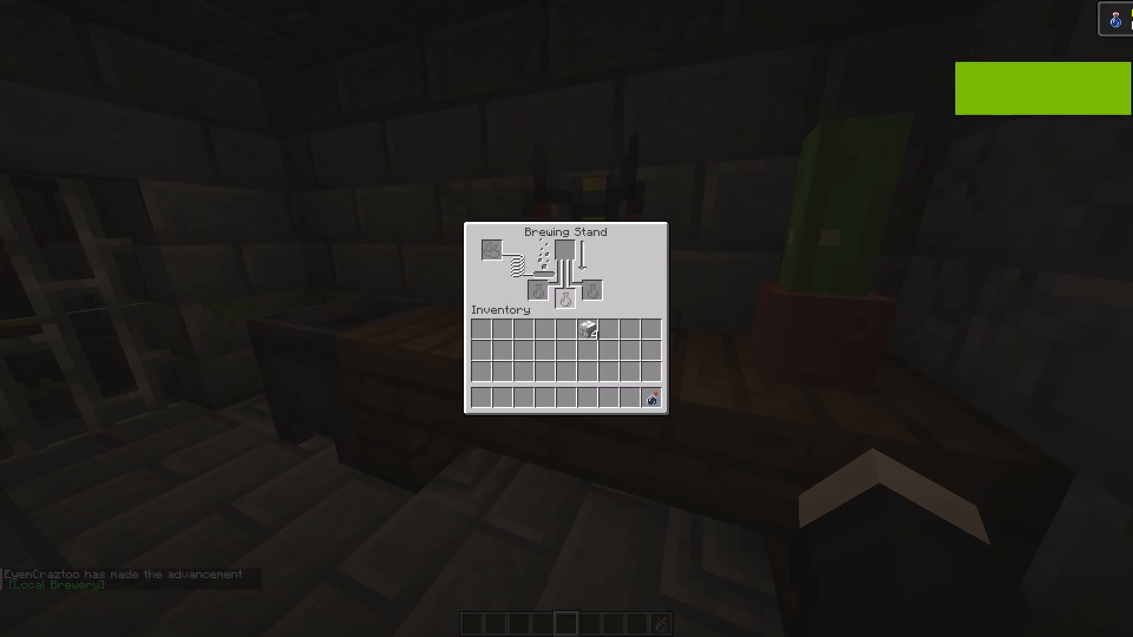
key(e)
Open the igloo basement chest to check its contents, and close it again.
text(aw)
key(a)
right_drag(566, 318, 587, 311)
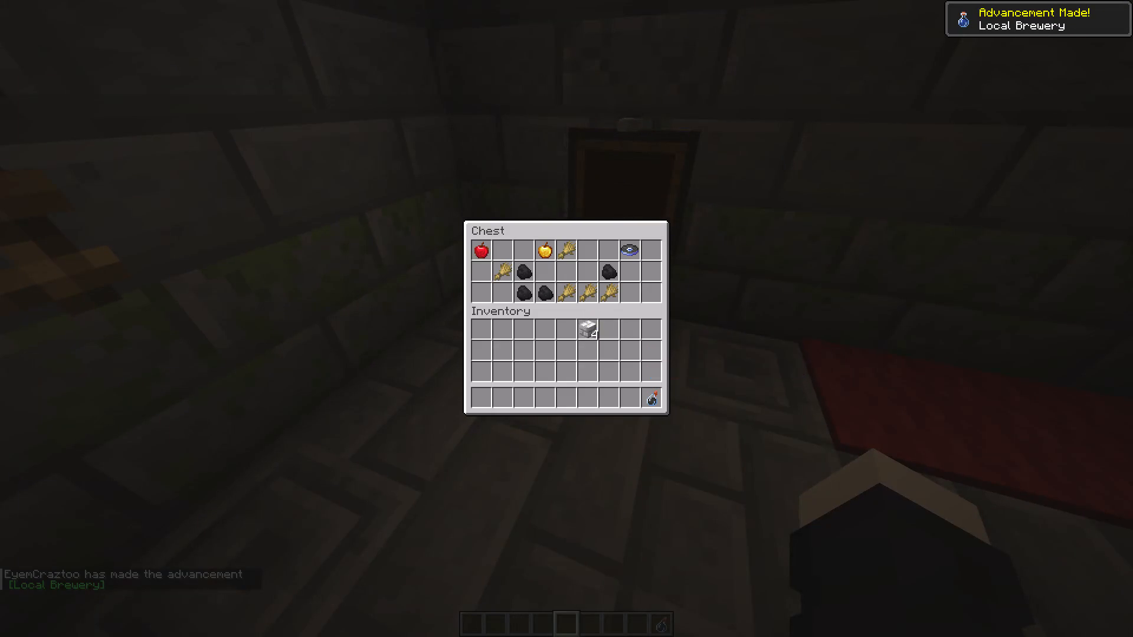
key(e)
Approach the basement cells, step back, and throw the Splash Potion of Weakness at the caged zombie villager.
key(d)
key(w)
click(566, 318)
scroll(566, 318, up, 2)
scroll(566, 318, down, 5)
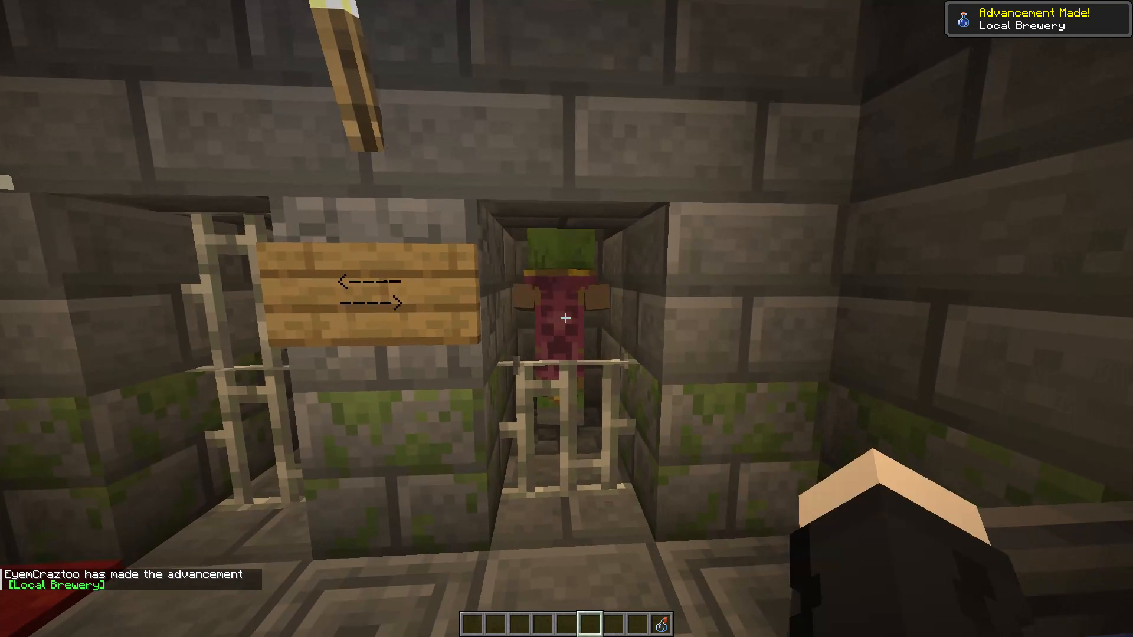
scroll(566, 318, down, 2)
scroll(566, 318, up, 1)
key(s)
key(s)
key(s)
key(s)
key(s)
key(s)
key(s)
key(s)
key(s)
key(s)
key(s)
key(s)
key(s)
right_click(566, 318)
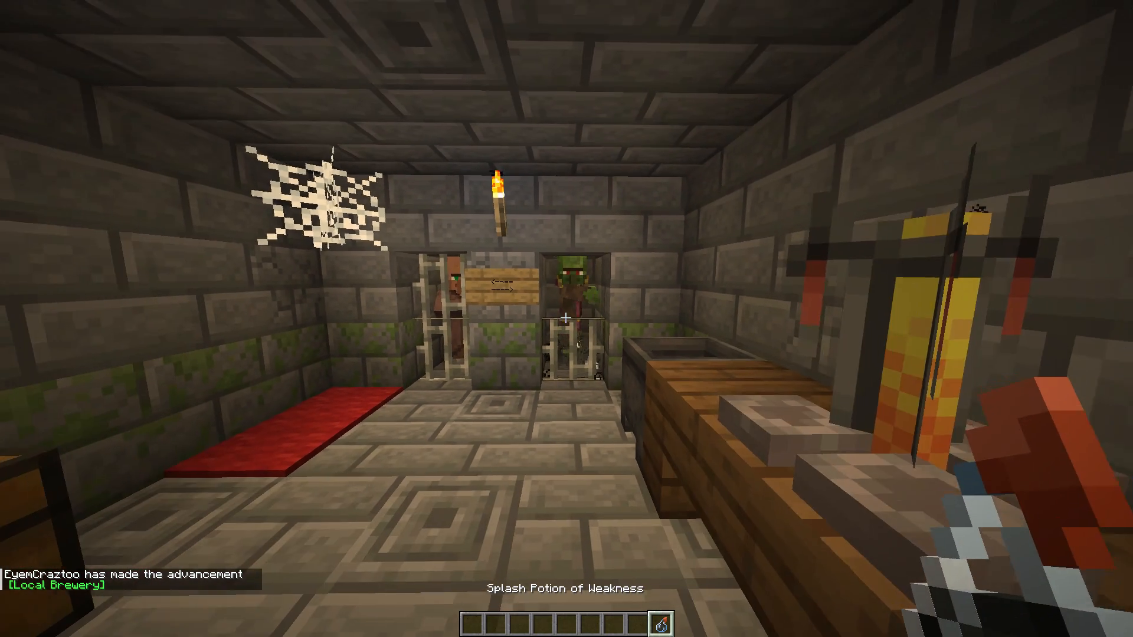
key(w)
right_click(566, 318)
Put the splash potion into the basement chest and take the Golden Apple from it.
key(s)
key(a)
key(w)
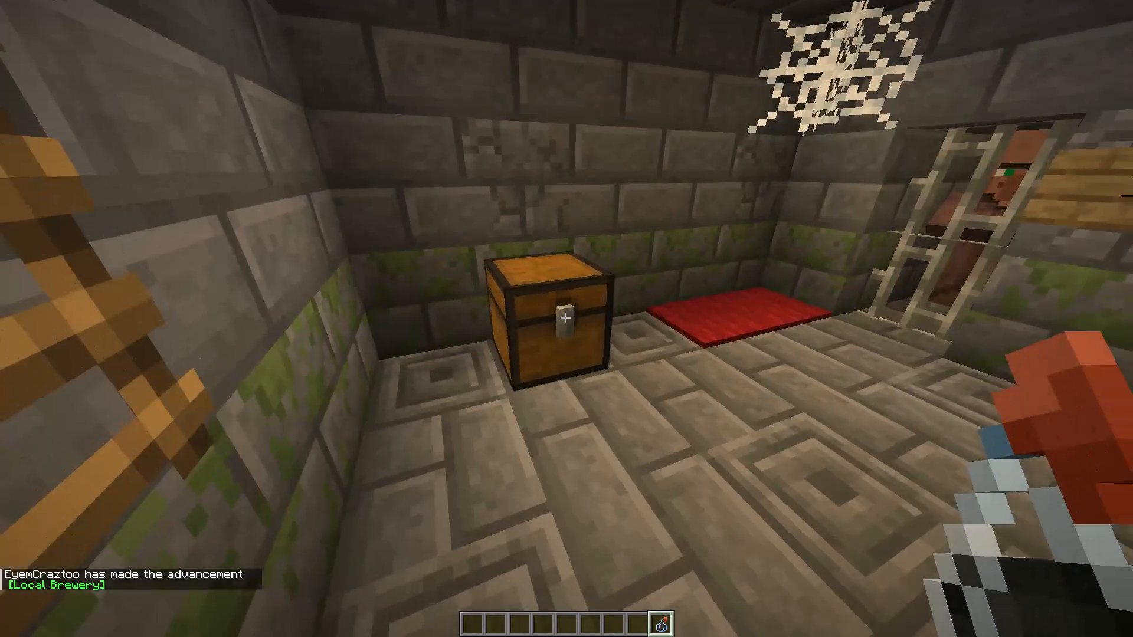
right_click(566, 318)
shift+click(657, 411)
shift+click(650, 393)
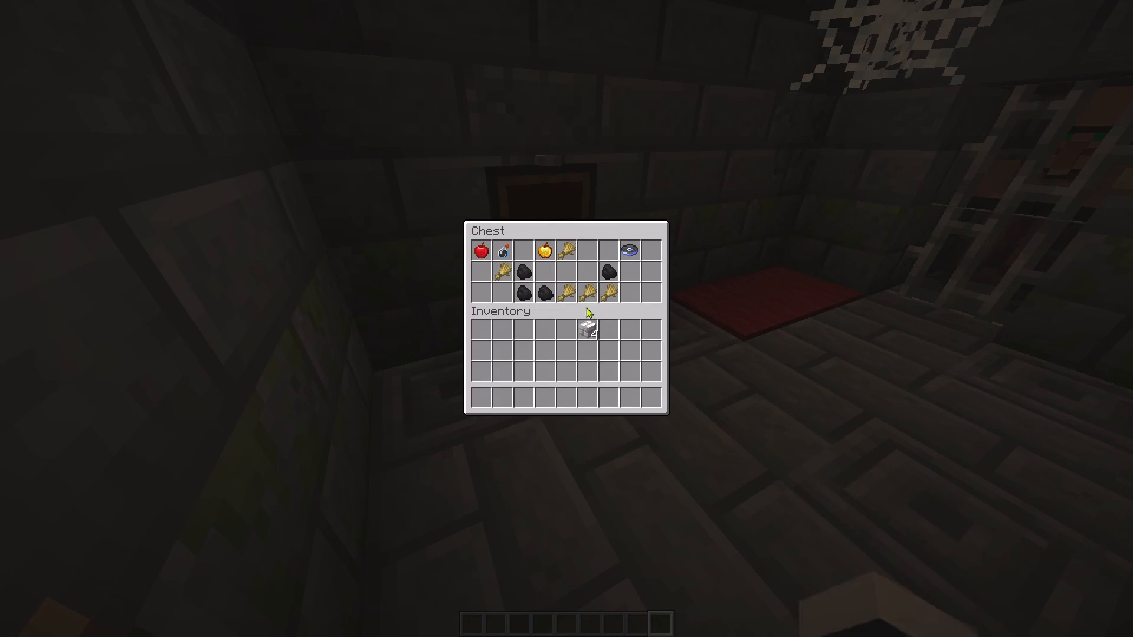
shift+click(549, 247)
key(Escape)
Use the Golden Apple on the caged zombie villager and record a brief clip of the cells.
key(w)
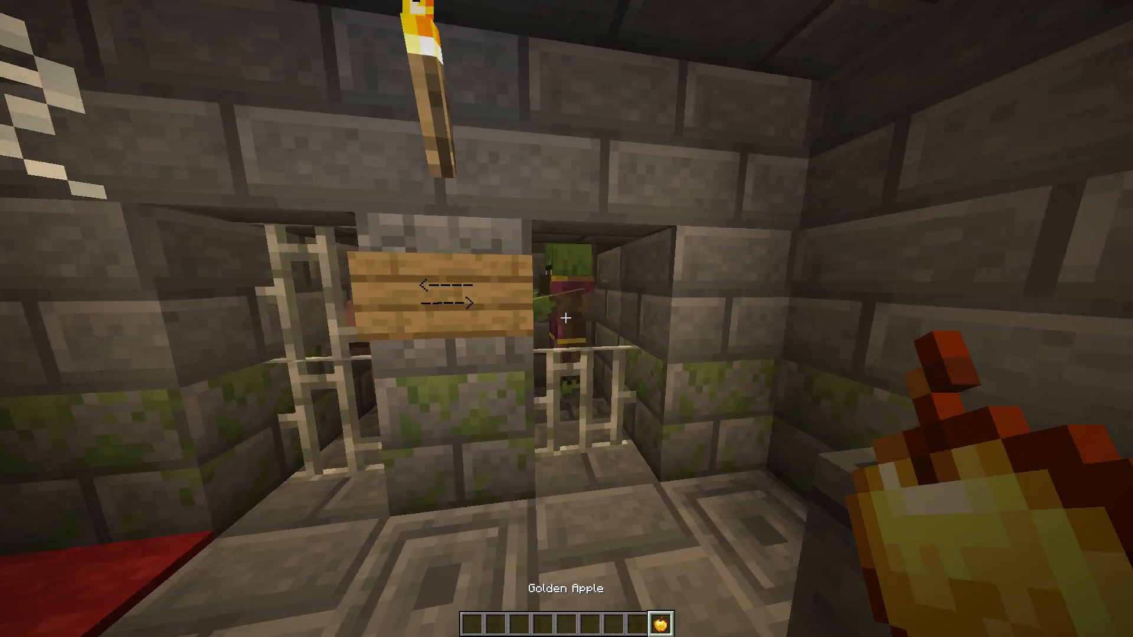
shift+right_click(566, 318)
key(s)
key(alt+x)
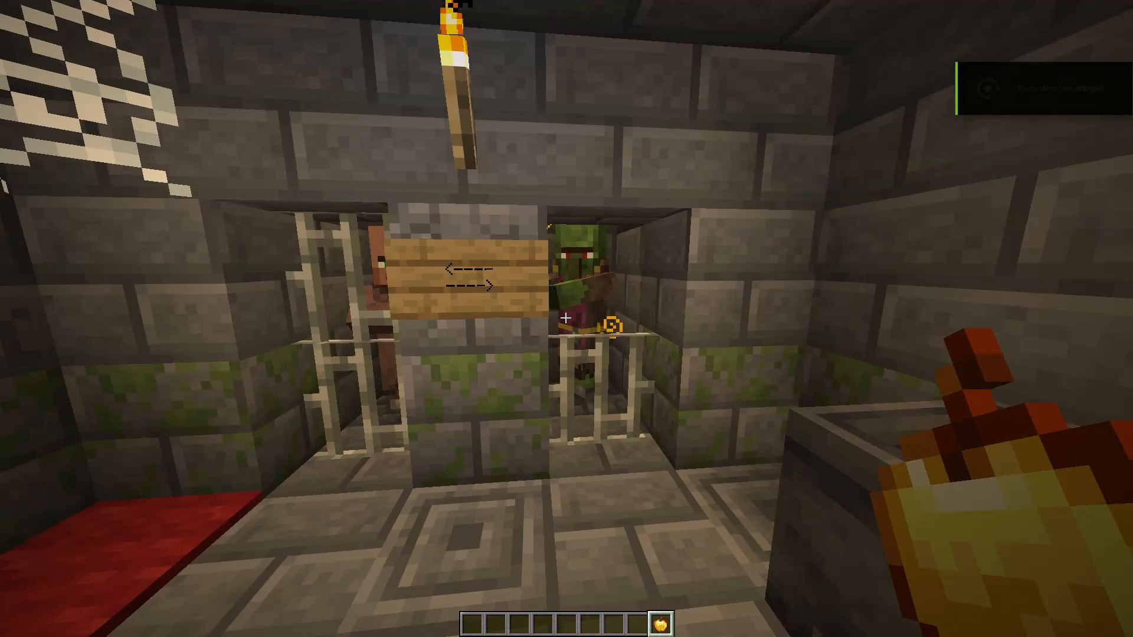
key(alt+x)
Switch to Premiere and import the recording Minecraft 2026.11.04 - 12.29.41.12.mp4 into project 472.
key(alt+Tab)
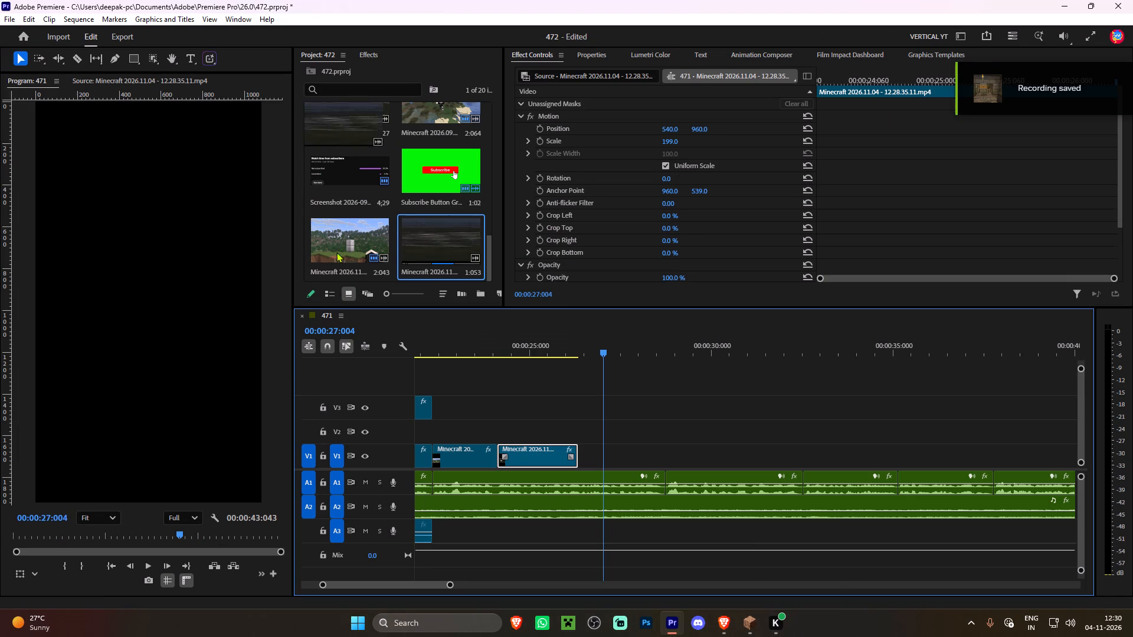
scroll(347, 251, down, 5)
double_click(390, 275)
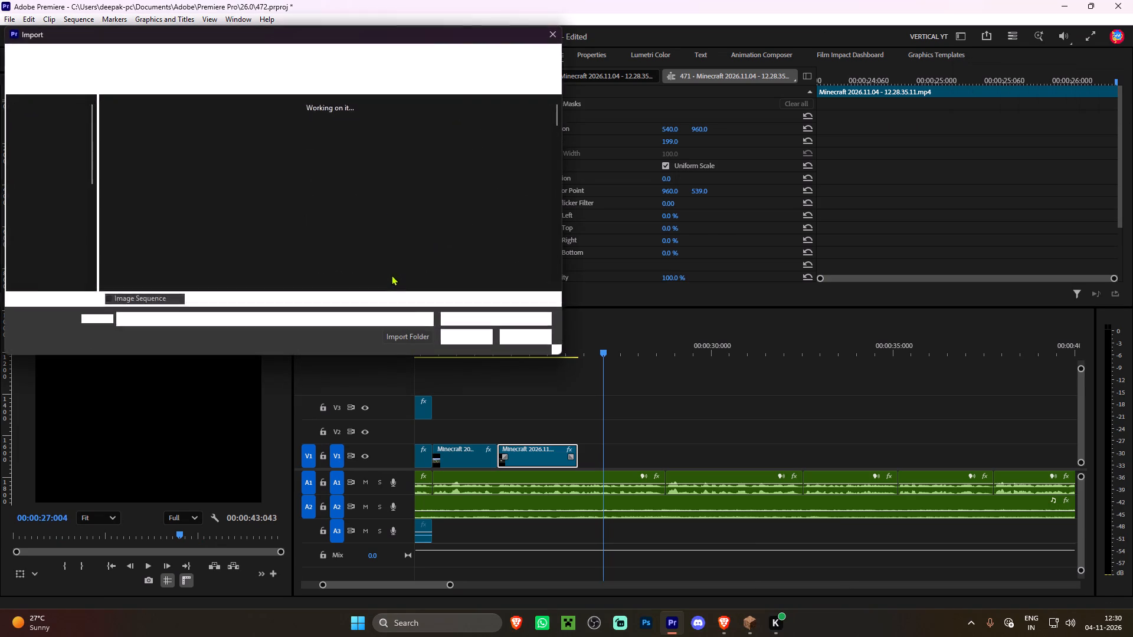
scroll(267, 211, down, 20)
scroll(267, 211, down, 4)
double_click(175, 249)
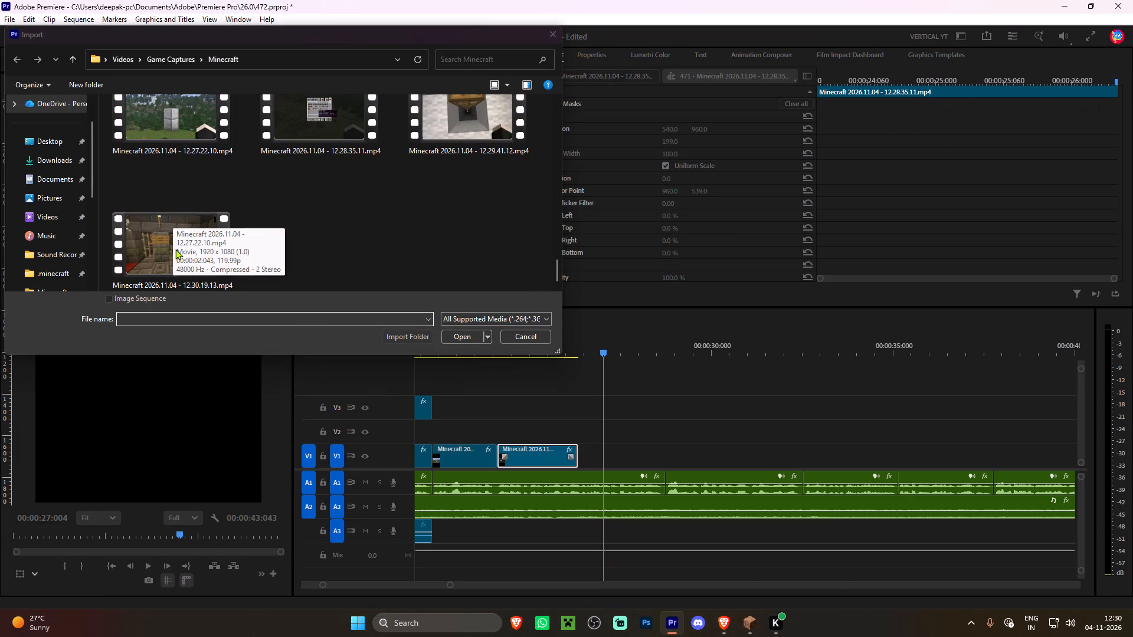
click(466, 226)
double_click(479, 134)
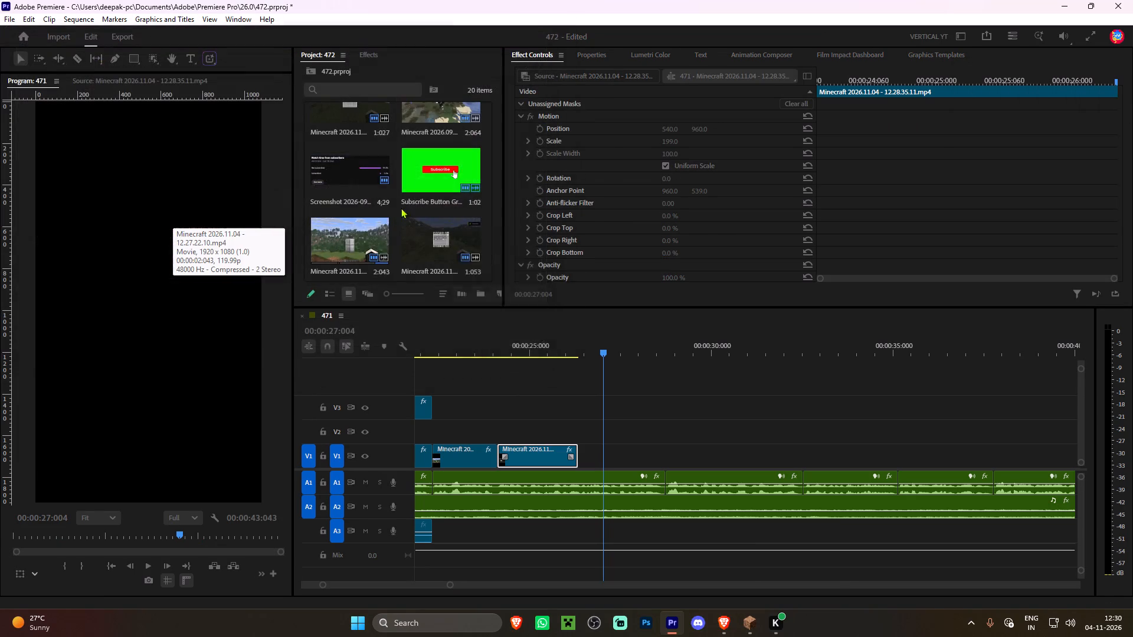
Mark the carpet-breaking part of the 12.29.41.12 recording, ending at about 00:00:03:053, and place its video on V1 after the disc search clip.
double_click(360, 240)
key(space)
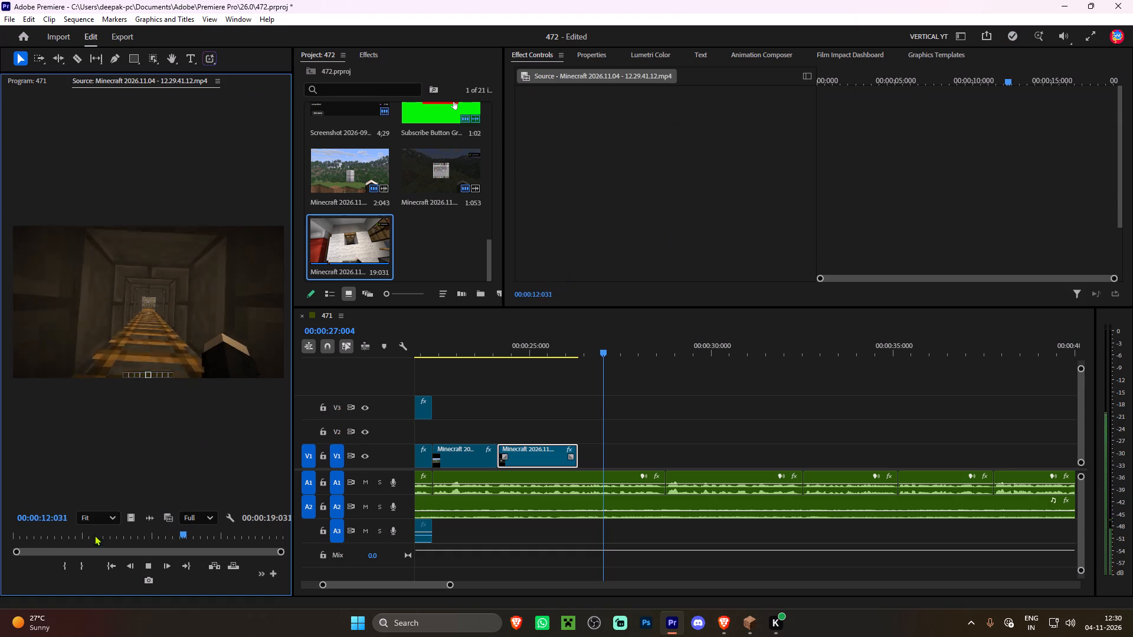
drag(88, 535, 47, 544)
key(space)
key(space)
text(i)
key(space)
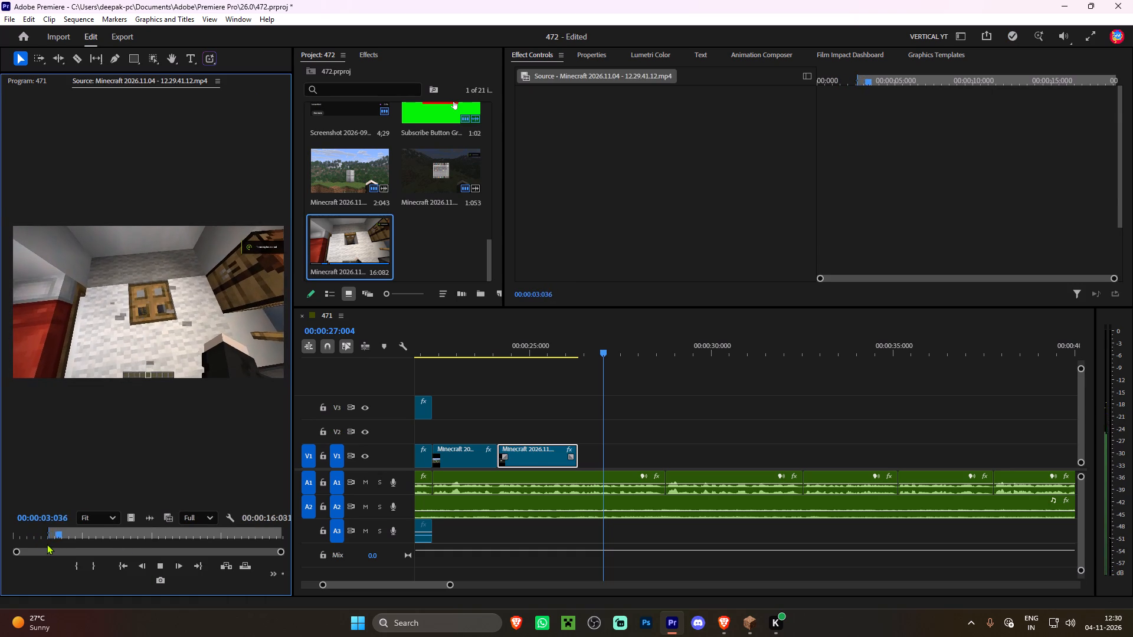
key(space)
key(o)
drag(132, 519, 571, 441)
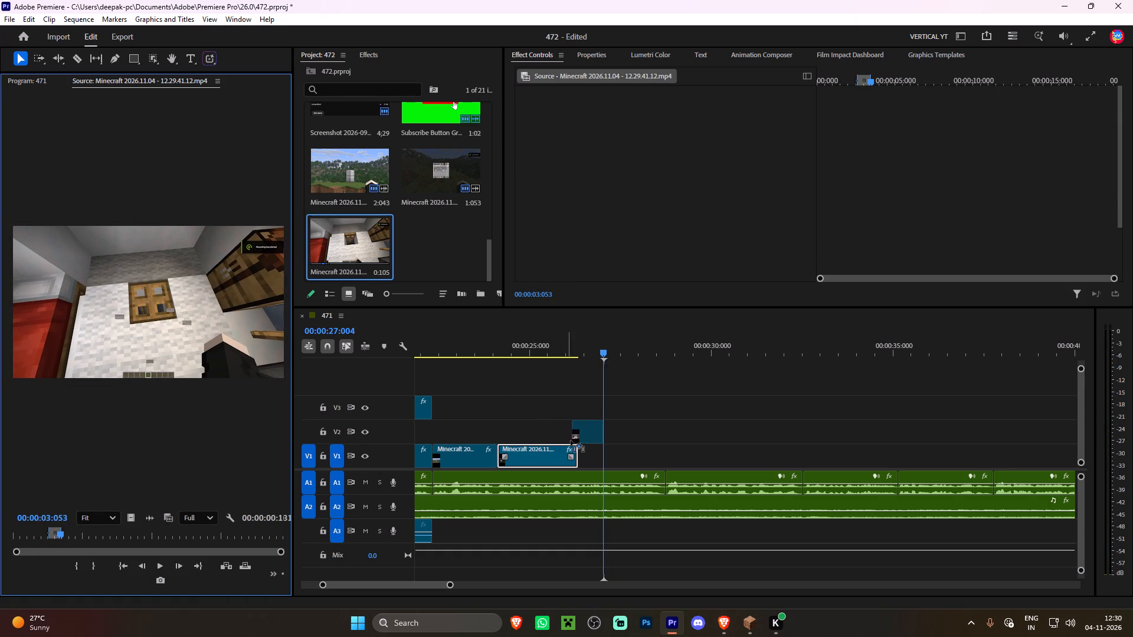
drag(571, 441, 579, 455)
Play back the carpet-breaking clip against the voice and slightly adjust its end point on V1.
click(553, 342)
key(space)
alt+scroll(580, 418, up, 5)
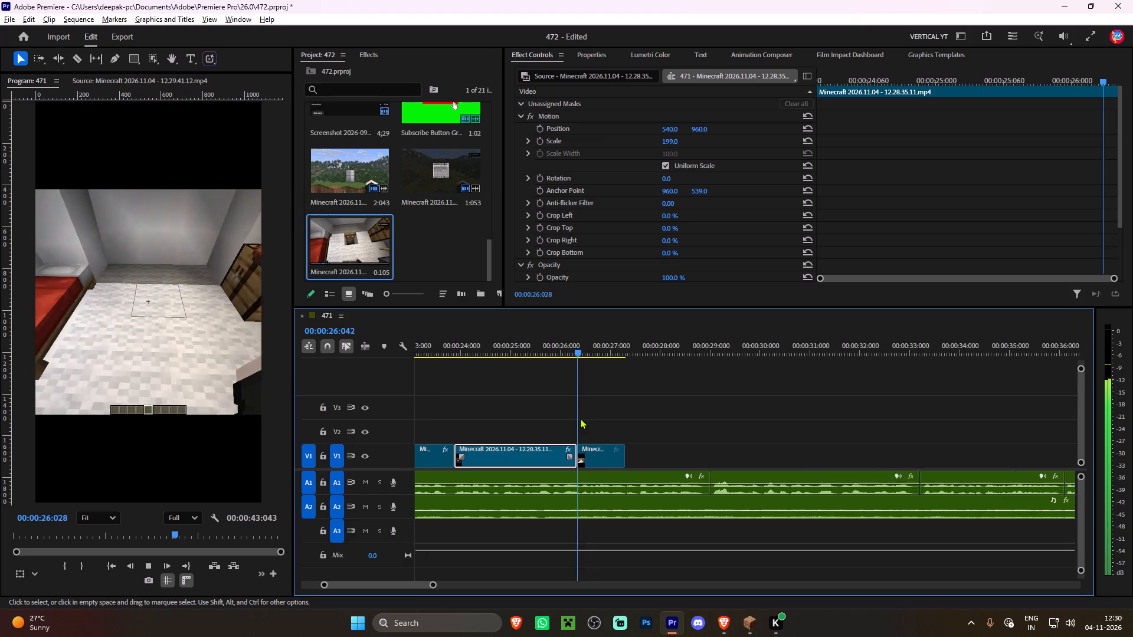
scroll(585, 419, down, 5)
key(space)
key(space)
key(space)
click(545, 461)
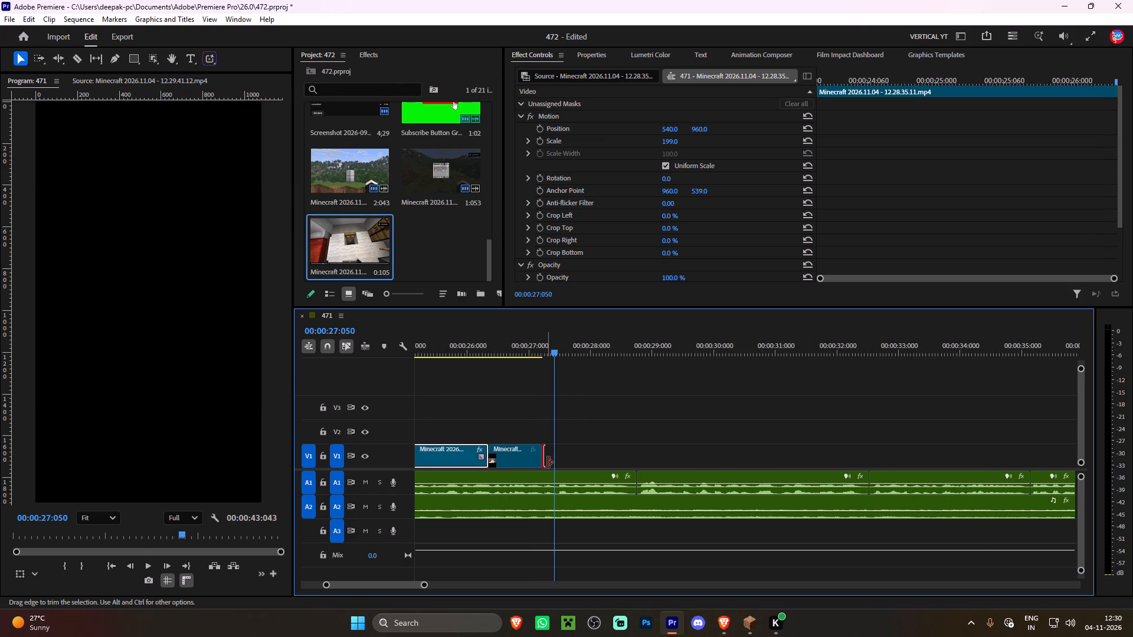
Mark the basement chest part of the recording from about 00:00:15:001 to 00:00:18:015 and place its video on V1 after the carpet-breaking clip.
double_click(356, 242)
key(space)
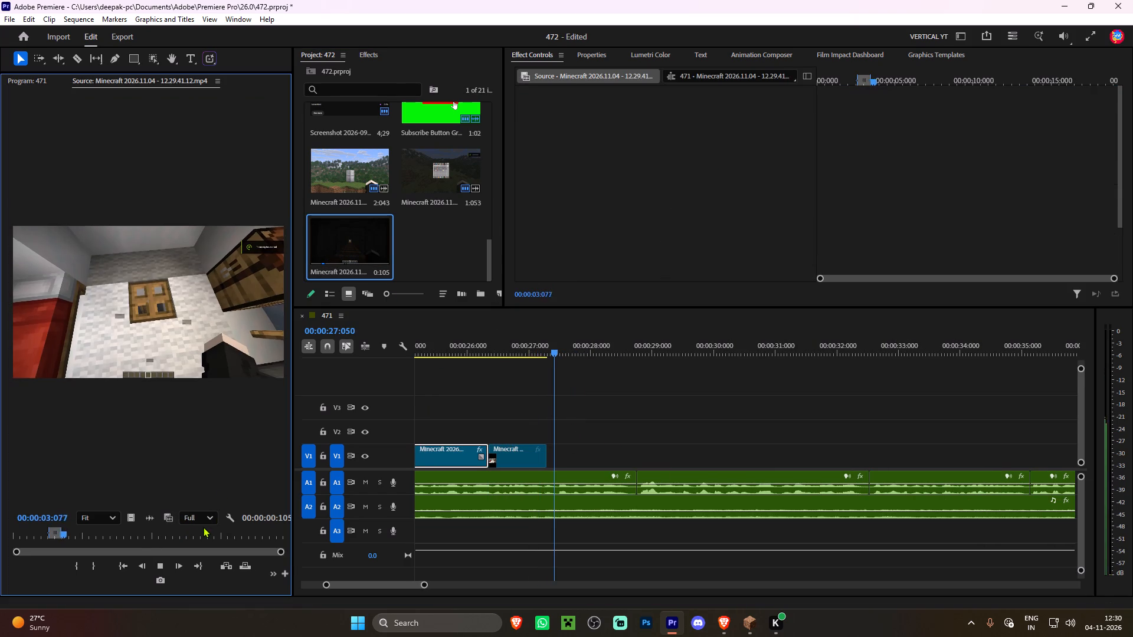
drag(203, 527, 217, 534)
drag(210, 534, 227, 534)
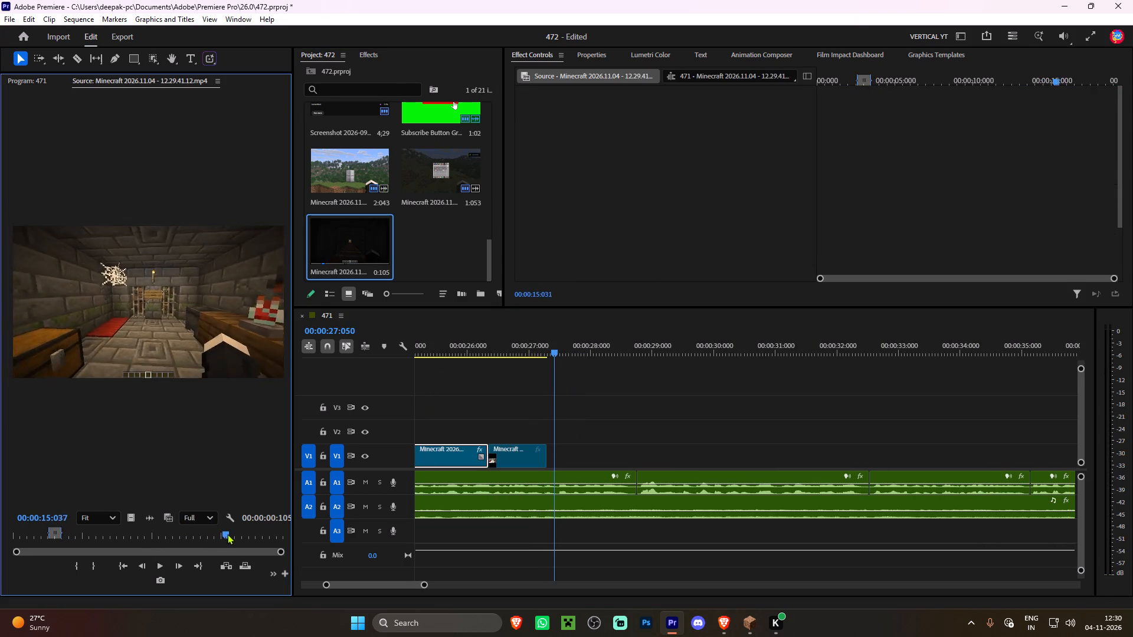
drag(227, 534, 229, 536)
drag(229, 535, 222, 535)
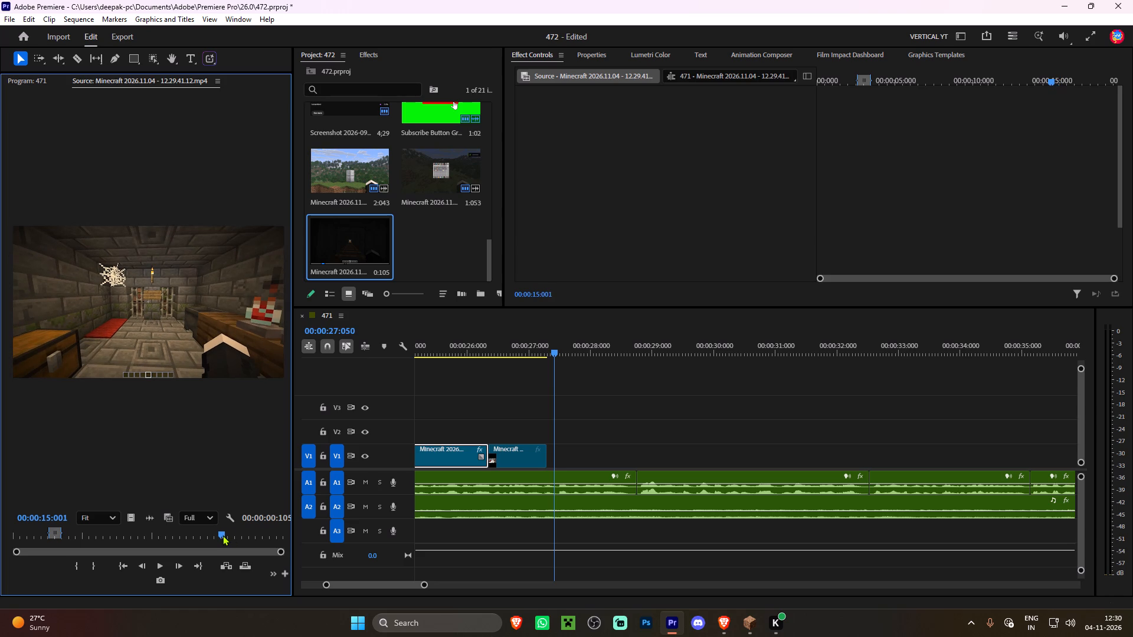
key(i)
key(space)
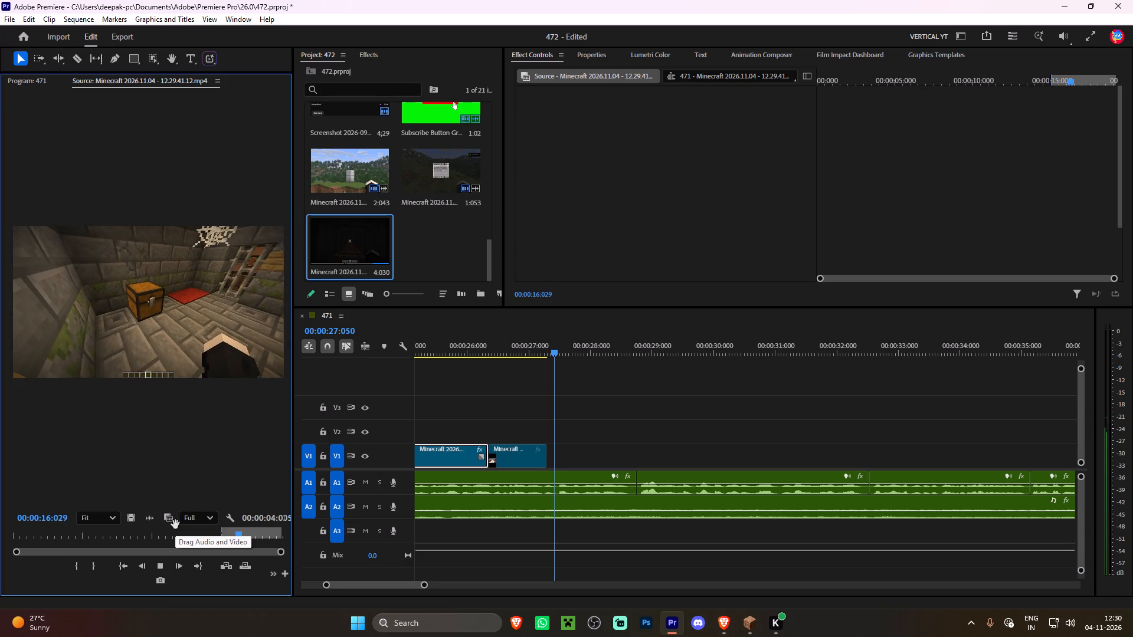
key(space)
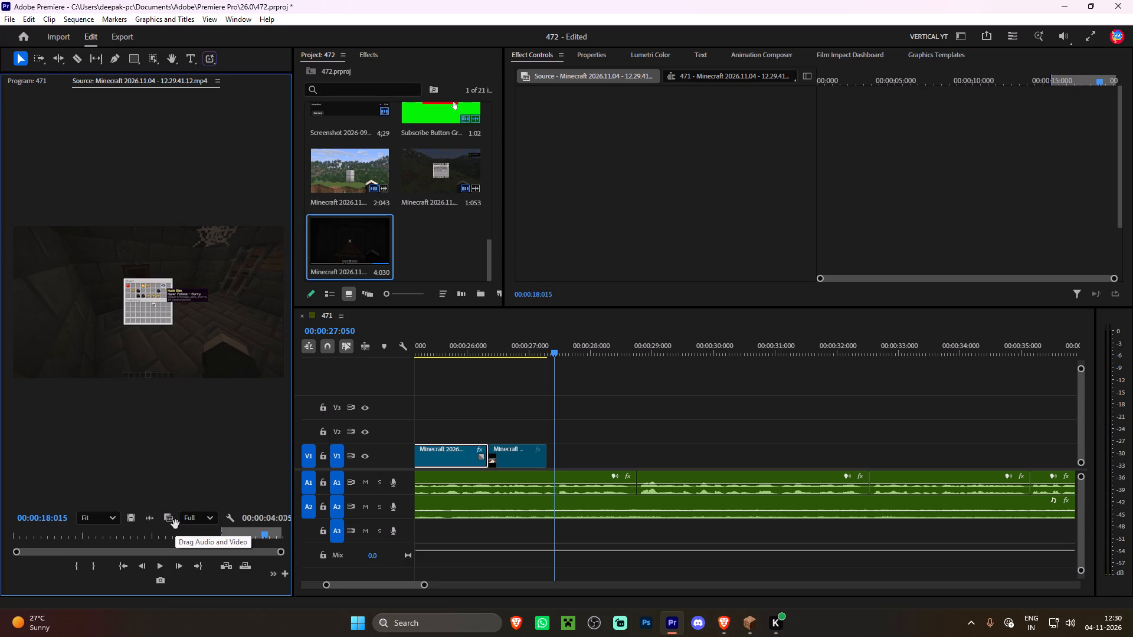
key(o)
drag(135, 518, 545, 459)
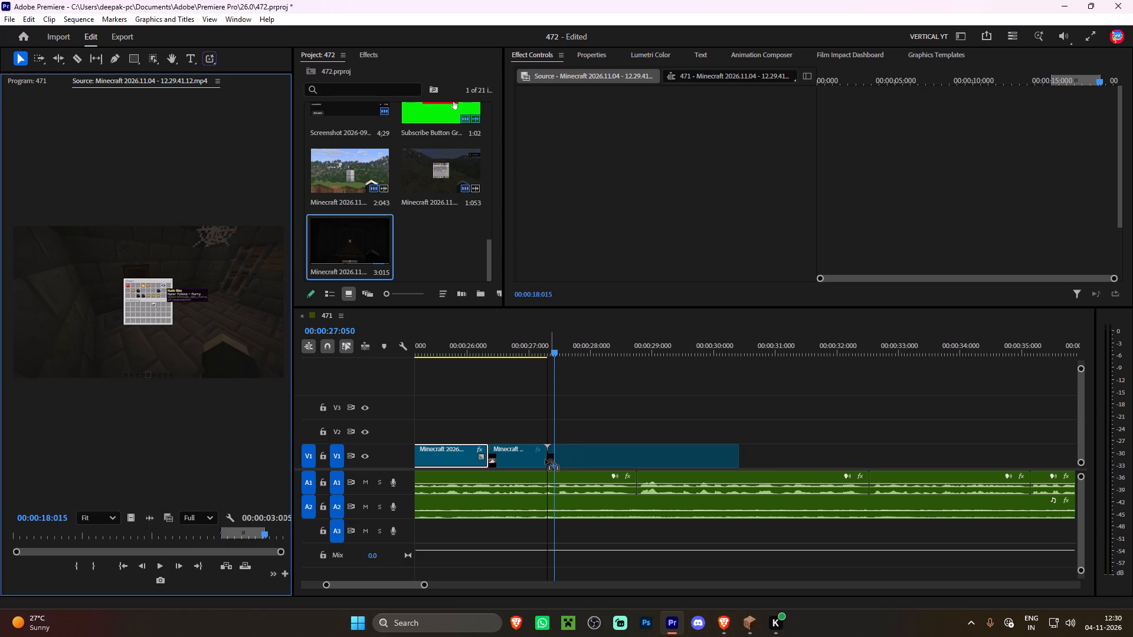
drag(545, 459, 543, 459)
Play back the basement chest clip and set its speed to 180%.
key(space)
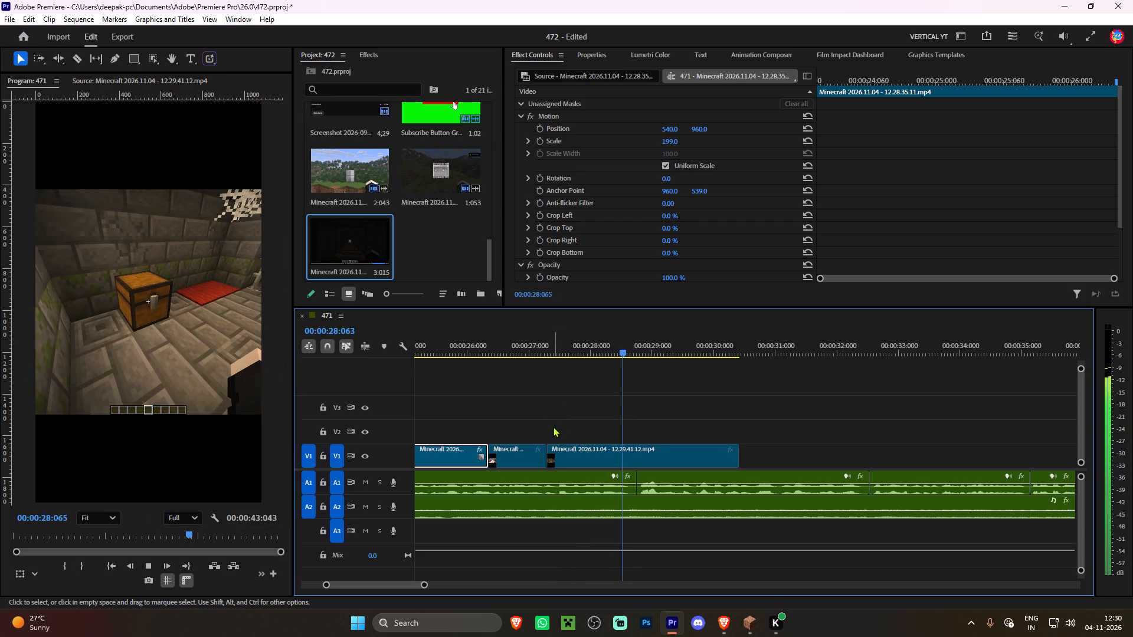
key(space)
click(624, 346)
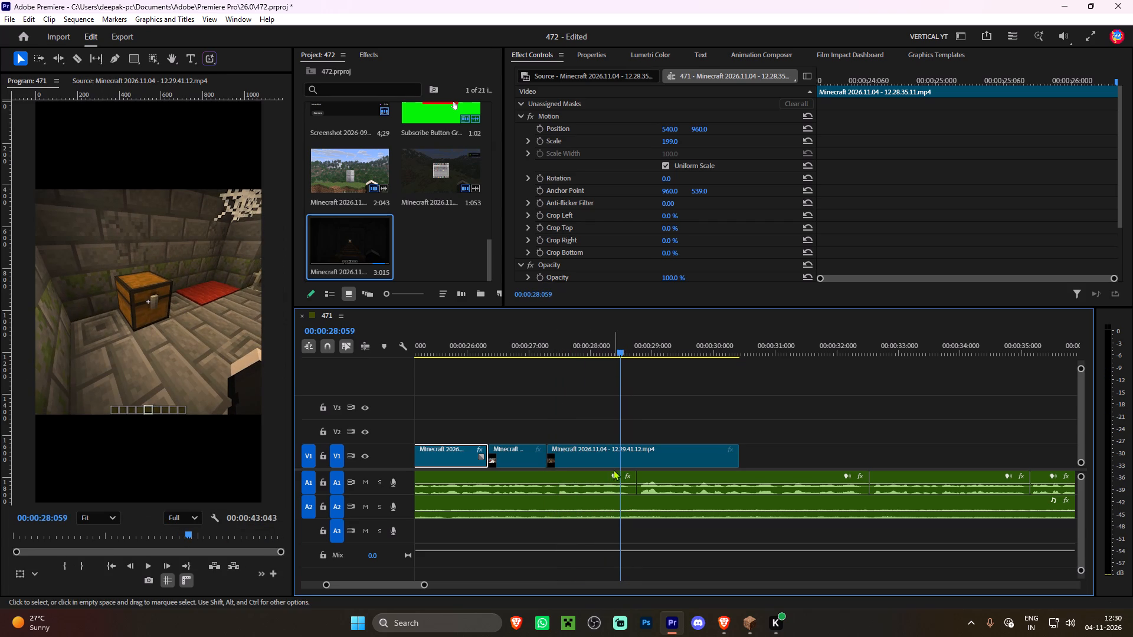
click(609, 457)
right_click(609, 457)
click(658, 369)
text(180)
key(Return)
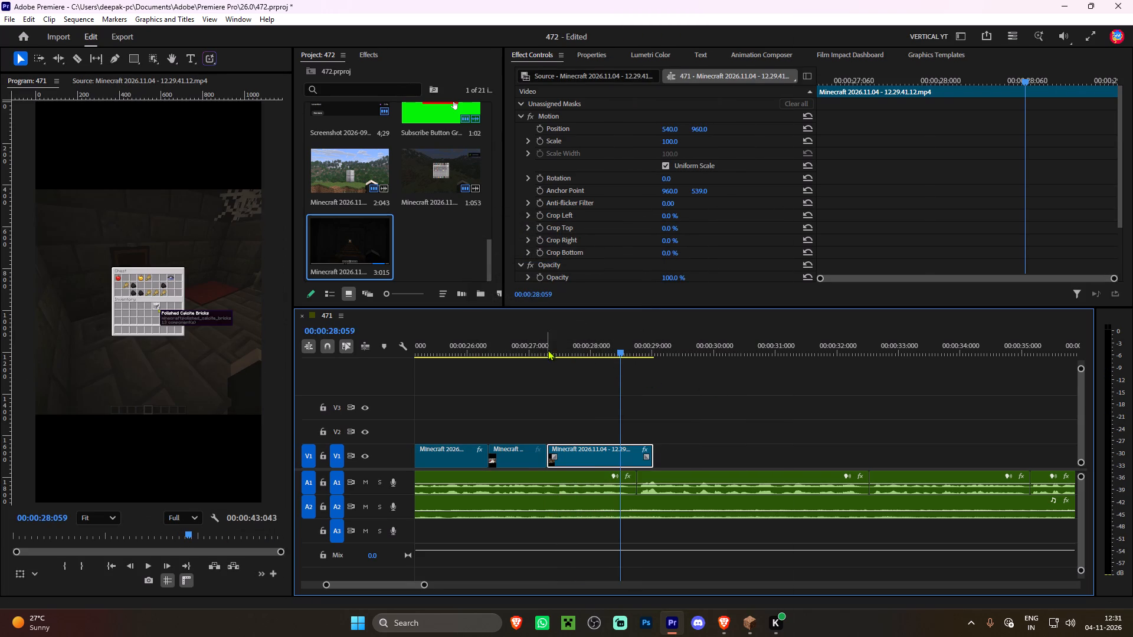
Play back the sped-up chest clip and trim its end to line up with the voice cut below.
click(544, 347)
key(space)
key(space)
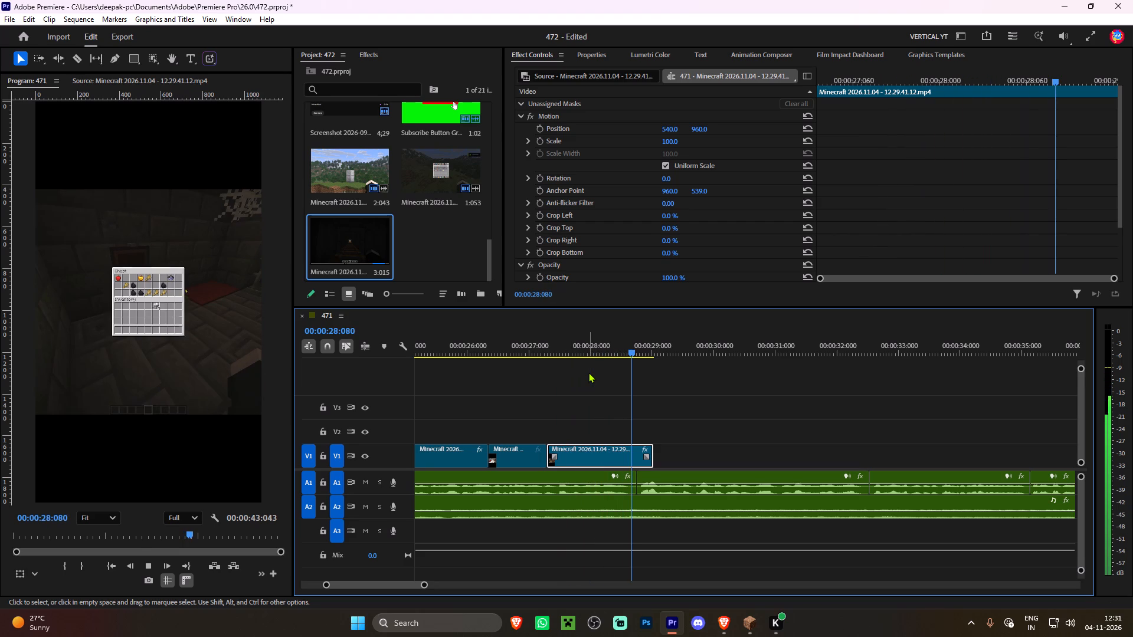
key(space)
key(space)
drag(657, 453, 649, 452)
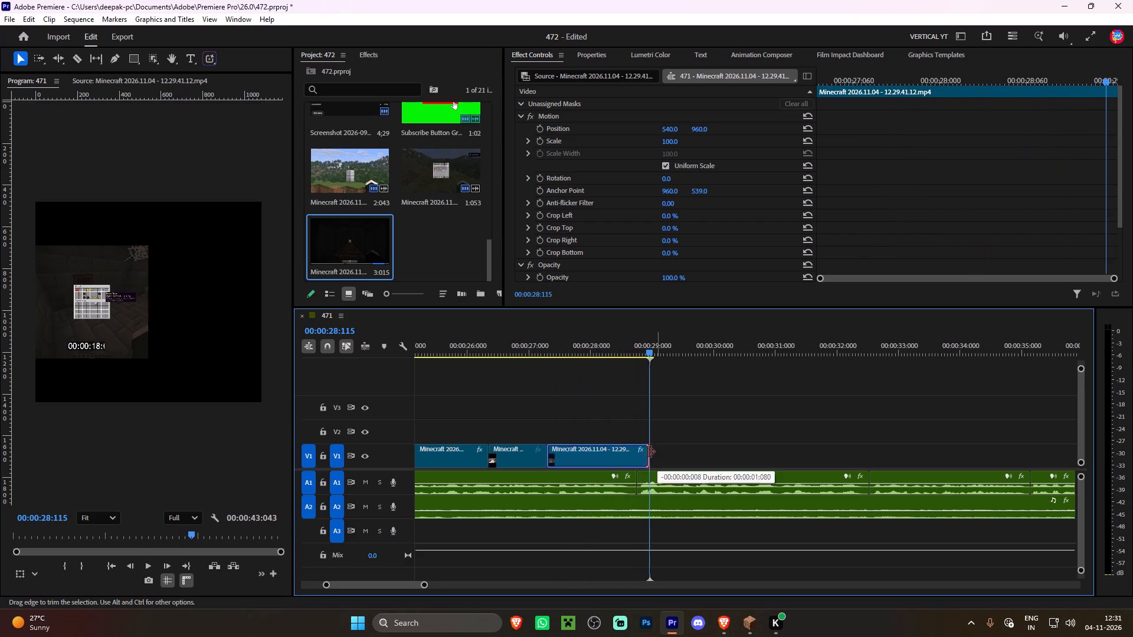
drag(649, 452, 643, 452)
Set the basement chest clip's scale to 181 and play back the result.
click(610, 351)
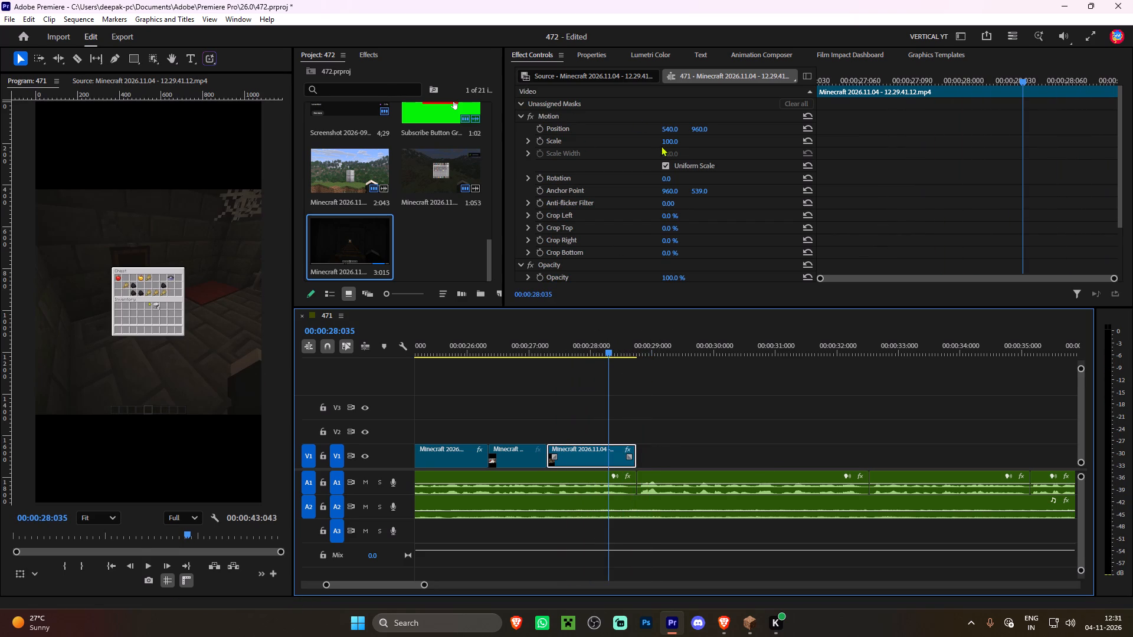
drag(672, 143, 719, 146)
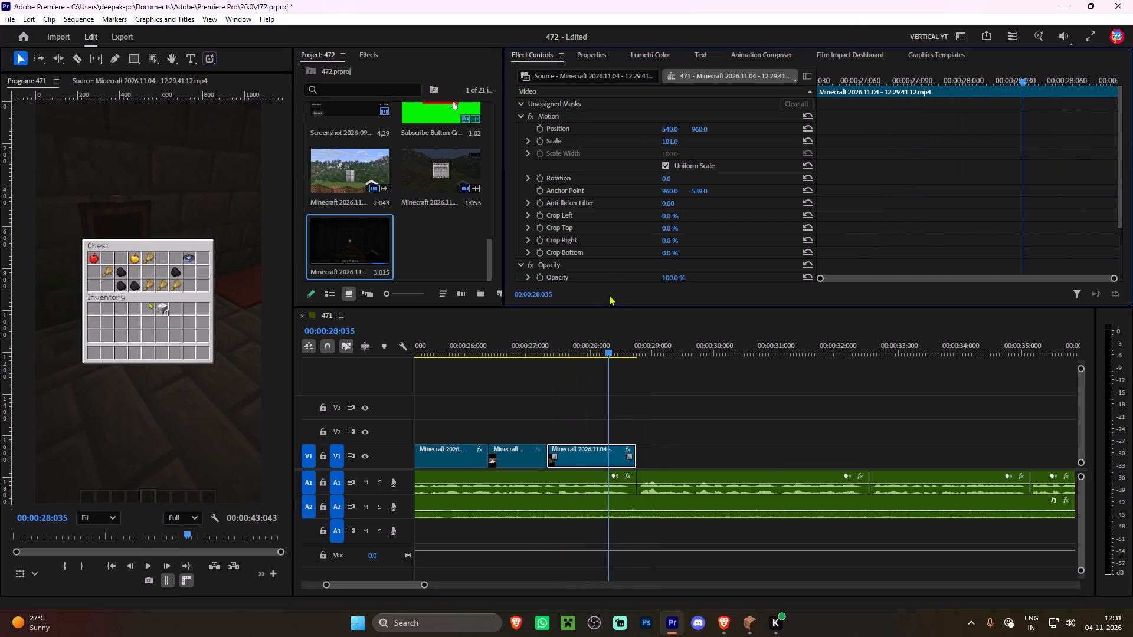
click(538, 347)
key(space)
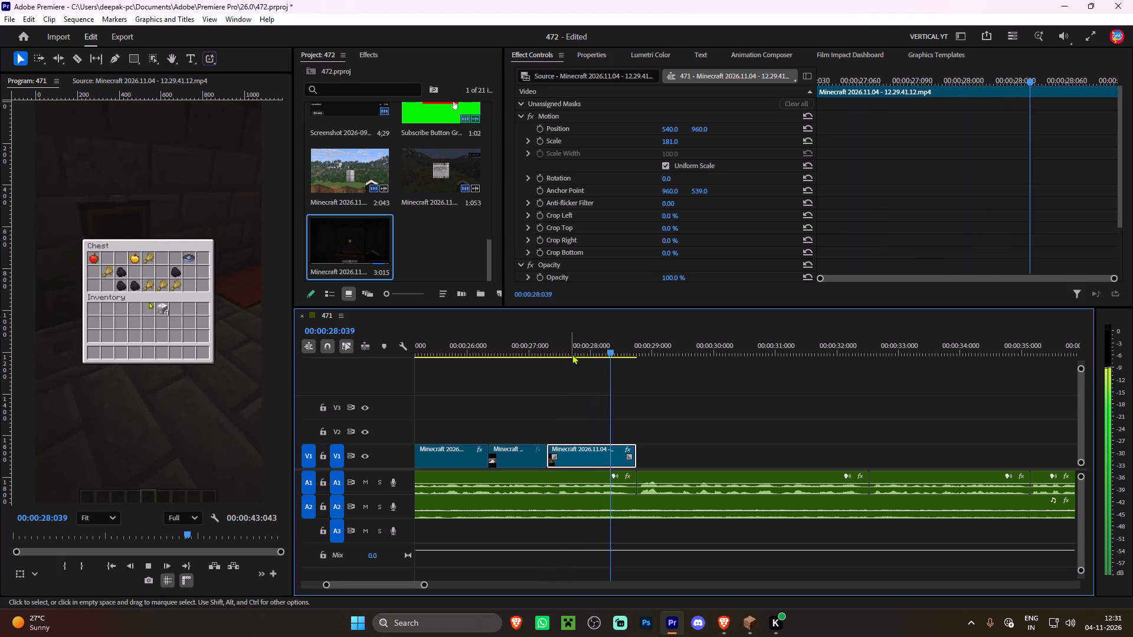
key(space)
Duplicate the carpet-breaking and basement chest clips from V1 onto V2 directly above.
drag(520, 356, 490, 353)
scroll(515, 374, up, 6)
drag(543, 351, 541, 351)
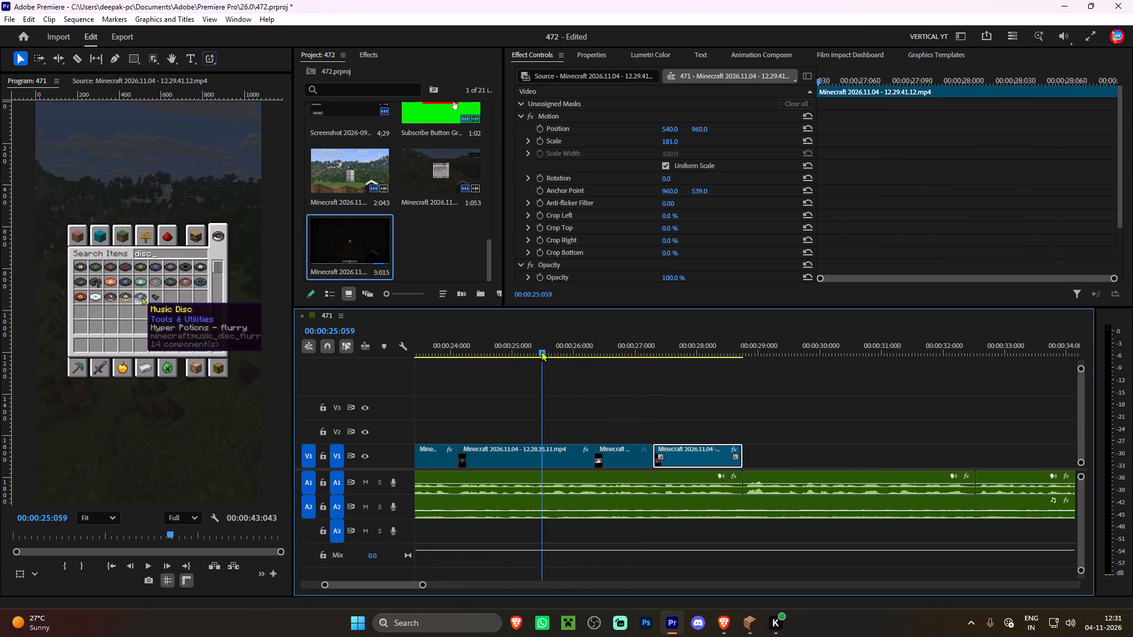
drag(541, 351, 617, 378)
drag(634, 405, 669, 449)
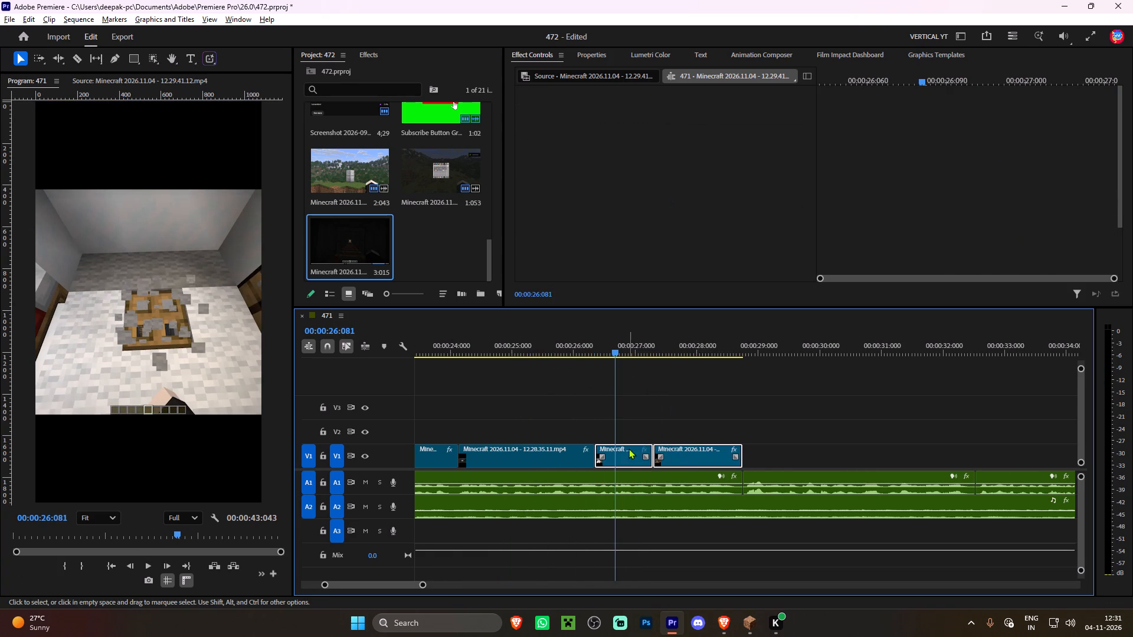
alt+drag(628, 448, 625, 441)
Apply Motion Preset max and the Gaussian Blur (Legacy) Preset to the two selected V1 clips as a blurred background.
click(376, 52)
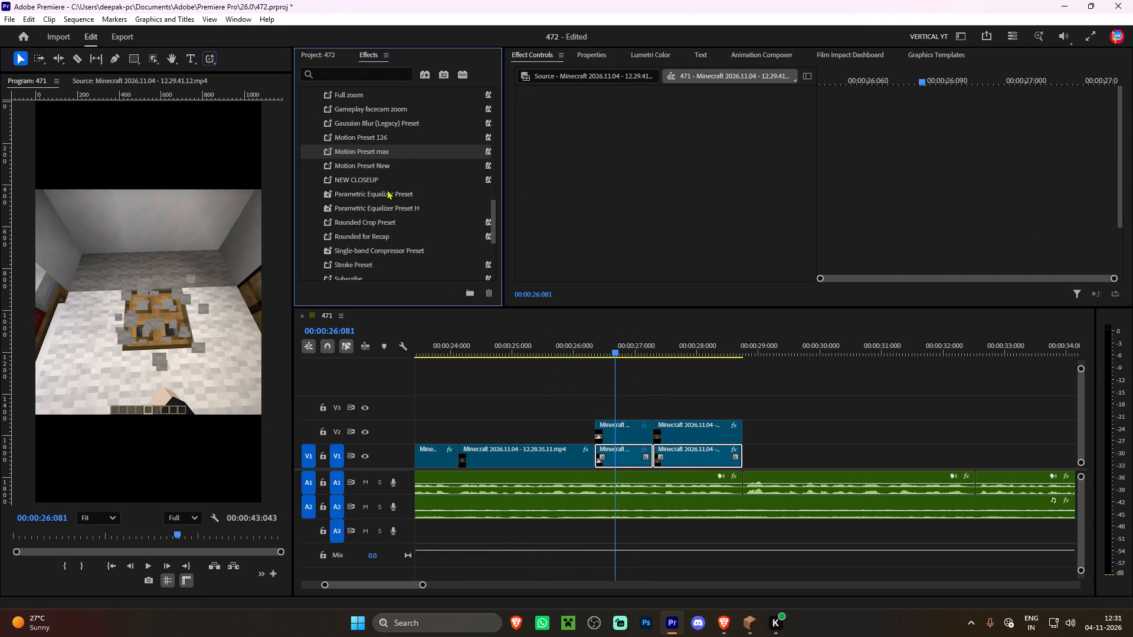
drag(386, 155, 667, 454)
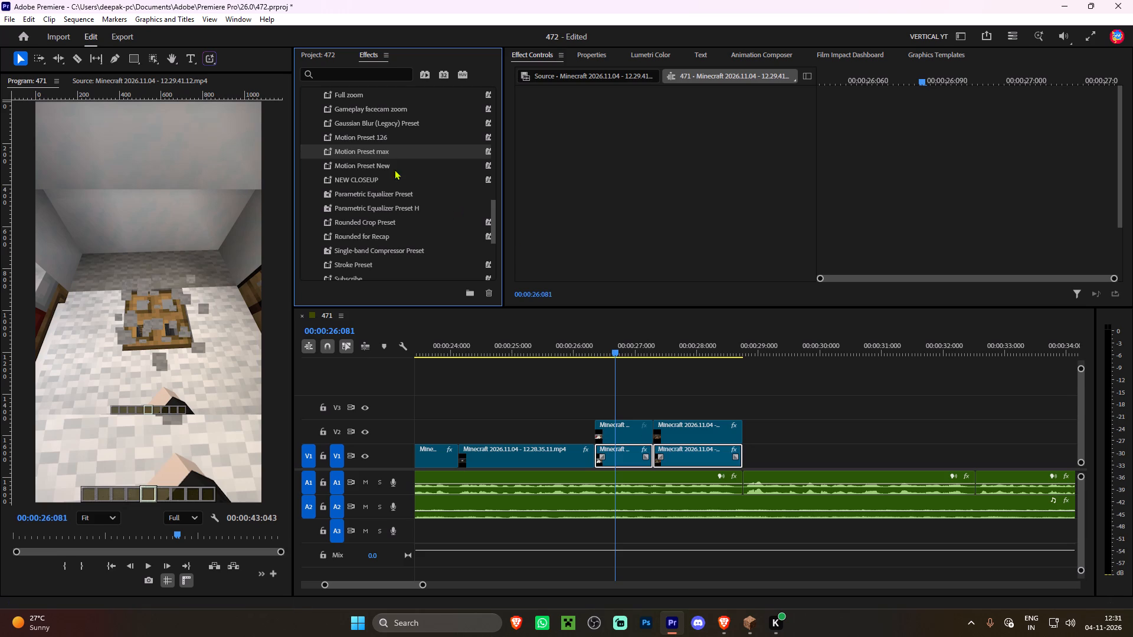
drag(363, 123, 677, 455)
Apply Motion Preset 126 to the carpet-breaking and basement chest clips on V2 and play back the result.
drag(641, 378, 679, 425)
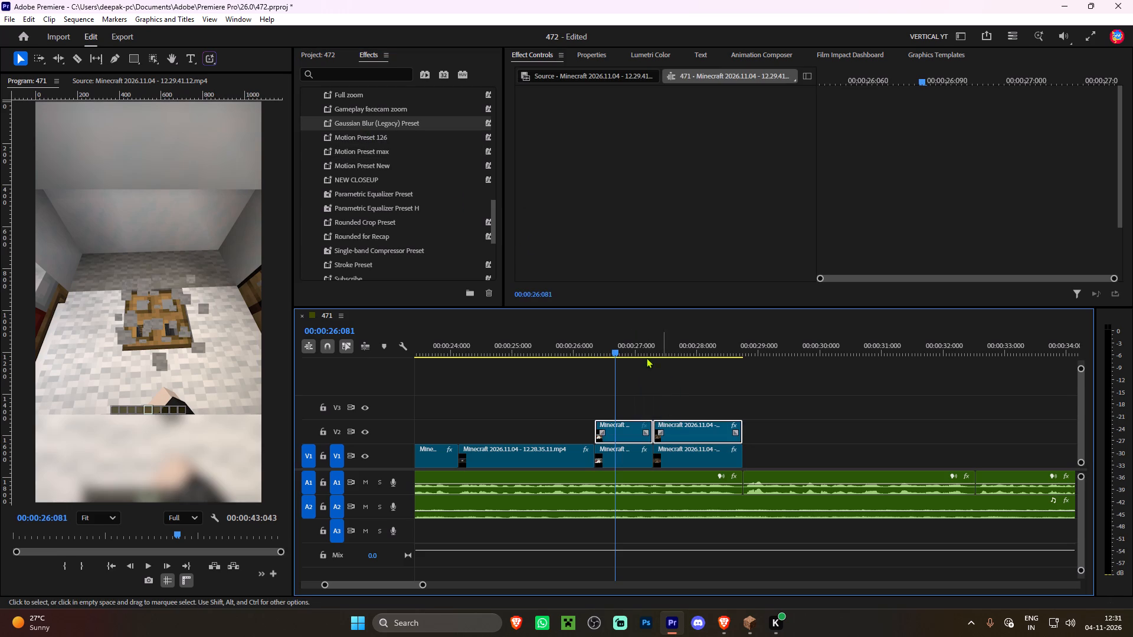
drag(371, 133, 676, 425)
click(590, 350)
key(space)
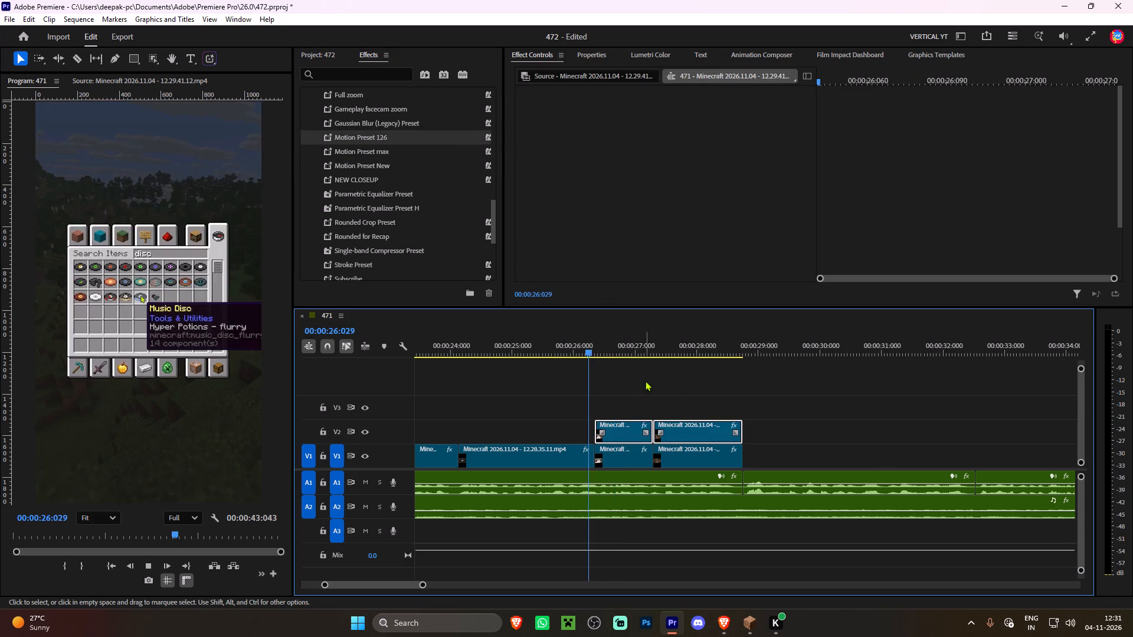
scroll(645, 390, down, 17)
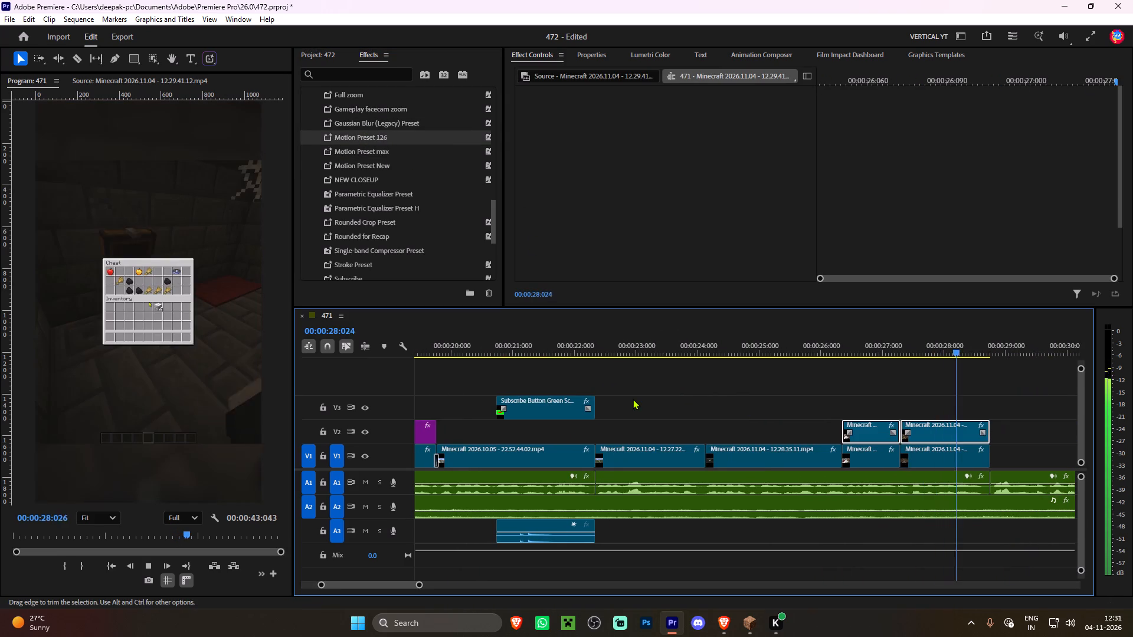
scroll(633, 399, down, 20)
scroll(633, 399, down, 6)
alt+scroll(643, 395, down, 3)
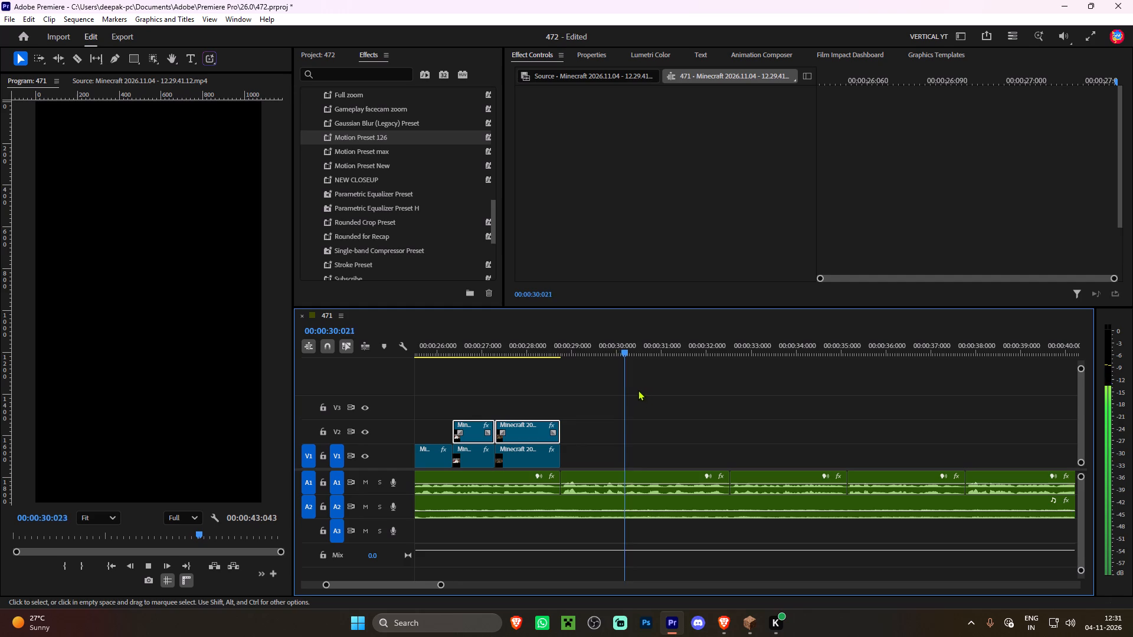
Duplicate the blurred pillar clip (12.10.38.02) from near the sequence start to the end of V1 at 00:00:28:090 and play it back.
shift+drag(571, 344, 565, 346)
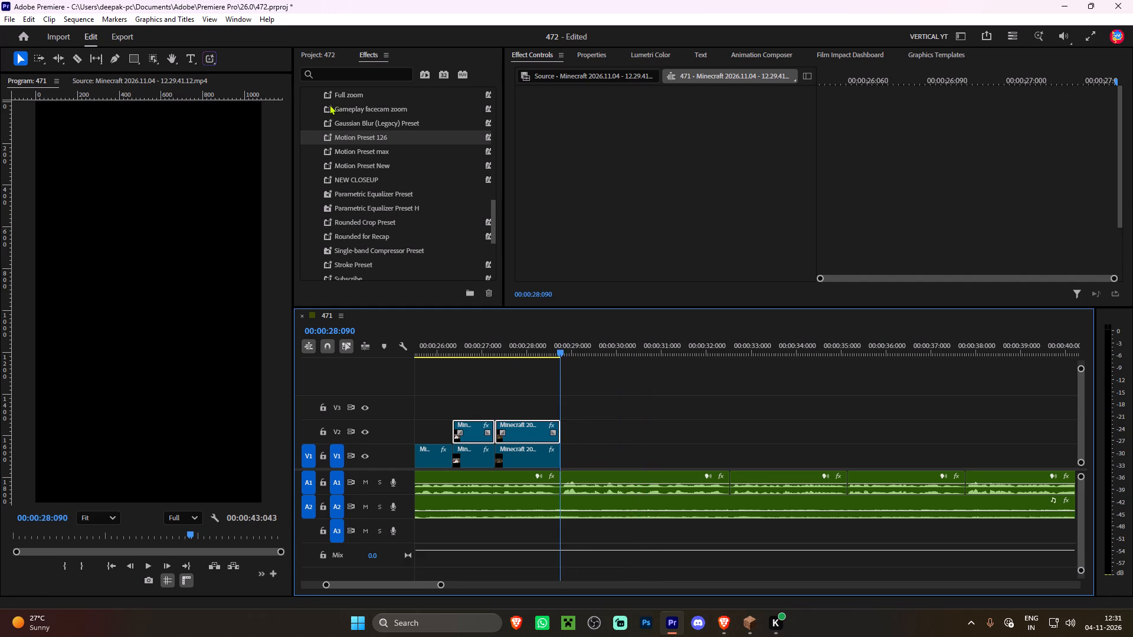
alt+scroll(587, 393, down, 7)
alt+scroll(594, 413, up, 8)
drag(577, 346, 166, 339)
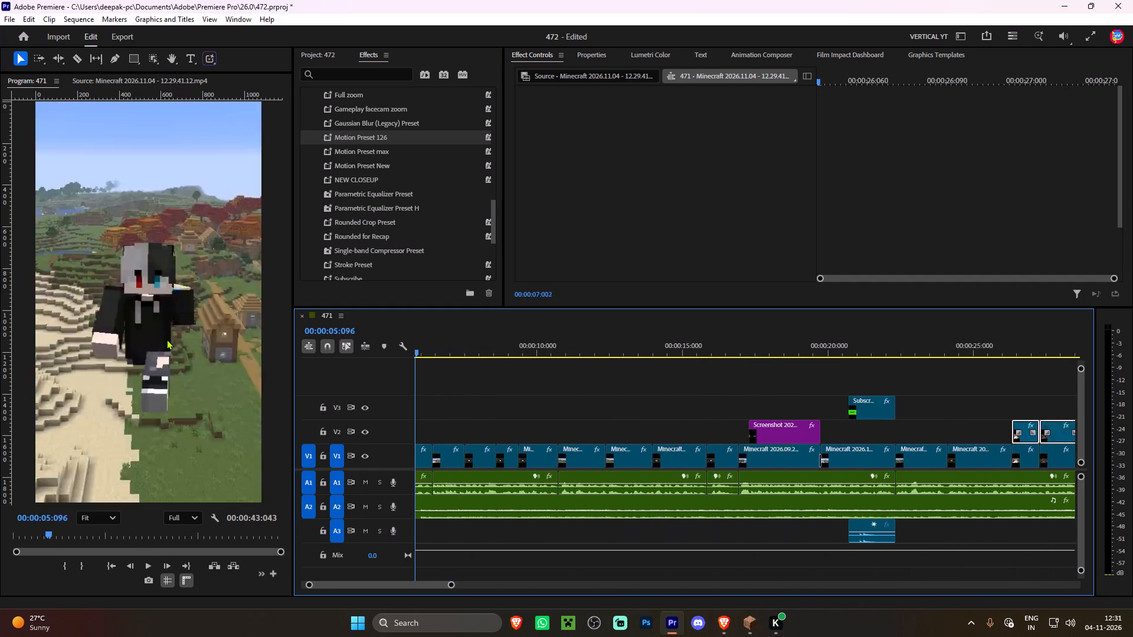
drag(166, 339, 480, 367)
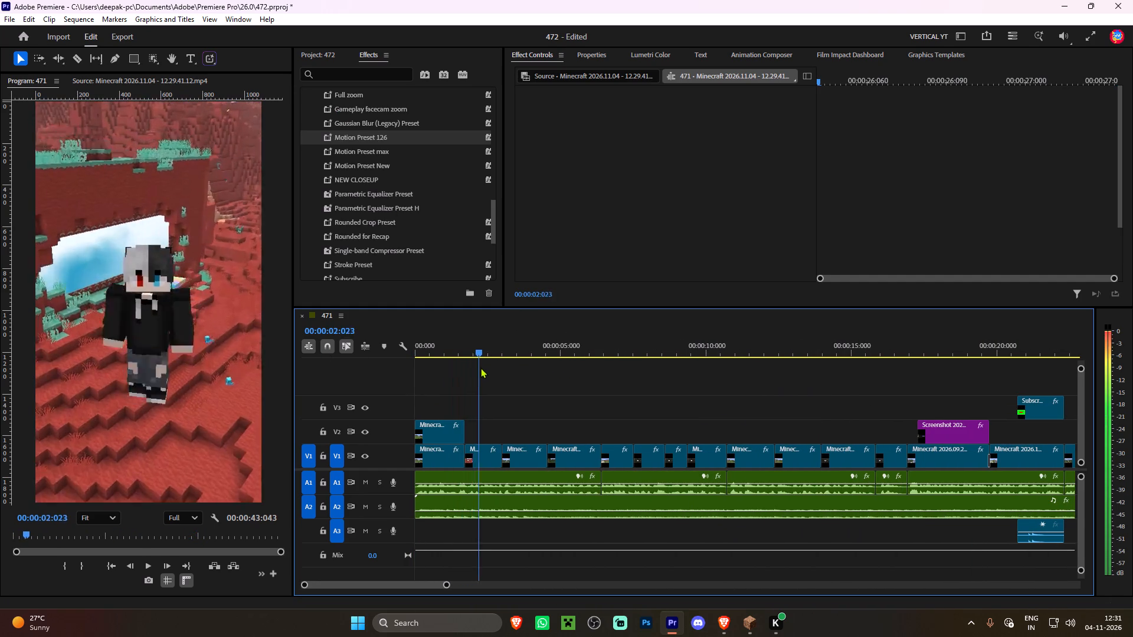
drag(480, 367, 524, 377)
alt+scroll(520, 395, down, 5)
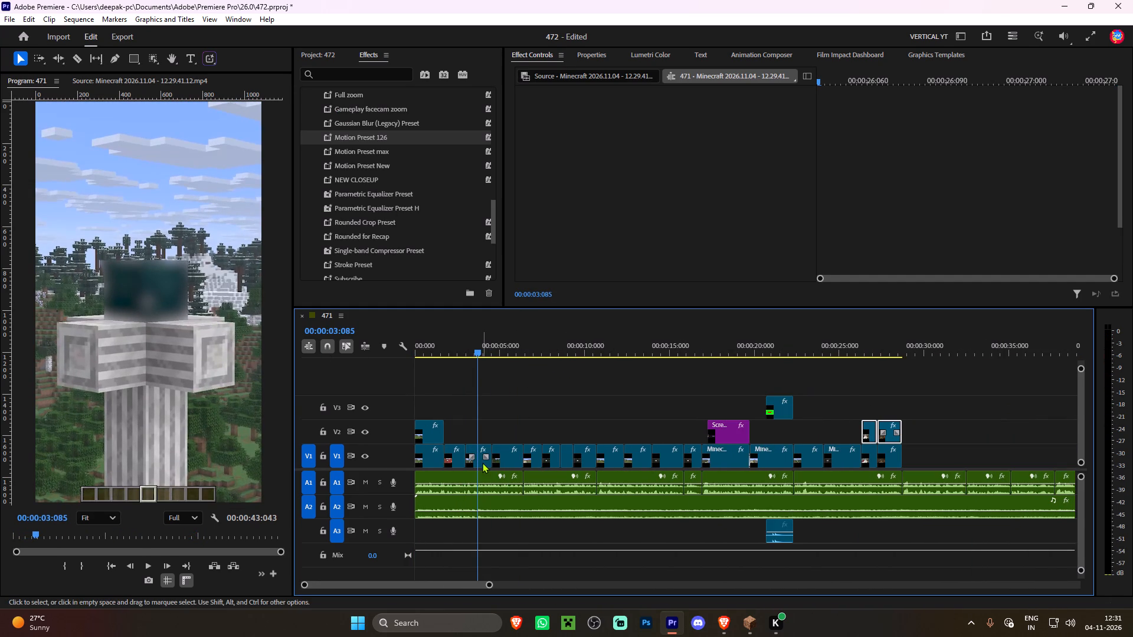
alt+drag(482, 462, 919, 455)
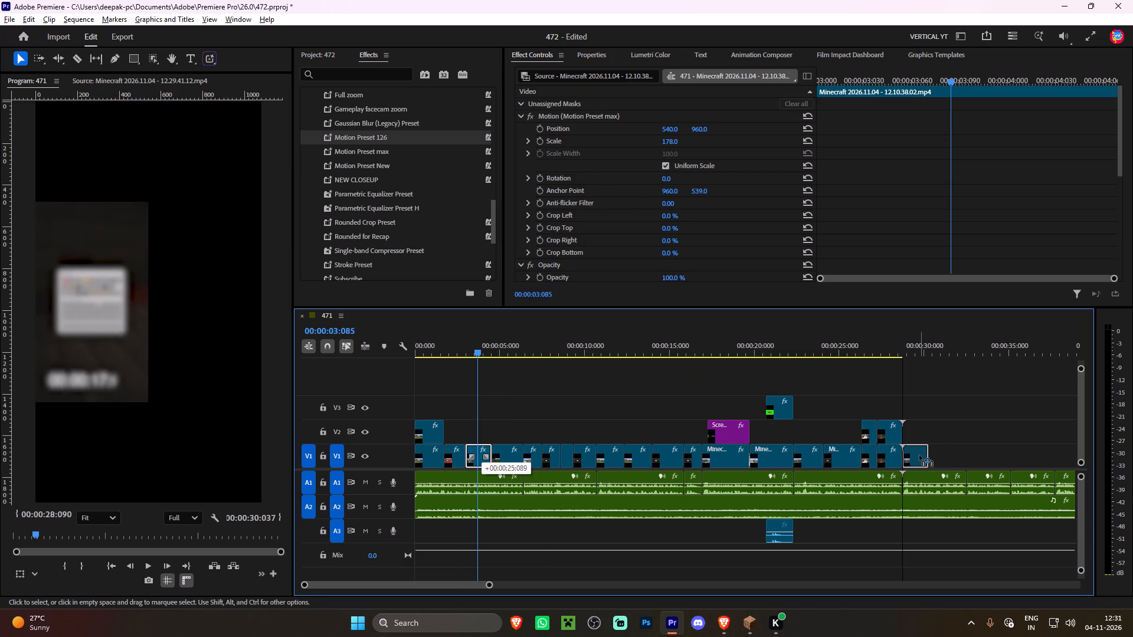
alt+drag(919, 455, 919, 455)
click(905, 343)
key(space)
alt+scroll(938, 405, up, 18)
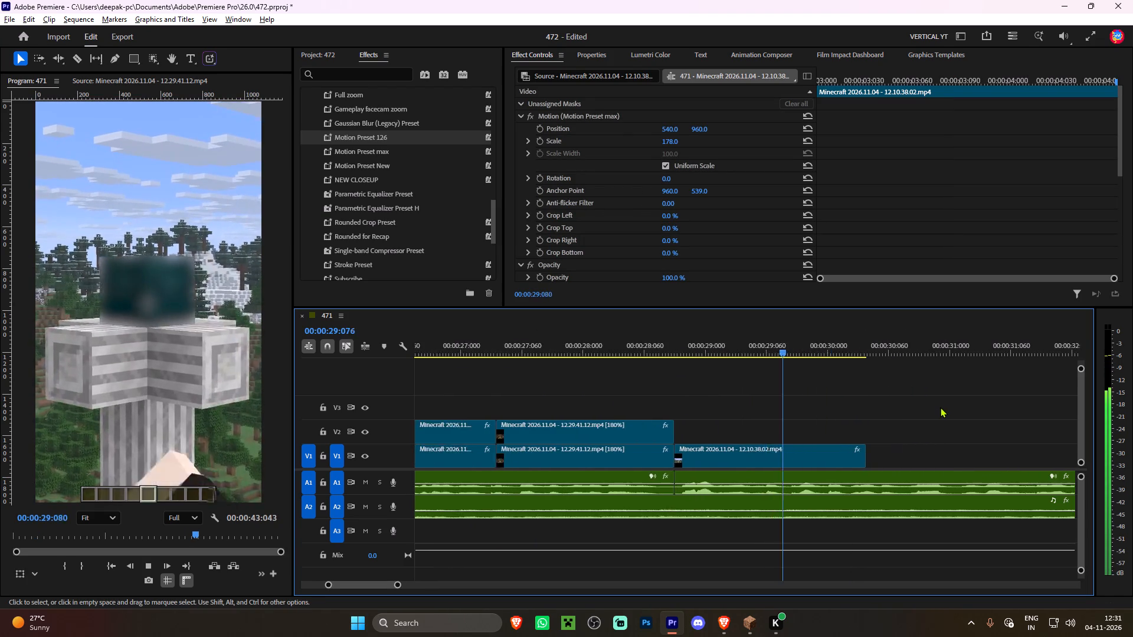
scroll(940, 407, down, 7)
alt+scroll(767, 442, down, 6)
key(space)
Extend the end of the duplicated pillar clip by 00:00:00:063 to a duration of 00:00:02:011 and check its ending.
drag(758, 454, 827, 455)
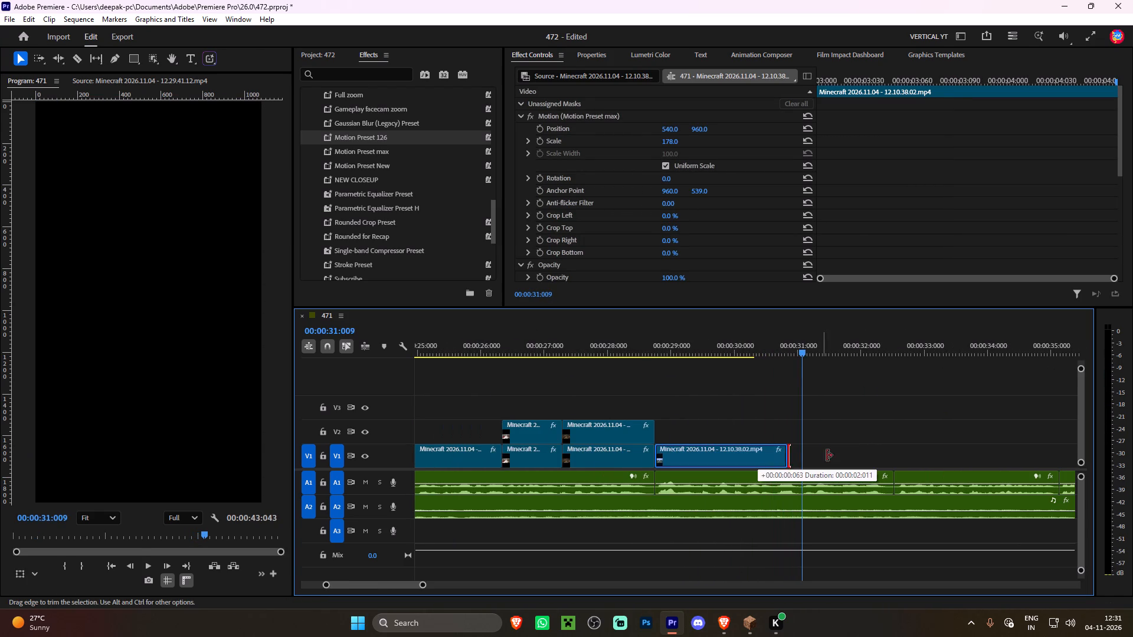
drag(827, 455, 846, 455)
key(space)
click(777, 350)
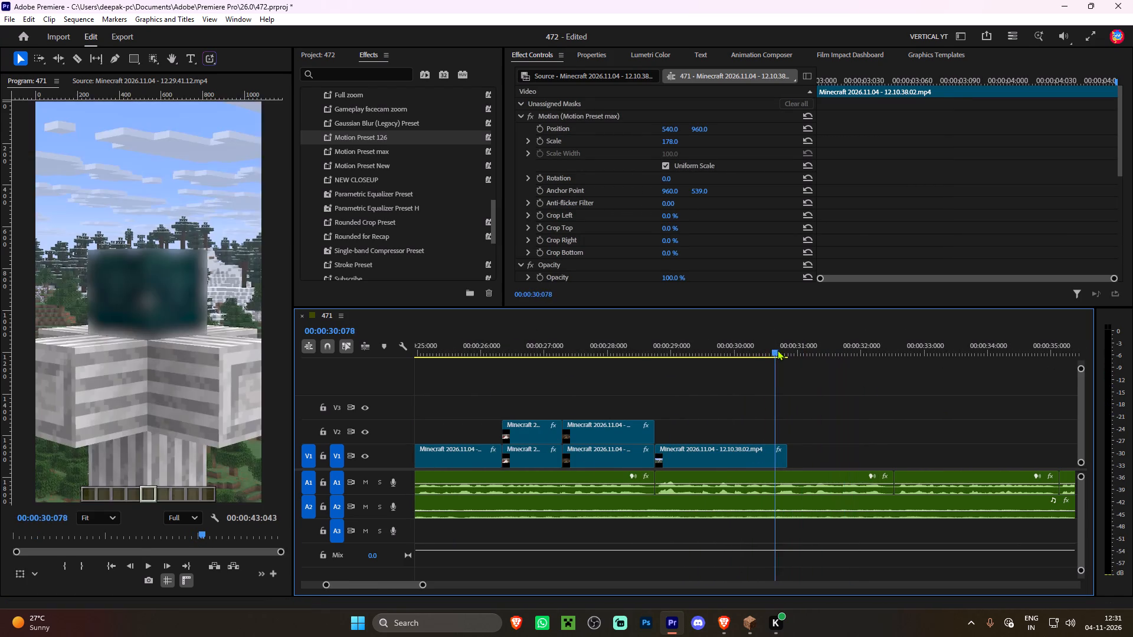
key(space)
key(space)
click(786, 347)
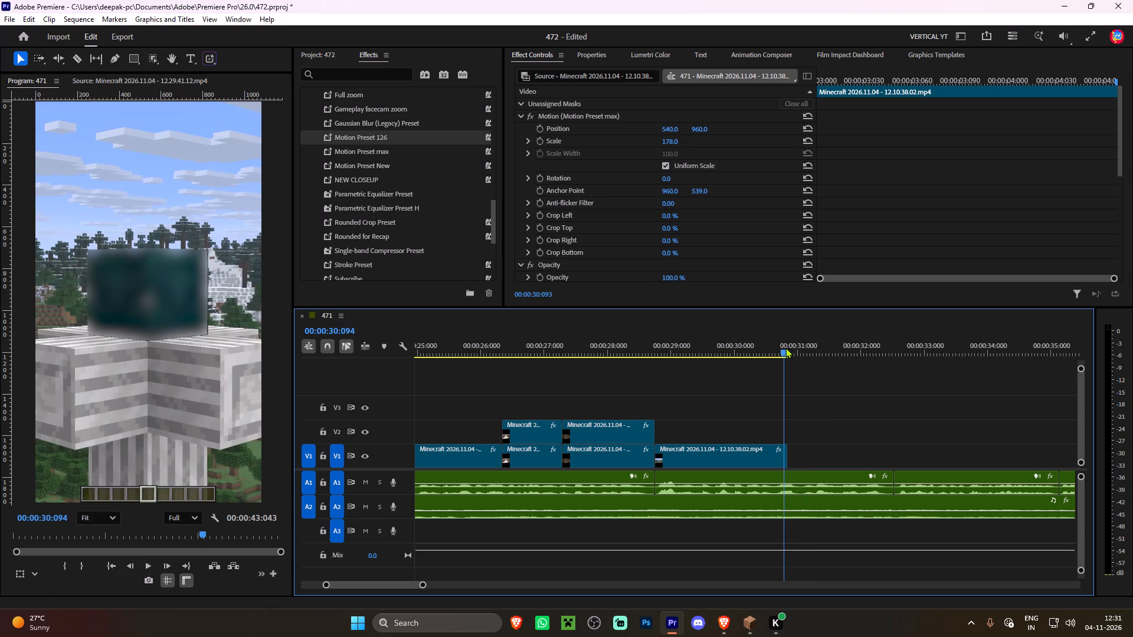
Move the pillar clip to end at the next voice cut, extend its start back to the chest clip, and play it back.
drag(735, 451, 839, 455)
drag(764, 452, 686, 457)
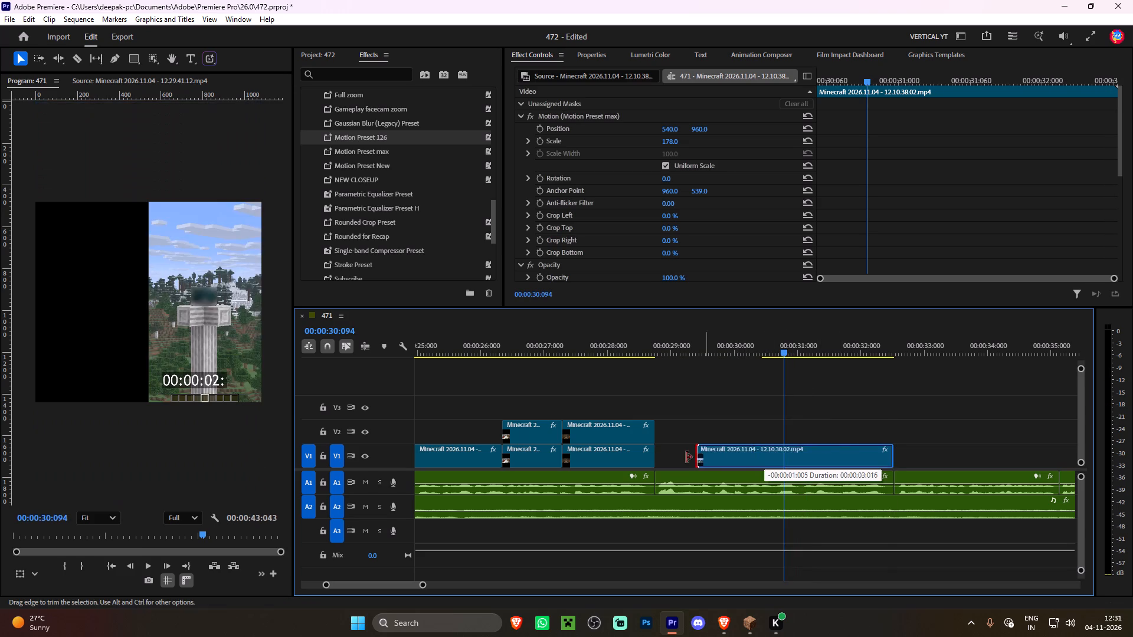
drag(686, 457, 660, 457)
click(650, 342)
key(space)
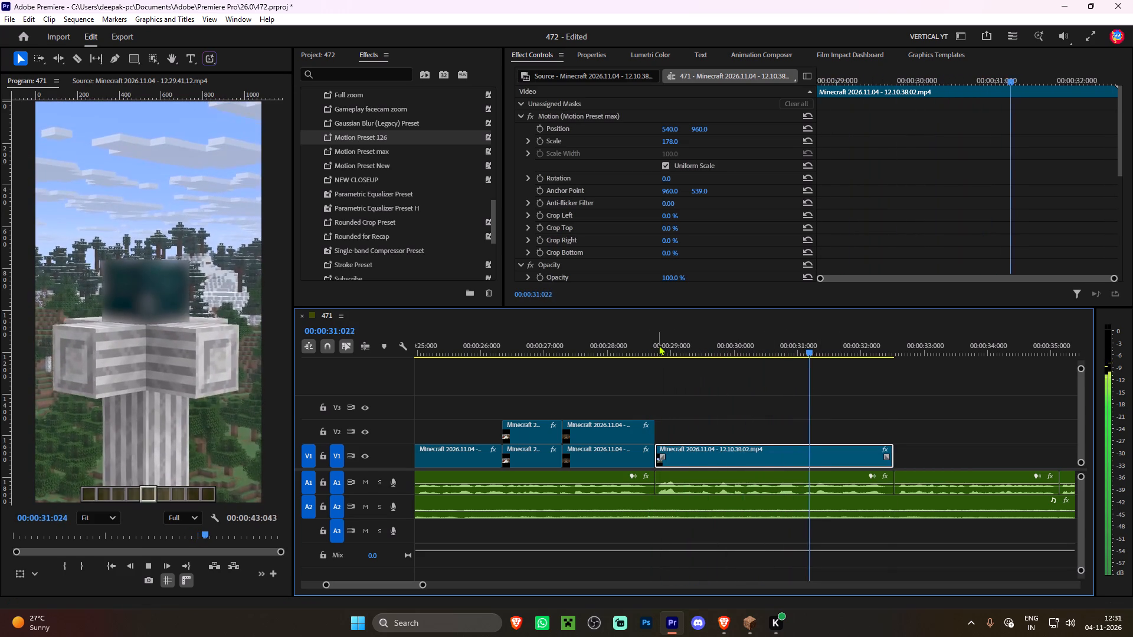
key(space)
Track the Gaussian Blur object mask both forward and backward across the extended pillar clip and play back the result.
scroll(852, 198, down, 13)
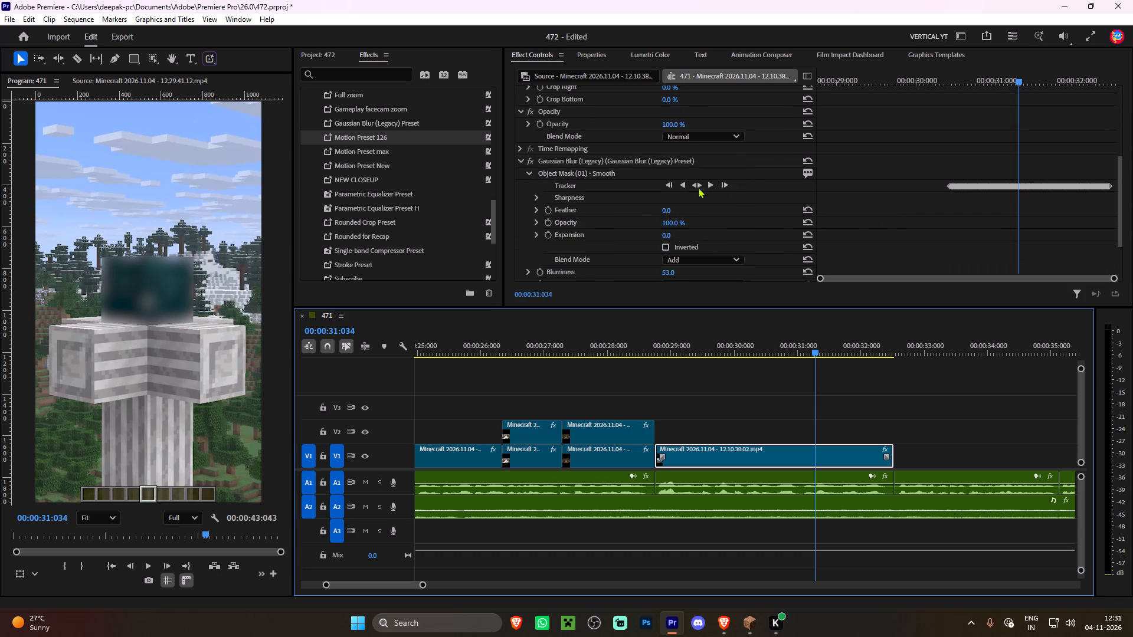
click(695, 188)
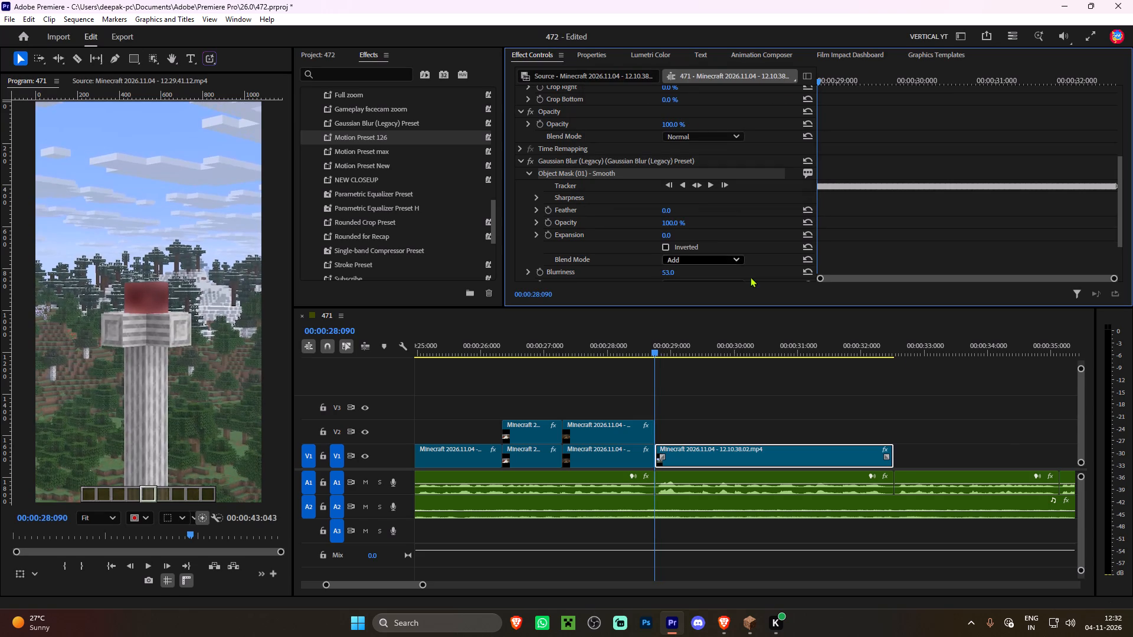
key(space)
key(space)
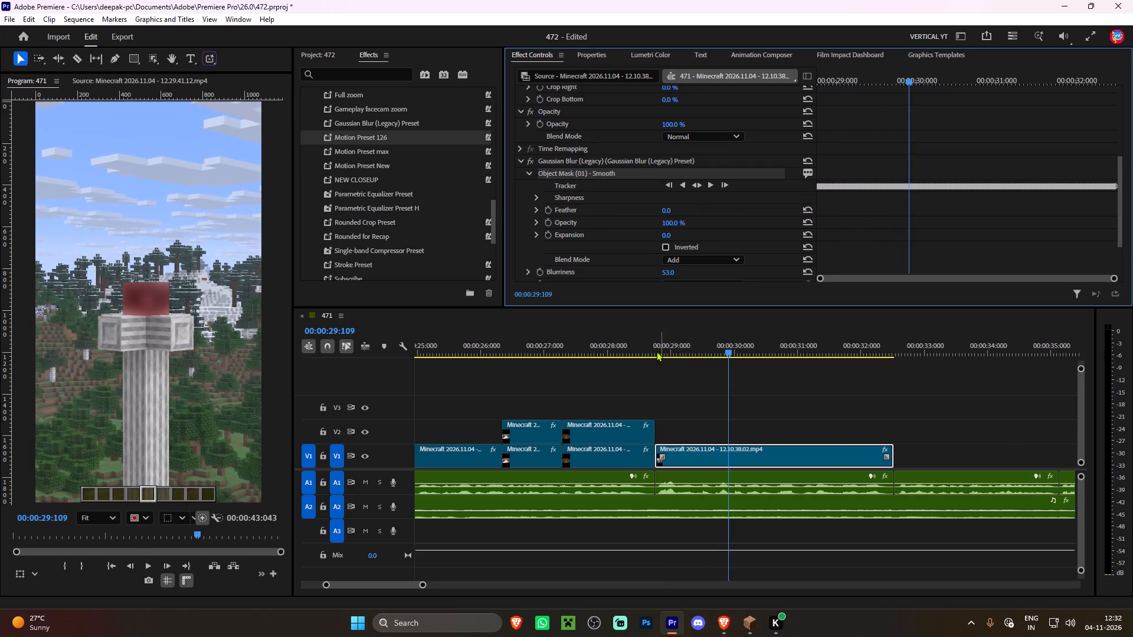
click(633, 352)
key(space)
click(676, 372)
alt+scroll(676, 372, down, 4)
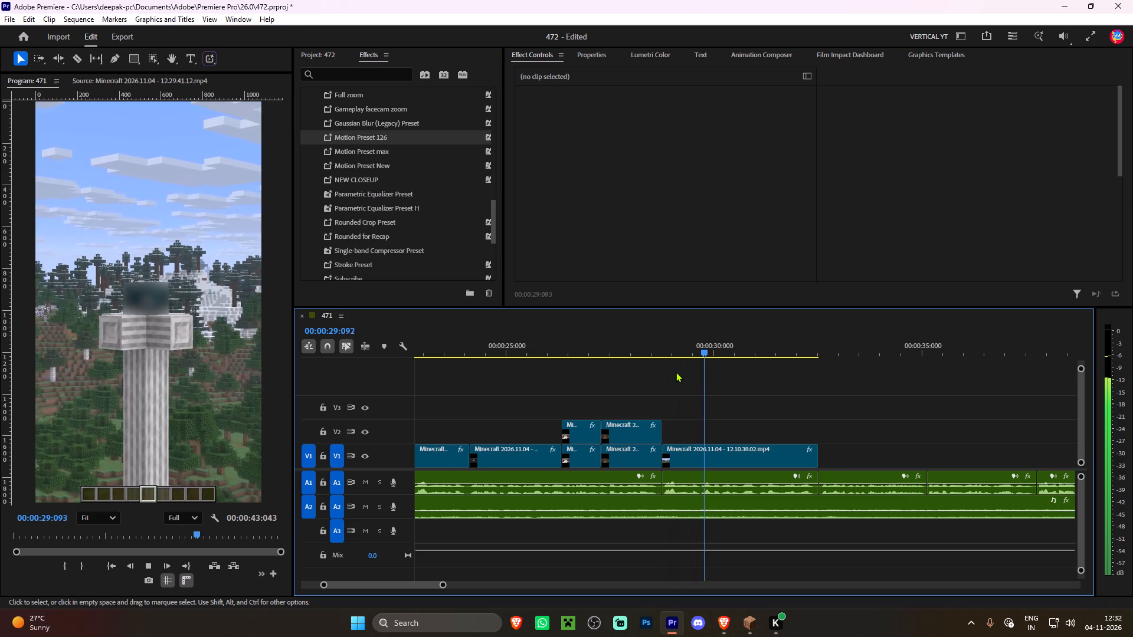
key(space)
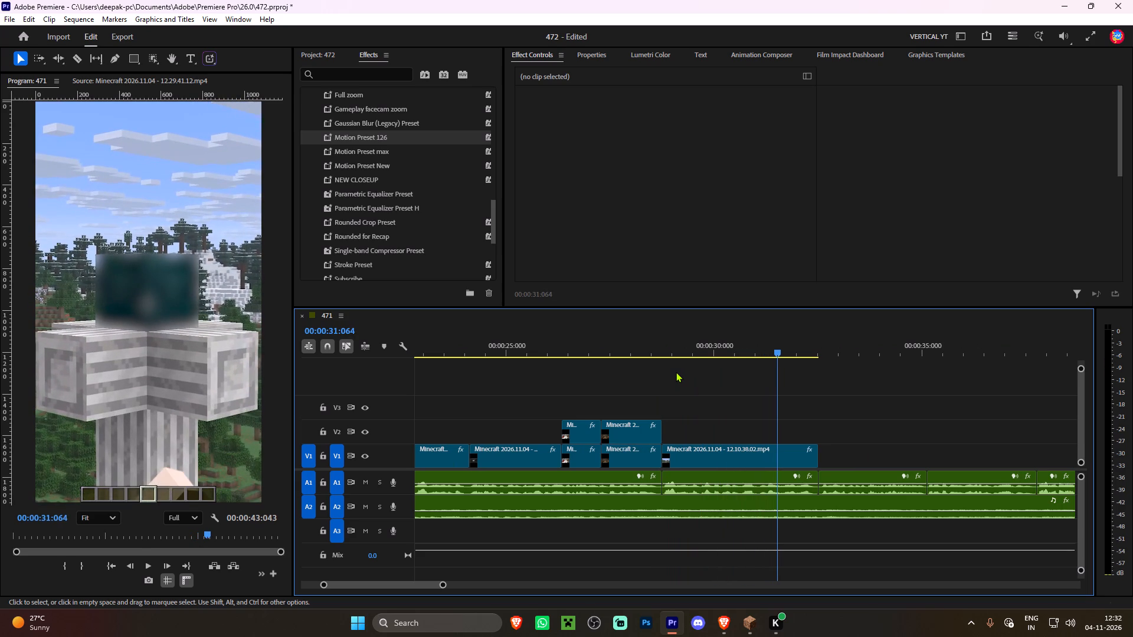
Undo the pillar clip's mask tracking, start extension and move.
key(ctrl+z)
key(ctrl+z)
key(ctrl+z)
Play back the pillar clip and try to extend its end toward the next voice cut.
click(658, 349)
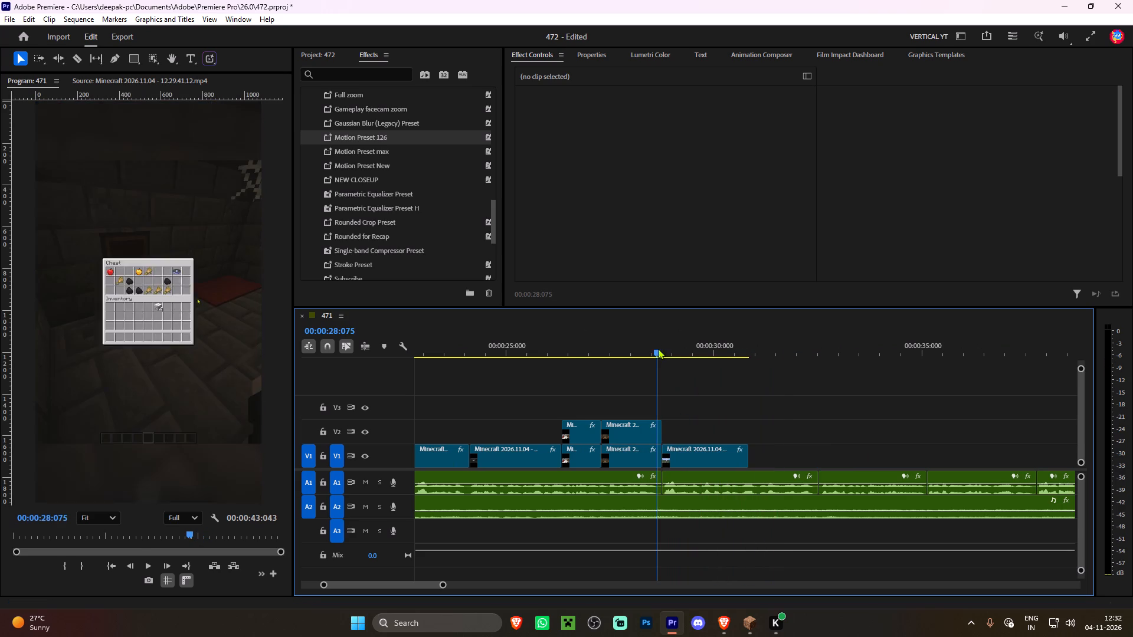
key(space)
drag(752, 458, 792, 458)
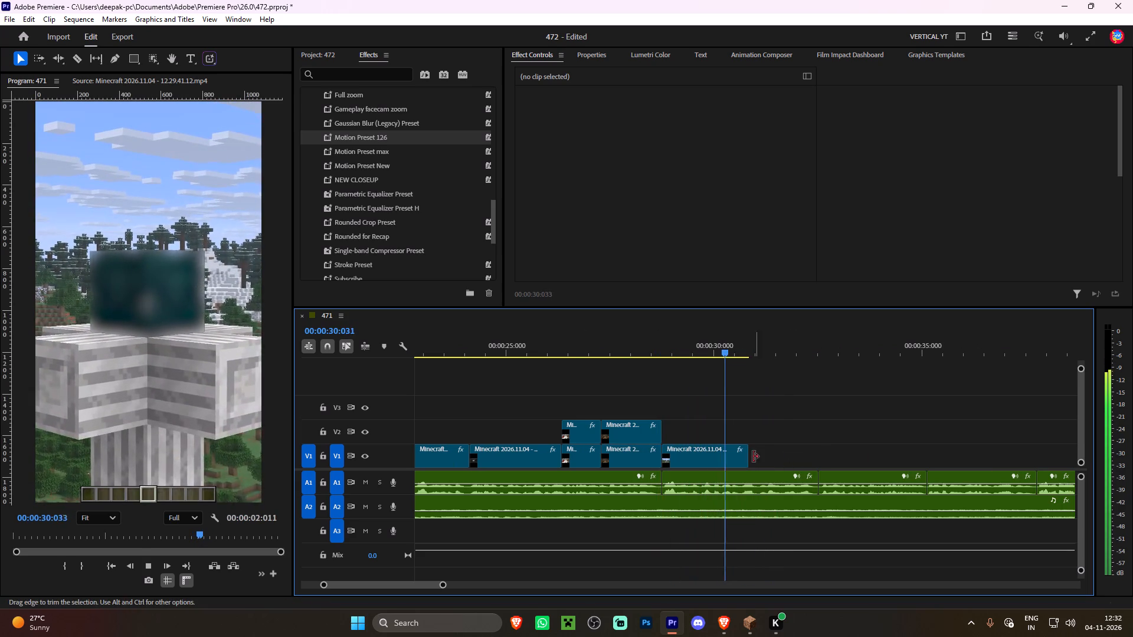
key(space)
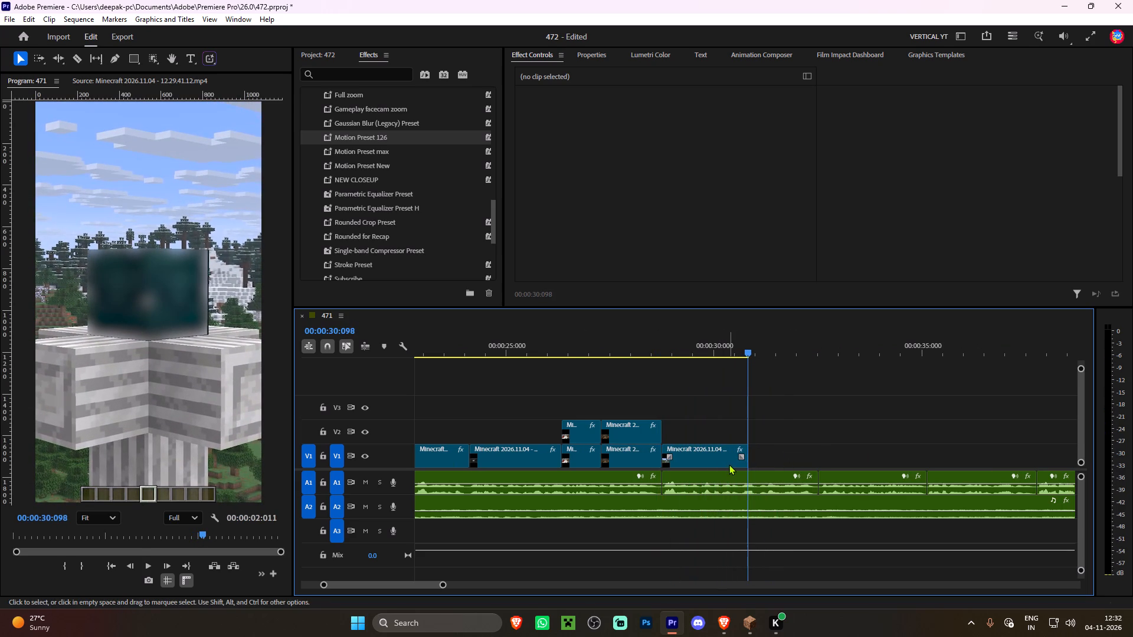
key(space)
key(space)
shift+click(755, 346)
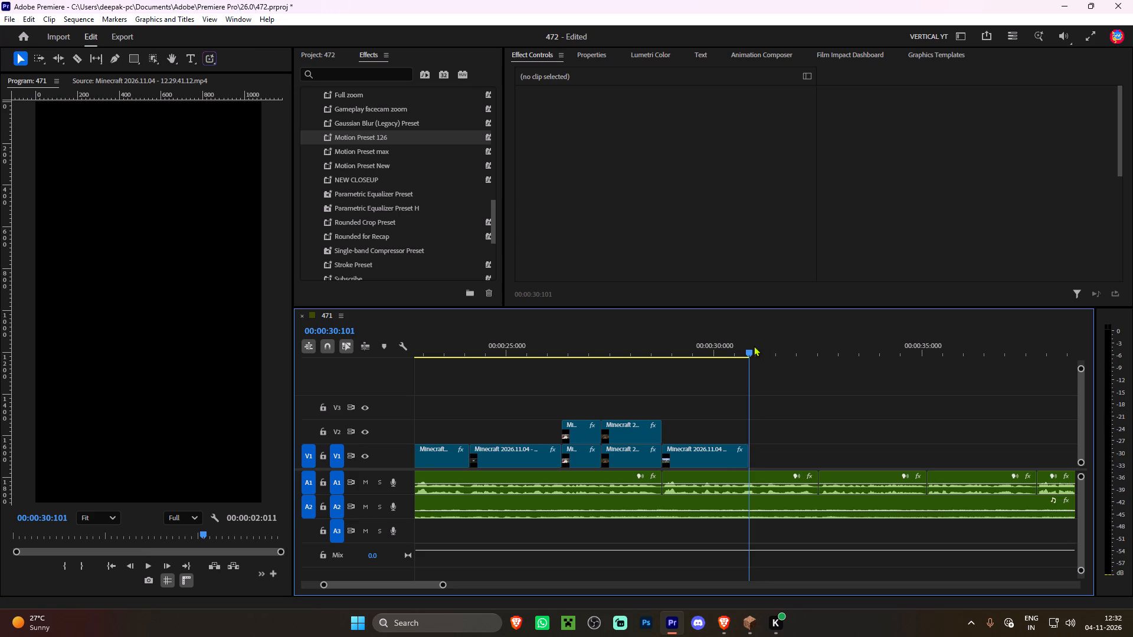
Examine the pillar clip's last frames and how far its blur mask tracking reaches.
key(Left)
click(178, 294)
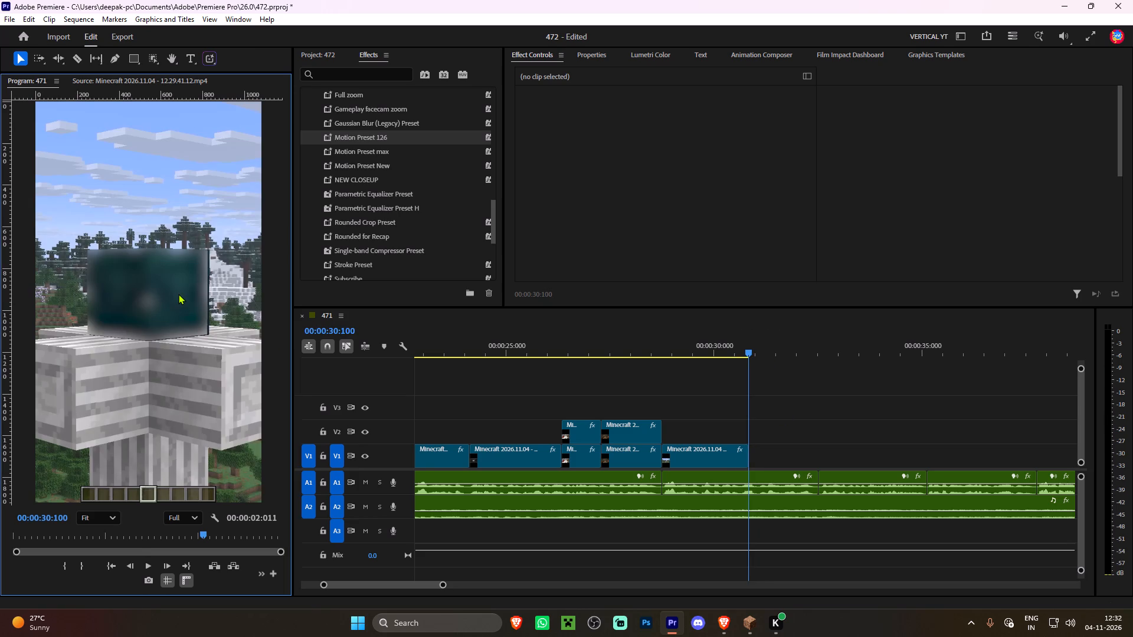
click(325, 53)
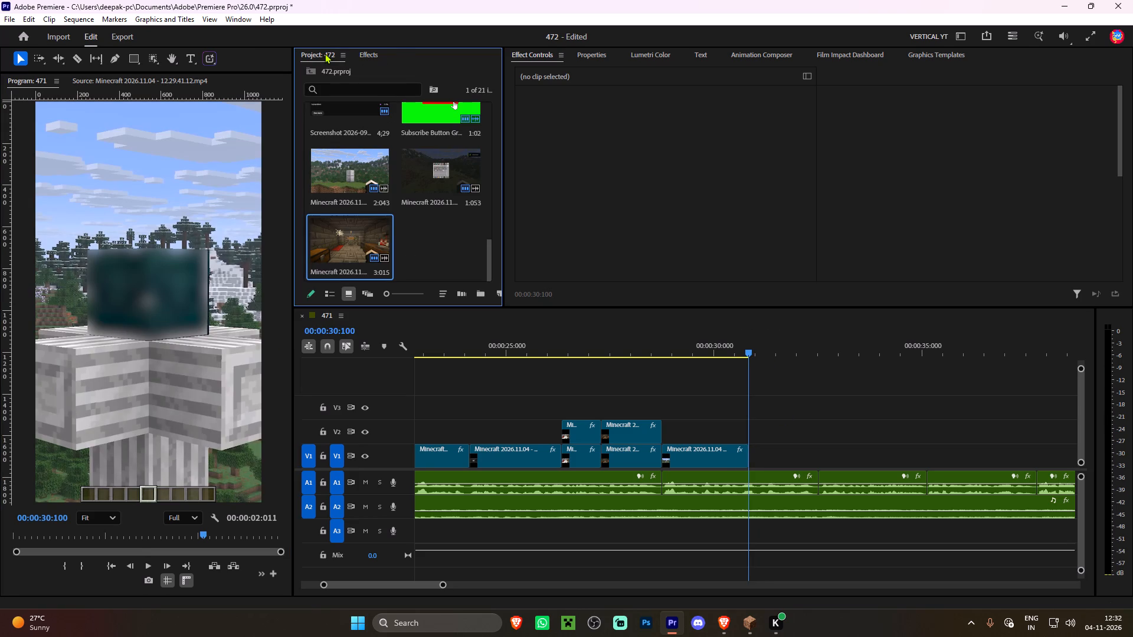
click(705, 450)
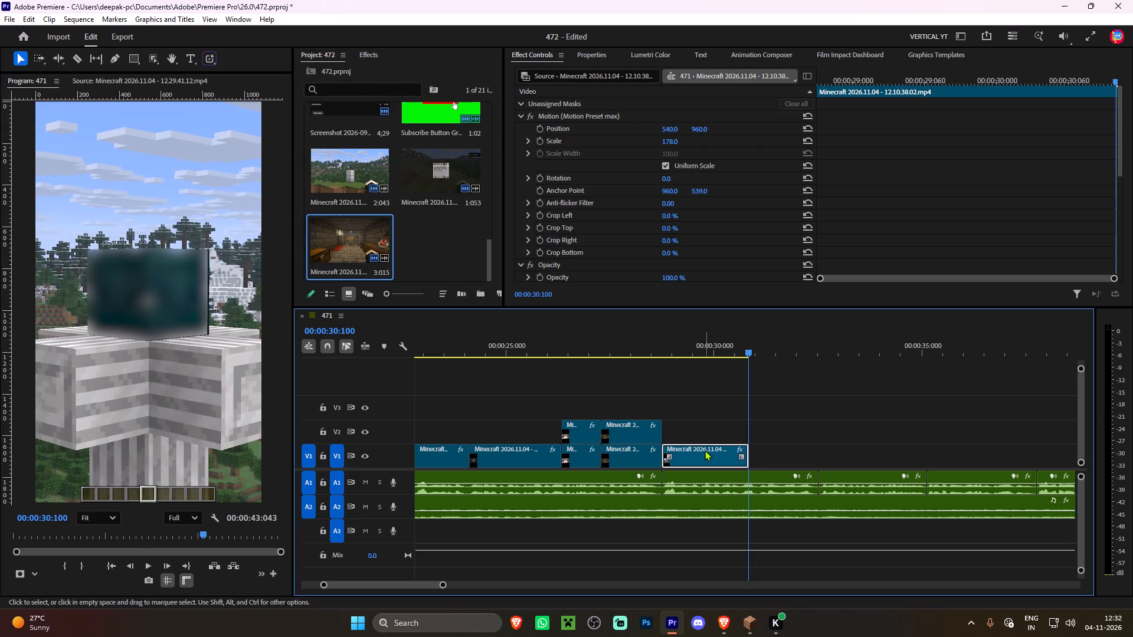
scroll(882, 189, down, 12)
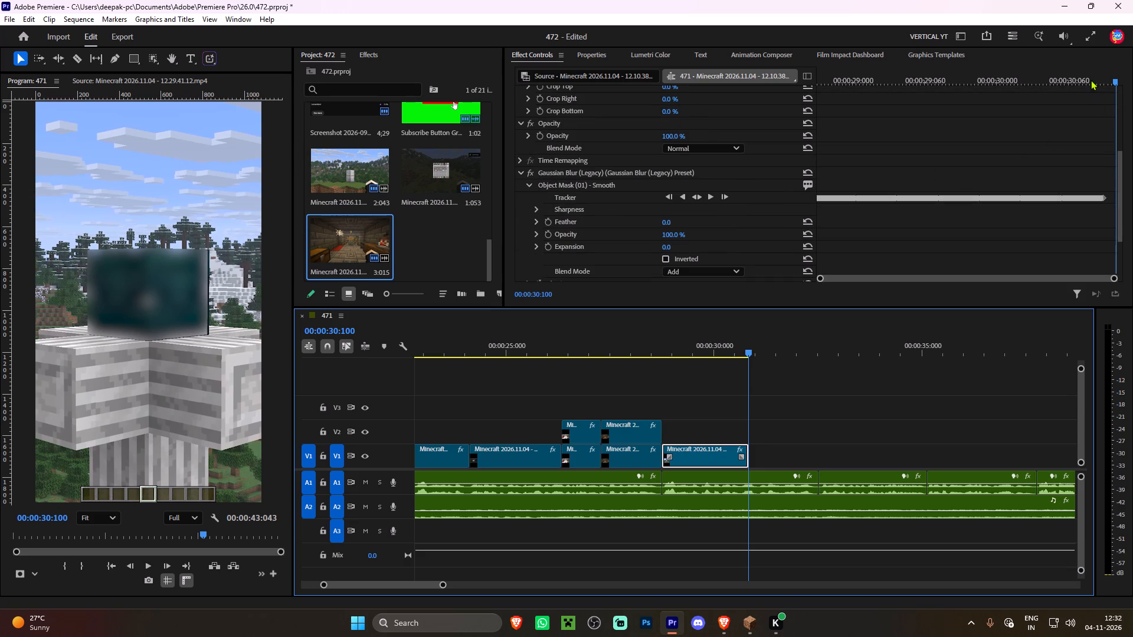
drag(1094, 80, 1111, 81)
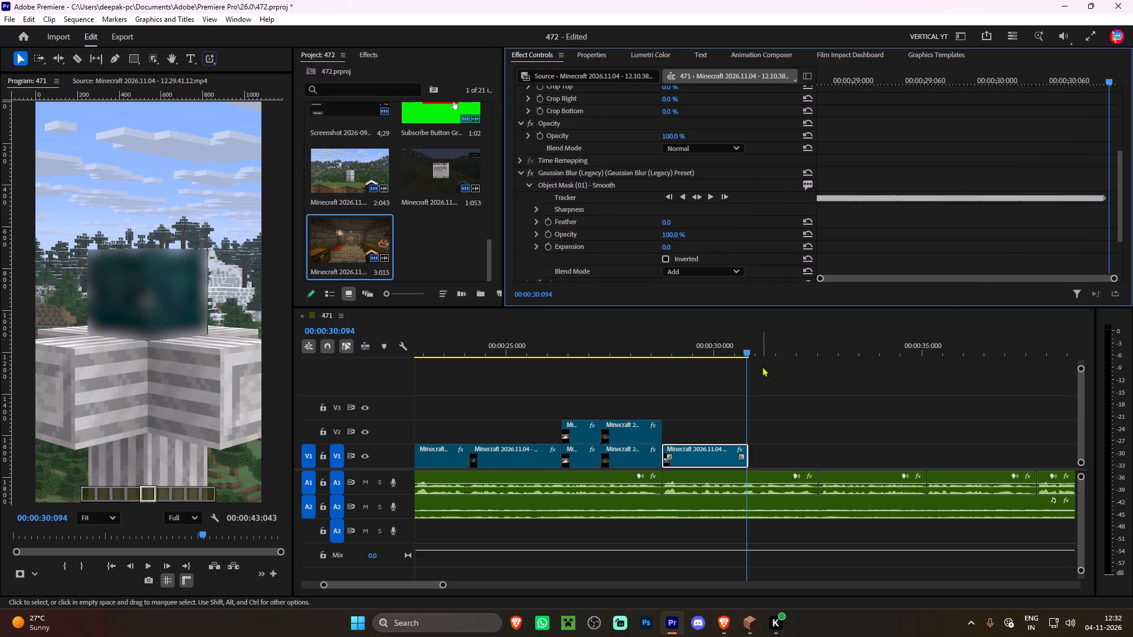
shift+drag(743, 350, 748, 350)
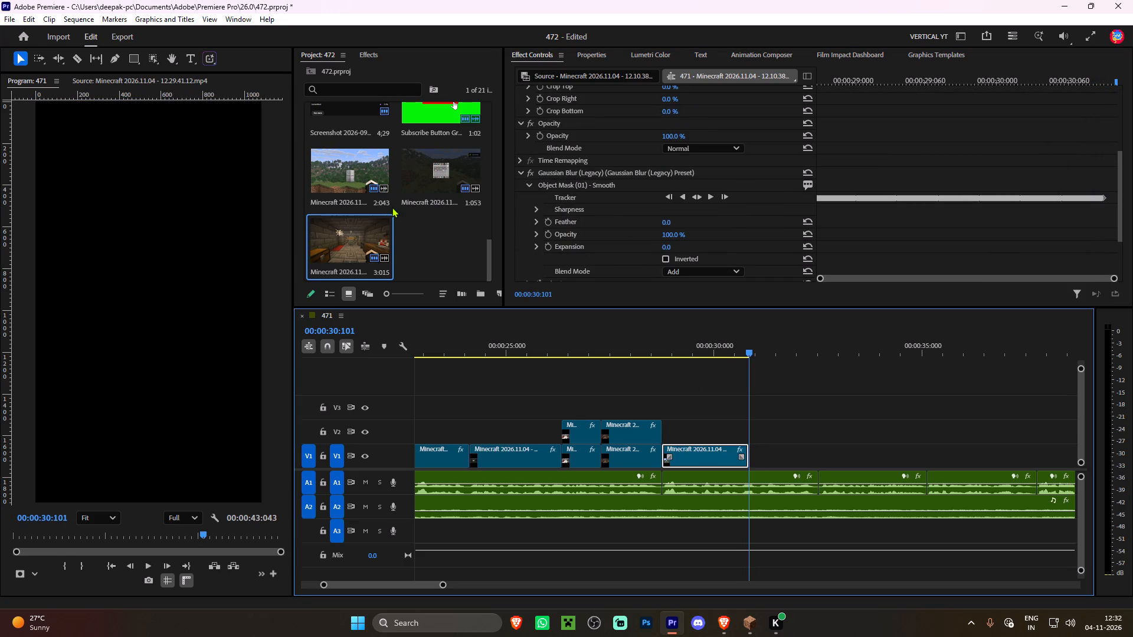
Look through the project's Minecraft clips and preview candidate follow-up shots, including the 12.13.21.03 recording.
scroll(392, 207, up, 9)
scroll(392, 207, down, 6)
scroll(410, 202, up, 1)
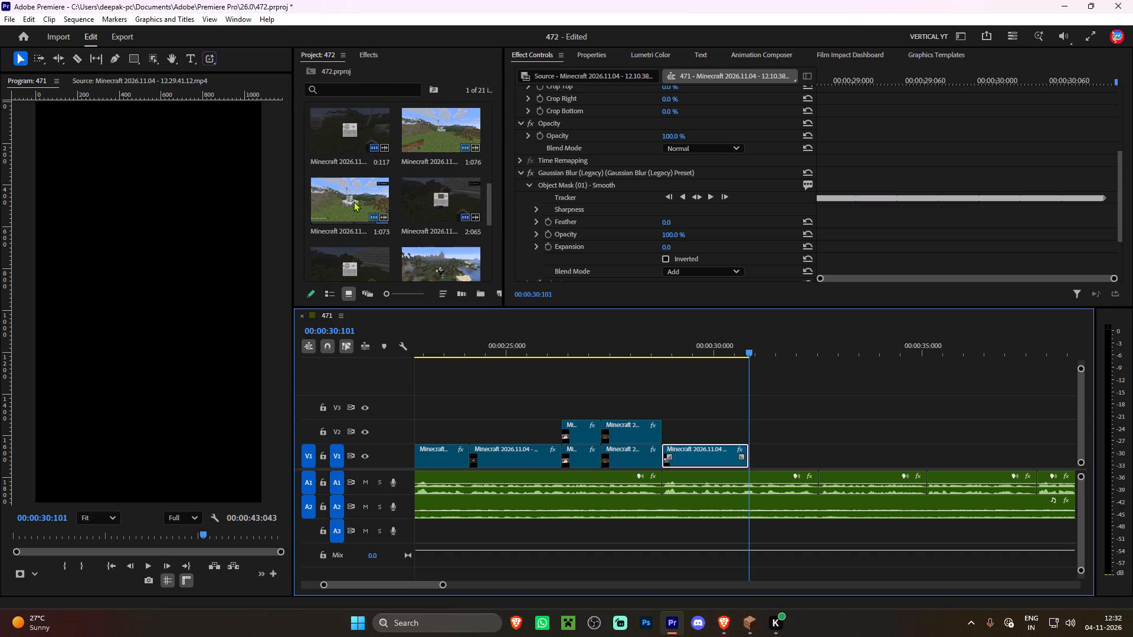
double_click(439, 132)
double_click(361, 132)
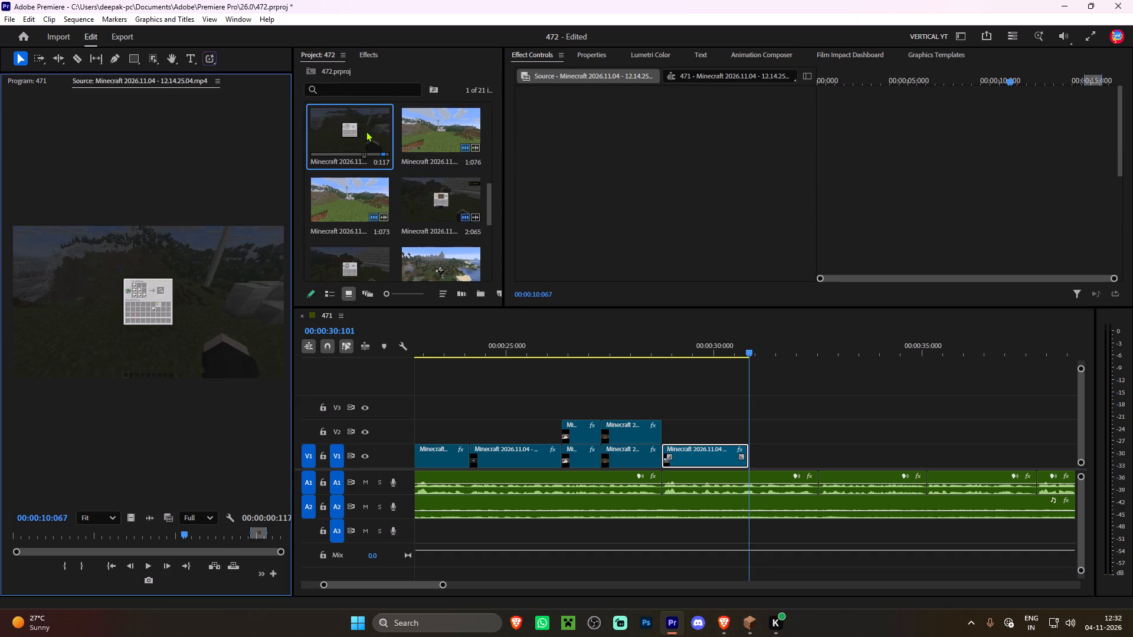
scroll(397, 160, up, 1)
double_click(424, 136)
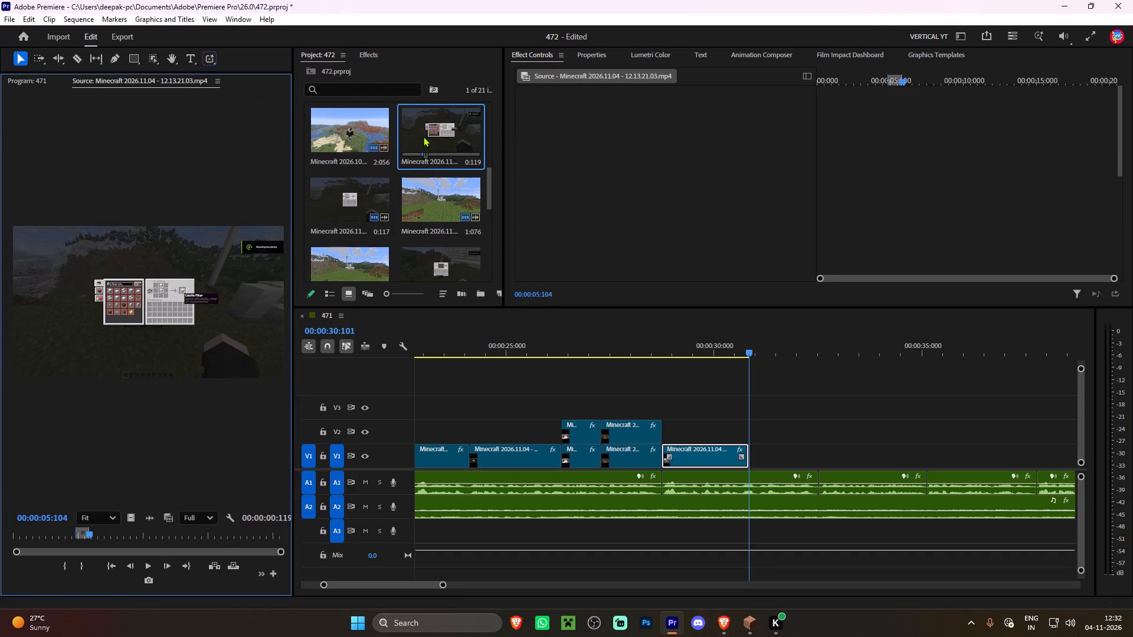
key(space)
scroll(457, 244, up, 2)
scroll(408, 174, up, 1)
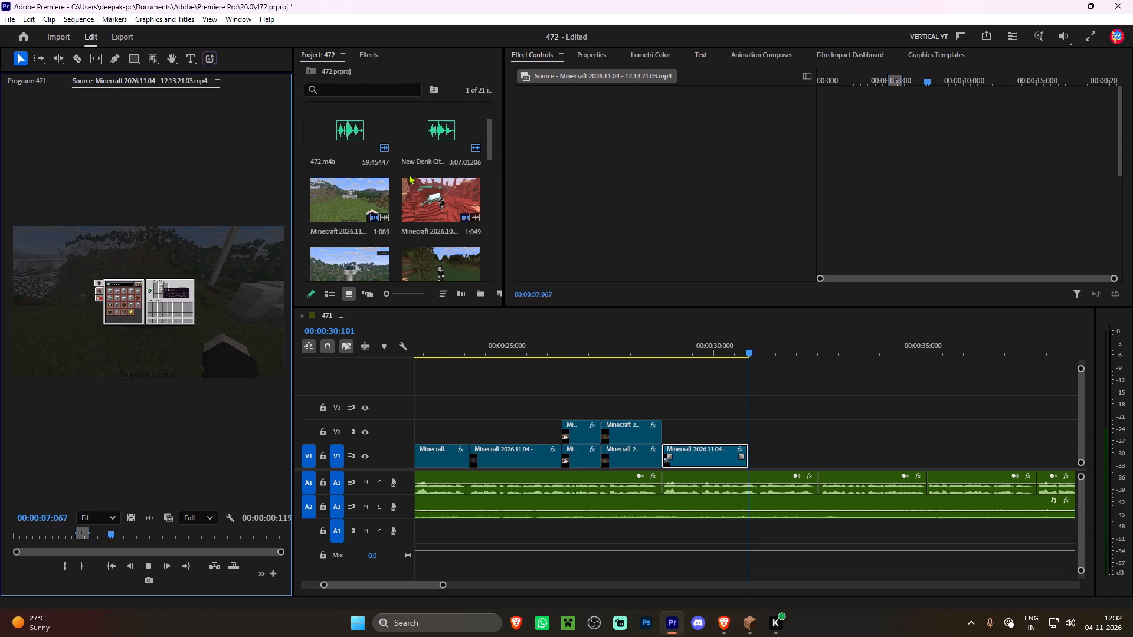
Open the 12.10.38.02 pillar recording as source and mark a new In point near its end, on the chiseled block close-up.
scroll(393, 211, down, 1)
double_click(357, 202)
key(space)
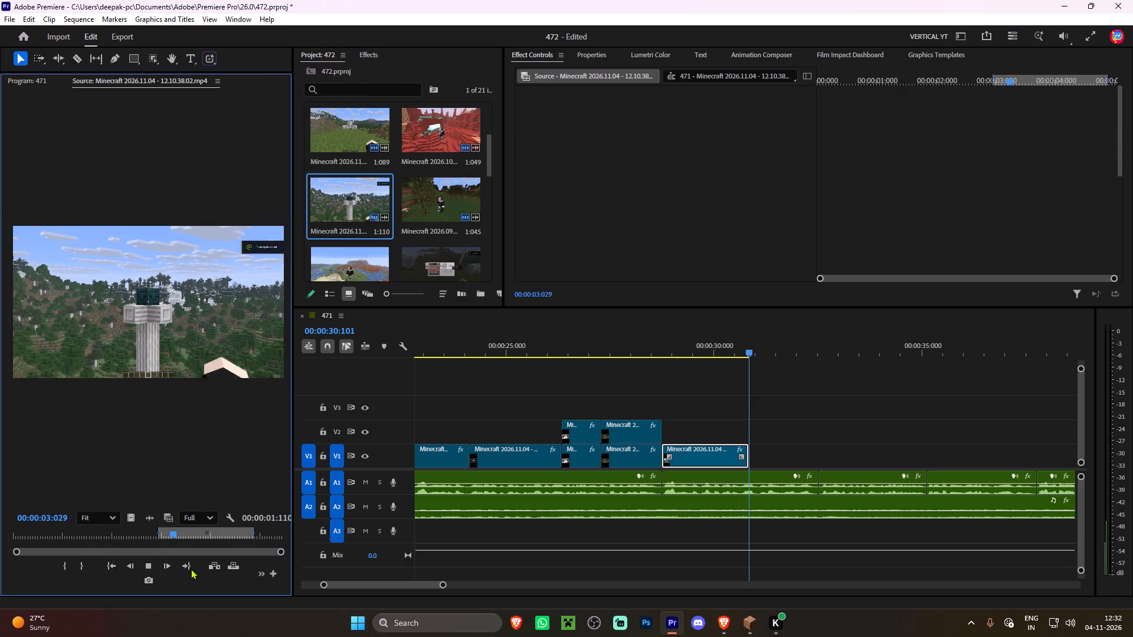
drag(244, 533, 256, 535)
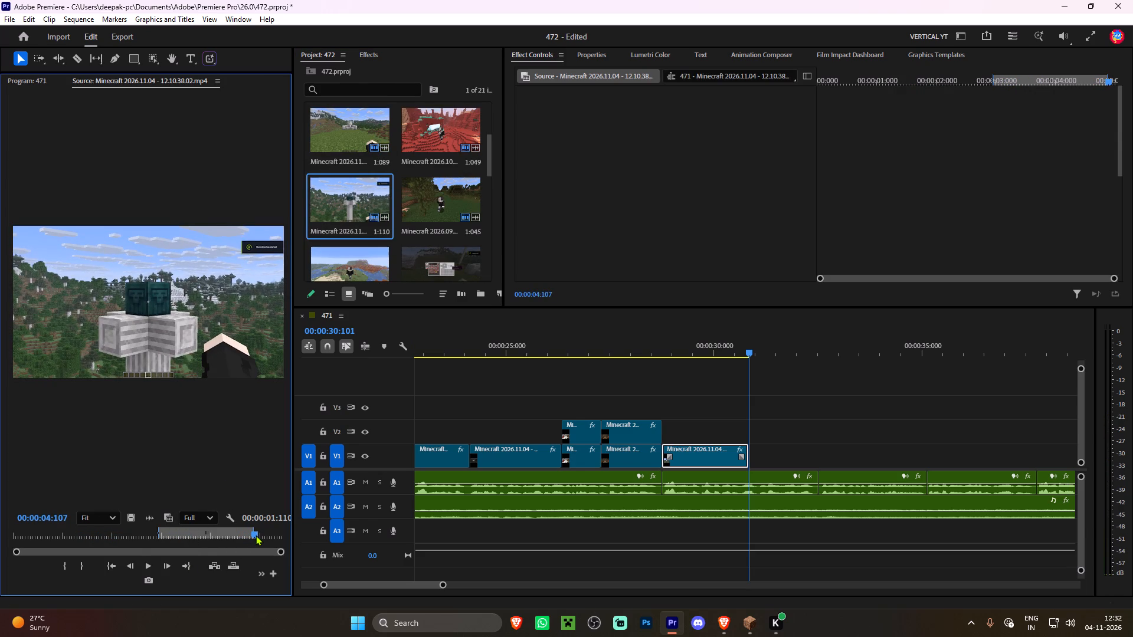
key(space)
drag(256, 534, 249, 534)
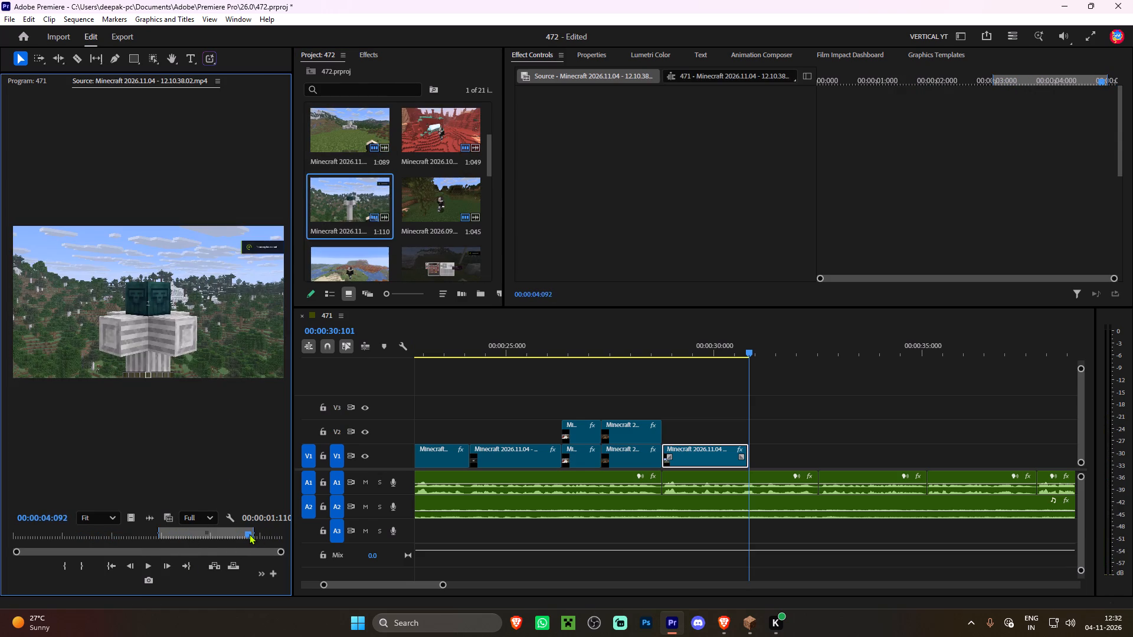
drag(249, 534, 247, 534)
key(i)
key(space)
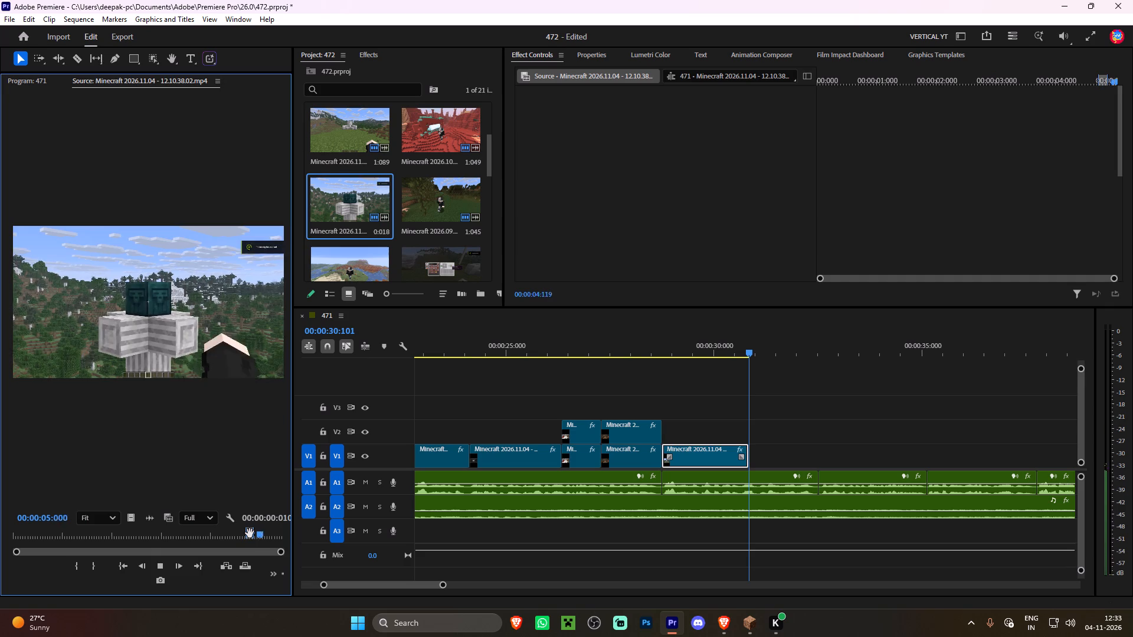
Export the pillar recording's frame at 00:00:04:093 as a JPG still and import it into the project.
key(Left)
key(Left)
key(Left)
key(Left)
key(Left)
key(Left)
key(Left)
key(Left)
key(Left)
key(Left)
key(Left)
key(Left)
key(Left)
key(Left)
key(Left)
key(Left)
key(Left)
key(Left)
key(Left)
key(Left)
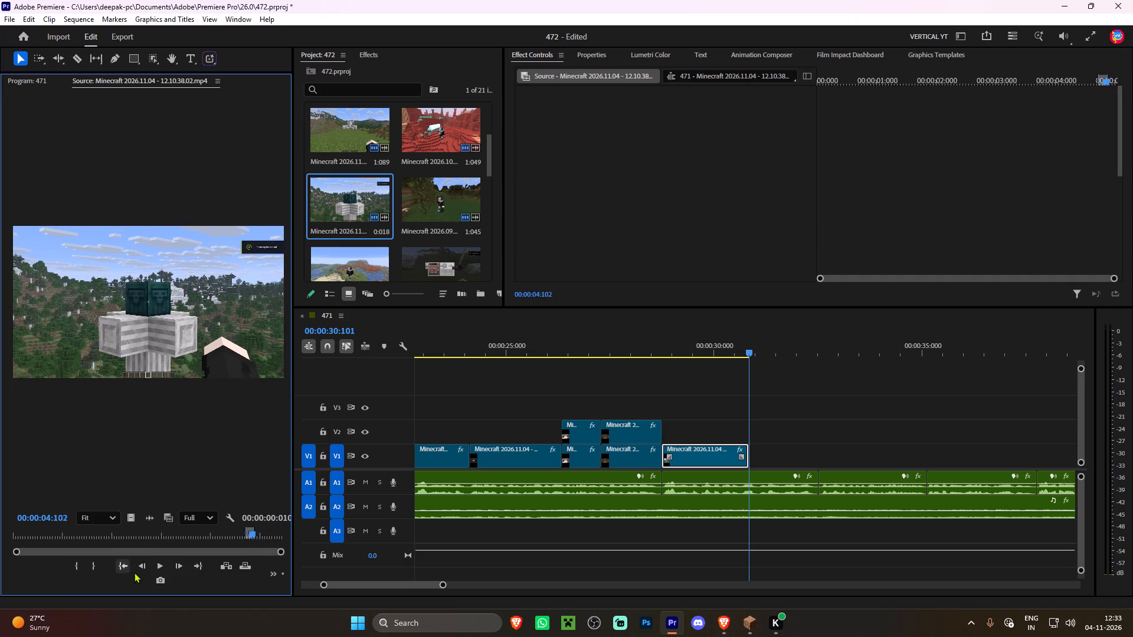
key(Left)
key(Left)
key(Left)
click(159, 579)
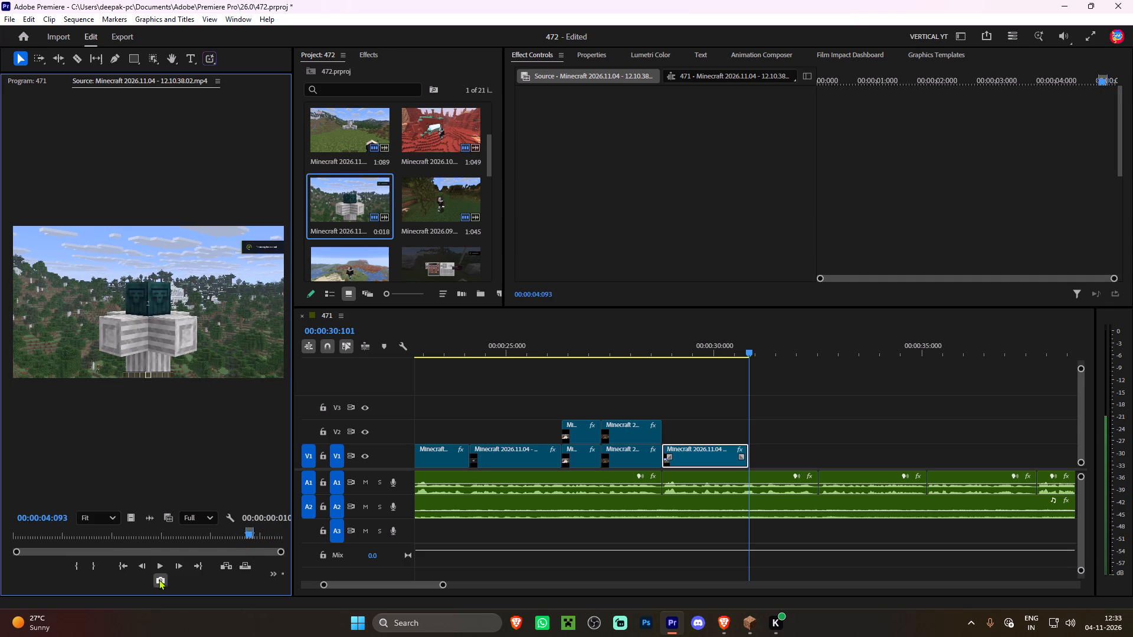
click(610, 363)
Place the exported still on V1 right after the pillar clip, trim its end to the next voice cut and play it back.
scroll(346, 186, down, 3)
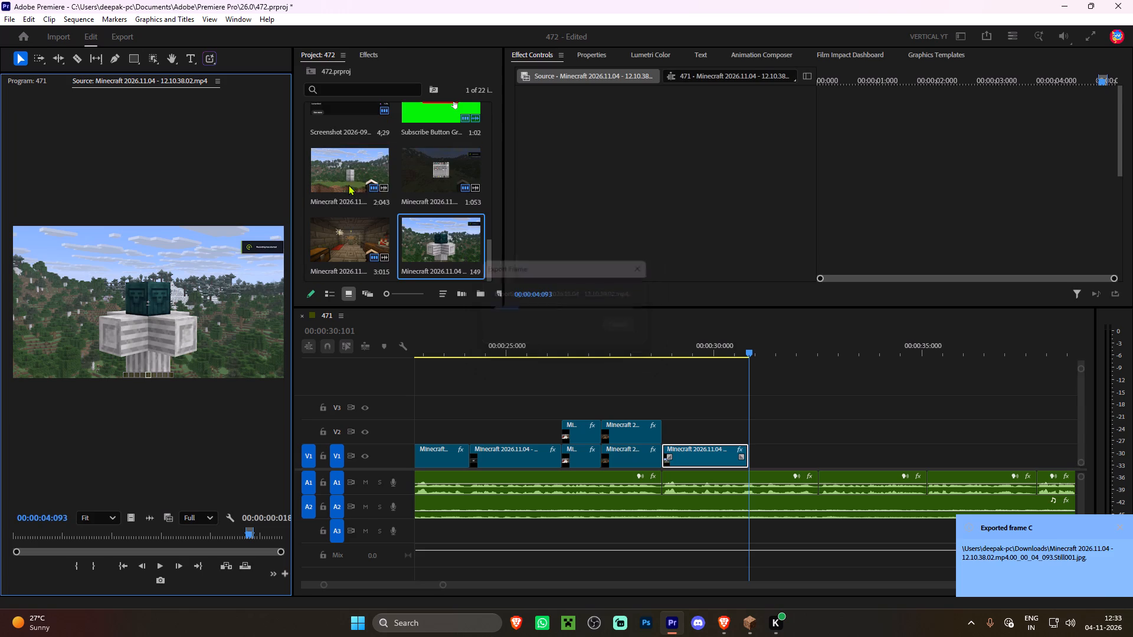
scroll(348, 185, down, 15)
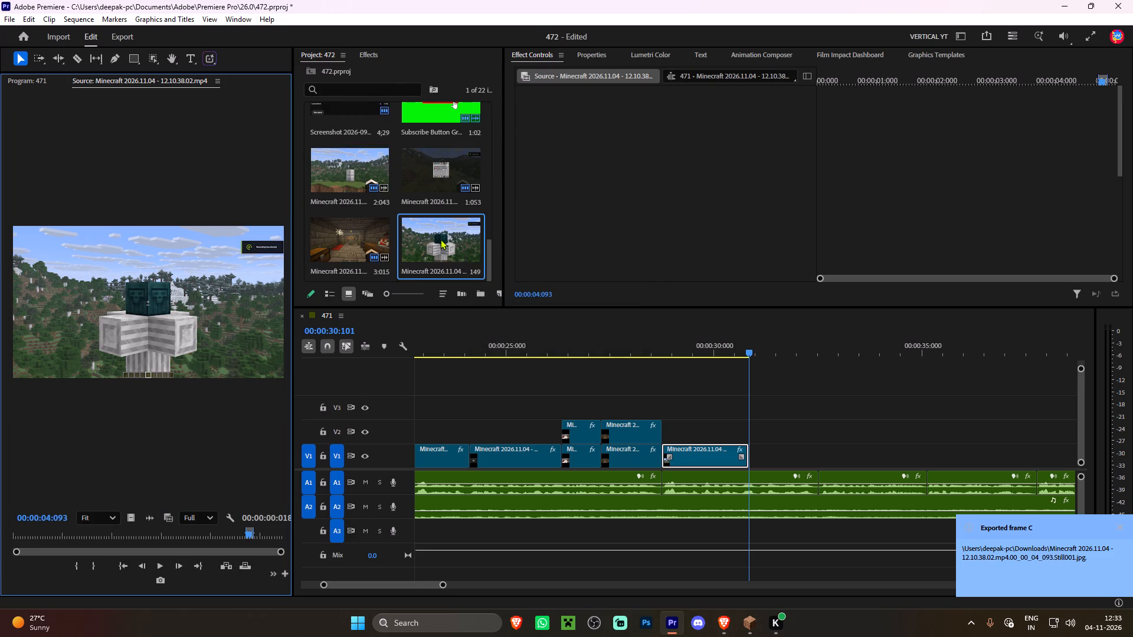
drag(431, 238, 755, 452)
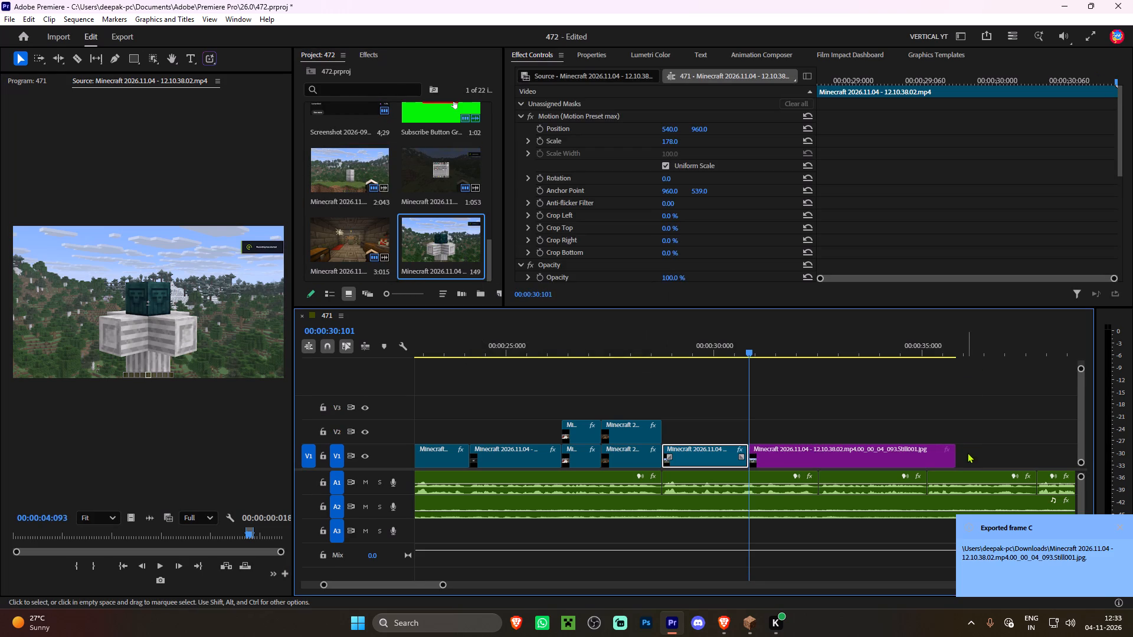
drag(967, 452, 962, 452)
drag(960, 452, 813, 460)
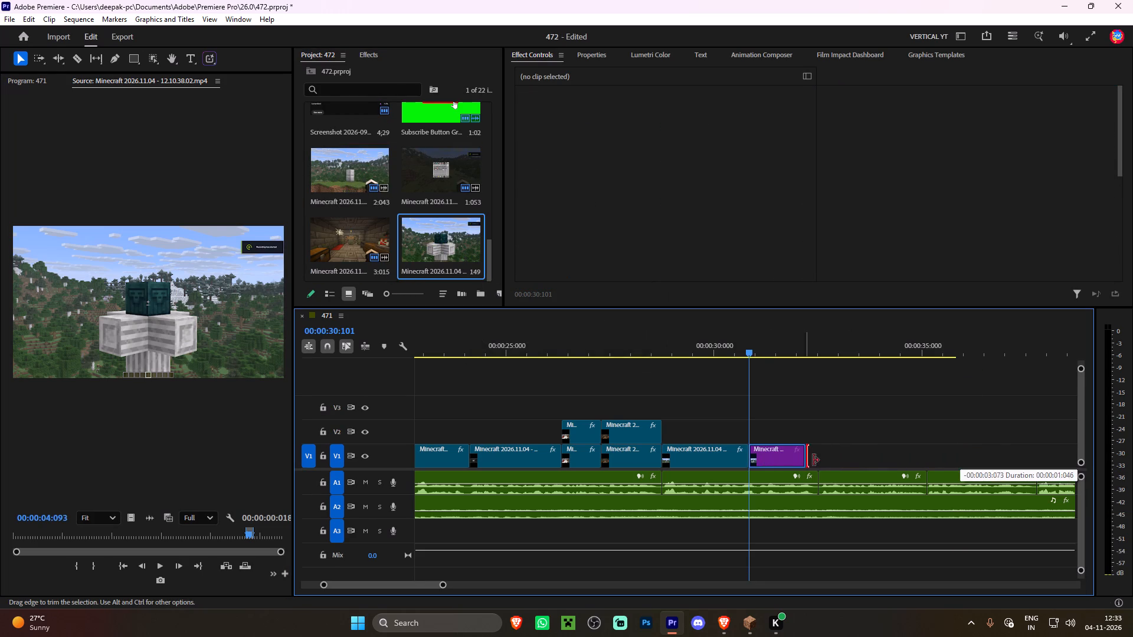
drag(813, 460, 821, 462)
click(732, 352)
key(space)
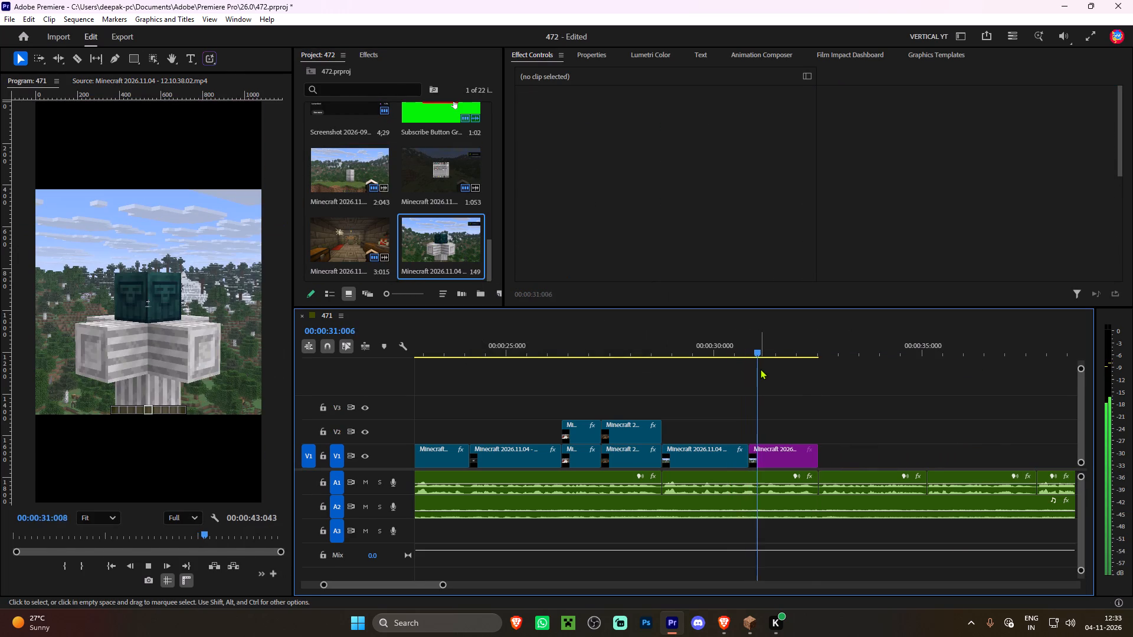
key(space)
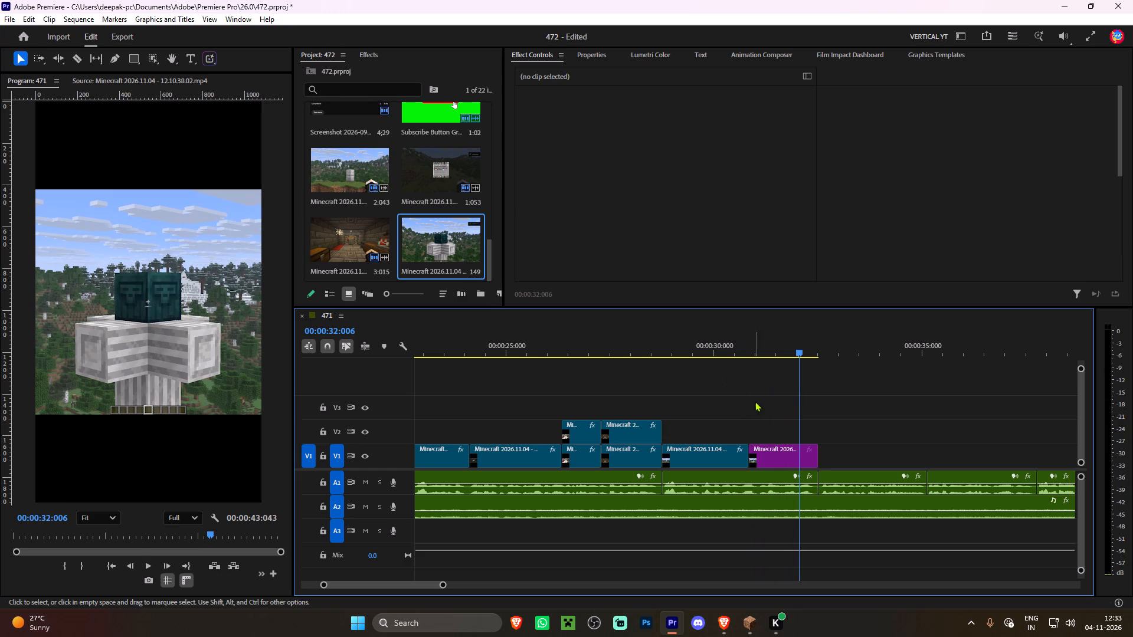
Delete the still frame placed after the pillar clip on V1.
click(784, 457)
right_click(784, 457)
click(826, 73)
Switch to Minecraft, resume the game and climb the basement ladder out to the snowy surface.
click(754, 630)
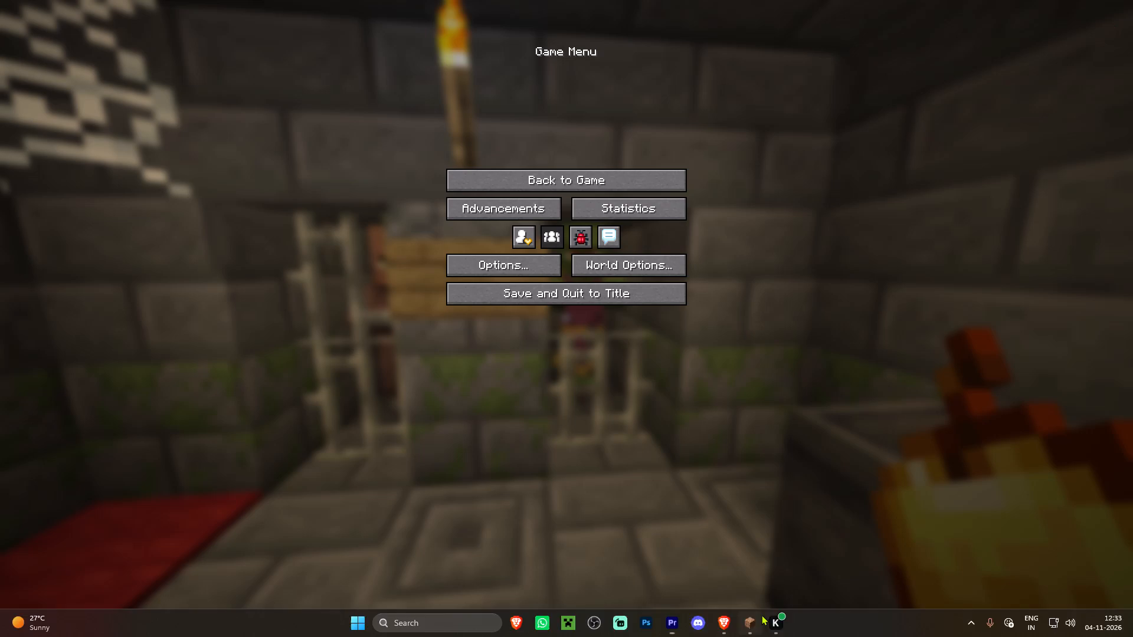
drag(610, 179, 566, 318)
key(a)
key(w)
key(space)
key(space)
key(space)
key(space)
key(space)
key(space)
key(space)
key(space)
key(space)
key(space)
key(space)
key(space)
key(space)
key(space)
key(space)
key(space)
key(space)
key(space)
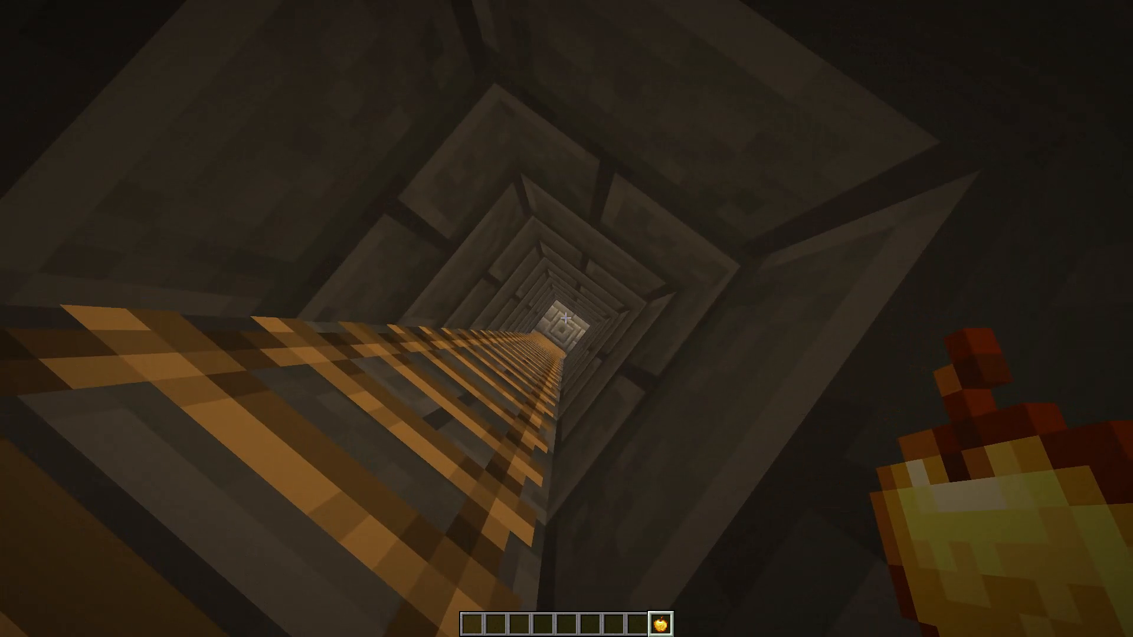
key(space)
key(space)
key(space)
key(space)
key(space)
key(space)
key(space)
key(space)
key(space)
key(space)
key(space)
key(space)
key(space)
key(space)
key(space)
key(space)
key(space)
key(space)
key(space)
key(space)
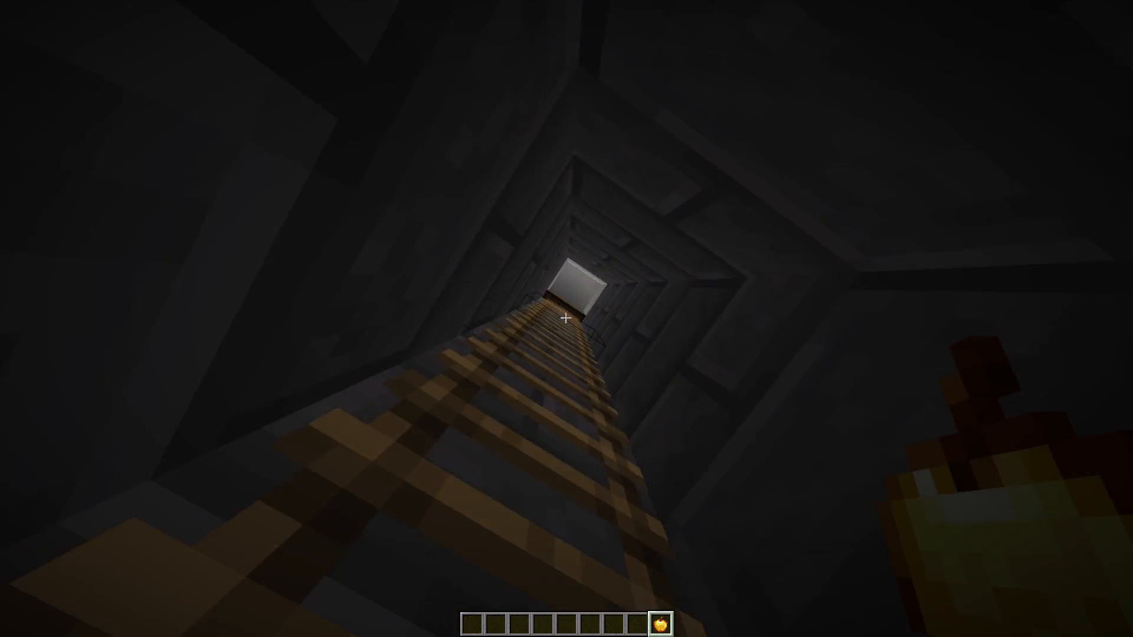
triple_click(566, 318)
triple_click(566, 318)
click(566, 318)
key(w)
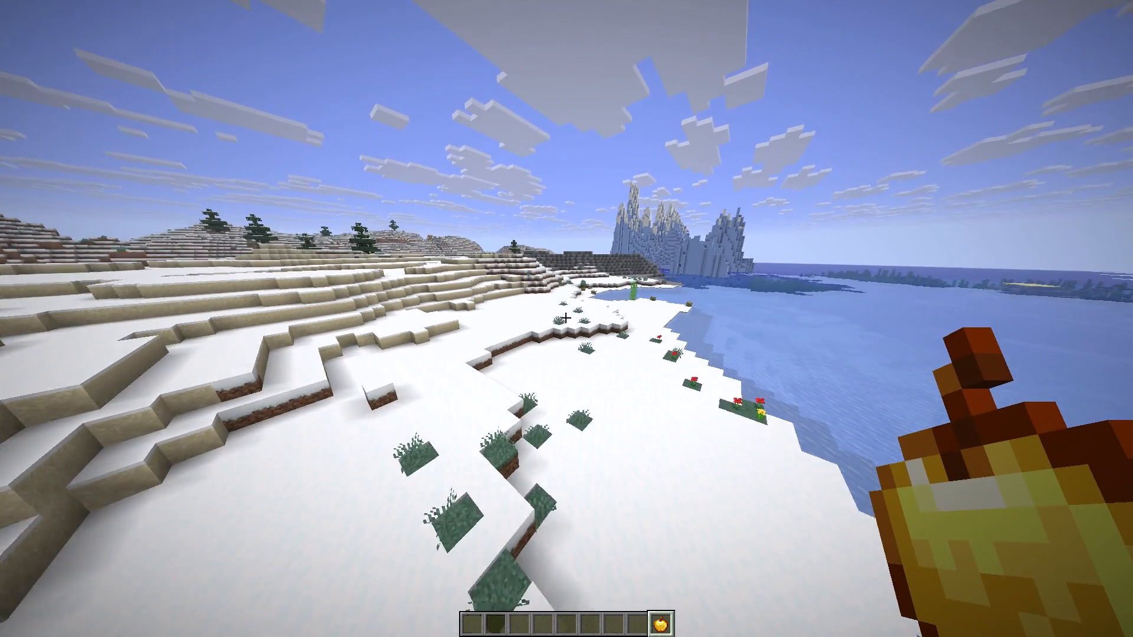
Clear the golden apple from the last hotbar slot in the creative inventory.
key(e)
shift+click(650, 367)
shift+click(647, 375)
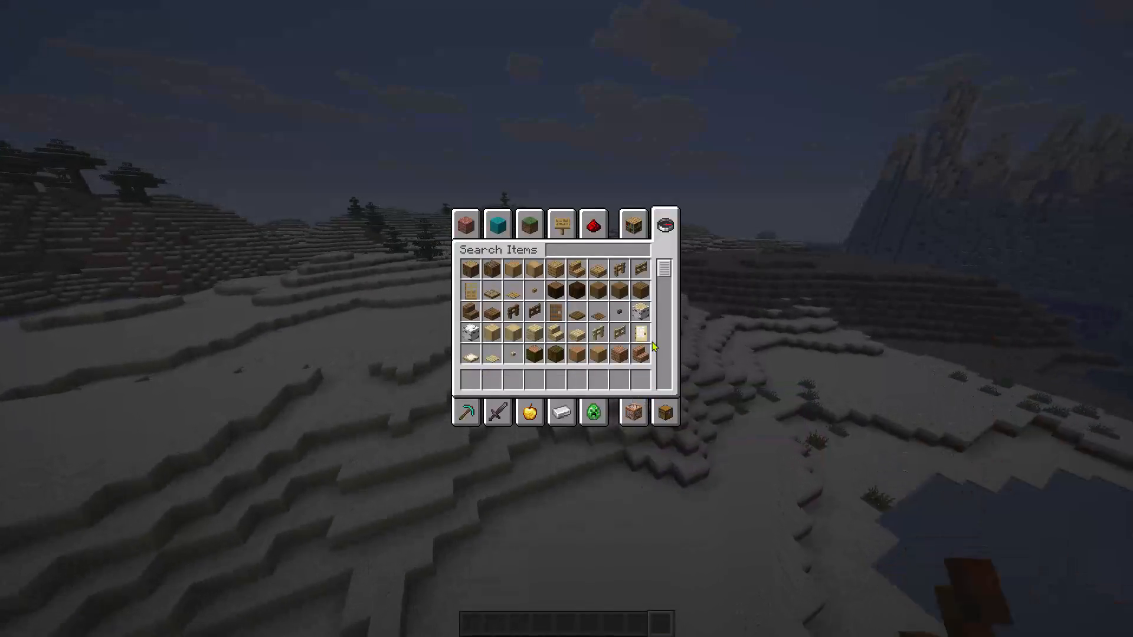
key(Escape)
Rerun the earlier give command for minecraft:chiseled_soulshale and hold the block from the first hotbar slot.
text(ty)
key(Up)
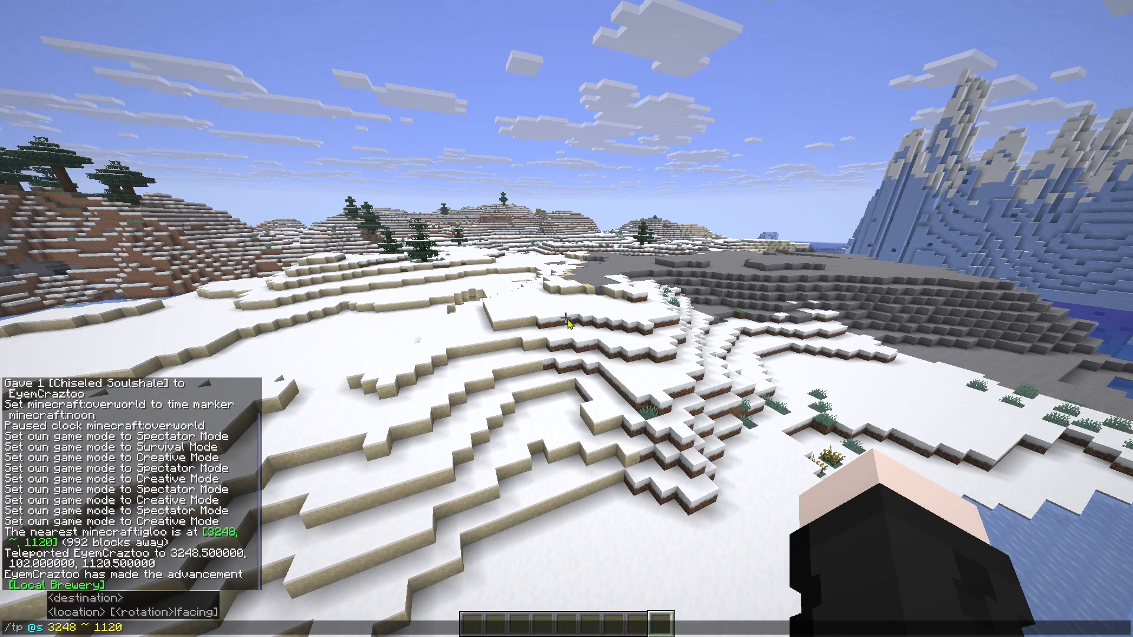
key(Up)
key(Up)
key(Up)
key(Up)
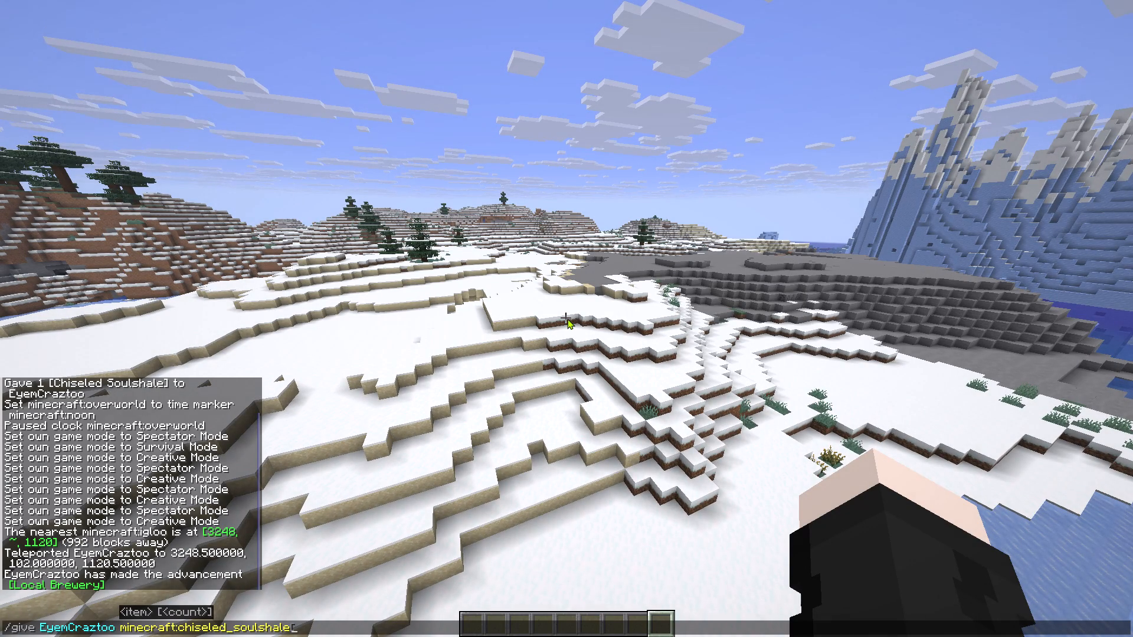
key(Return)
text(aw)
shift+scroll(566, 318, up, 4)
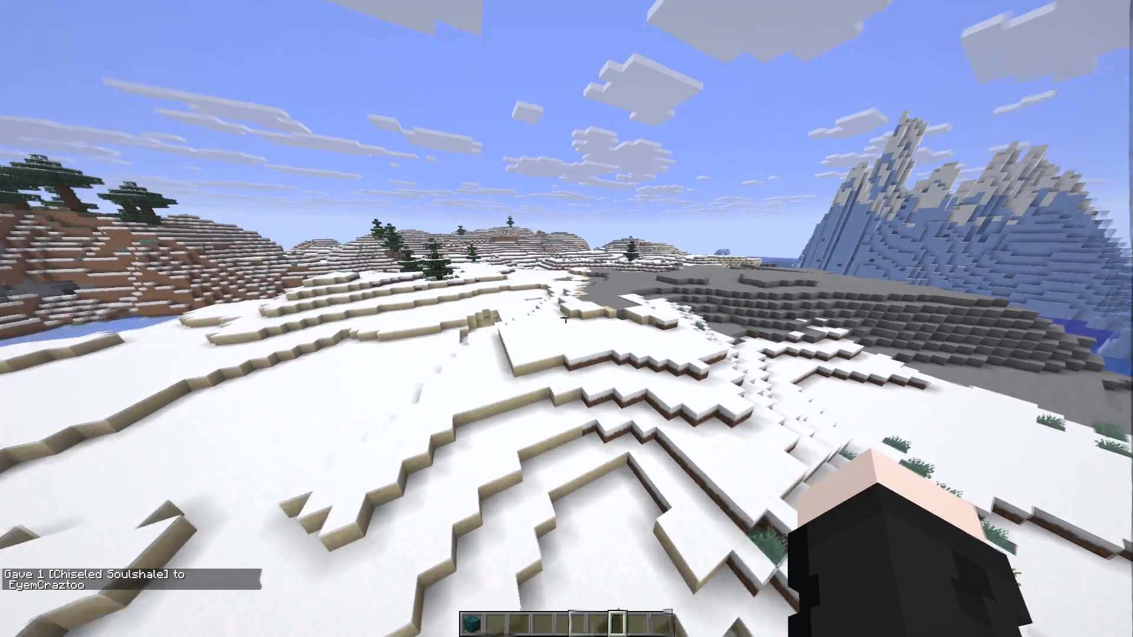
shift+scroll(568, 318, up, 4)
Move across to the flat open stone area by the water and face the ice spikes.
key(shift+d)
key(shift+d)
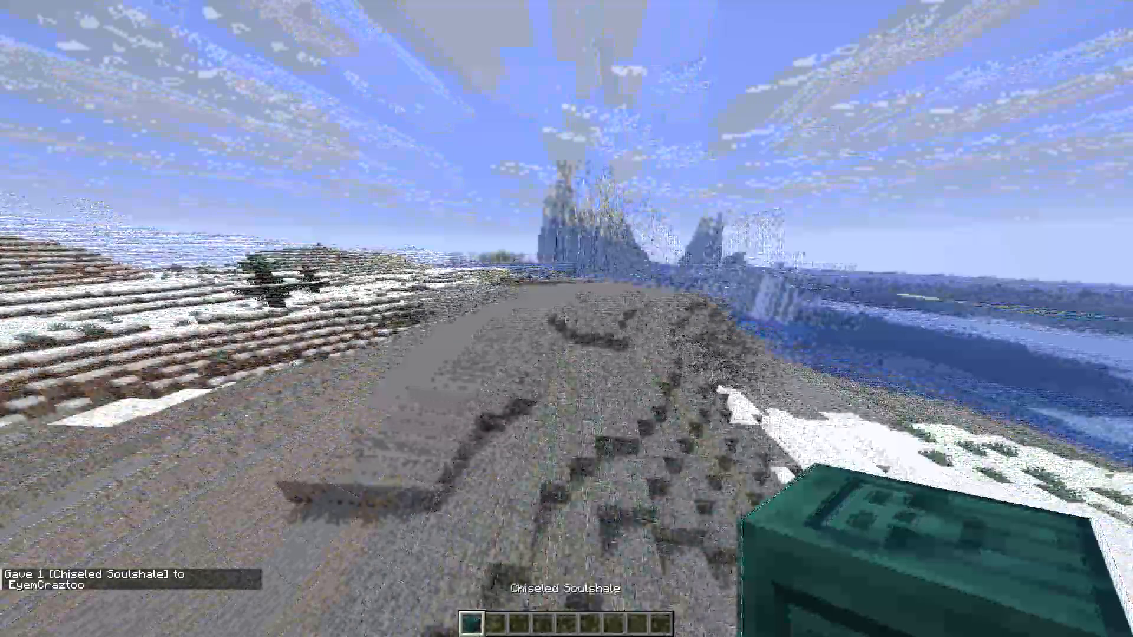
key(space)
key(space)
key(shift+d)
key(shift+d)
key(shift+d)
key(shift+d)
key(shift+d)
key(shift+d)
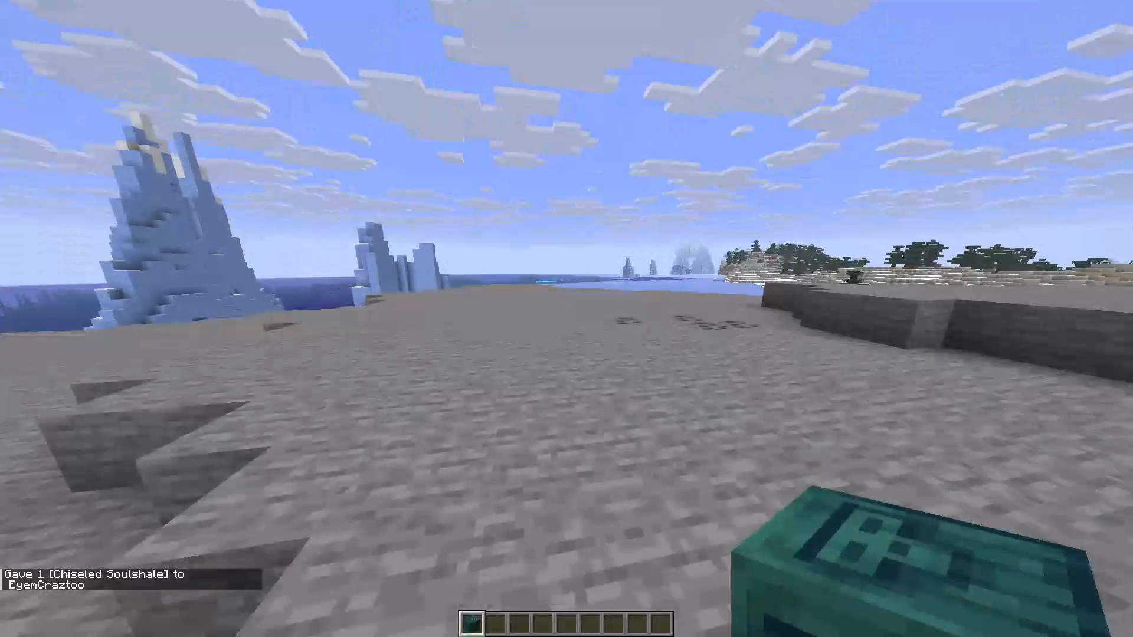
key(shift+a)
key(shift+space)
Start a gameplay recording, line up on the flat stone and place the Chiseled Soulshale block.
key(alt+x)
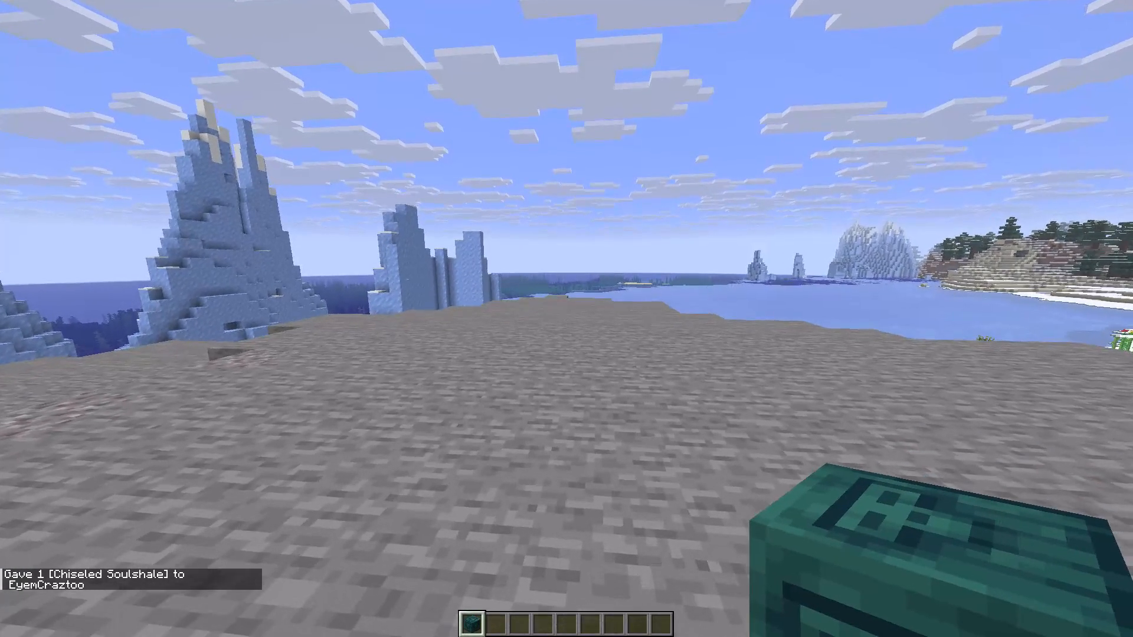
key(a)
key(s)
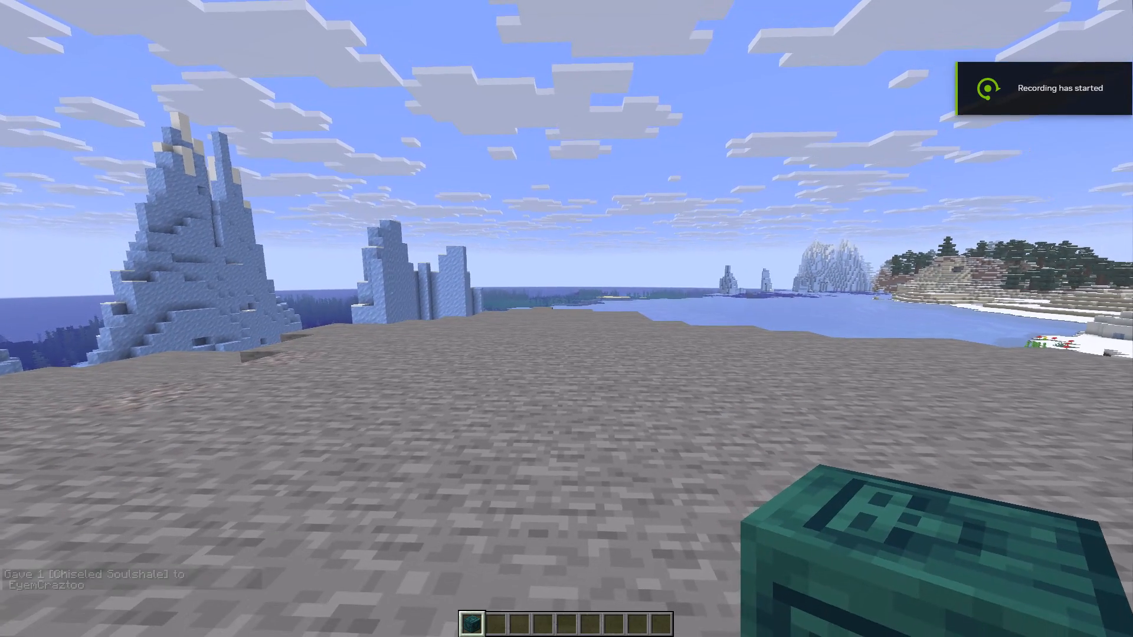
key(w)
key(s)
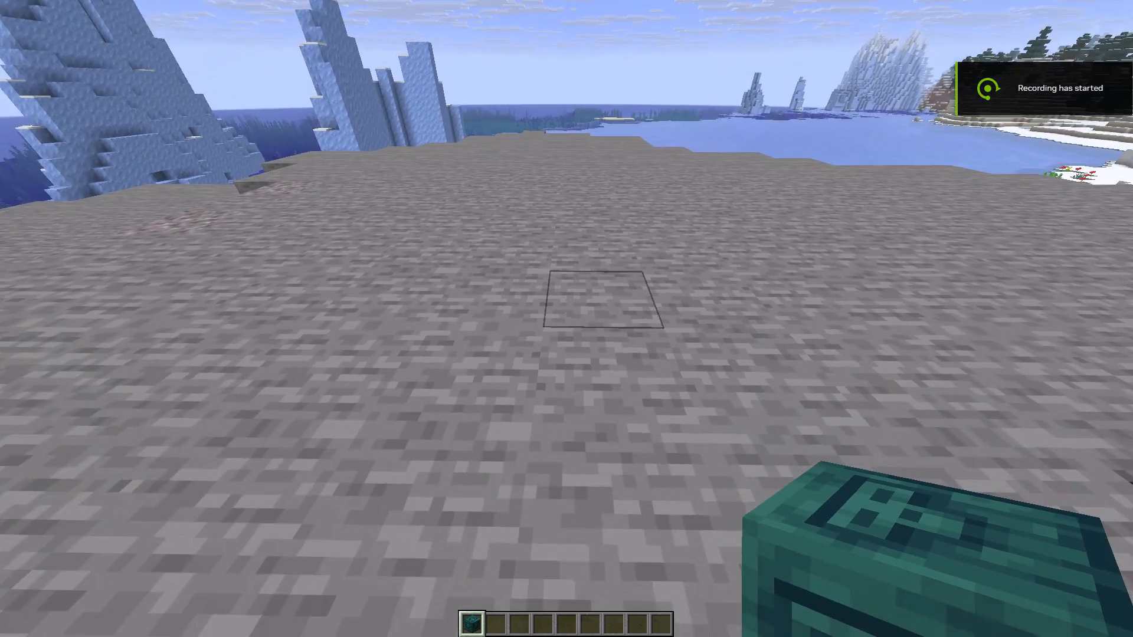
key(d)
key(s)
key(w)
key(w)
key(w)
right_click(566, 318)
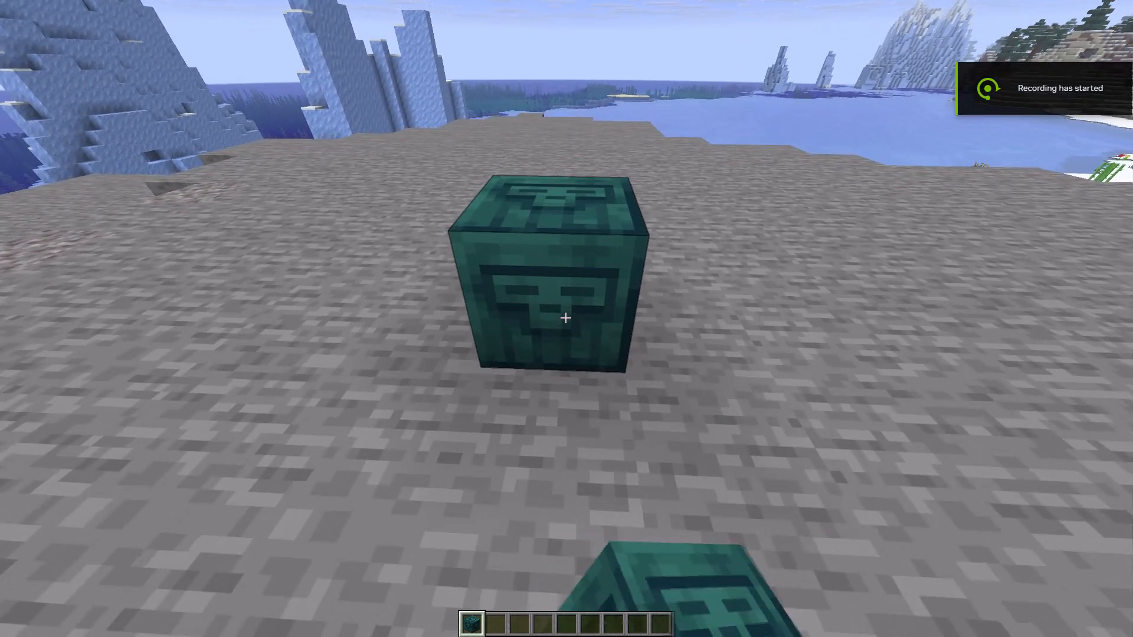
Circle around the placed Chiseled Soulshale block to film its sides, then stop the recording.
key(d)
key(d)
key(d)
key(d)
key(d)
key(d)
key(d)
key(d)
key(d)
key(w)
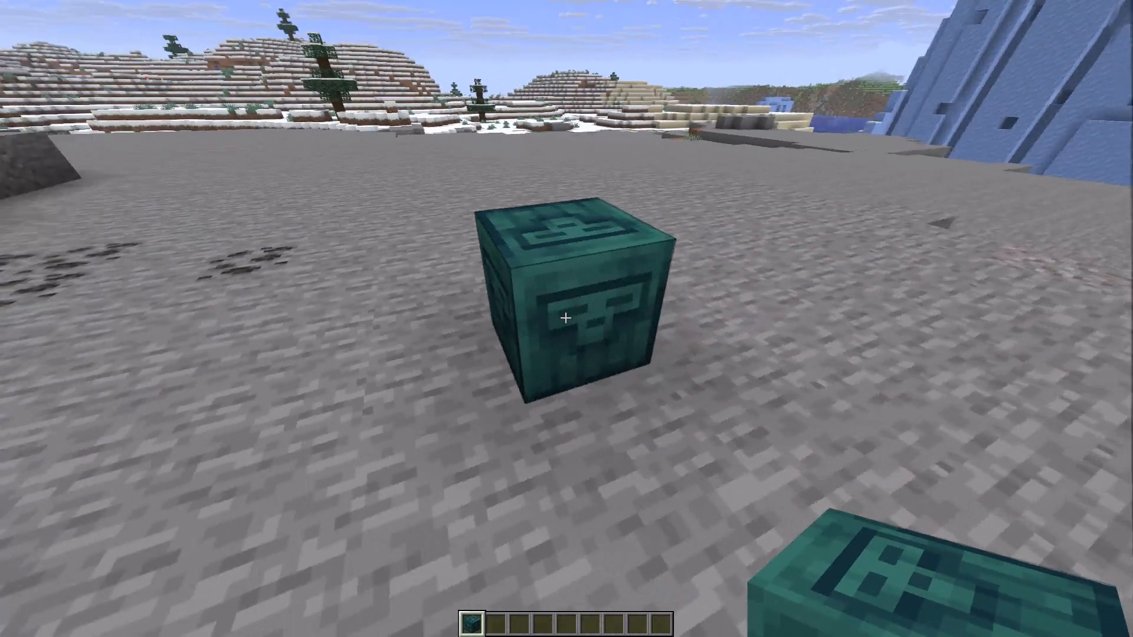
key(w)
key(w)
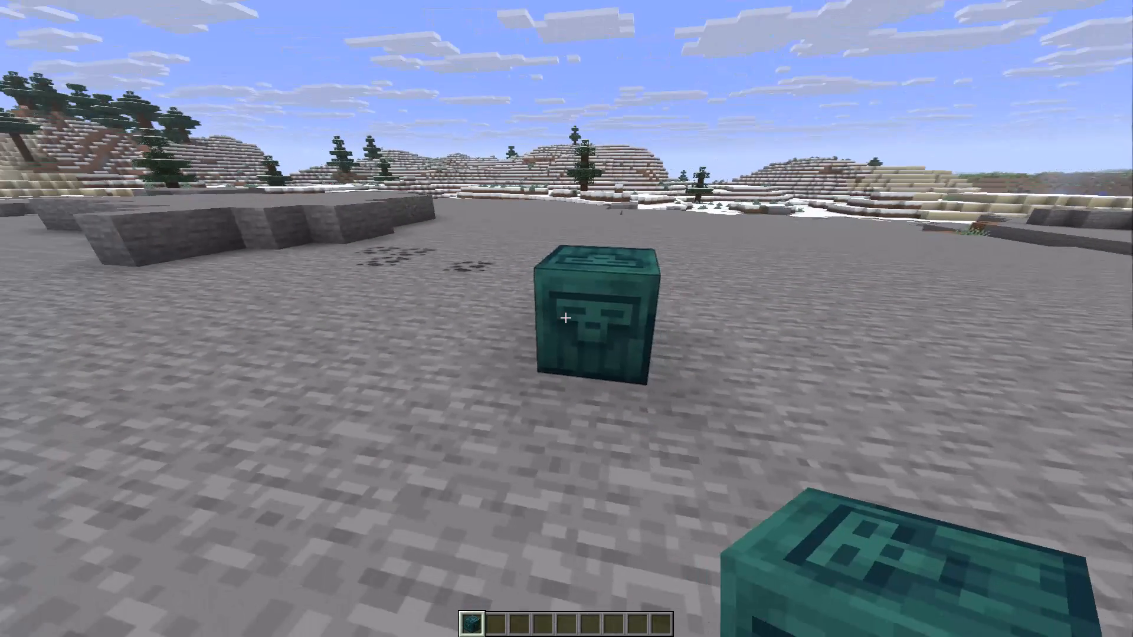
key(alt+x)
Switch back to Premiere and import the newly recorded Chiseled Soulshale clip into the project.
key(alt+Tab)
scroll(334, 214, down, 4)
double_click(387, 277)
scroll(271, 235, down, 11)
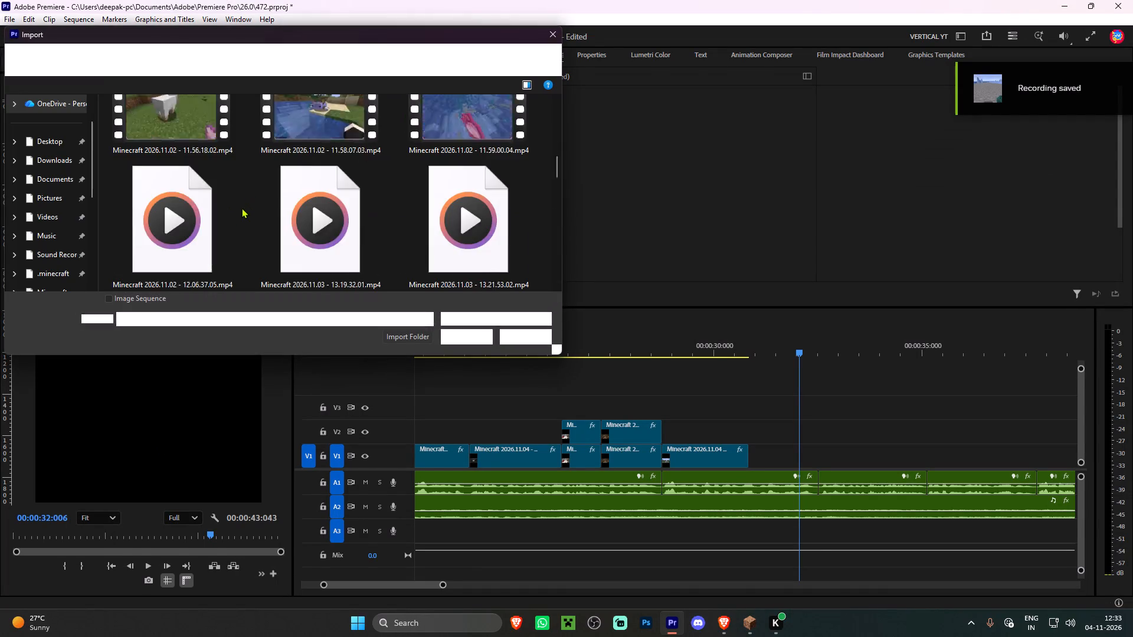
scroll(241, 208, down, 15)
double_click(325, 245)
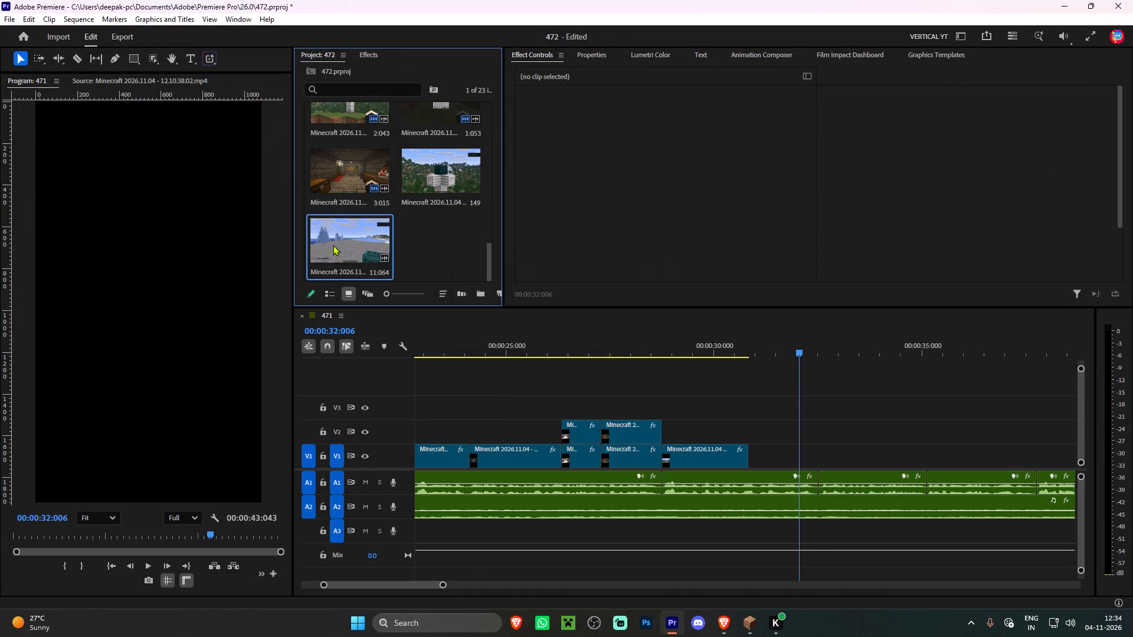
Open the newly recorded clip in the source monitor and mark in and out points around the placement of the Chiseled Soulshale block.
double_click(329, 241)
drag(89, 538, 97, 536)
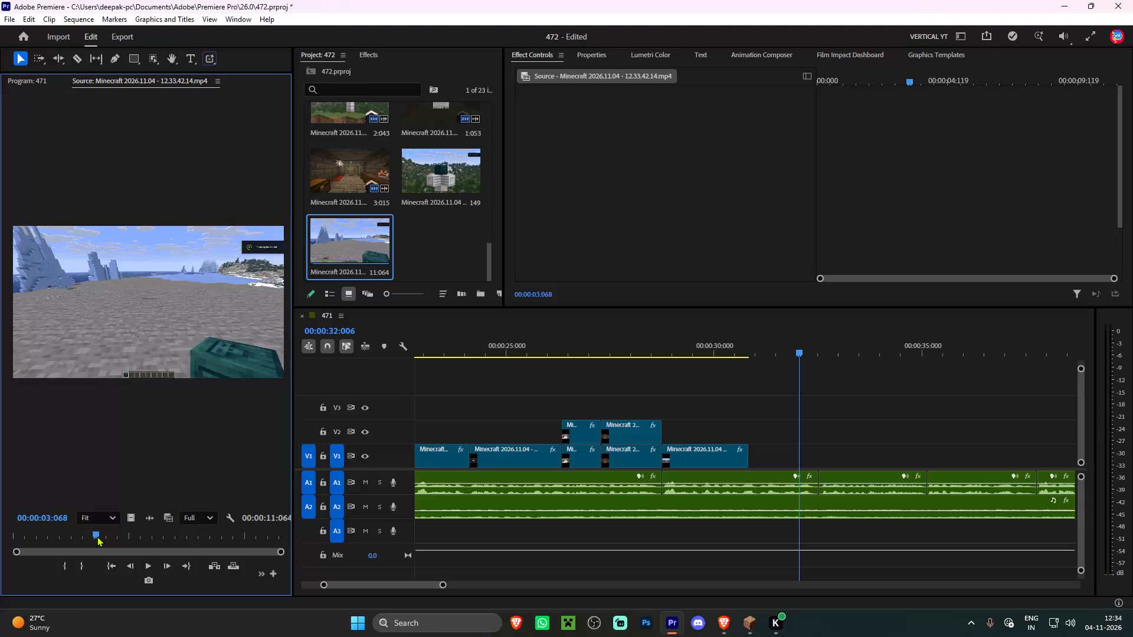
drag(97, 536, 115, 534)
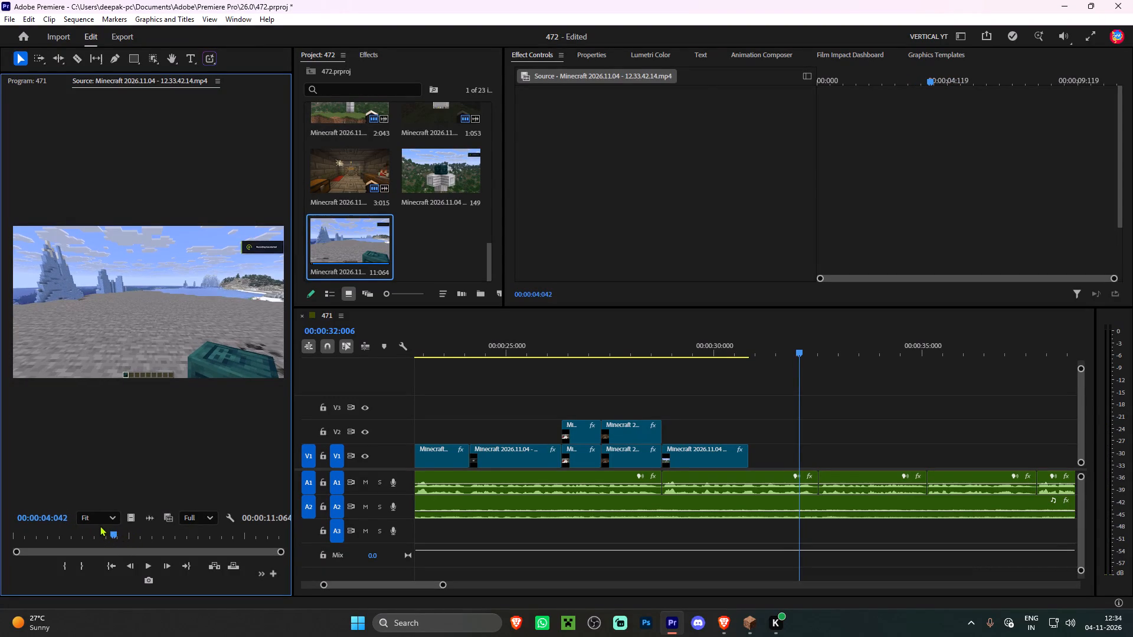
key(space)
key(space)
key(space)
key(space)
key(i)
key(space)
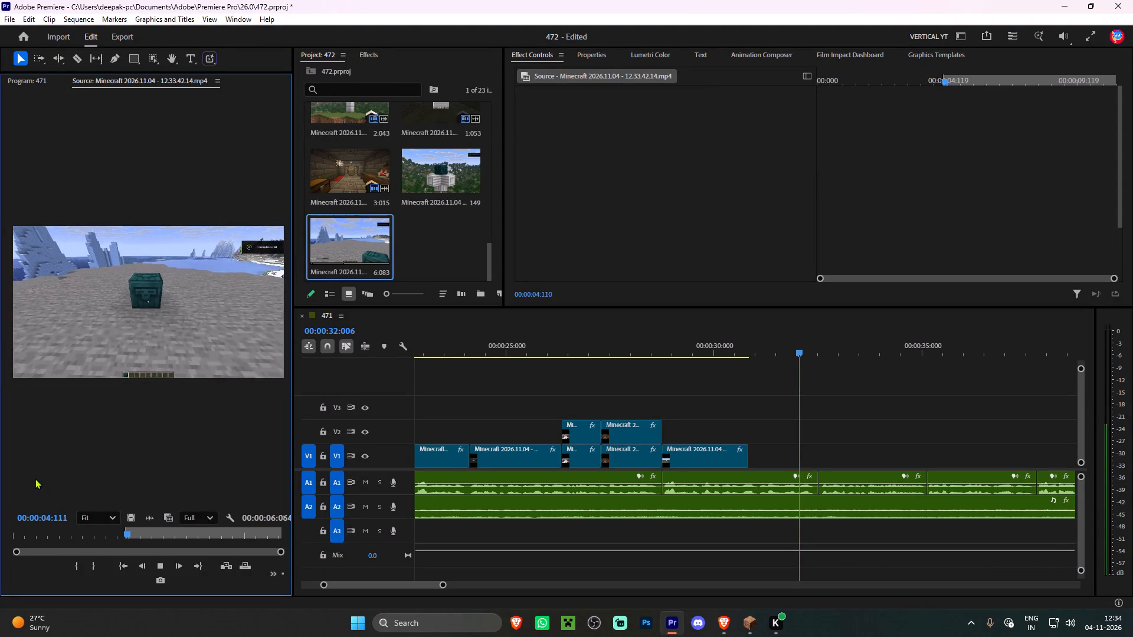
key(space)
key(o)
Place only the video of the marked Chiseled Soulshale section on V1, directly after the blurred pillar shot.
drag(130, 518, 621, 393)
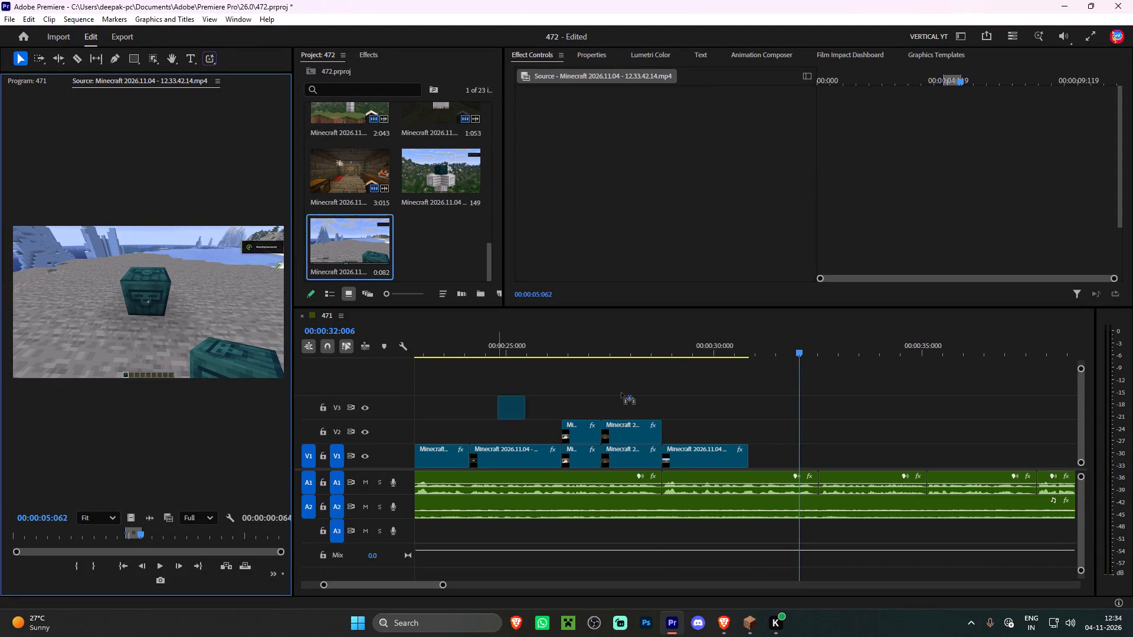
drag(621, 393, 752, 453)
Play the new cut against the voice and extend the Soulshale clip's end by about one second to the next voice cut.
click(733, 350)
key(space)
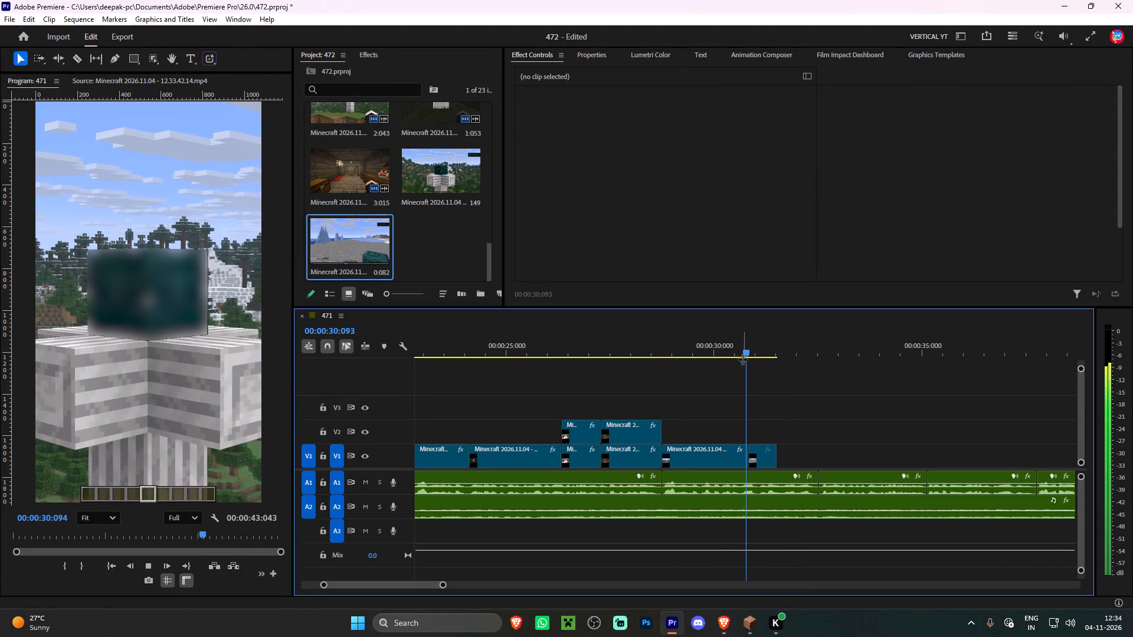
key(space)
key(space)
alt+scroll(751, 438, up, 7)
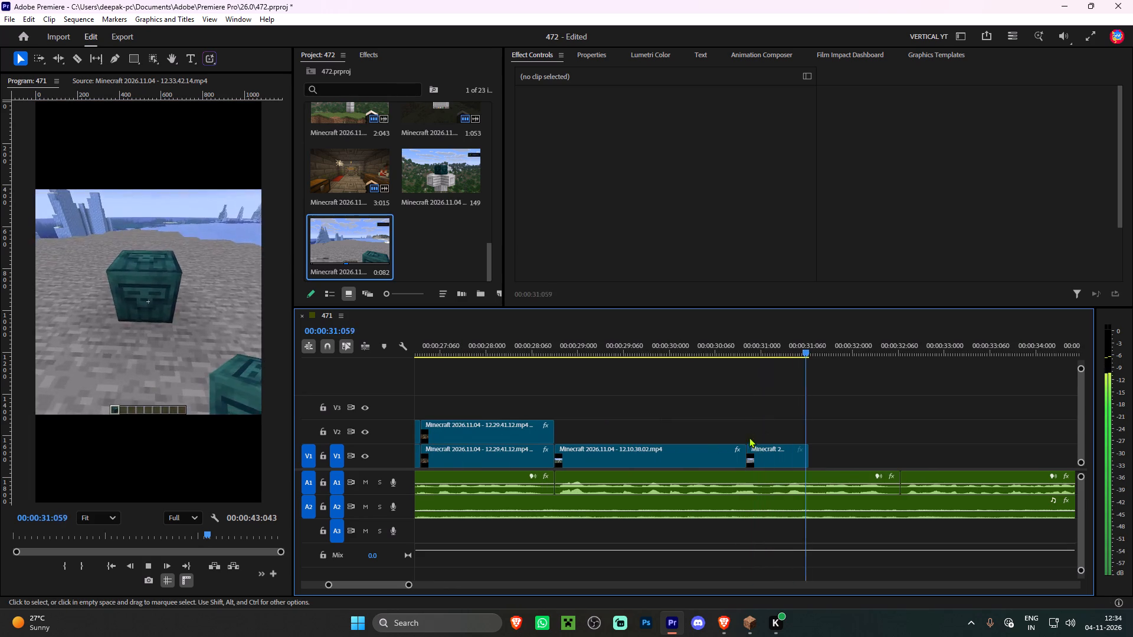
key(space)
drag(811, 457, 903, 455)
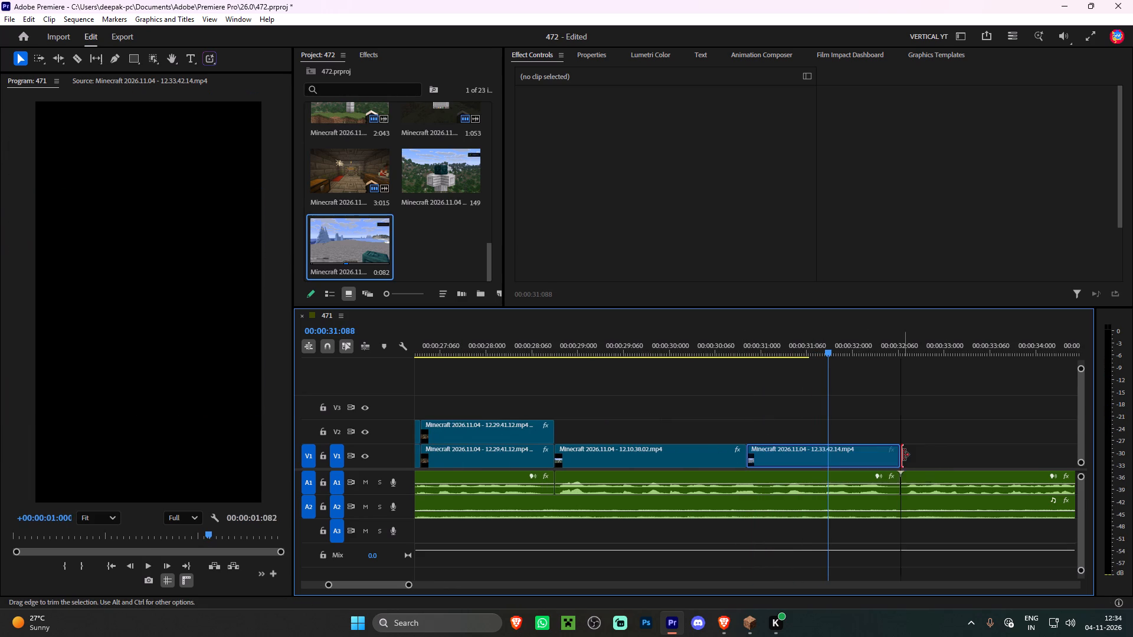
key(space)
alt+scroll(861, 454, down, 5)
key(space)
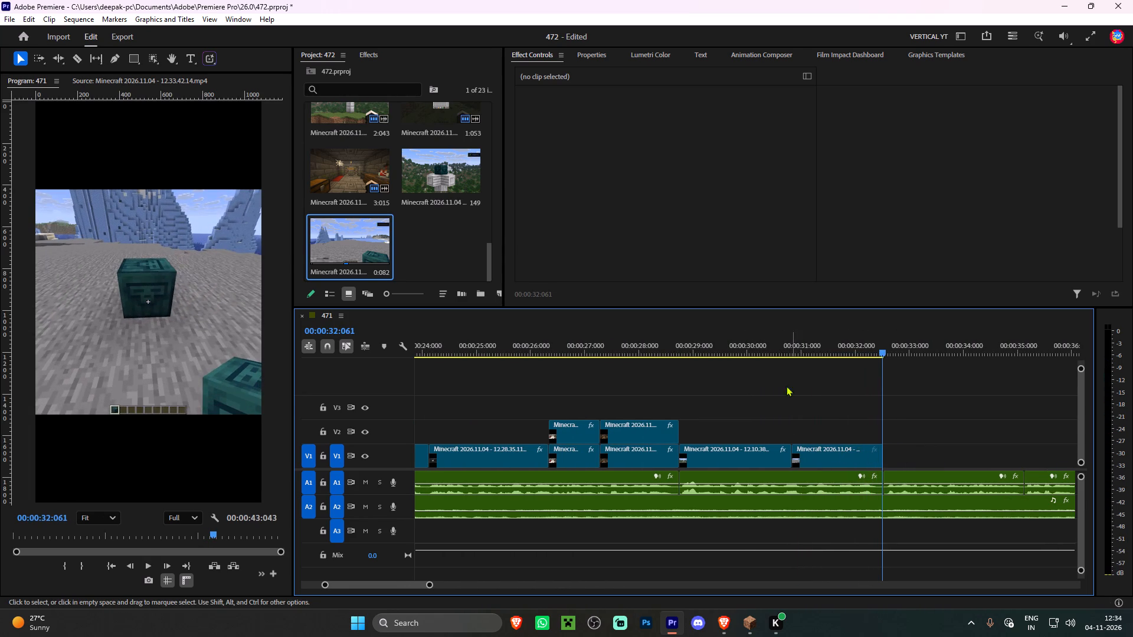
Apply the Motion Preset max preset to the new Chiseled Soulshale clip on V1.
drag(758, 353, 827, 357)
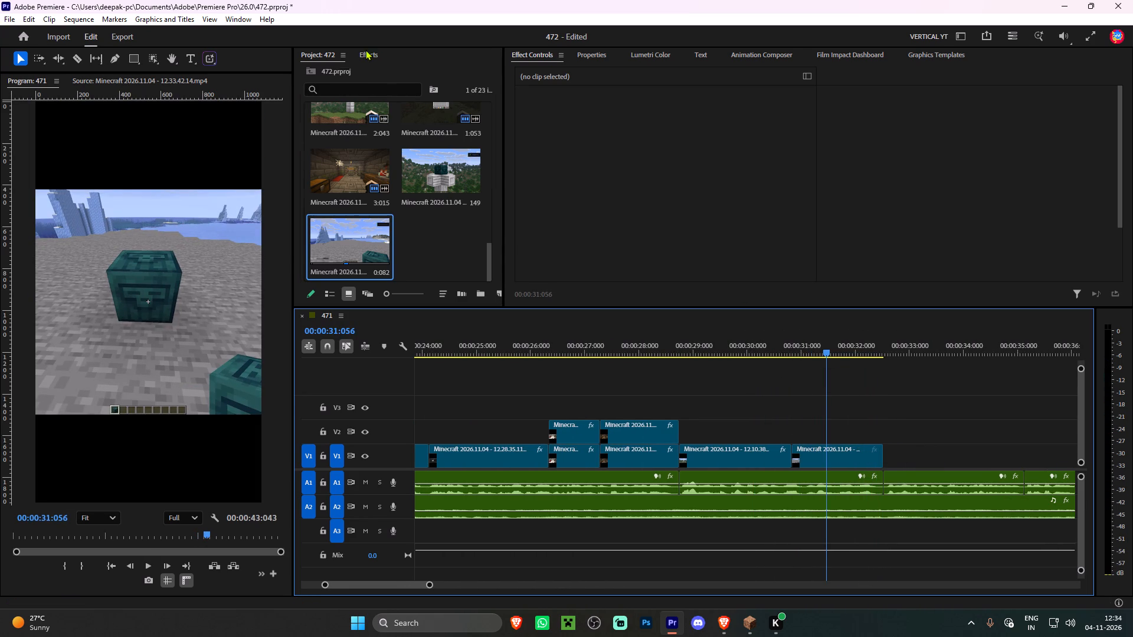
click(365, 50)
drag(372, 154, 815, 458)
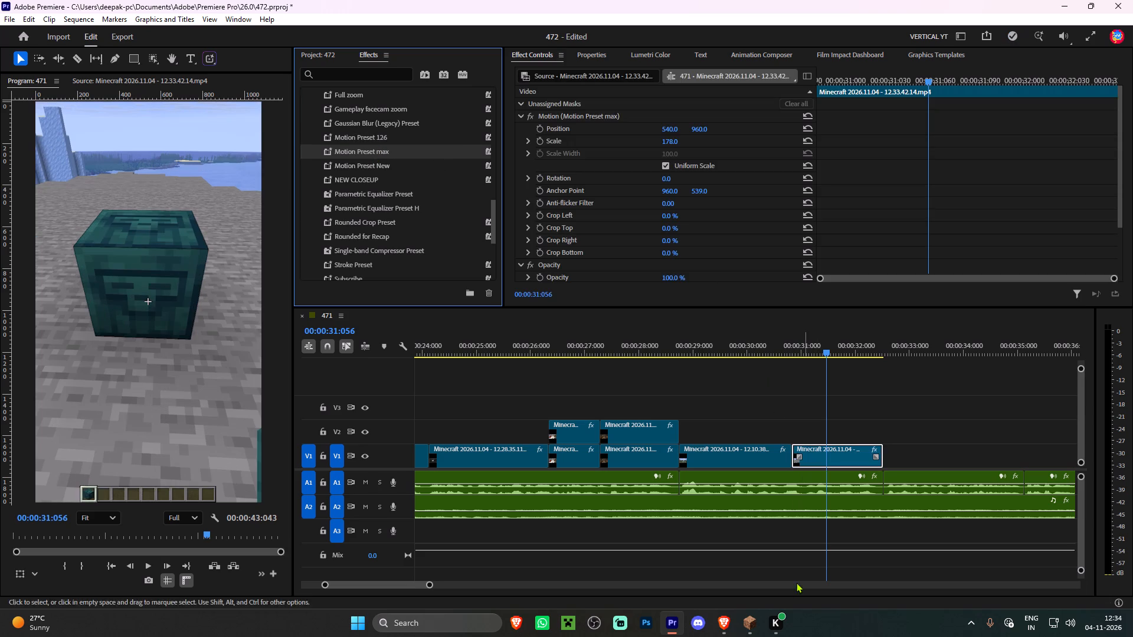
Switch to Spotify in Brave and skip to the next song in the CHARLIE PUTH playlist.
click(726, 625)
scroll(421, 502, down, 3)
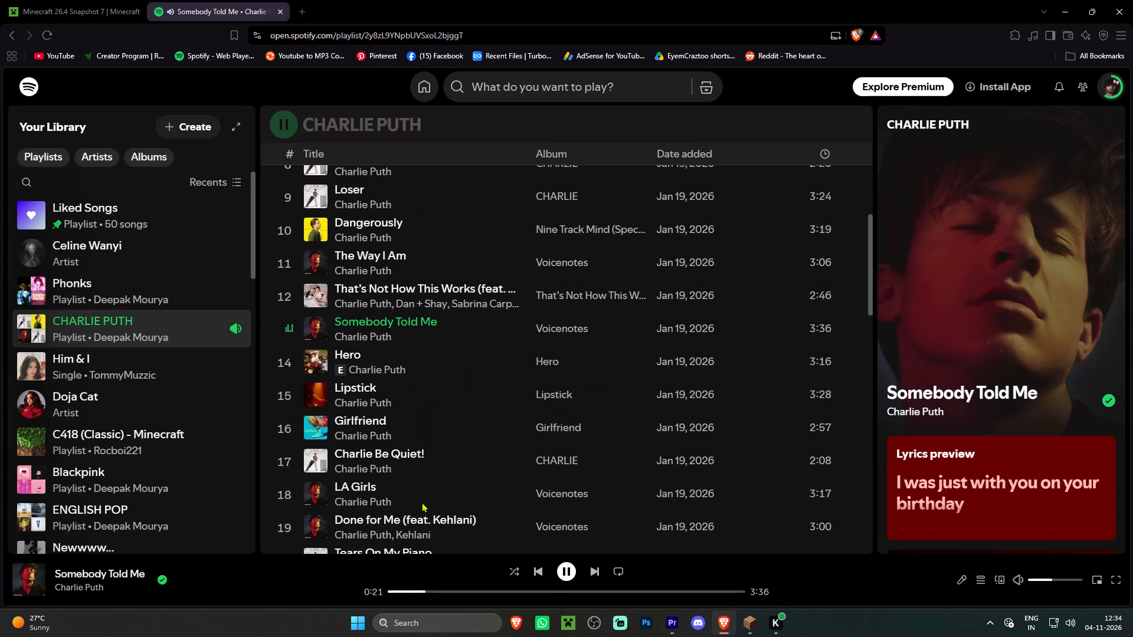
click(593, 574)
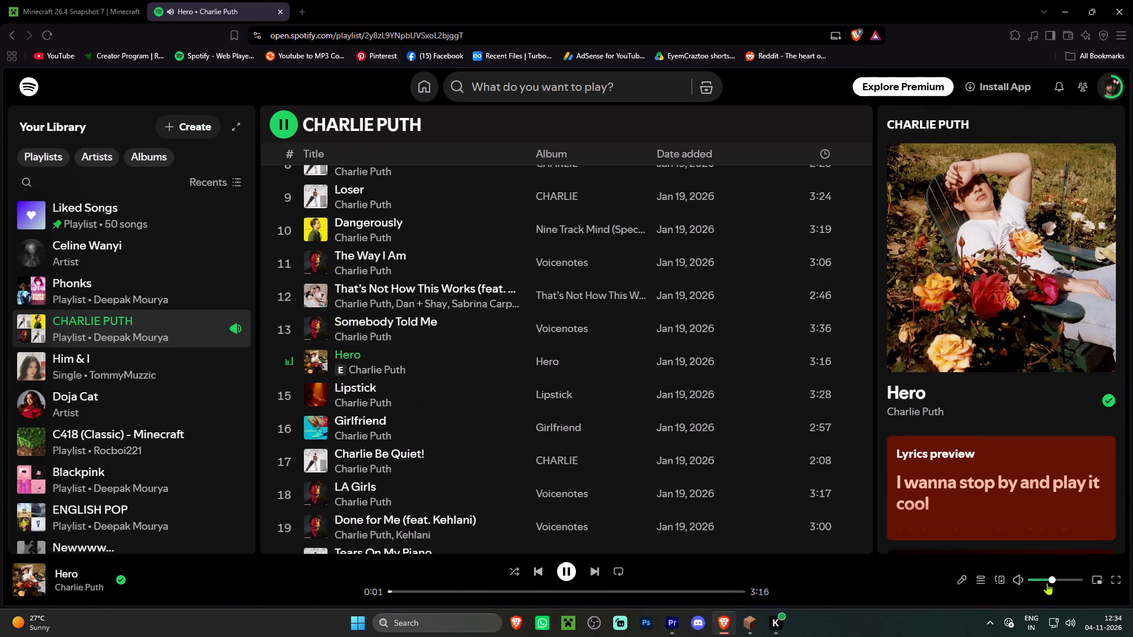
scroll(1047, 583, up, 1)
Return to Premiere and play the sequence from the Soulshale clip into the following voice section that has no footage.
click(664, 624)
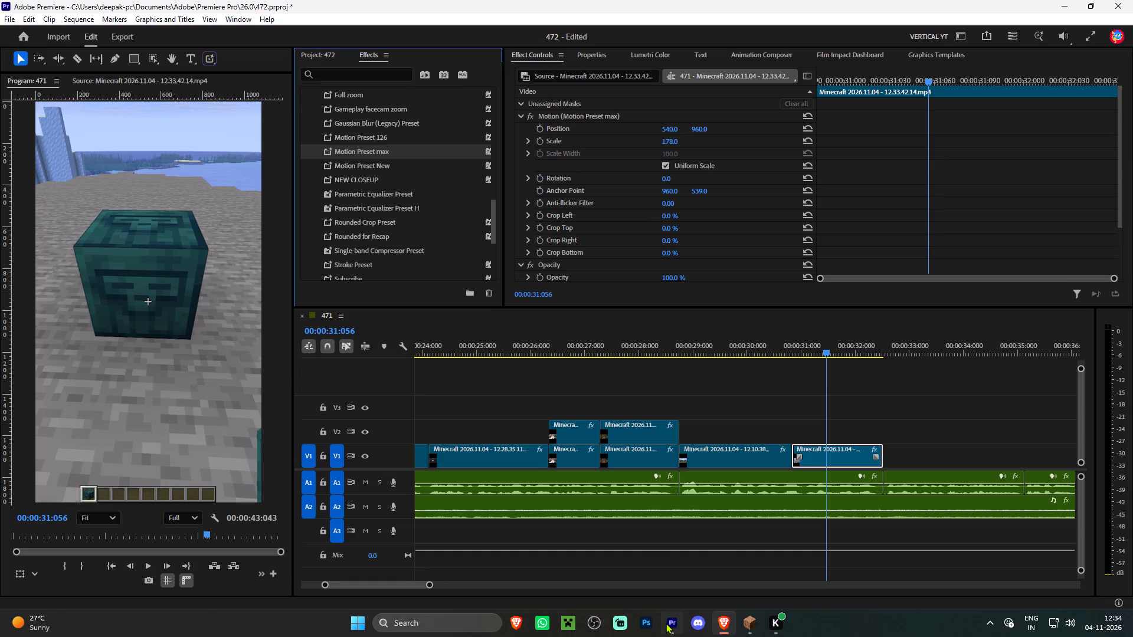
click(781, 340)
key(space)
scroll(824, 378, down, 12)
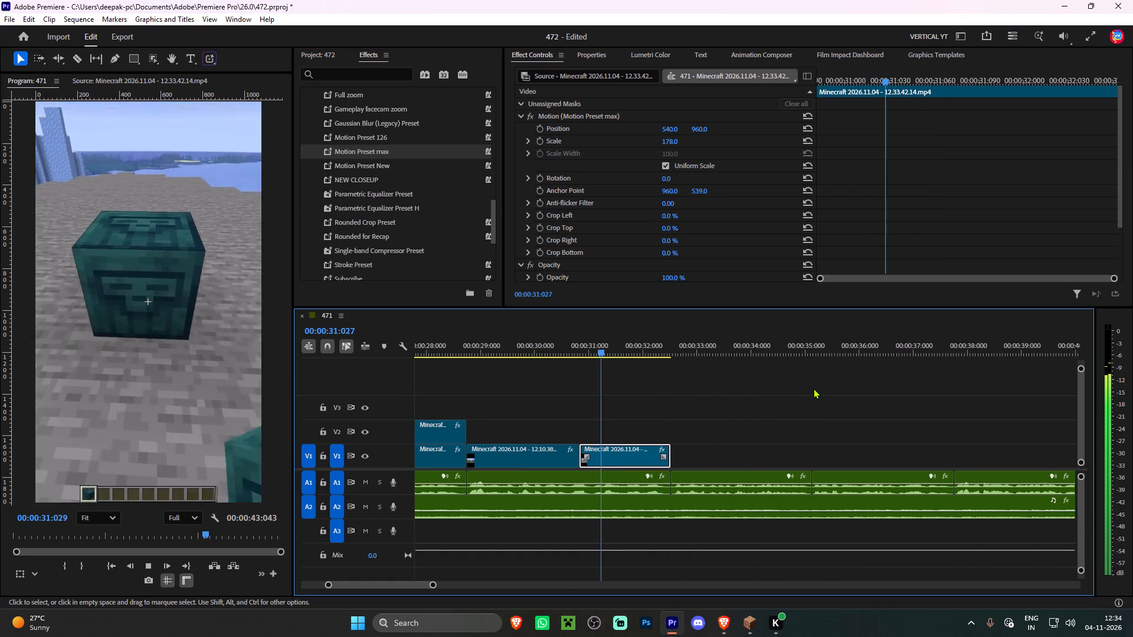
key(space)
scroll(764, 391, down, 5)
key(space)
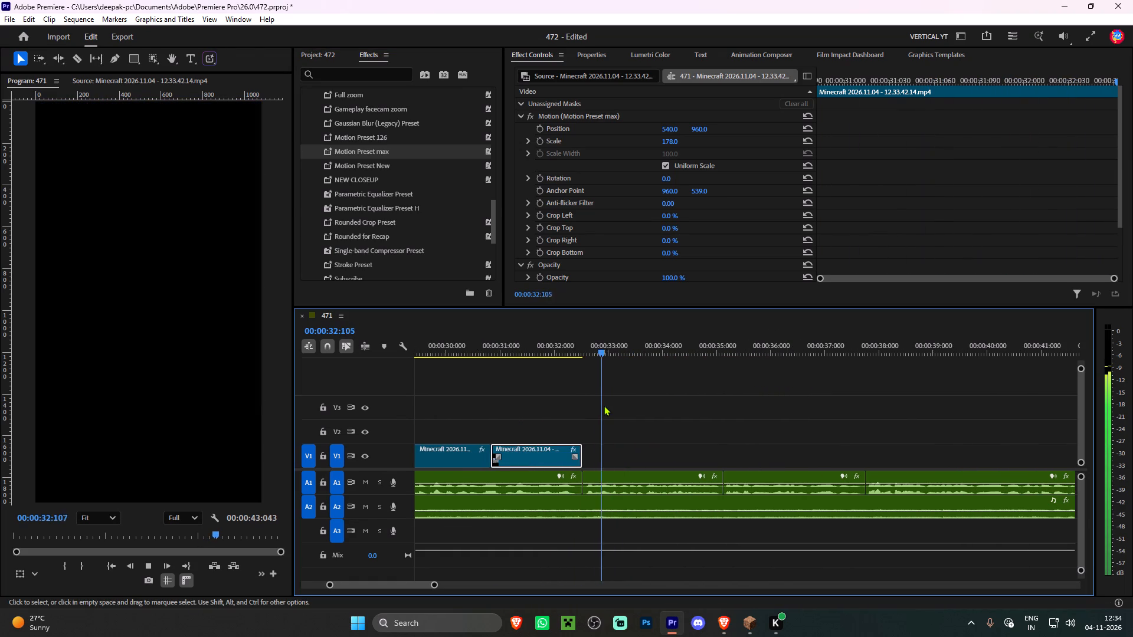
key(space)
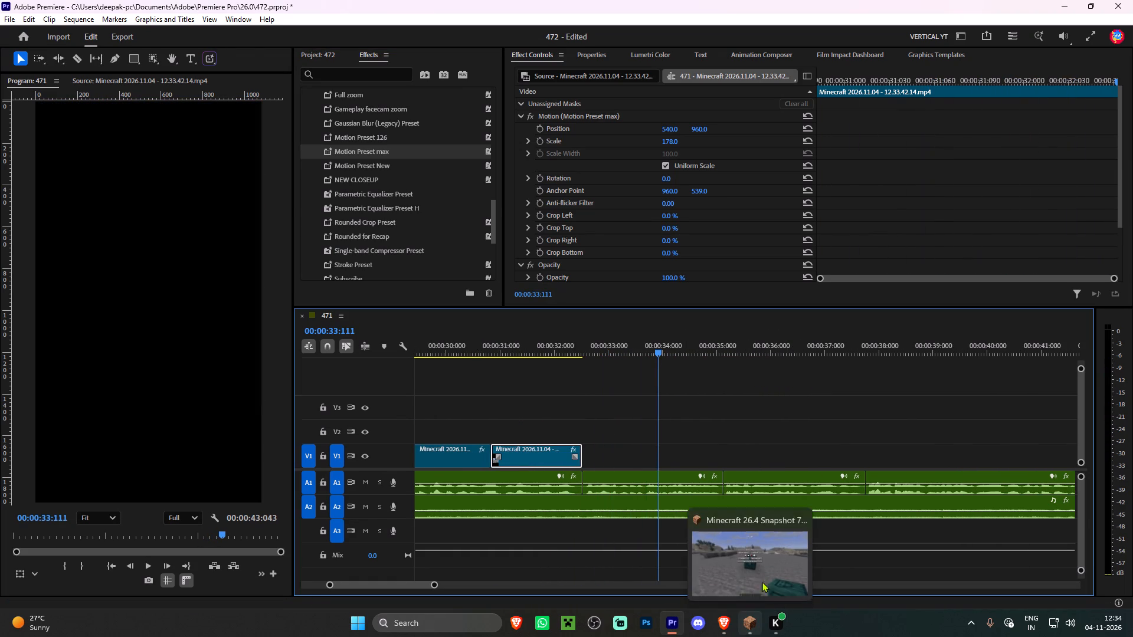
Save project 472.
key(ctrl+s)
key(ctrl+s)
key(ctrl+s)
key(ctrl+s)
key(ctrl+s)
key(ctrl+s)
key(ctrl+s)
key(ctrl+s)
key(ctrl+s)
key(ctrl+s)
key(ctrl+s)
key(ctrl+s)
key(ctrl+s)
key(ctrl+s)
key(ctrl+s)
key(ctrl+s)
key(ctrl+s)
key(ctrl+s)
key(ctrl+s)
key(ctrl+s)
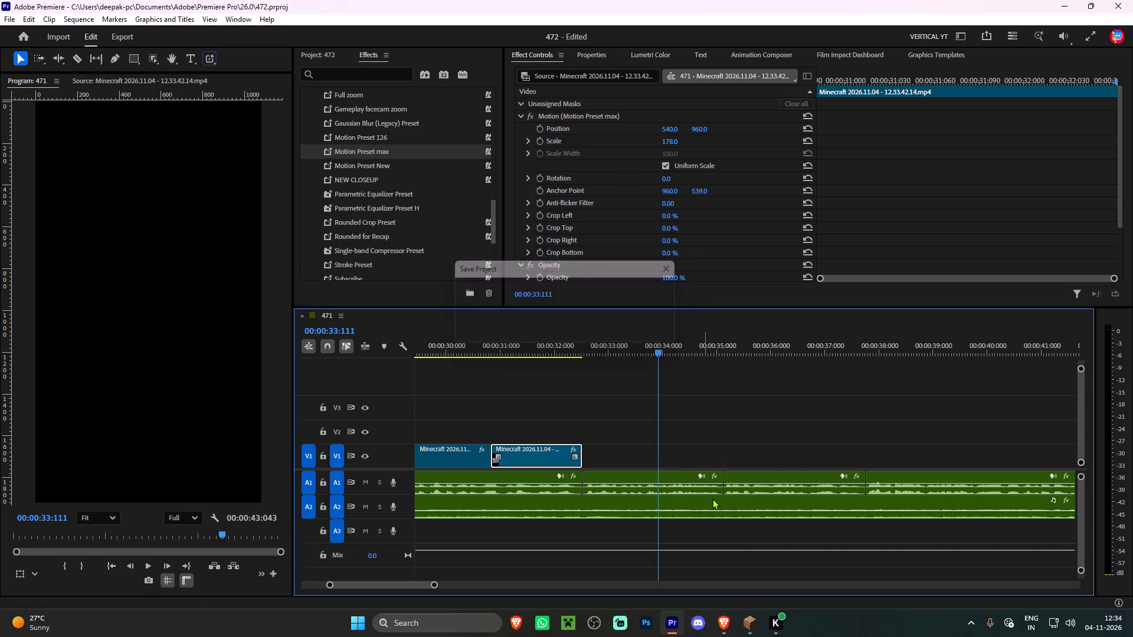
Open Windows Task Manager.
right_click(277, 626)
right_click(289, 625)
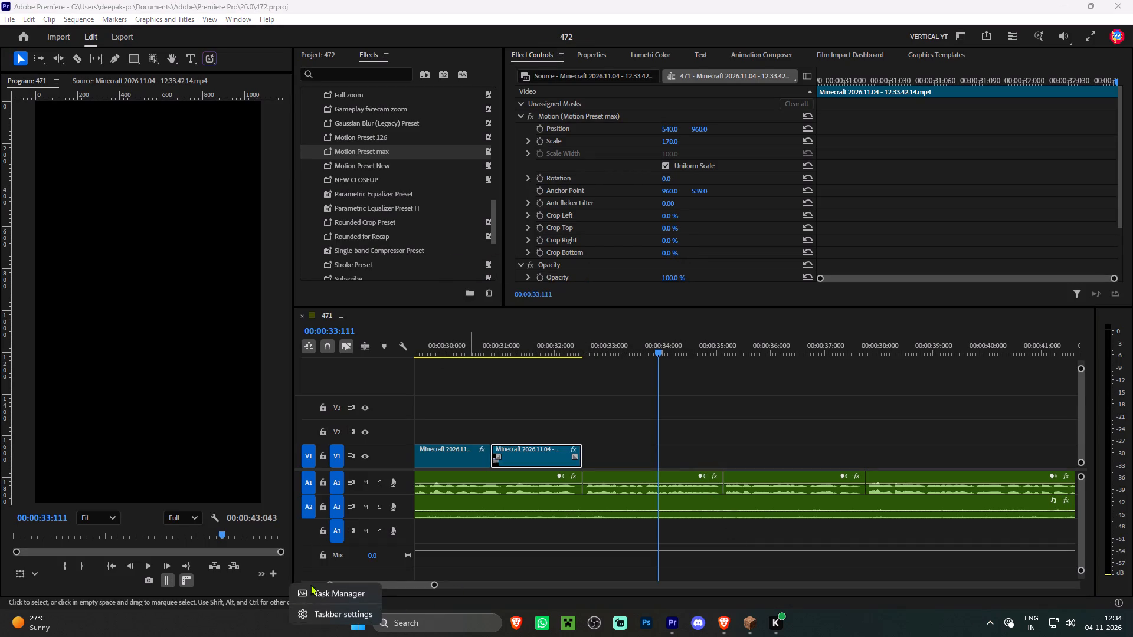
click(309, 591)
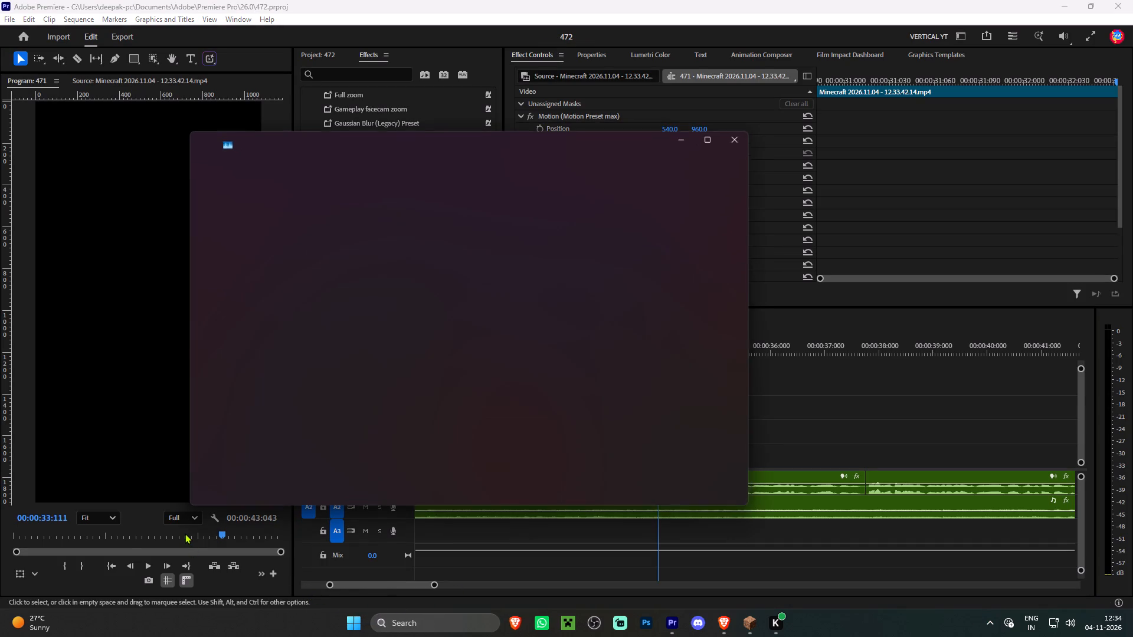
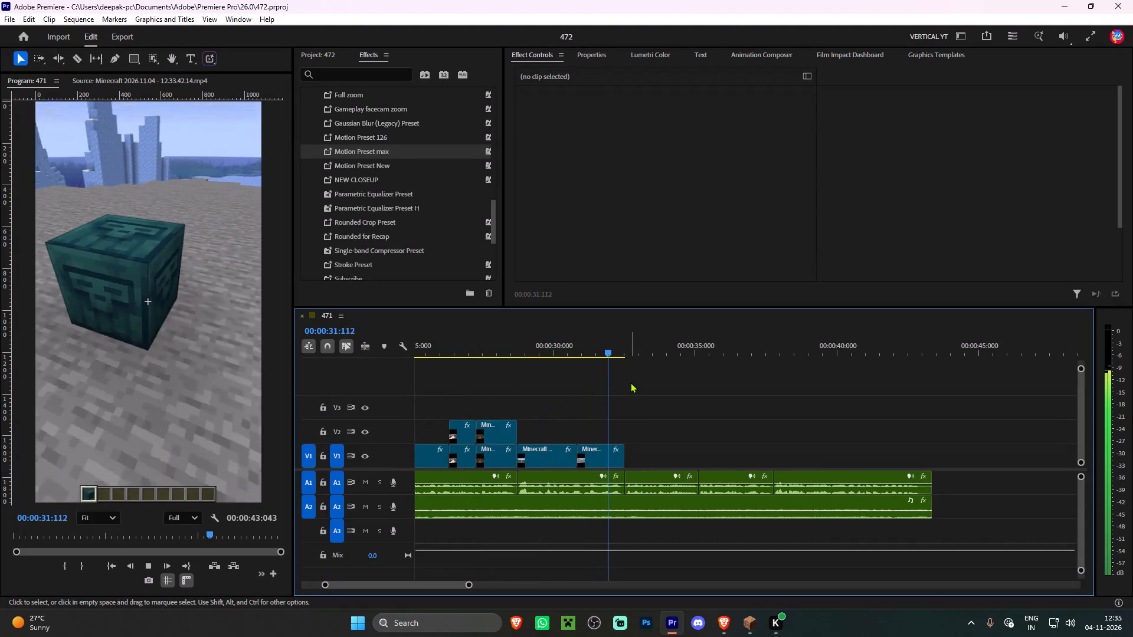
Stop the sequence playback and switch to Minecraft, resuming the paused game.
key(space)
click(746, 635)
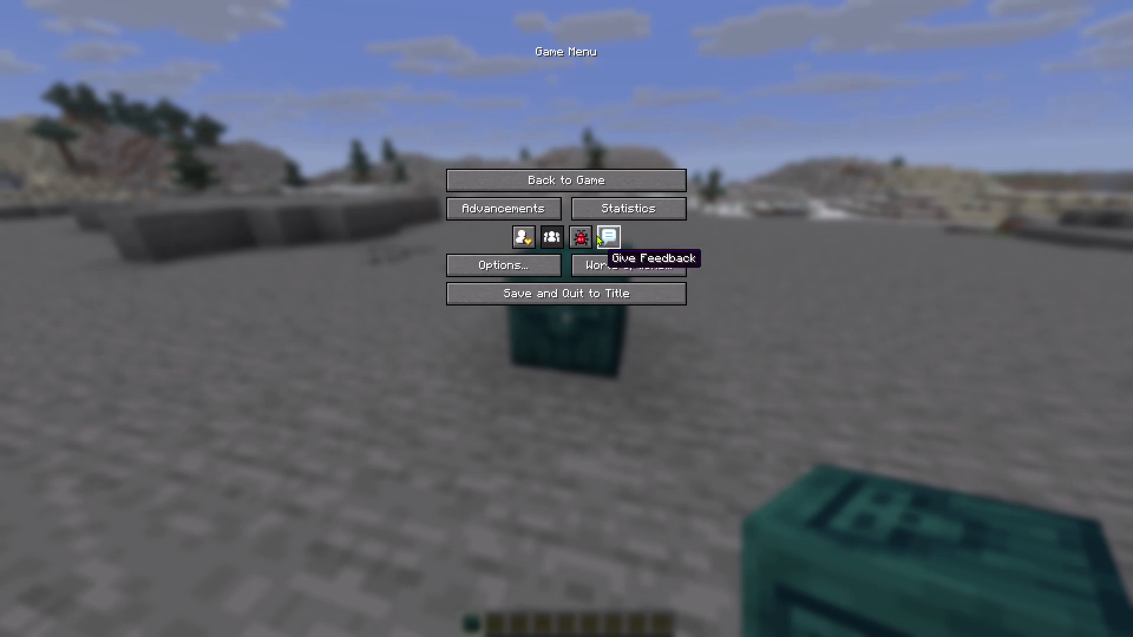
drag(577, 185, 566, 318)
Run a locate command for the nearest minecraft:ancient_city structure.
text(/loc)
key(Tab)
key(space)
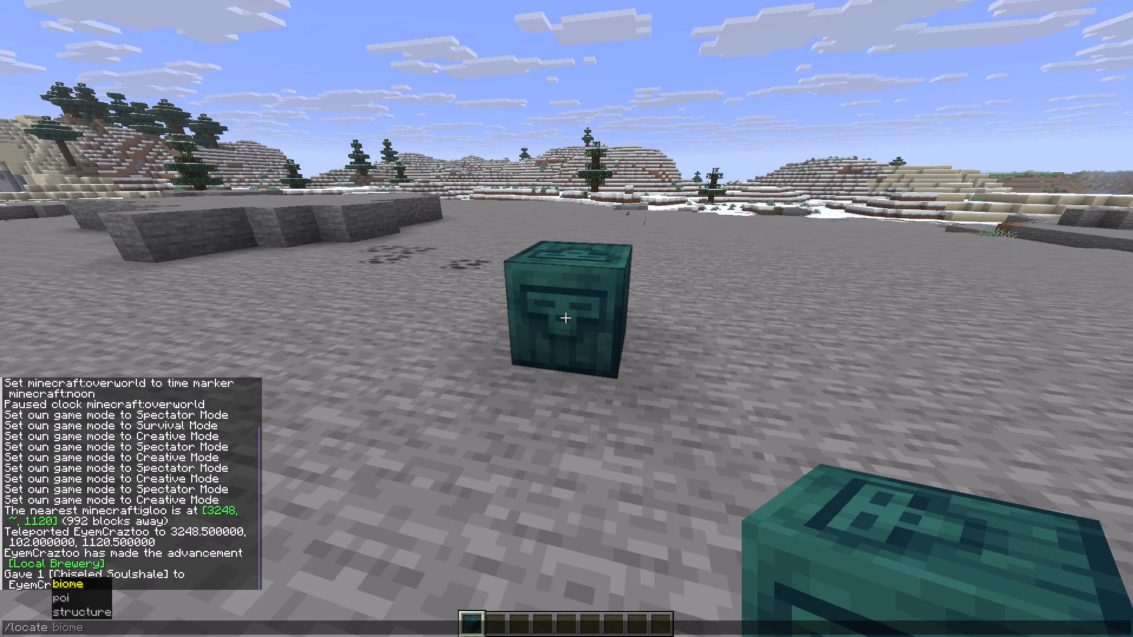
key(Up)
key(Tab)
key(space)
text(anc)
key(Tab)
key(Delete)
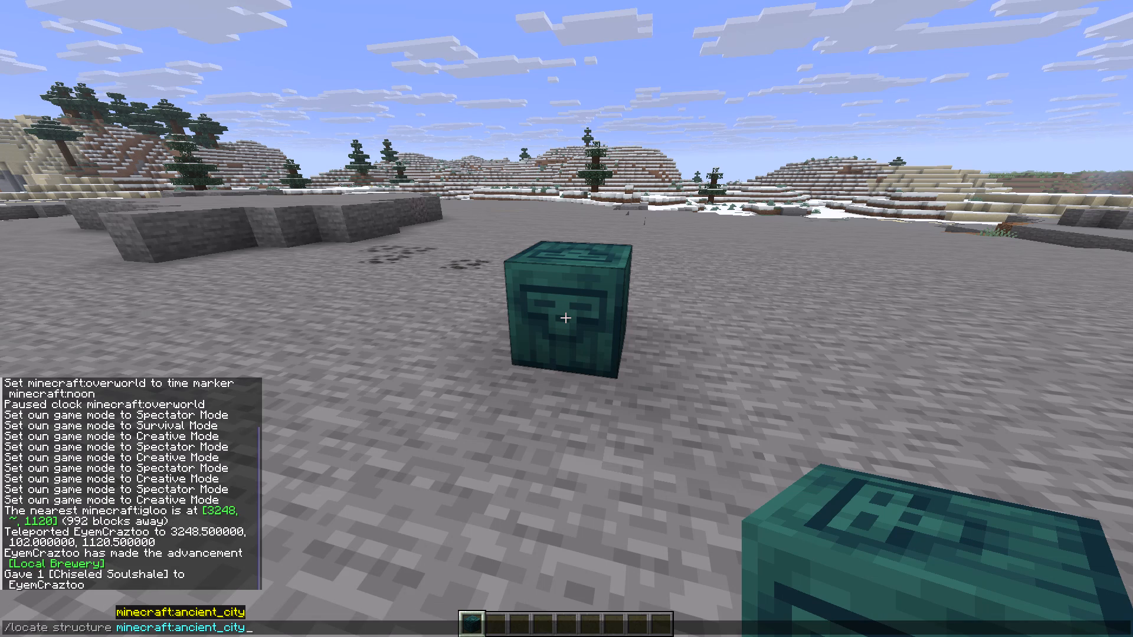
key(Return)
Teleport the player to the located ancient city coordinates, 3696 ~ 2080.
key(t)
click(55, 582)
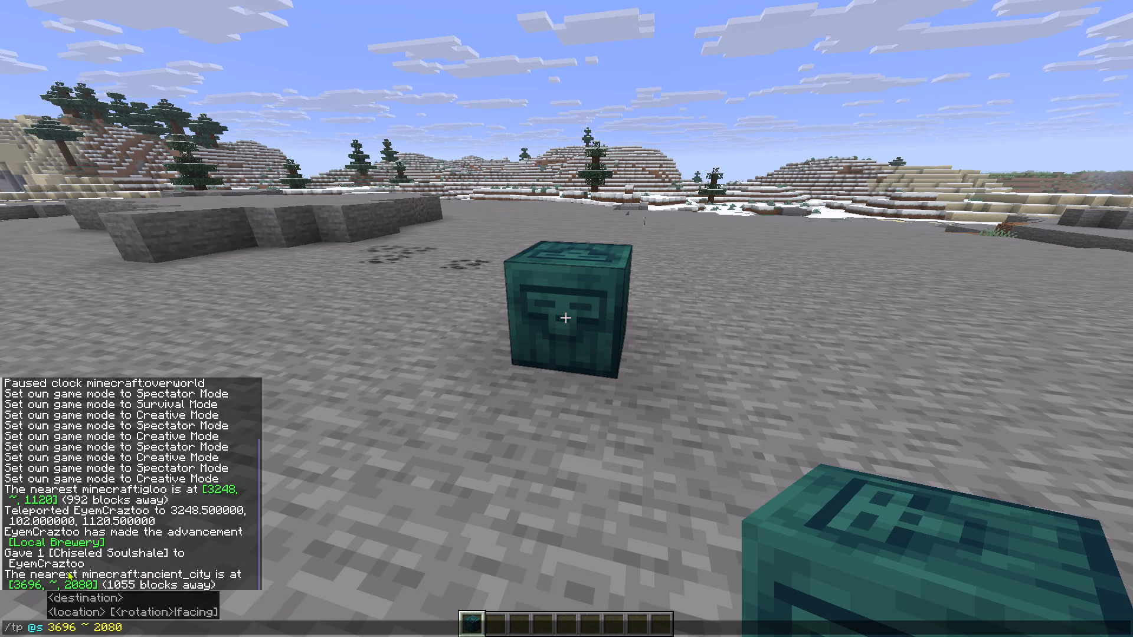
key(Return)
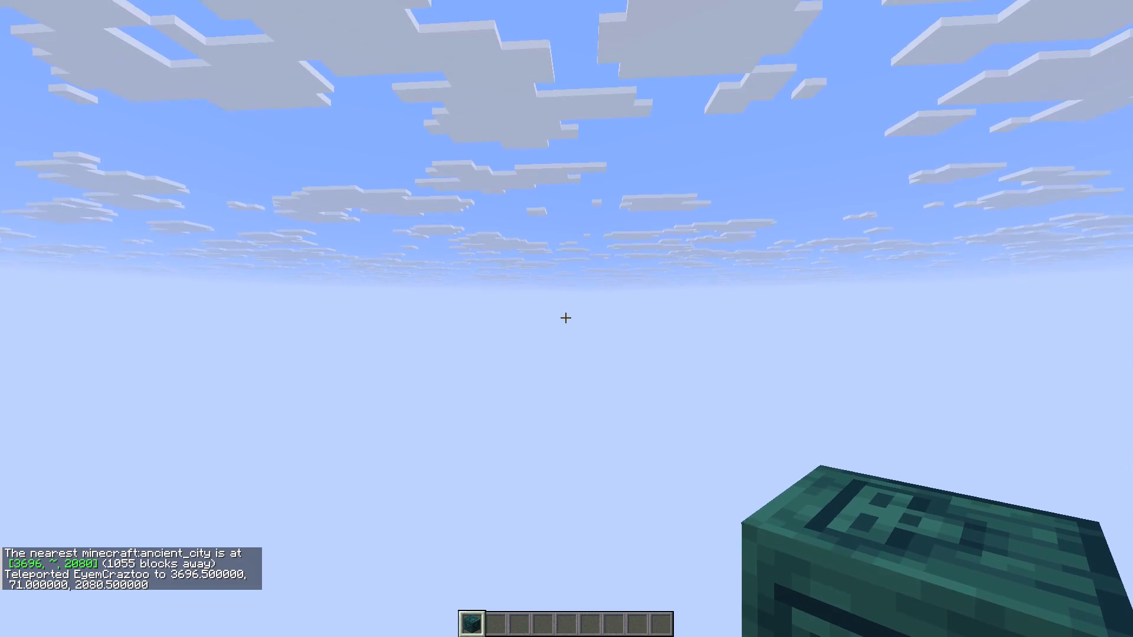
Switch the player's game mode to Spectator.
scroll(566, 318, up, 1)
key(F3)
key(F4)
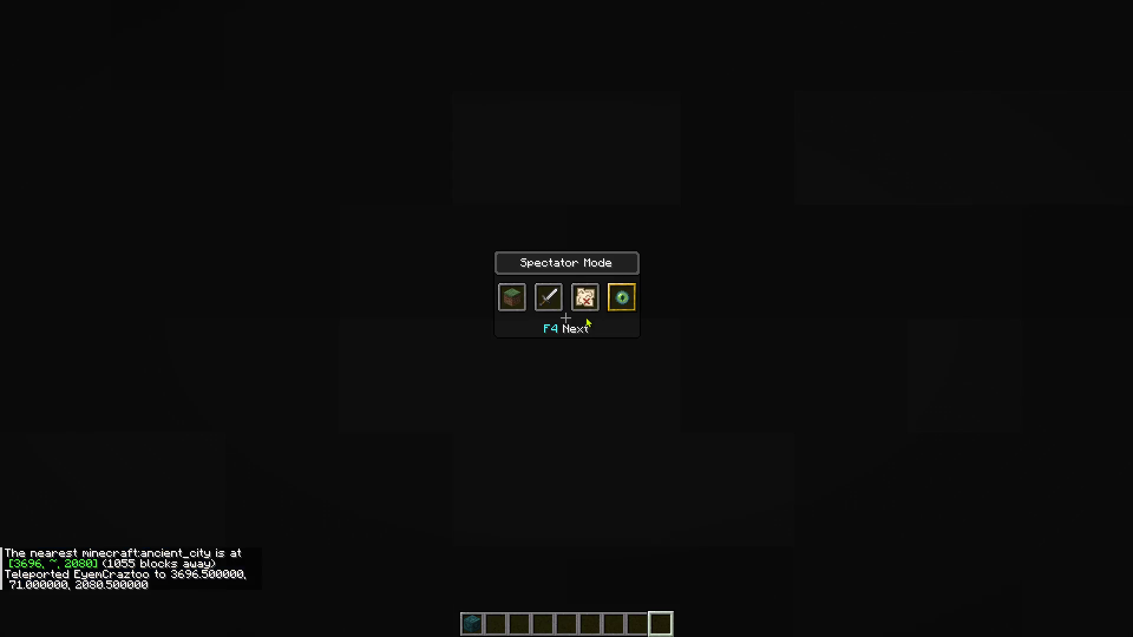
key(F3)
key(F4)
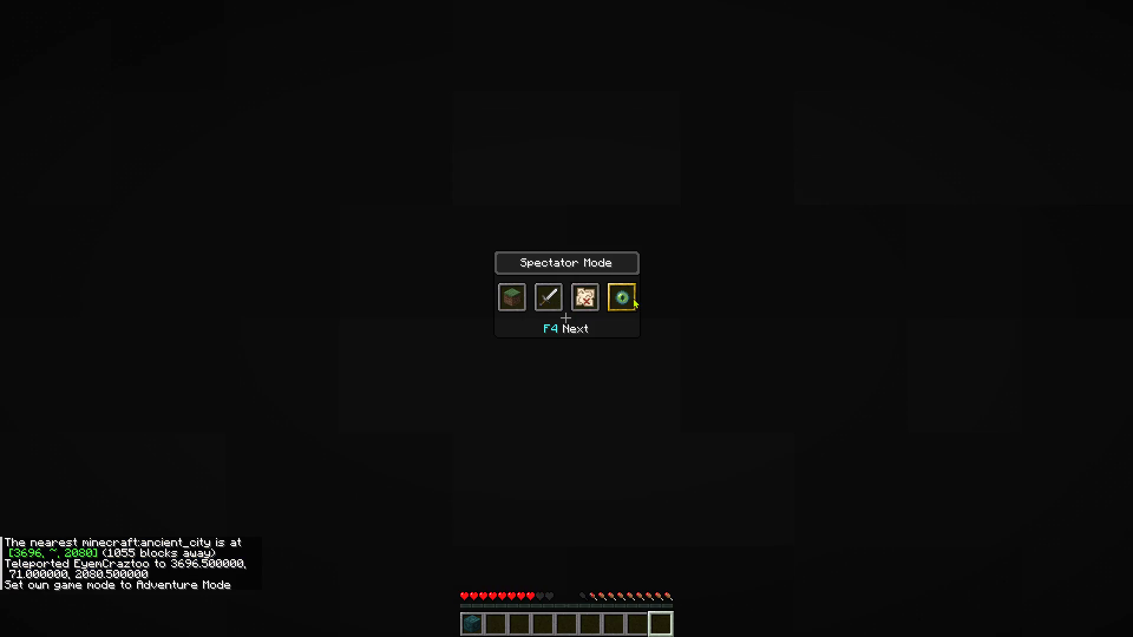
Fly down through the terrain into the ancient city, to the candlelit steps in front of the large central frame.
ctrl+scroll(566, 318, up, 20)
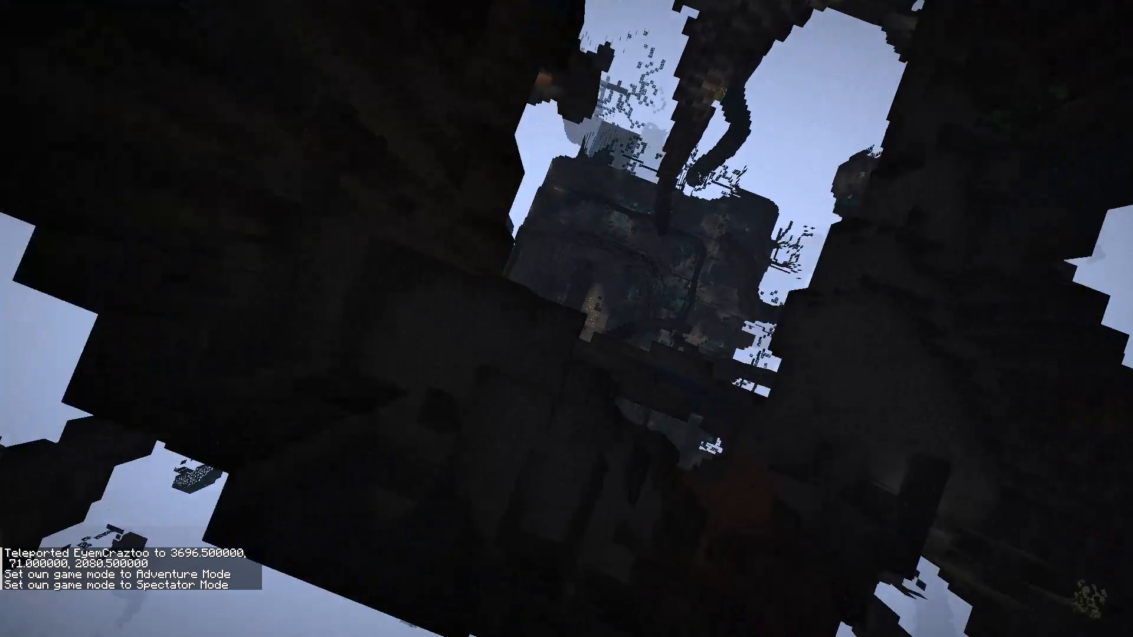
ctrl+scroll(566, 318, up, 16)
ctrl+scroll(566, 318, up, 6)
key(ctrl+s)
ctrl+scroll(566, 318, up, 7)
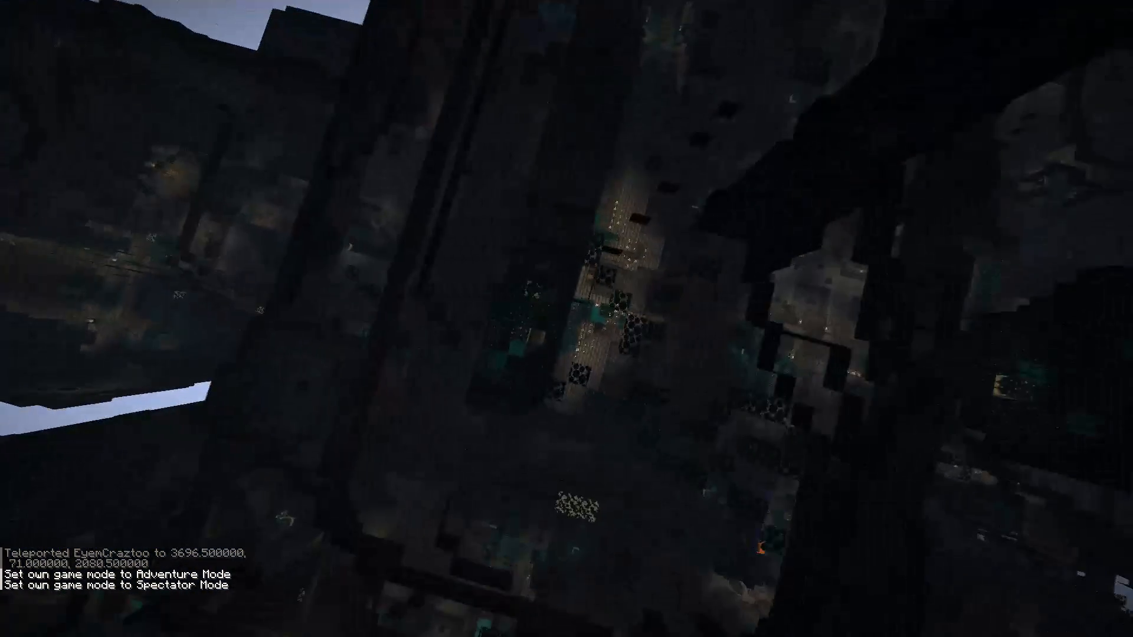
text(dw)
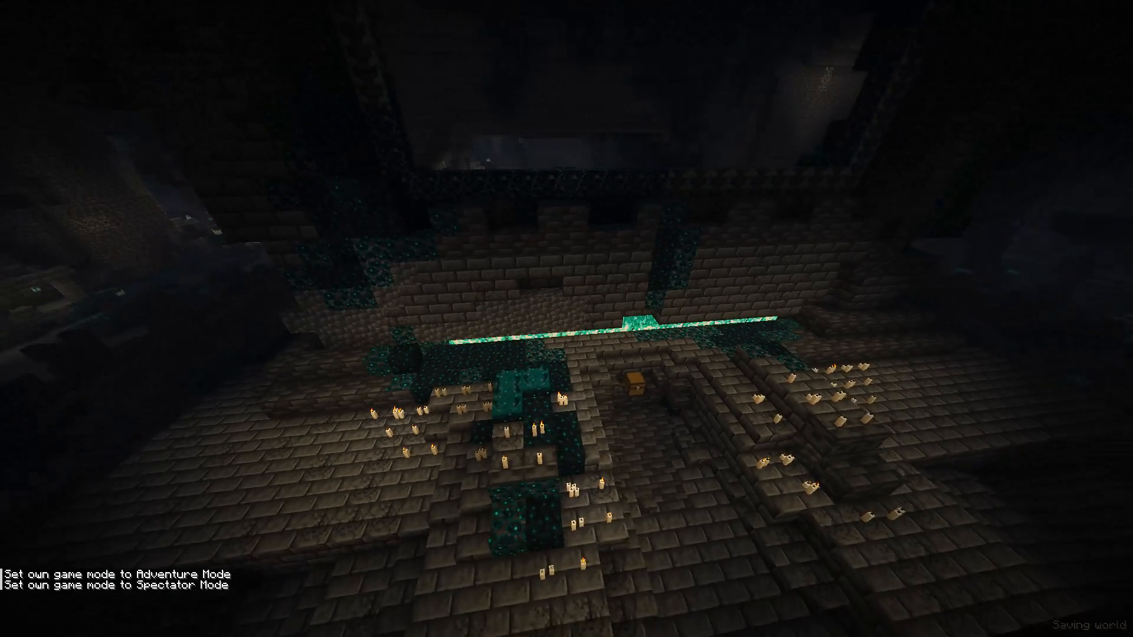
key(ctrl+d)
key(ctrl+w)
key(space)
Switch to Creative mode and look inside the chest at the end of the candlelit passage.
key(F3)
key(F4)
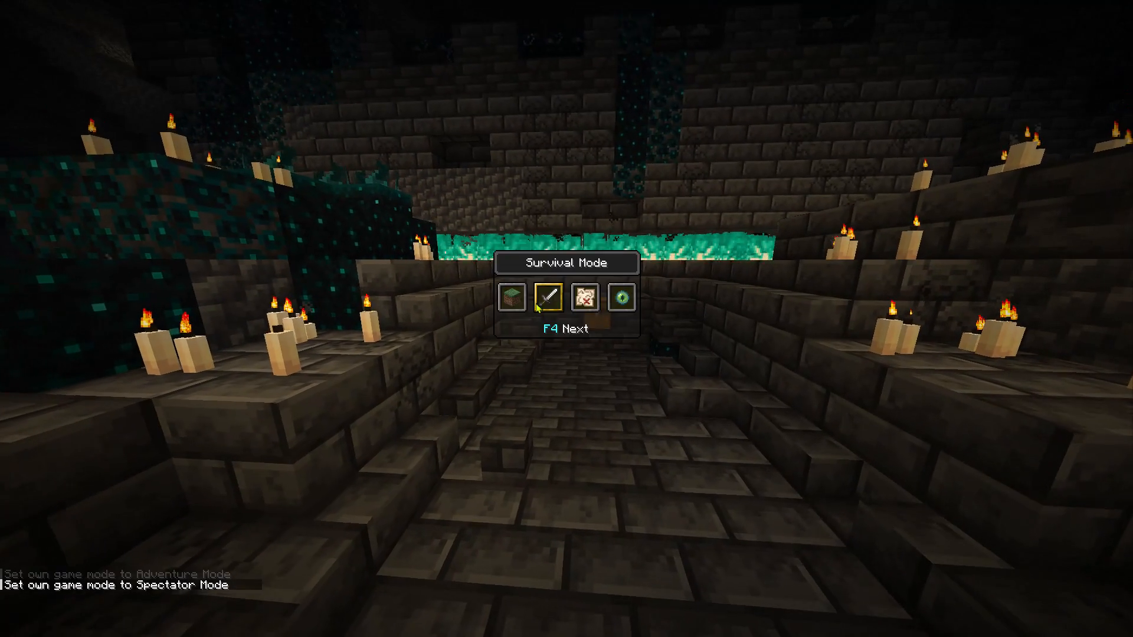
key(w)
shift+right_click(566, 318)
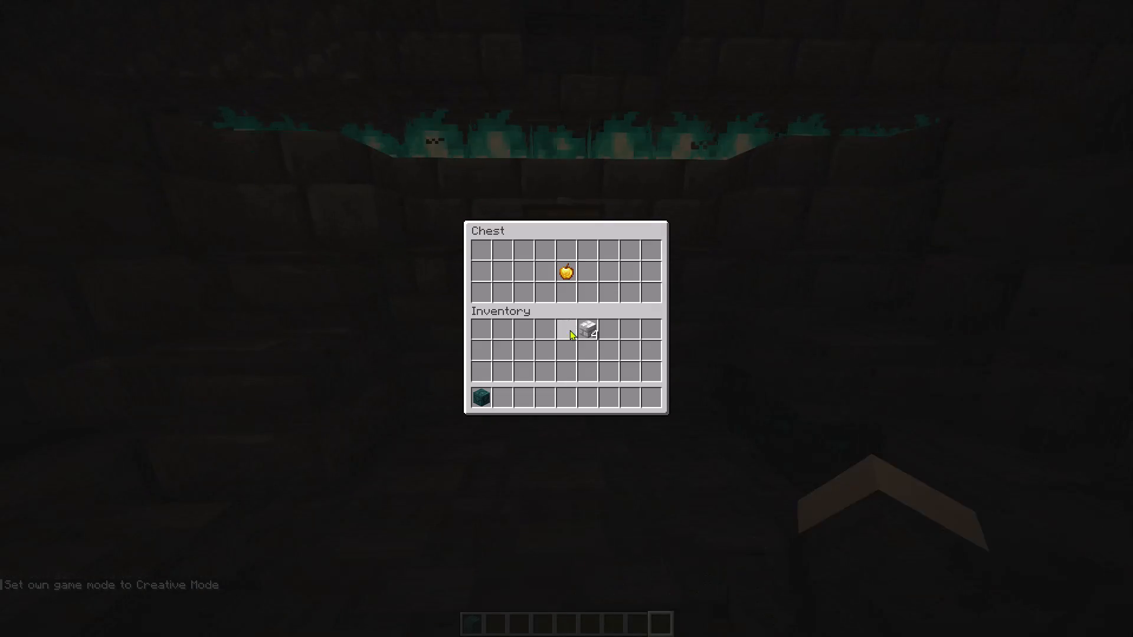
key(e)
Fly up and back from the chest to face the ancient city's large frame above the soul fire.
key(a)
key(w)
key(shift+space)
key(shift+space)
text(w)
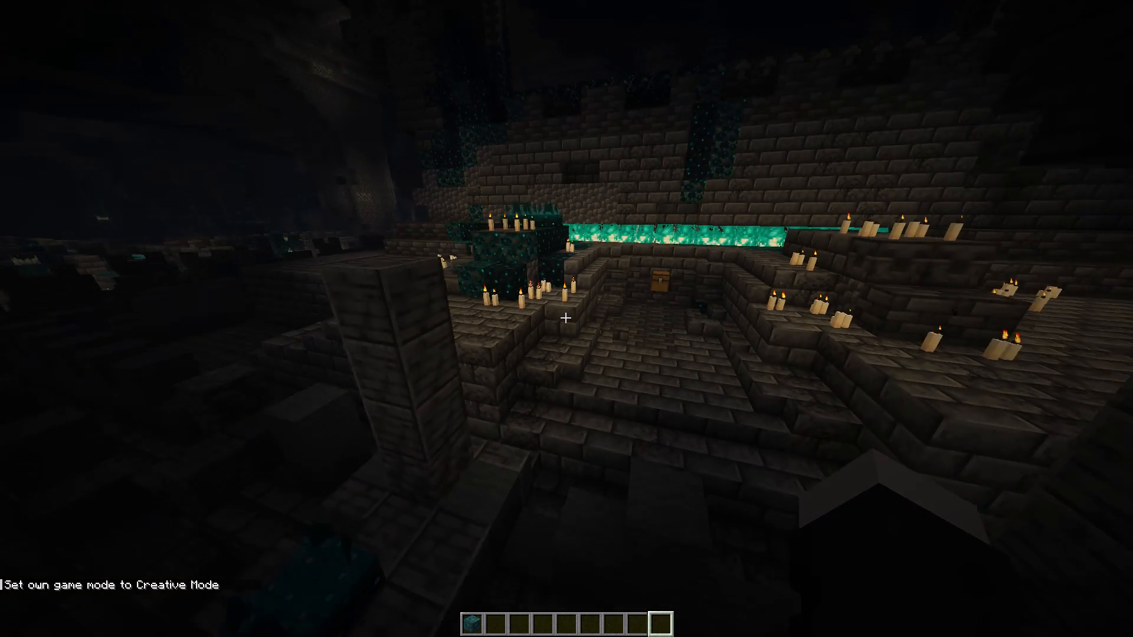
key(space)
key(w)
key(a)
key(d)
key(s)
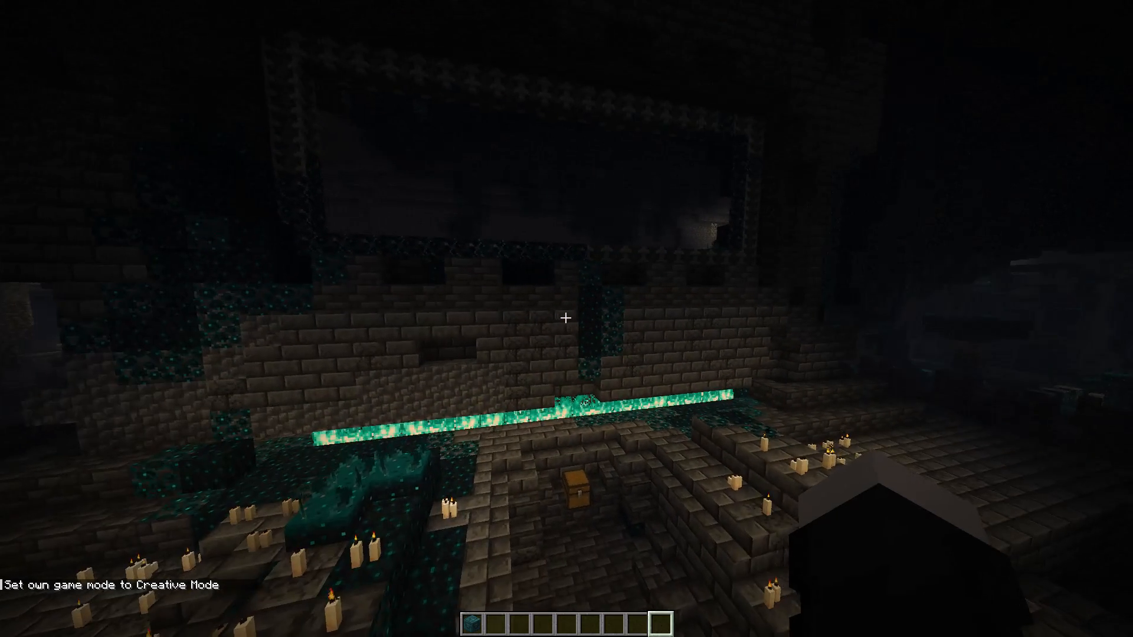
Give @s the minecraft:night_vision effect with infinite duration, amplifier 0 and particles hidden (true).
text(/loc)
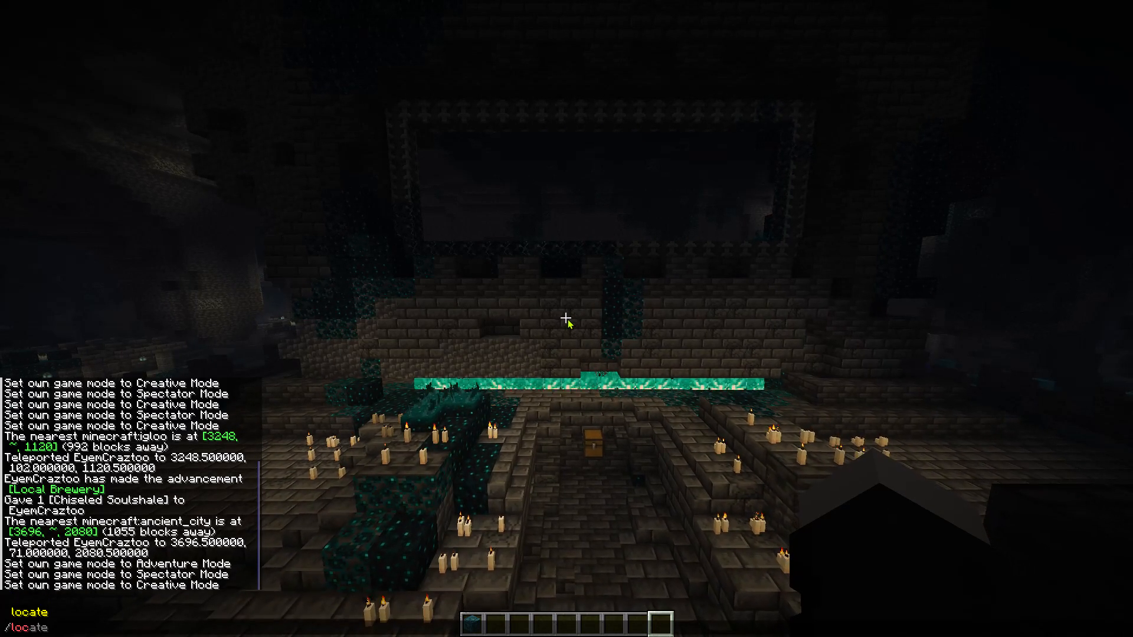
key(BackSpace)
key(BackSpace)
key(BackSpace)
text(eff)
key(Tab)
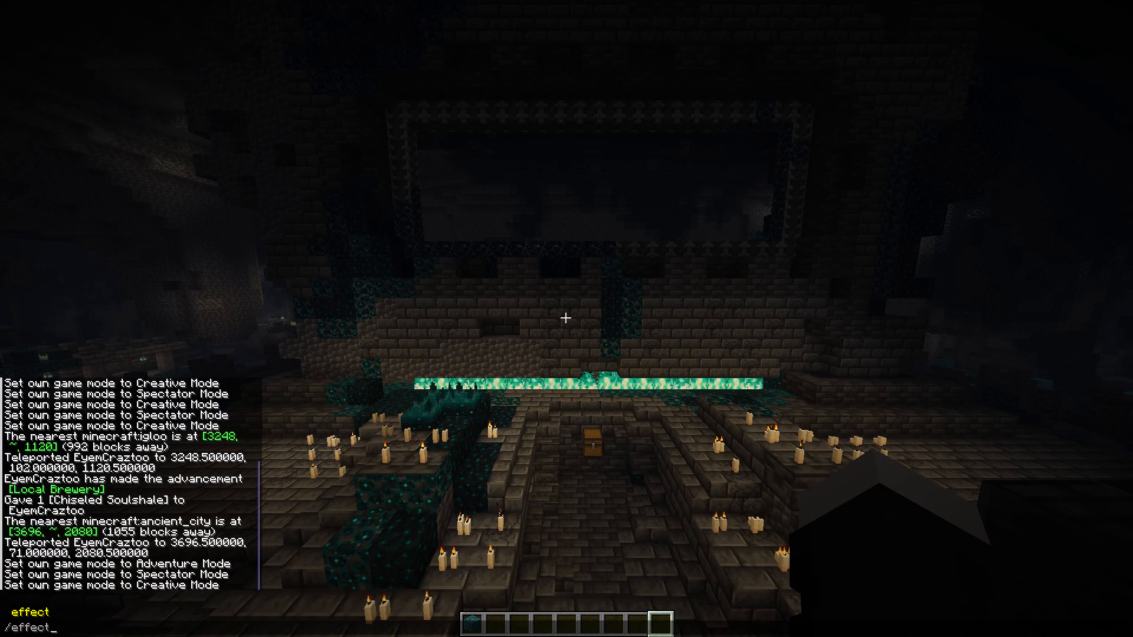
key(space)
key(Up)
key(Tab)
key(space)
key(Up)
key(Tab)
key(space)
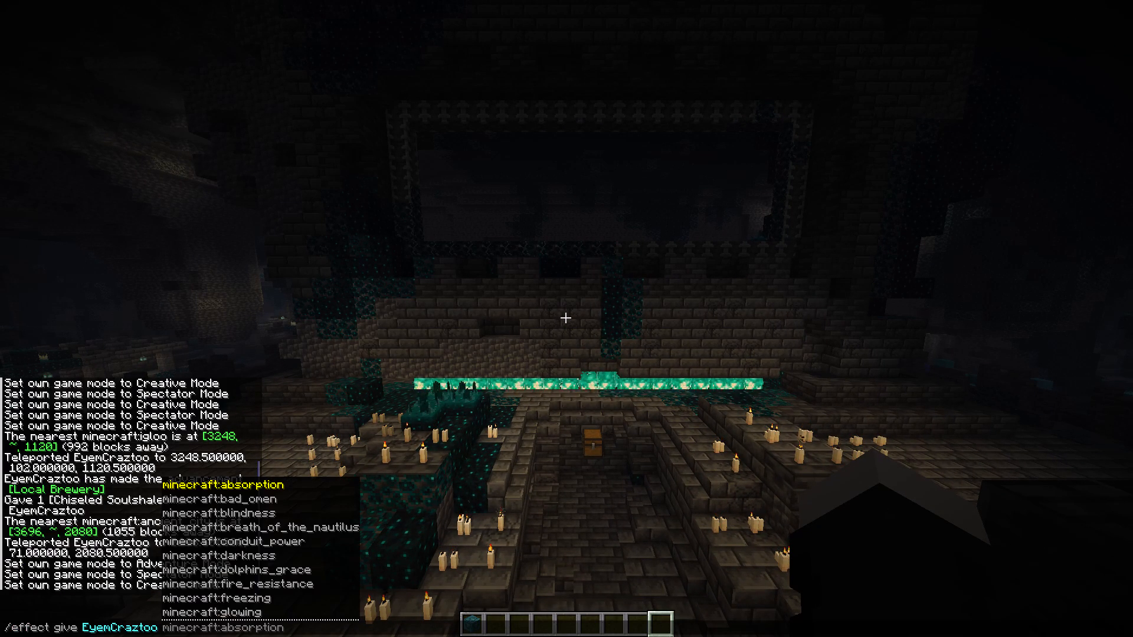
key(Left)
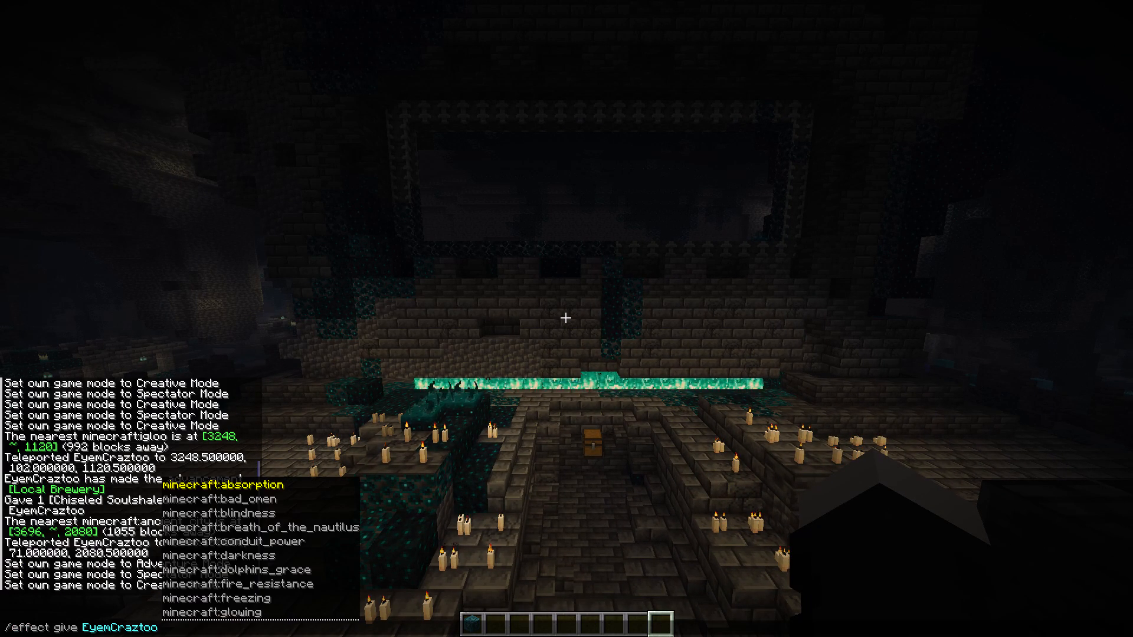
key(BackSpace)
key(BackSpace)
key(BackSpace)
key(BackSpace)
key(BackSpace)
key(BackSpace)
key(BackSpace)
key(BackSpace)
key(BackSpace)
key(BackSpace)
key(BackSpace)
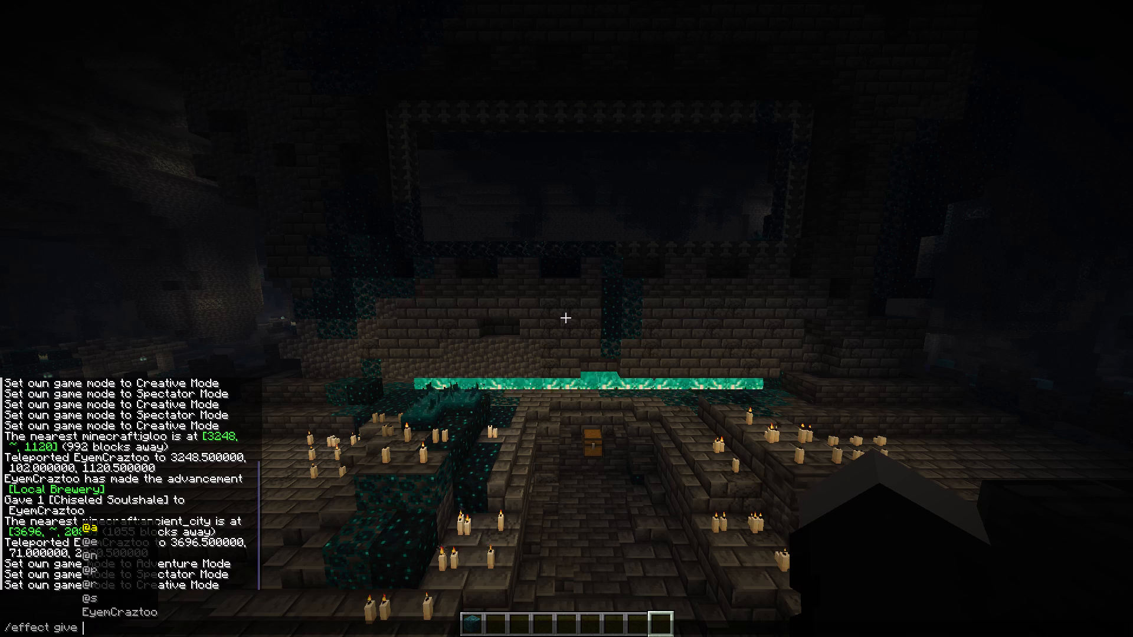
key(Up)
key(Up)
key(Tab)
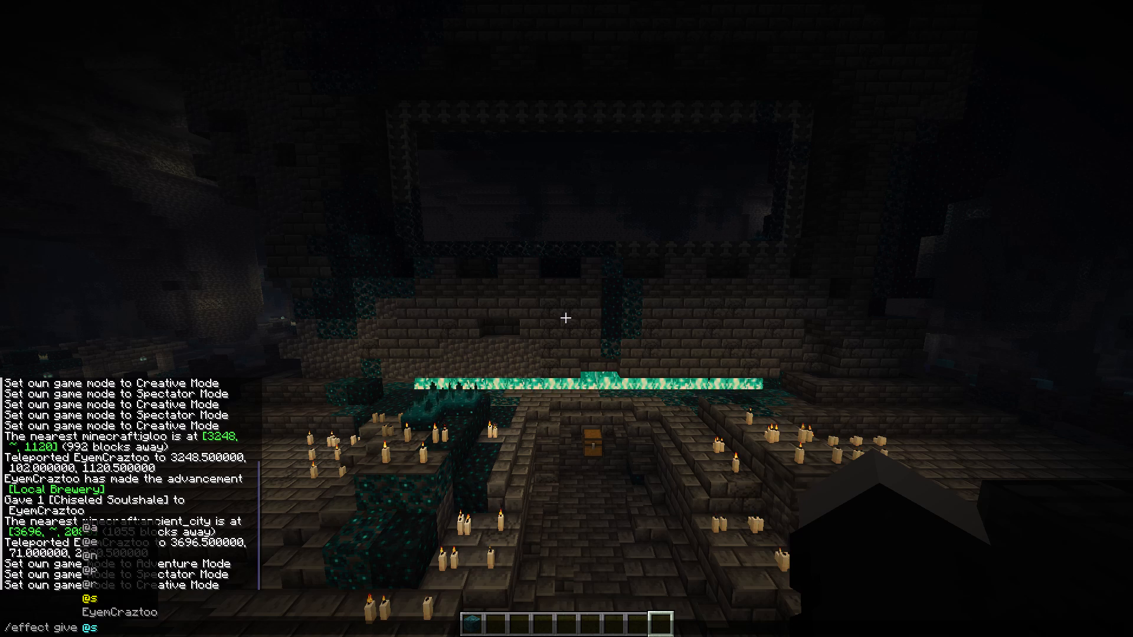
key(space)
text(nig)
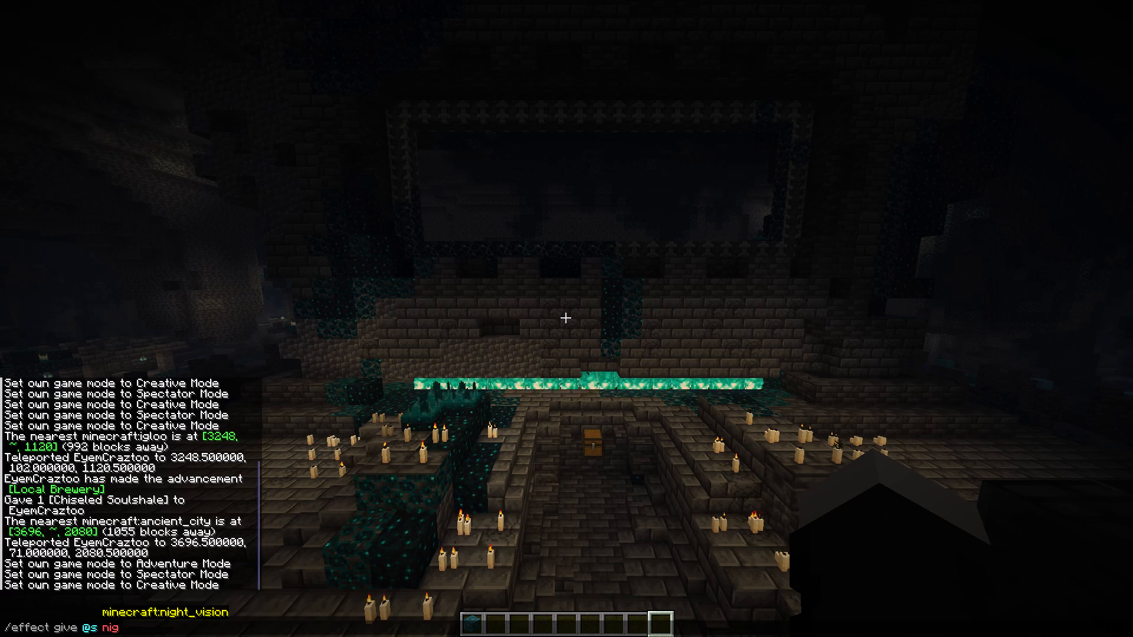
key(Tab)
key(space)
key(Tab)
key(space)
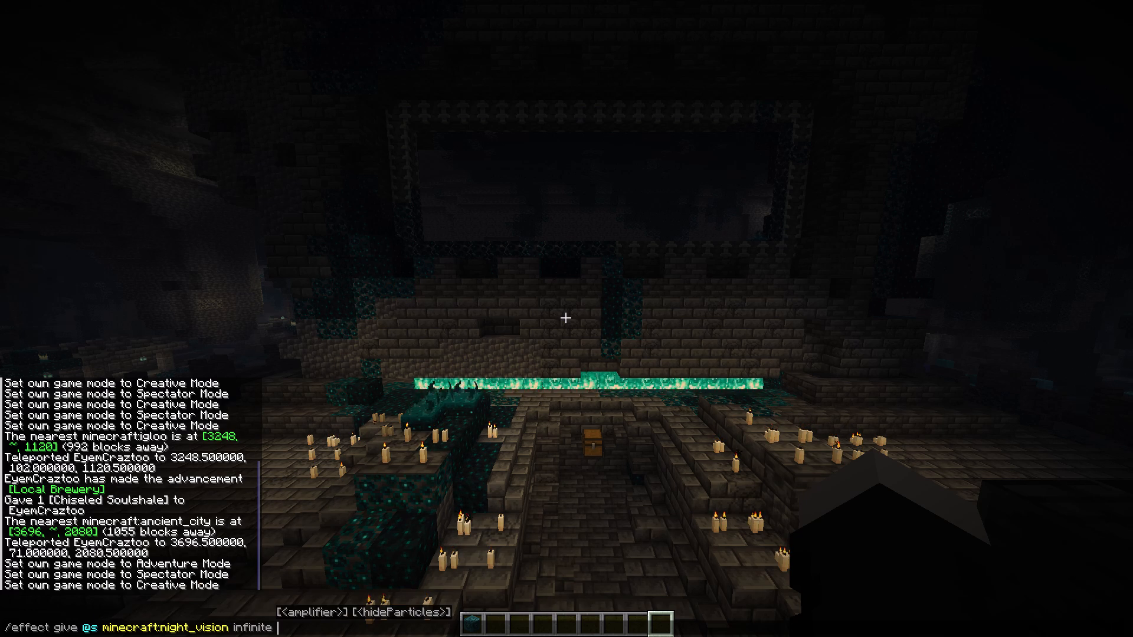
text(tr)
key(BackSpace)
key(BackSpace)
key(BackSpace)
key(BackSpace)
key(BackSpace)
key(BackSpace)
key(BackSpace)
key(BackSpace)
key(BackSpace)
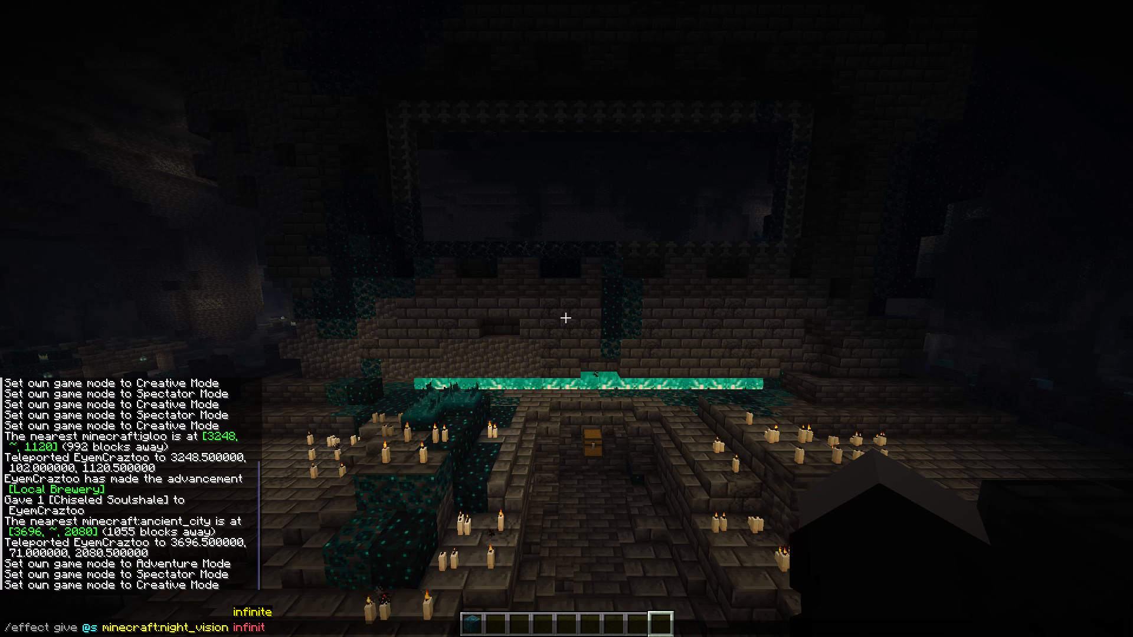
key(BackSpace)
key(BackSpace)
text(tr)
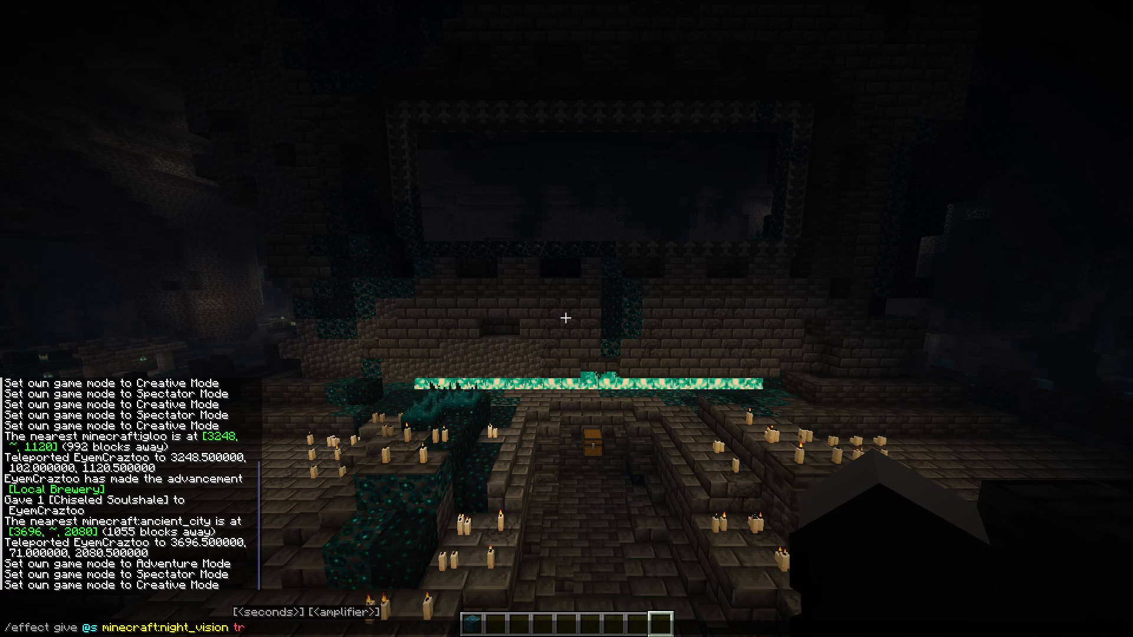
key(BackSpace)
key(BackSpace)
key(Tab)
key(space)
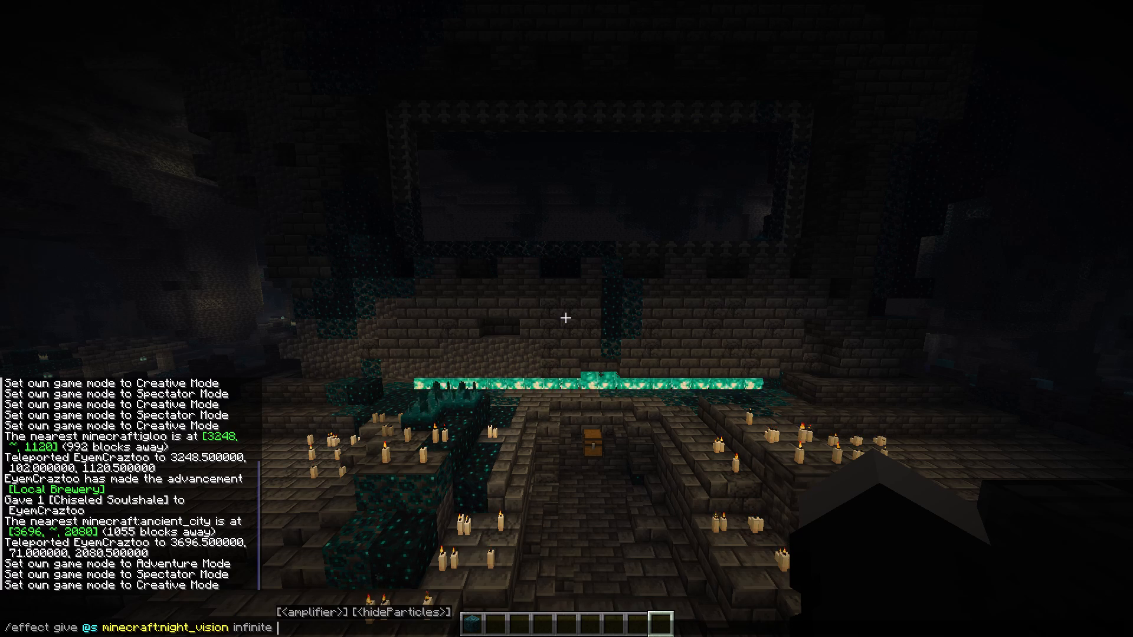
text(0)
key(space)
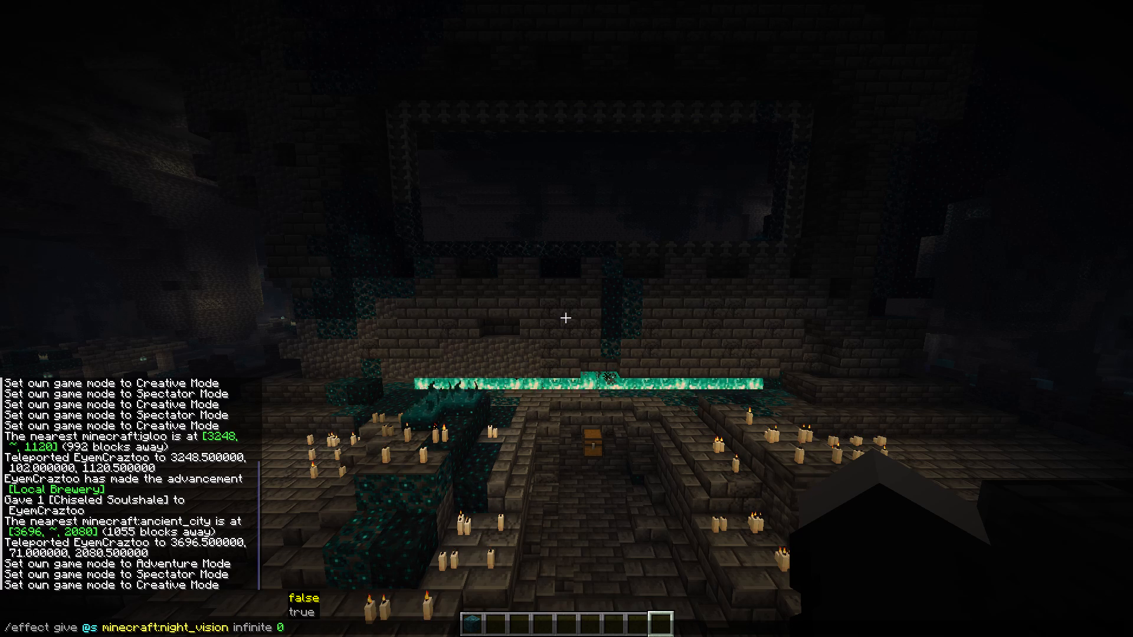
key(Up)
key(Tab)
key(Return)
Fly around the central platform and examine the ancient city in third-person and first-person views.
key(d)
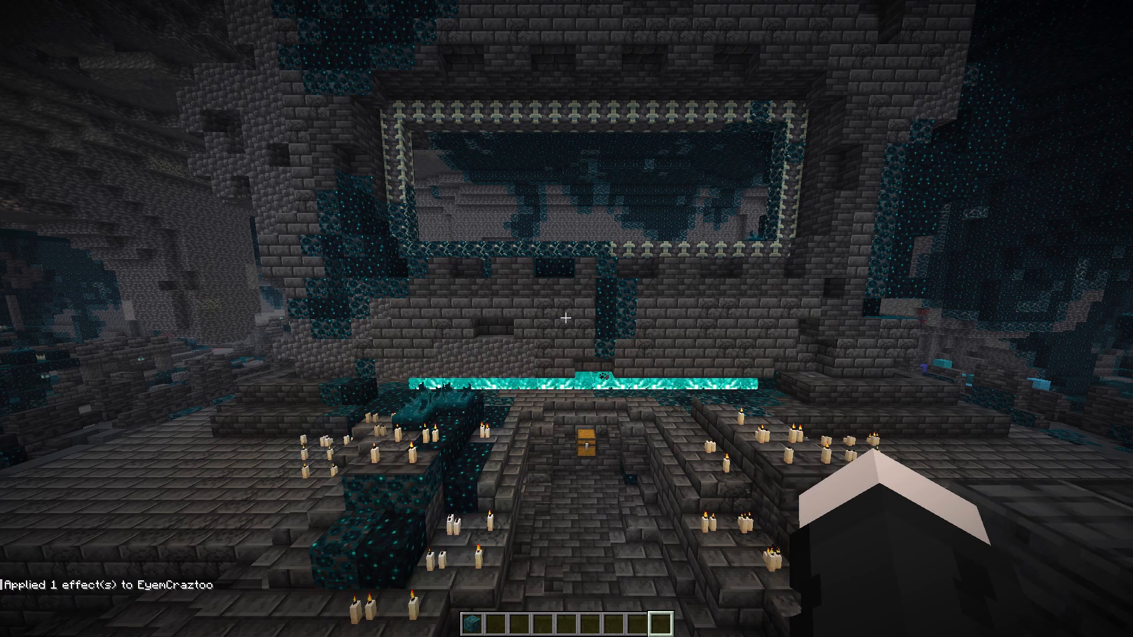
key(F3)
key(F4)
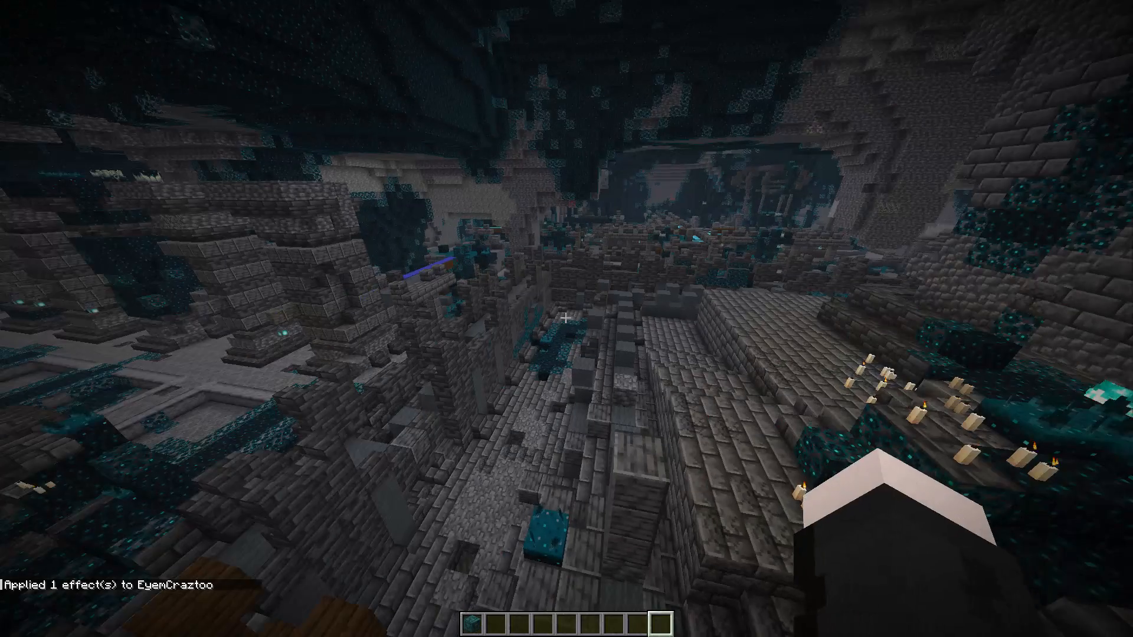
key(d)
click(566, 318)
key(w)
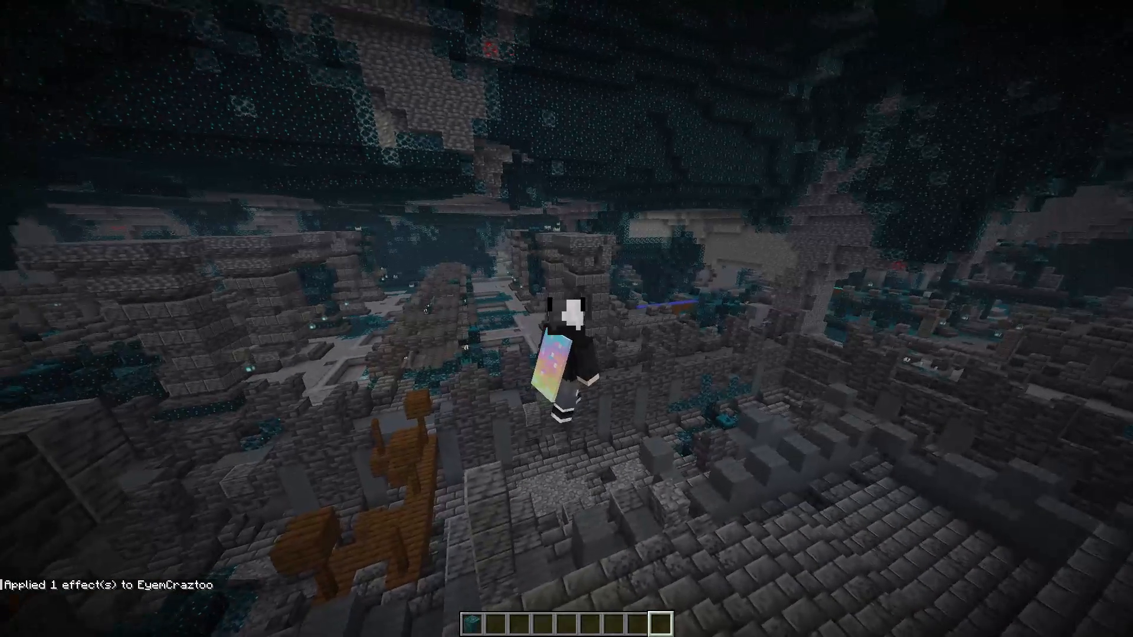
key(s)
key(s)
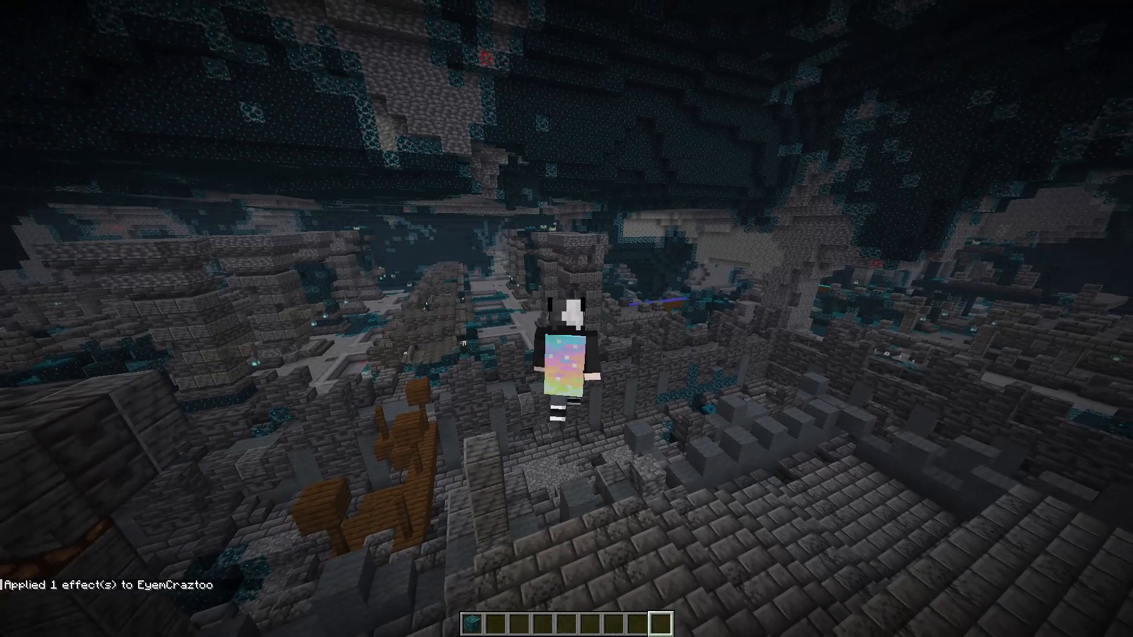
key(s)
text(ss)
key(a)
text(sd)
key(w)
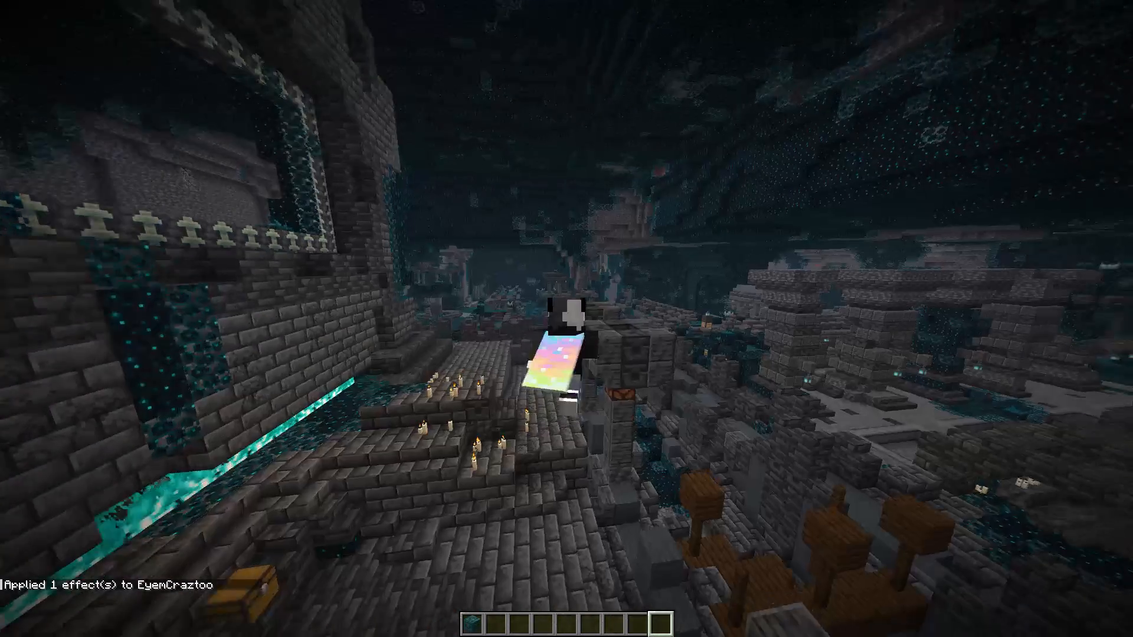
double_click(566, 318)
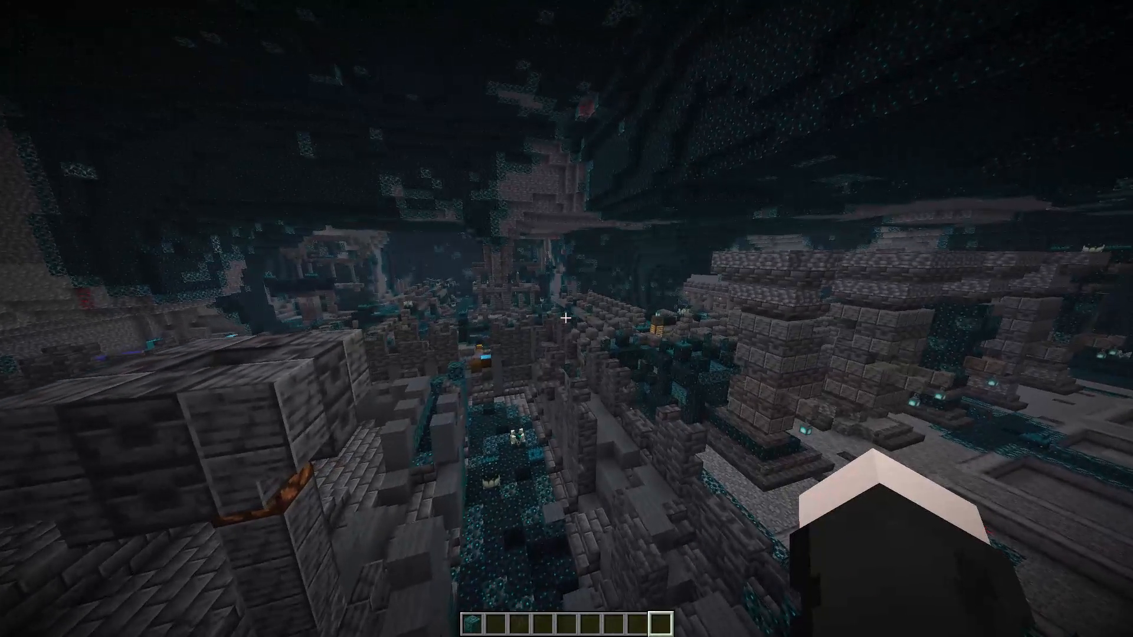
Switch to Spotify in Brave and pause the song Hero.
key(alt+Tab)
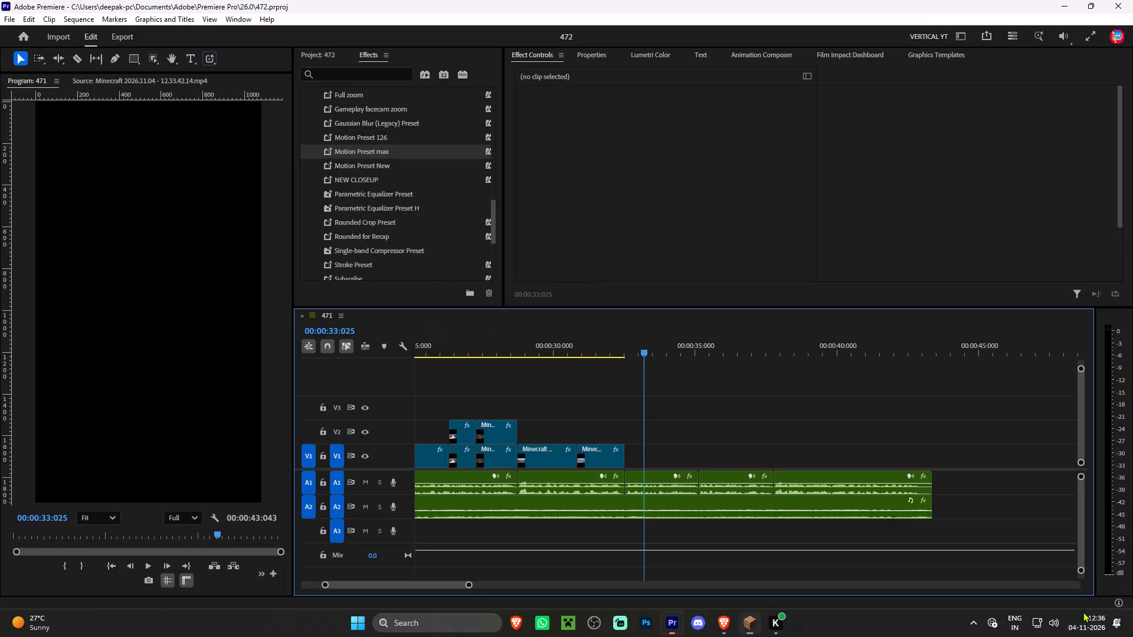
click(726, 629)
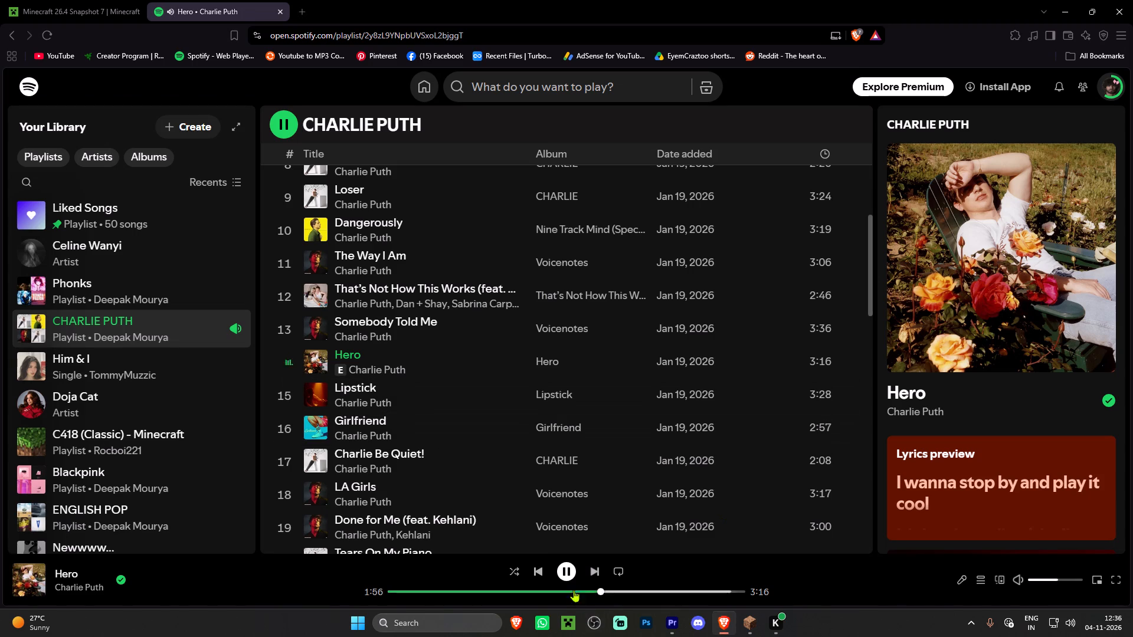
click(567, 580)
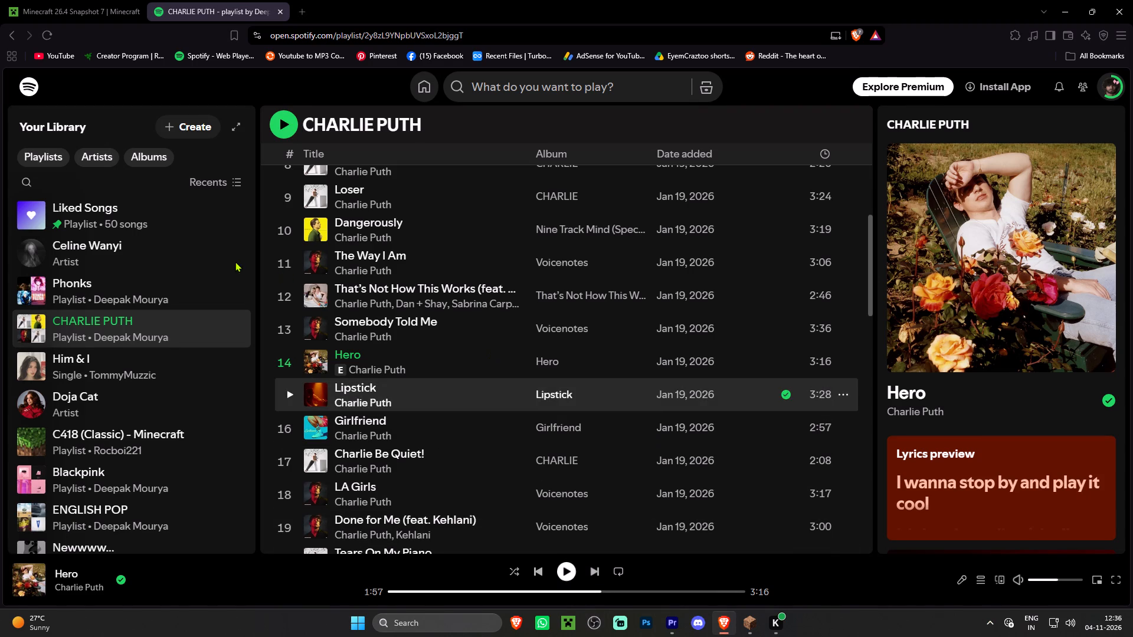
Switch to Premiere and move the playhead to the end of the last V1 clip, at about 00:00:32:057.
click(756, 622)
key(alt+Tab)
key(alt+Tab)
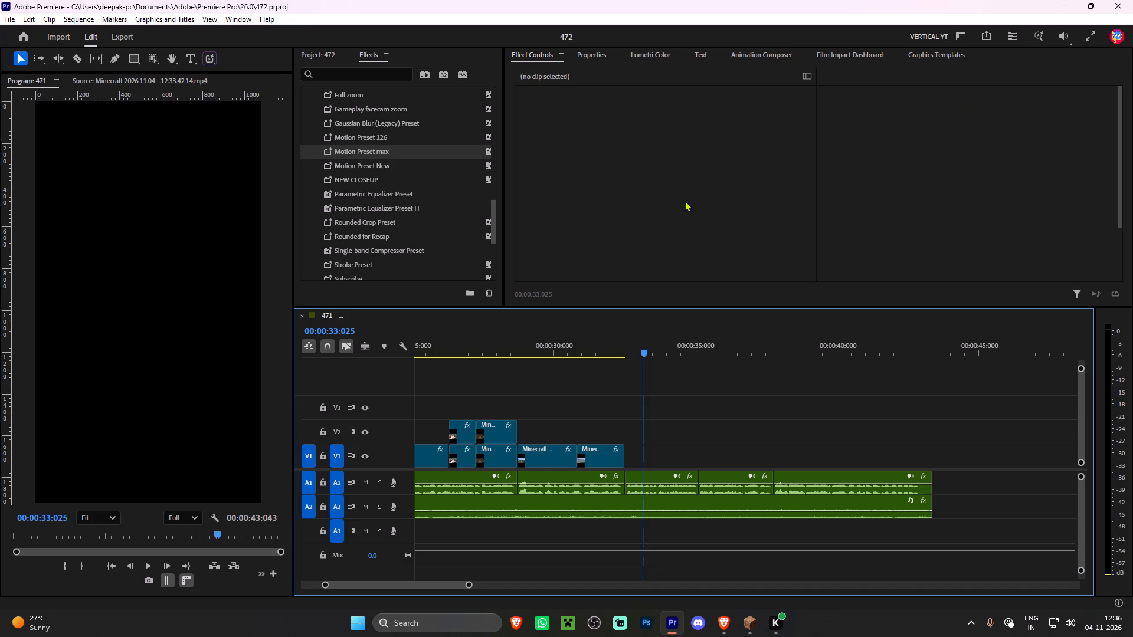
drag(616, 346, 624, 348)
Return to Minecraft, fly through the ancient city to the chest beside the tall sculk mass and check its contents.
click(746, 625)
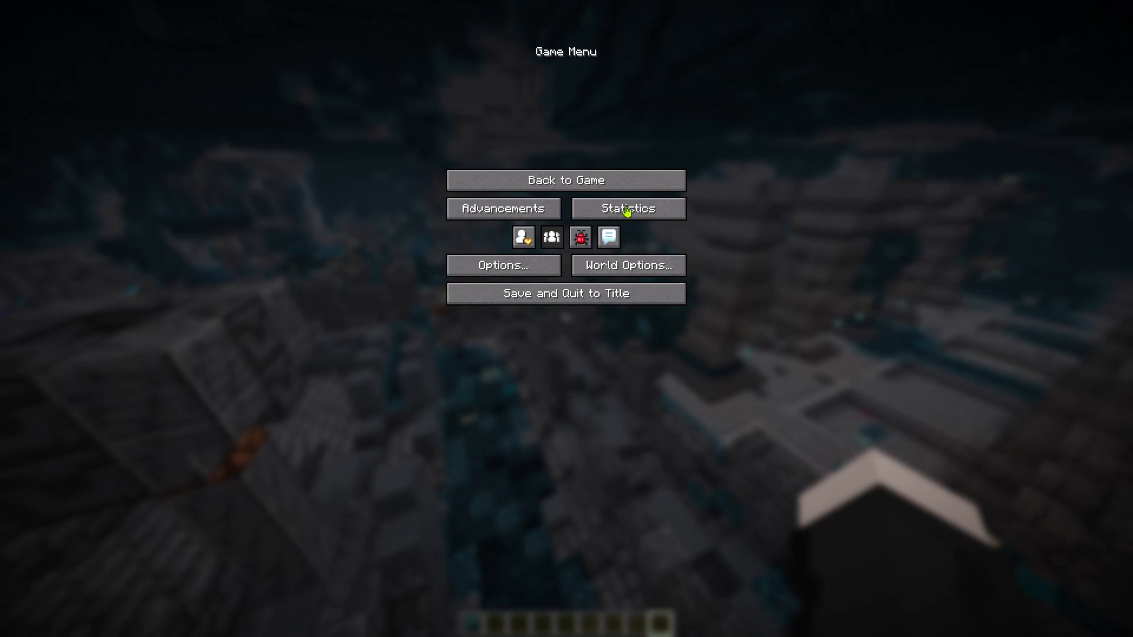
drag(611, 169, 566, 318)
key(a)
key(w)
key(w)
key(d)
key(d)
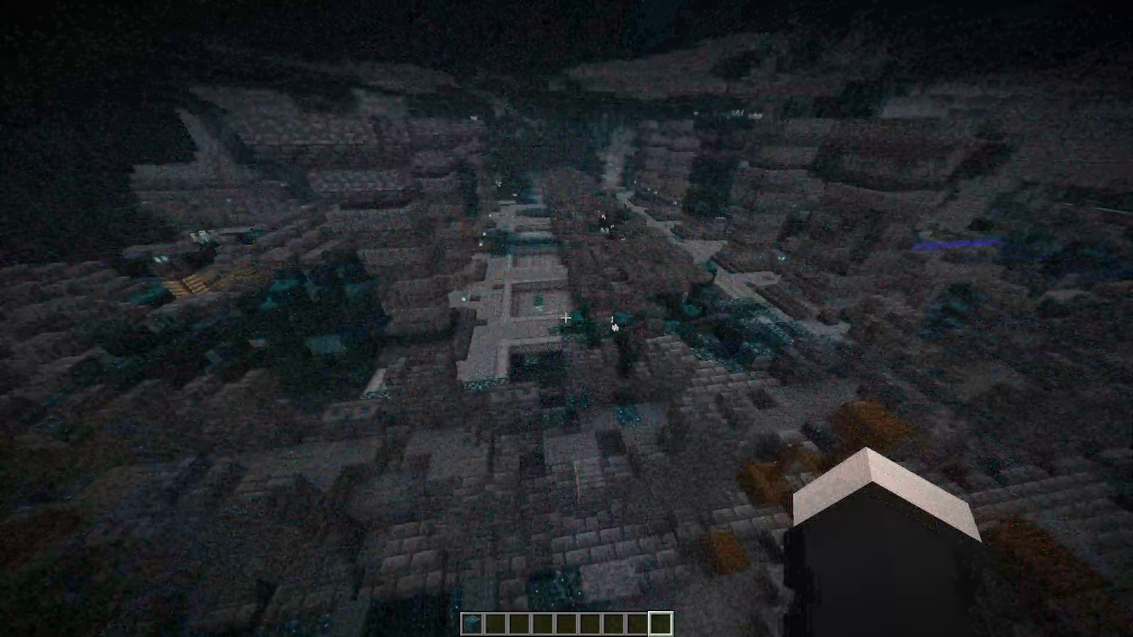
key(a)
key(d)
key(space)
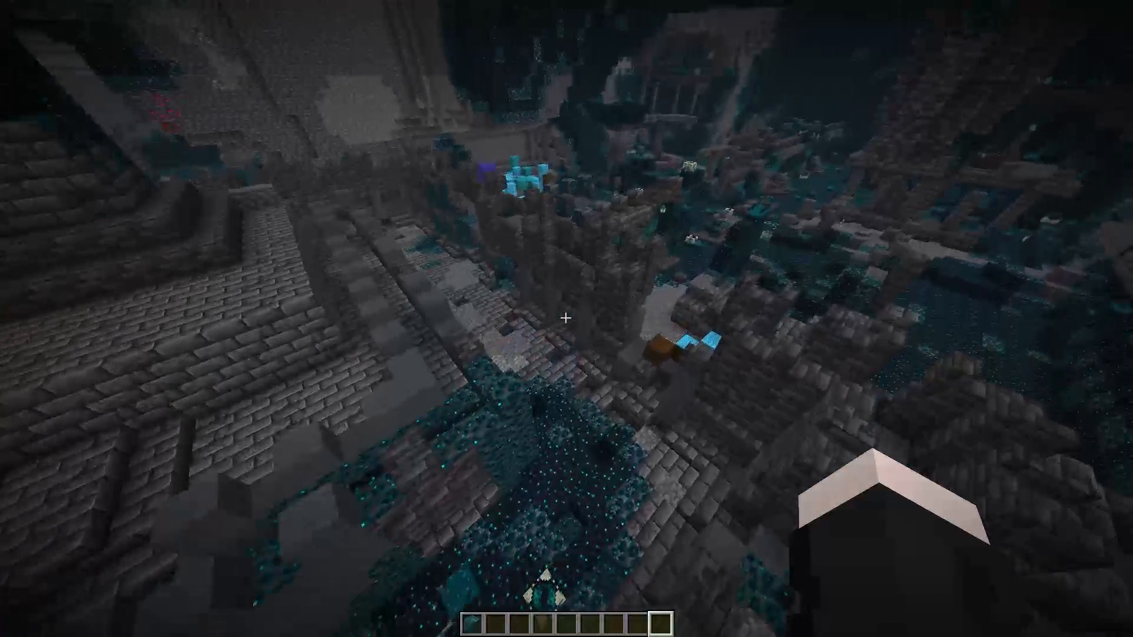
key(ctrl+d)
key(ctrl+a)
key(ctrl+w)
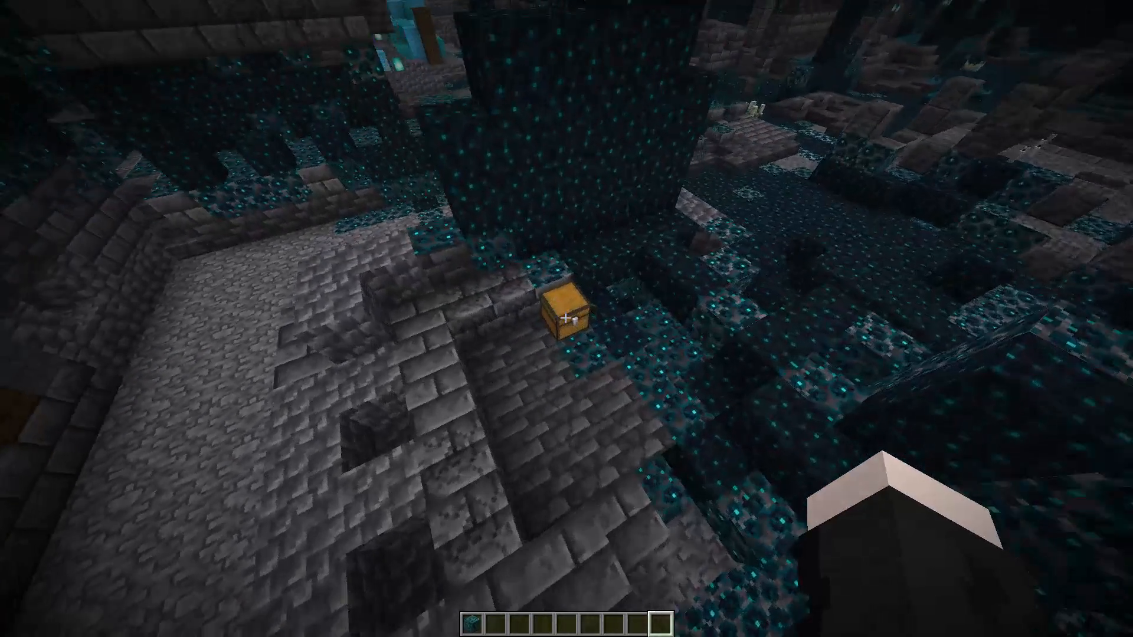
right_drag(566, 318, 557, 313)
key(e)
Fly along the ancient city's walls to another chest and inspect its loot.
key(a)
key(w)
key(space)
key(space)
key(space)
key(space)
key(space)
key(space)
key(space)
key(space)
key(space)
key(space)
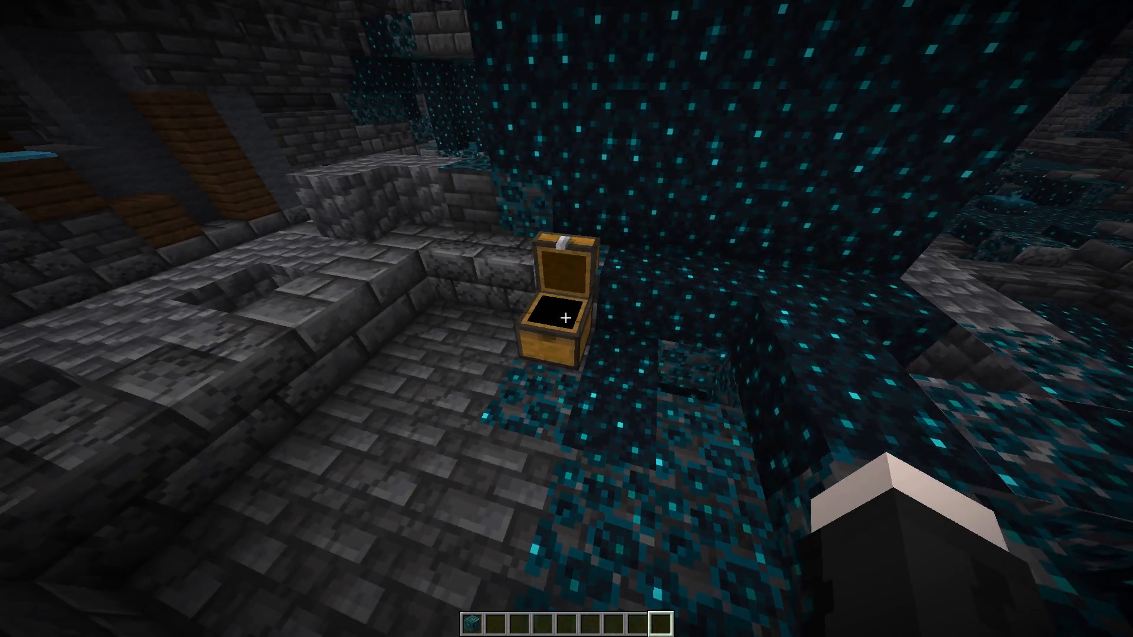
key(d)
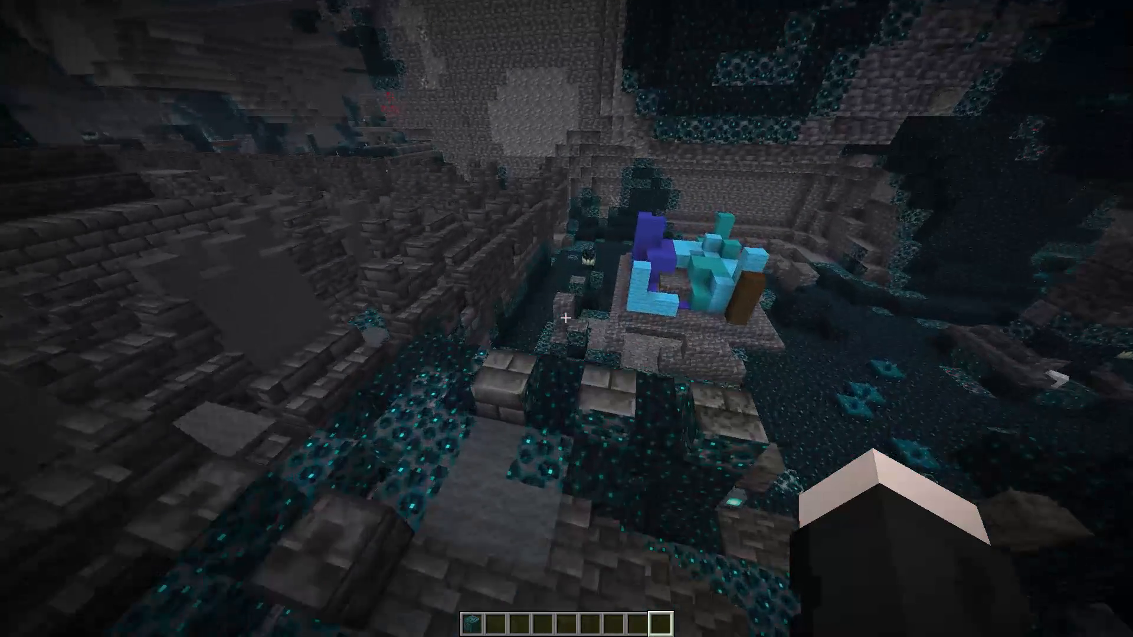
key(a)
key(a)
key(d)
key(d)
key(d)
key(d)
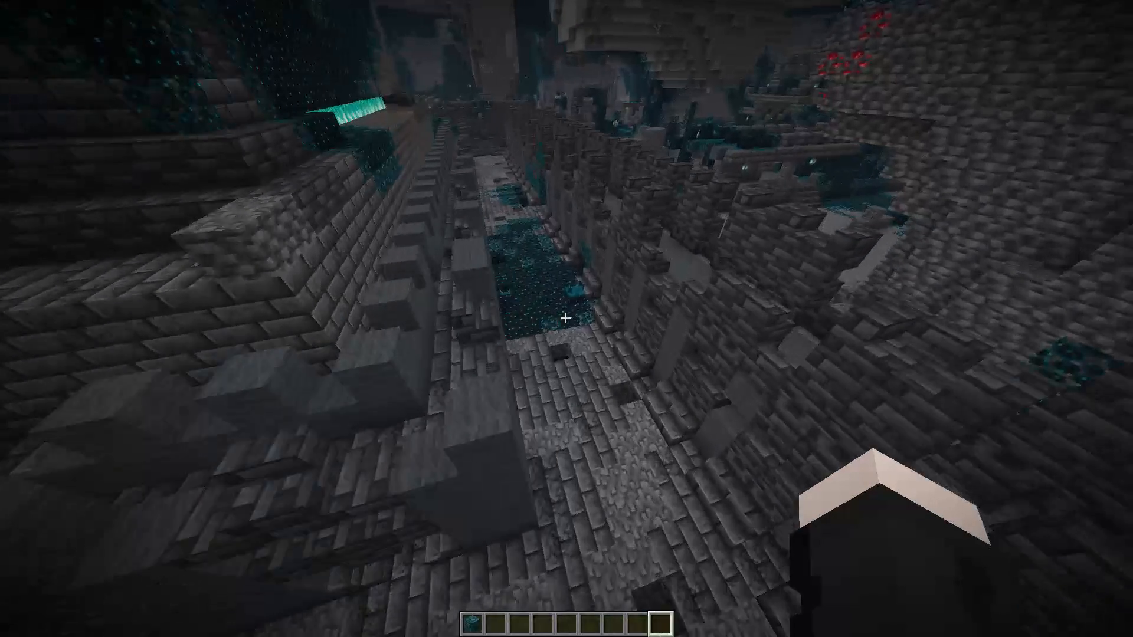
key(shift+a)
key(shift+a)
key(shift+a)
key(shift+a)
key(shift+a)
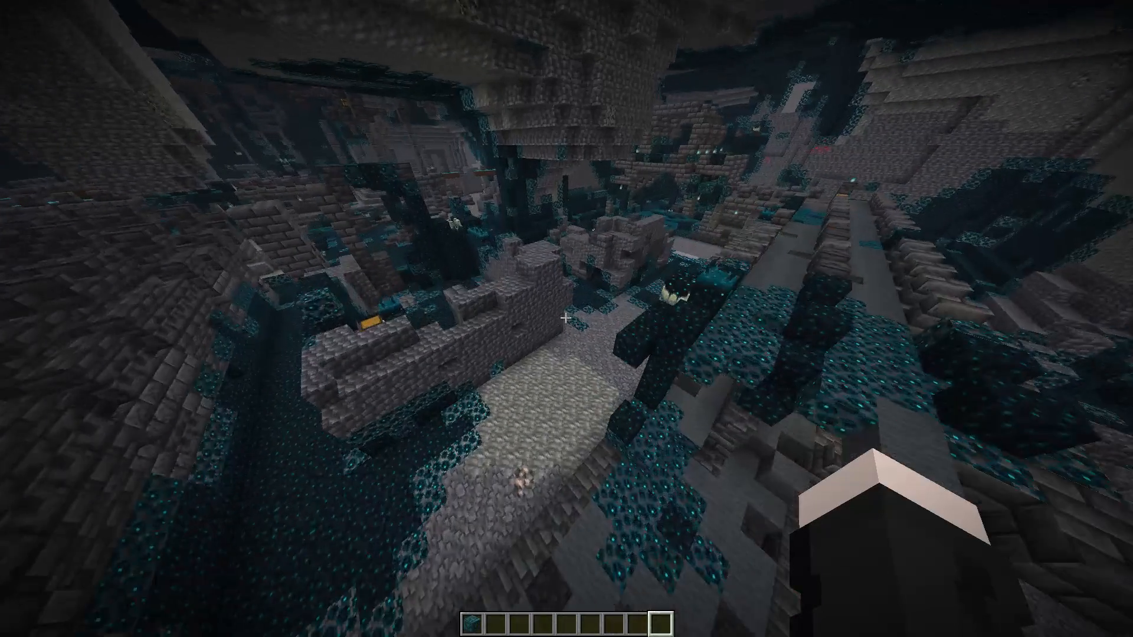
key(a)
key(ctrl+w)
key(ctrl+a)
right_click(566, 318)
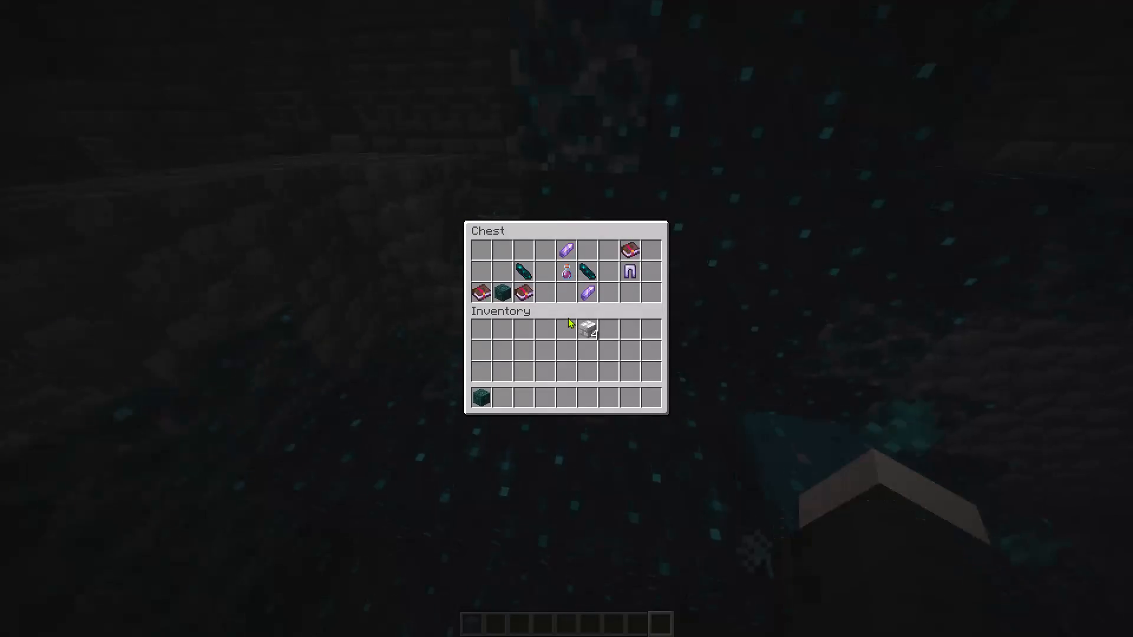
key(e)
Fly past the sculk-covered pillars to the chest on the ruined brick platform and inspect its contents.
key(w)
key(shift+space)
key(shift+space)
key(shift+a)
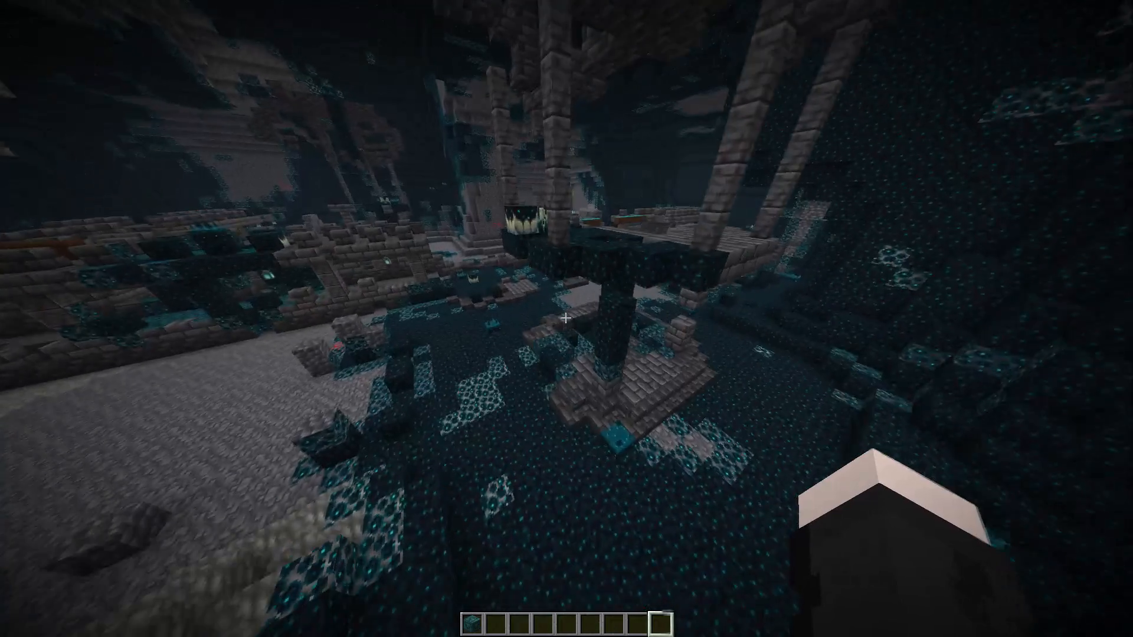
key(shift+d)
key(shift+d)
key(shift+d)
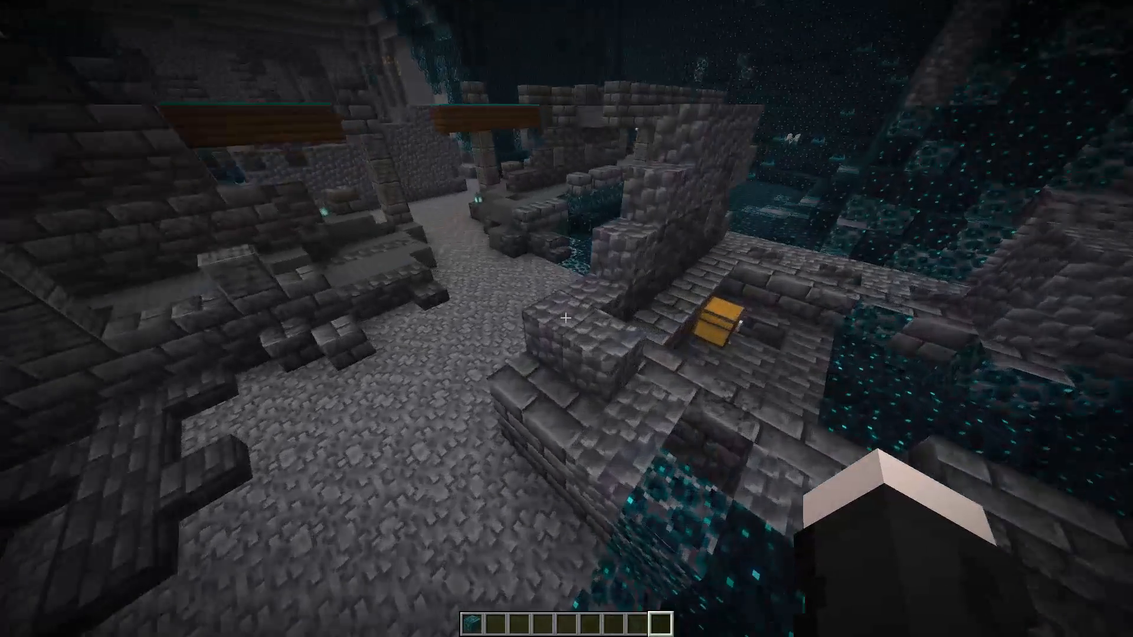
key(ctrl+w)
right_click(566, 318)
right_click(566, 318)
key(e)
Circle the ruined brick platform and check its chest's contents again.
key(w)
key(shift+space)
key(shift+space)
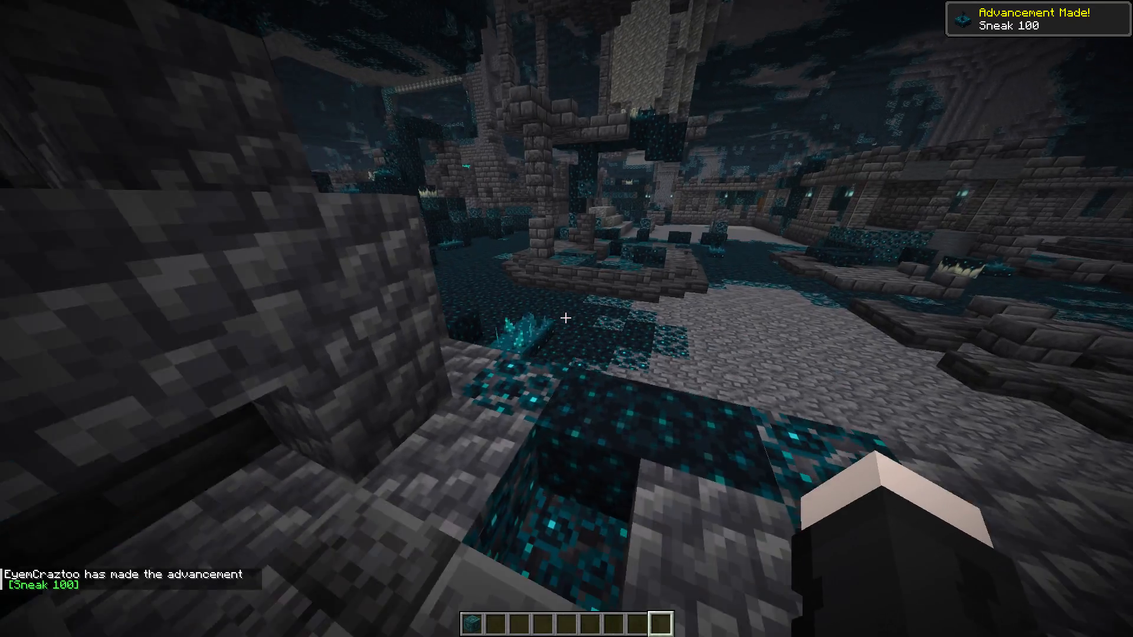
key(shift+d)
key(shift+a)
text(AD)
key(d)
key(ctrl+a)
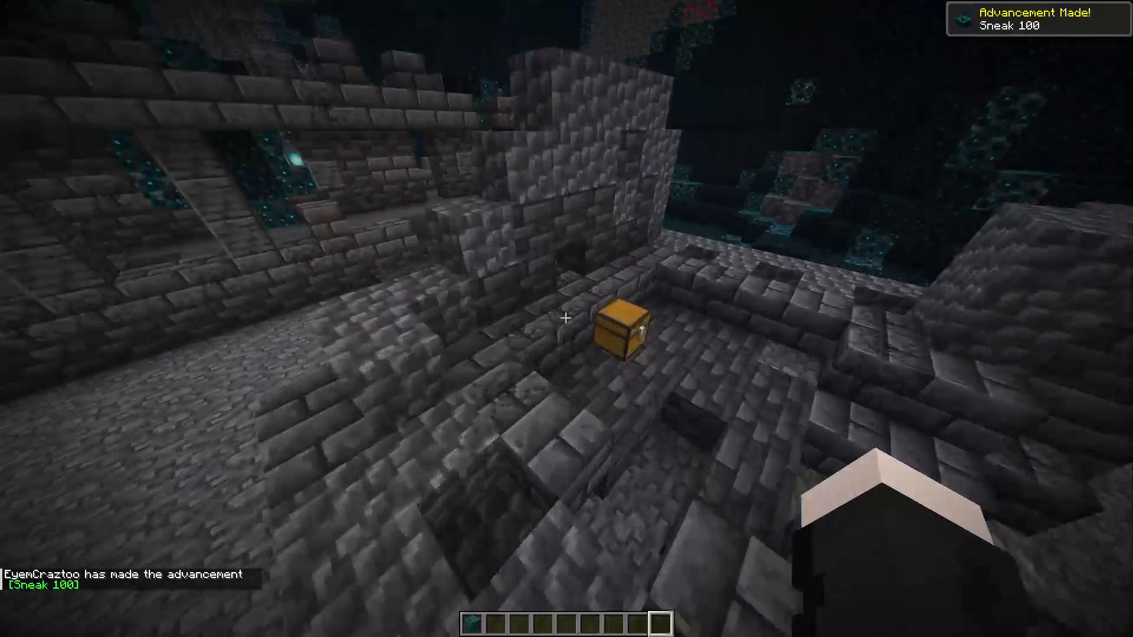
right_click(566, 318)
key(e)
Back away from the chest on the ruined platform and start a gameplay recording.
key(a)
key(w)
key(shift+space)
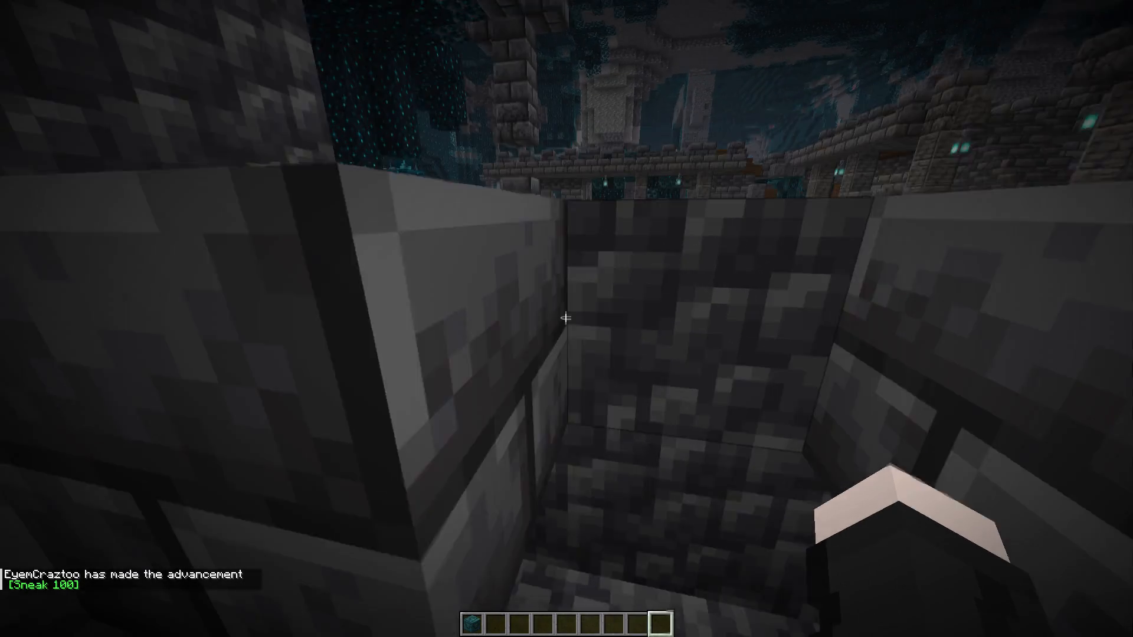
key(shift+space)
key(shift+a)
key(d)
key(alt+x)
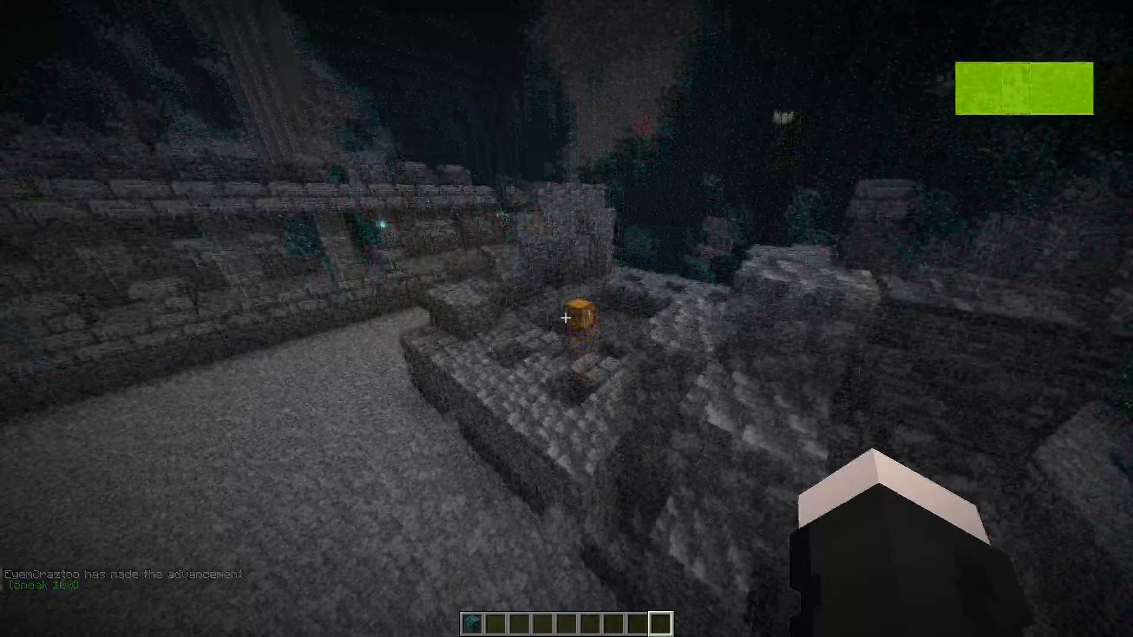
Fly around the ruin to face the chest's front from between the brick walls beyond the steps.
key(a)
key(w)
key(w)
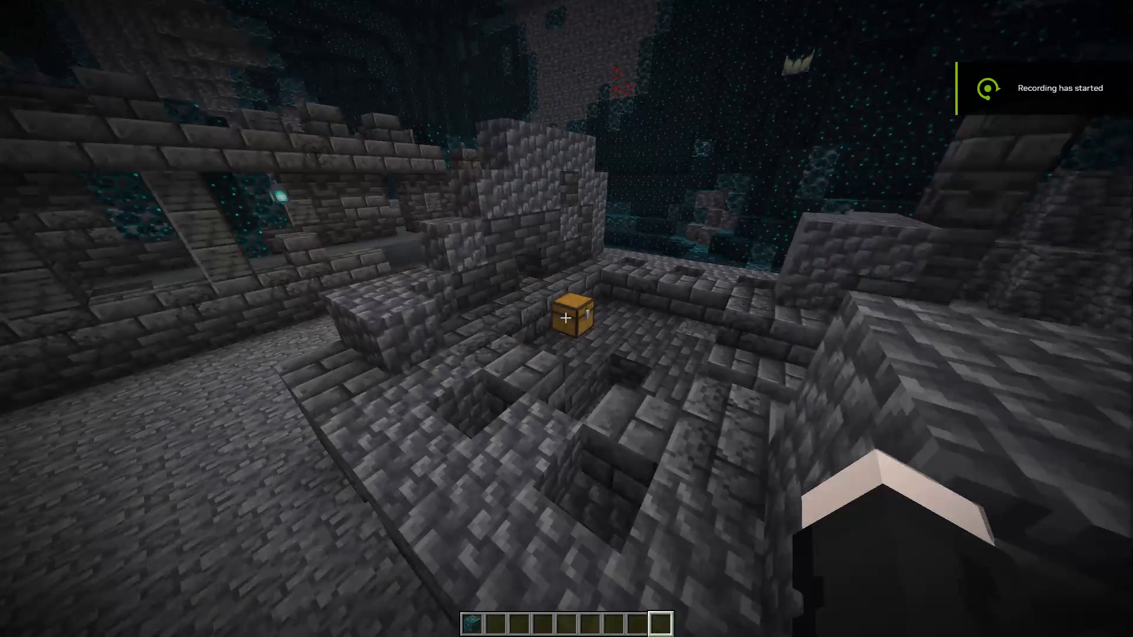
key(ctrl+d)
key(ctrl+d)
key(a)
key(w)
key(space)
key(space)
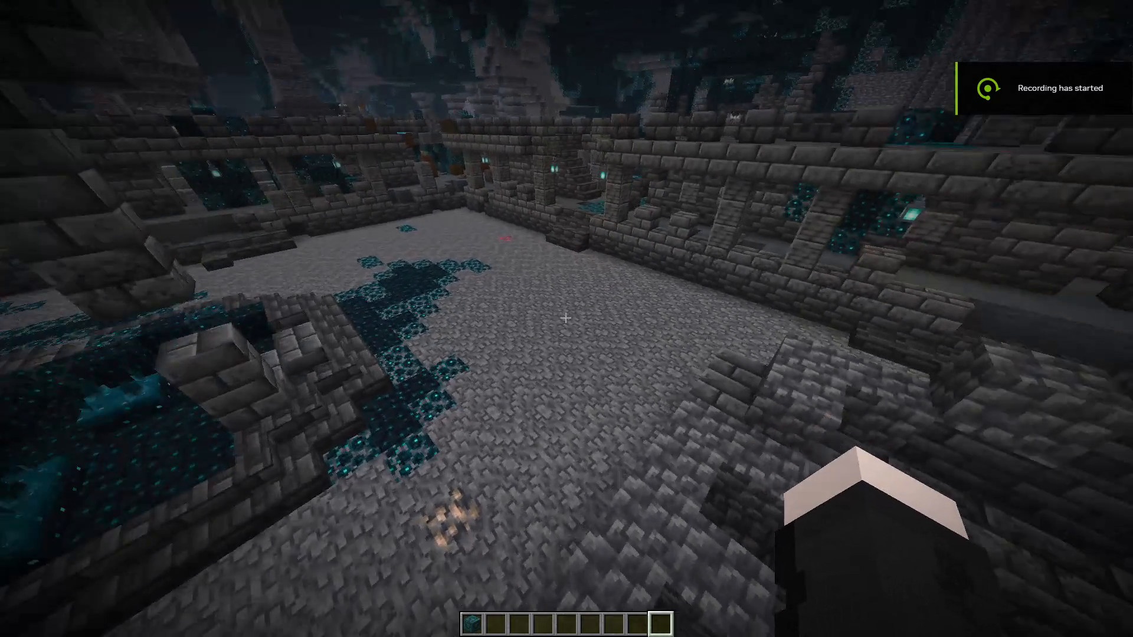
key(ctrl+d)
key(w)
key(w)
key(w)
key(w)
key(w)
key(w)
key(w)
key(w)
key(w)
key(w)
key(w)
key(w)
key(w)
key(w)
key(w)
key(w)
key(w)
key(w)
key(w)
key(w)
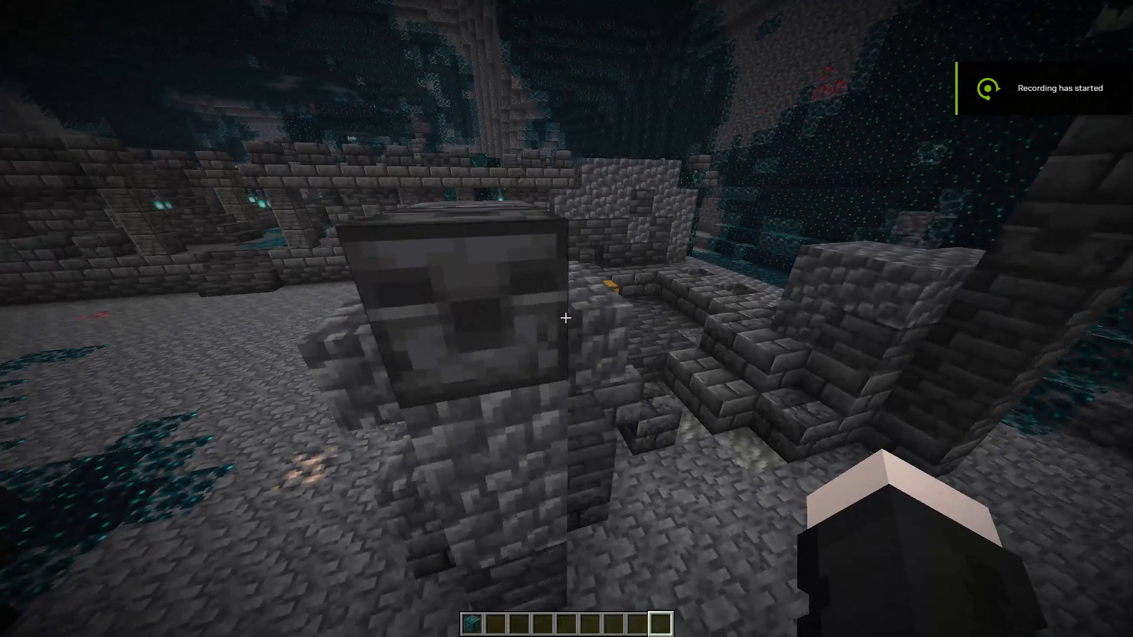
key(a)
key(w)
key(a)
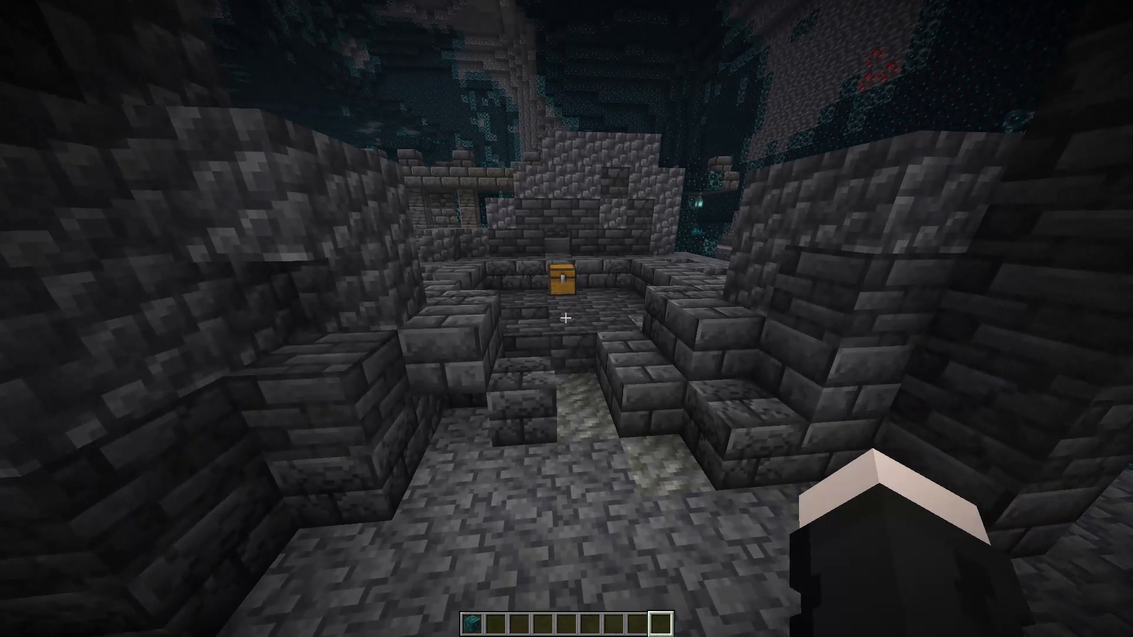
Select an empty hotbar slot, record approaching and opening the chest, point at the Chiseled Soulshale, and stop recording.
key(d)
scroll(566, 318, down, 2)
key(a)
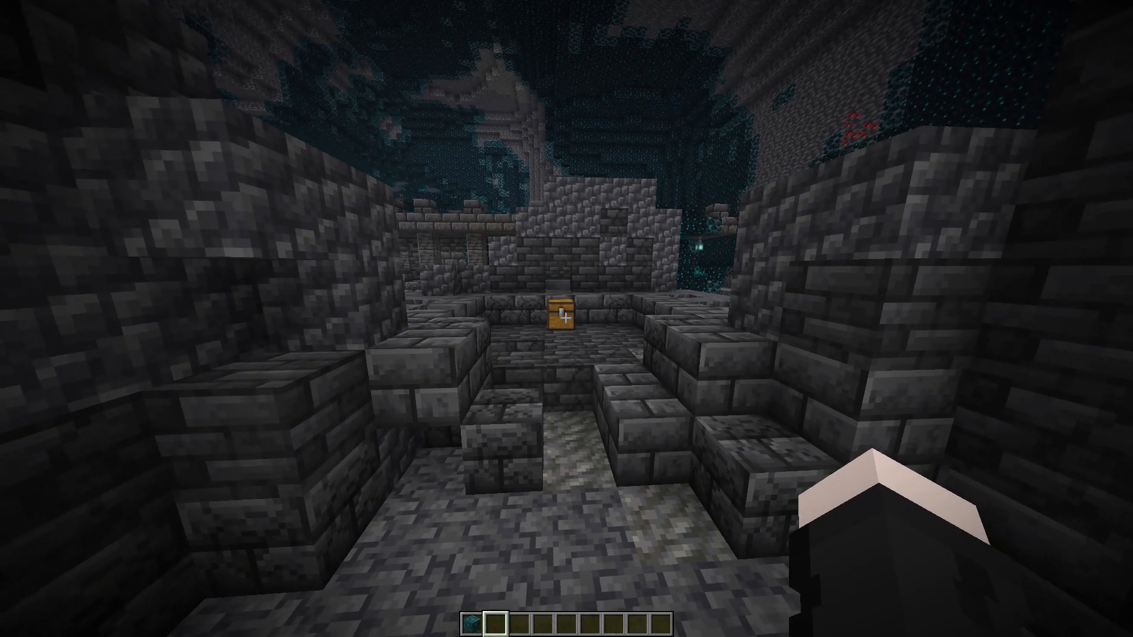
key(d)
key(space)
key(a)
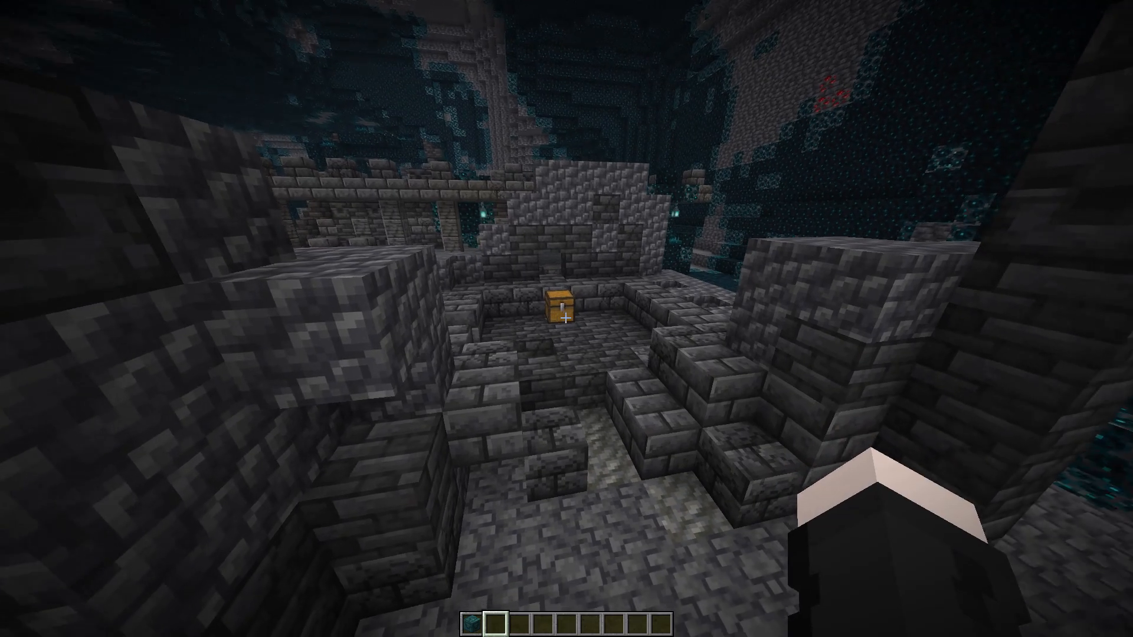
key(w)
key(w)
key(w)
key(w)
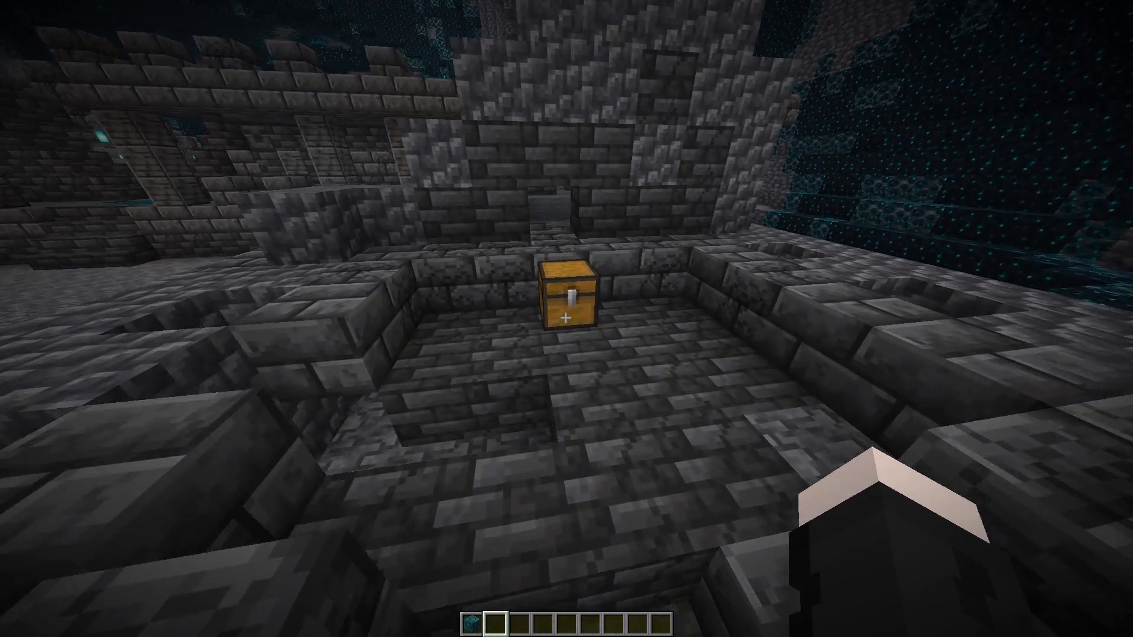
right_click(566, 318)
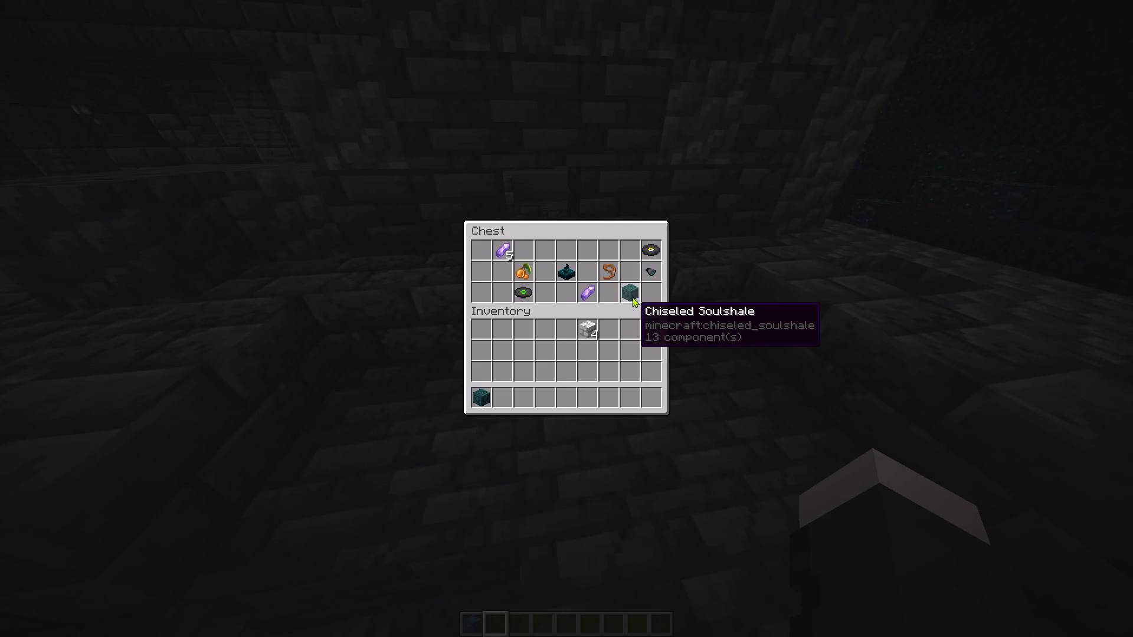
key(alt+x)
Import the recording Minecraft 2026.11.04 - 12.37.33.15.mp4 into the Premiere project and open it in the Source monitor.
key(alt+Tab)
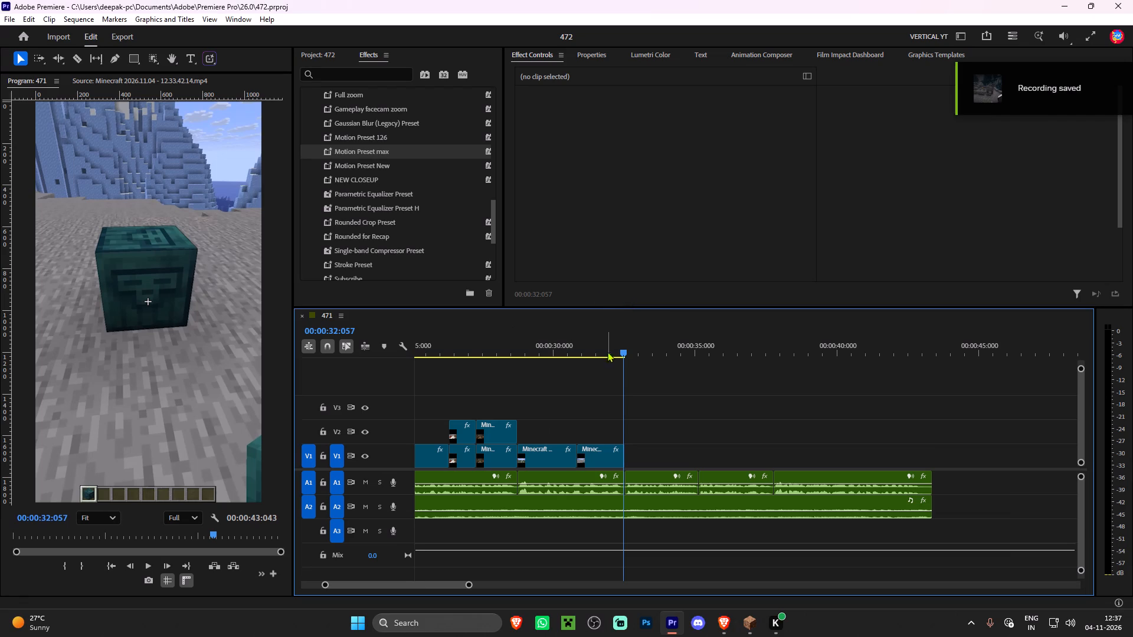
click(322, 54)
double_click(417, 245)
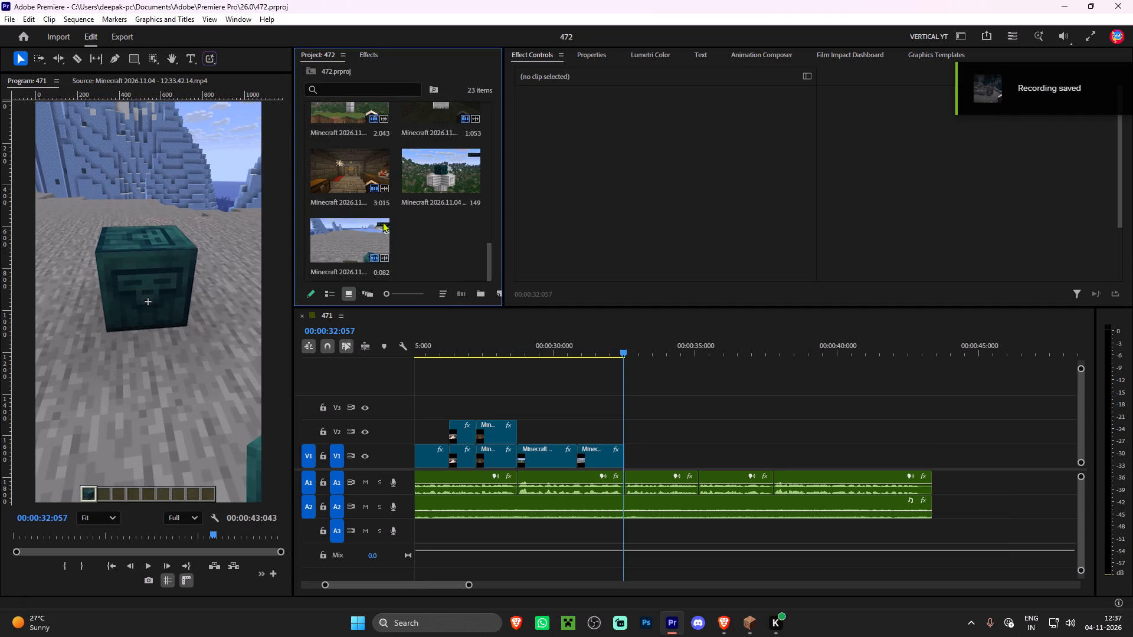
scroll(382, 222, down, 20)
scroll(382, 222, down, 8)
double_click(453, 239)
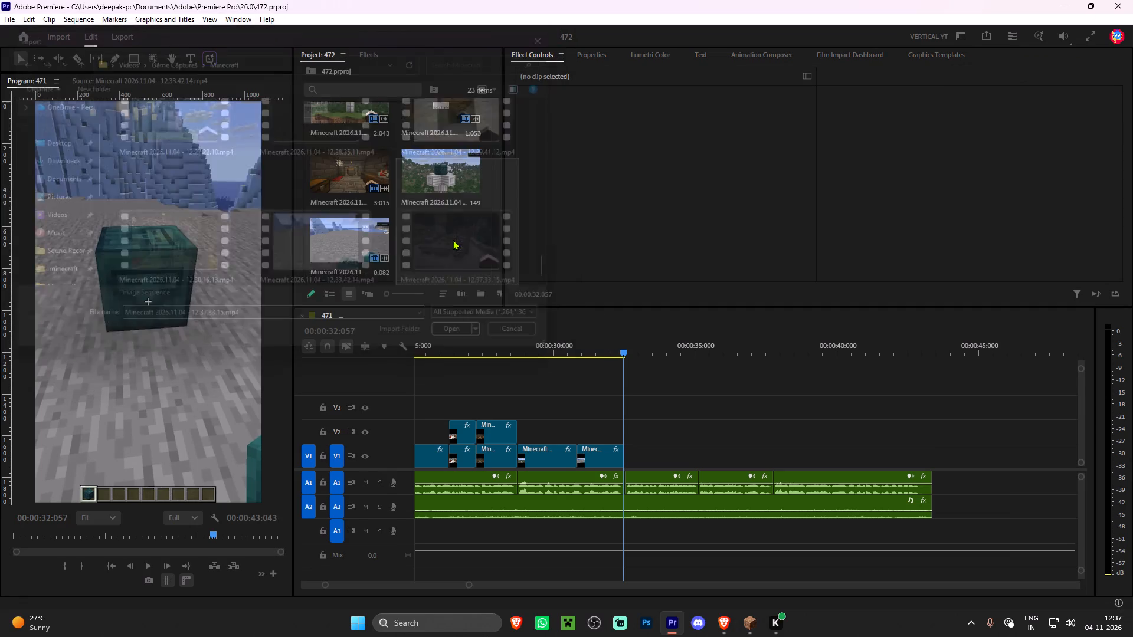
triple_click(443, 238)
Set an In point on the new recording shortly before the chest opens and play through to its end.
drag(181, 531, 184, 531)
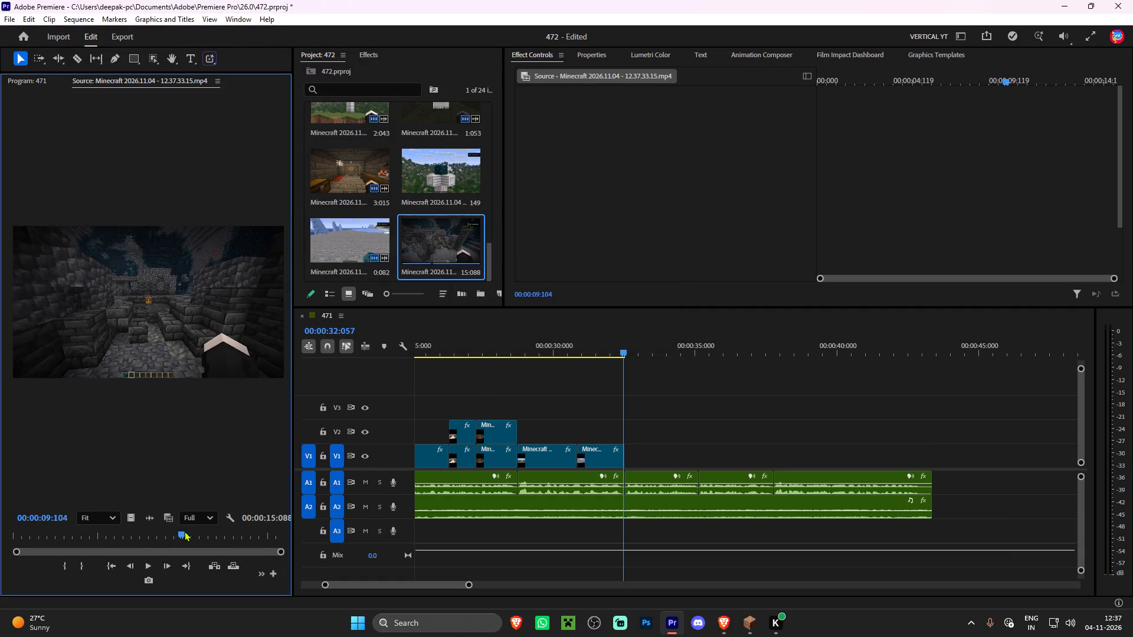
drag(184, 531, 240, 539)
key(i)
key(space)
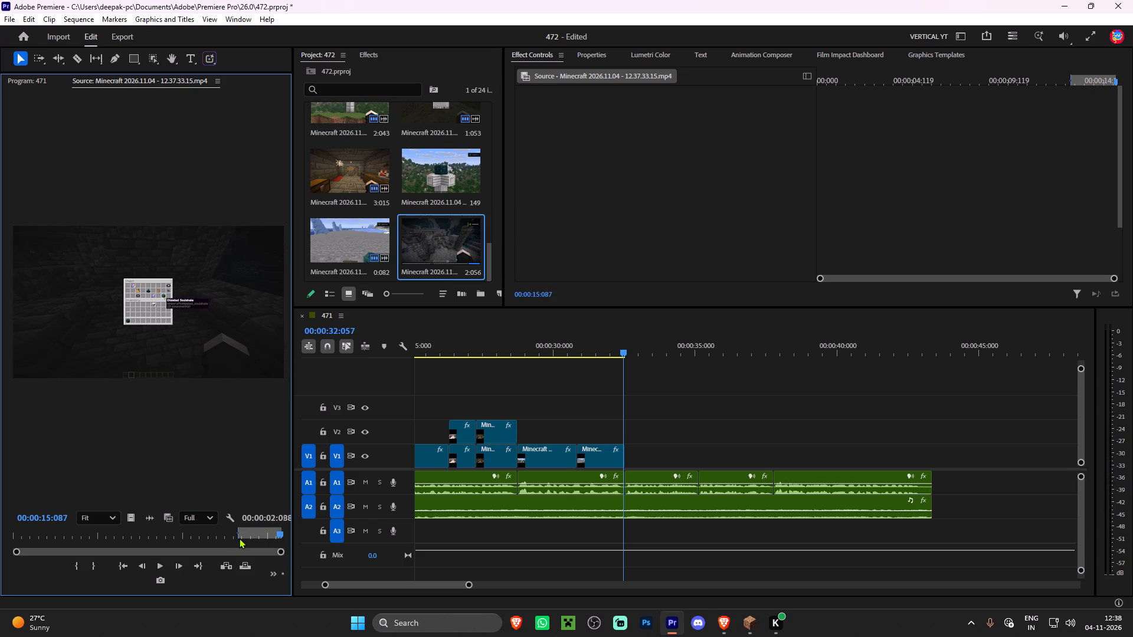
Place the marked recording's video on V1 after the Soulshale clip and adjust its start to close the gap.
drag(132, 520, 621, 457)
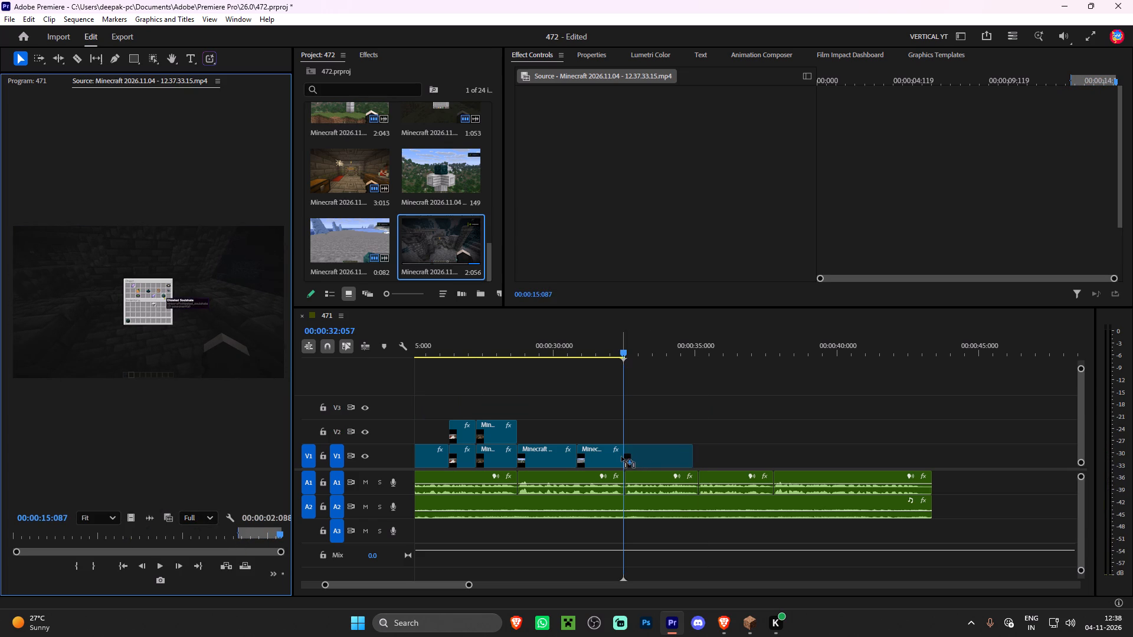
drag(621, 457, 633, 458)
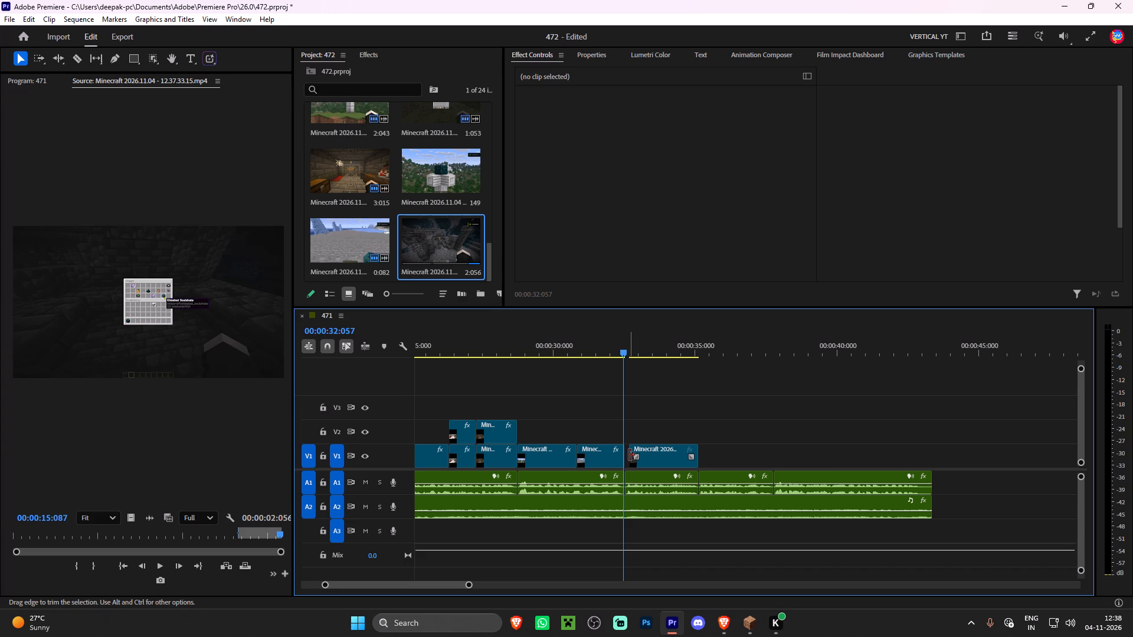
click(629, 455)
Preview the new chest clip and apply Motion Preset max to it.
click(660, 465)
key(space)
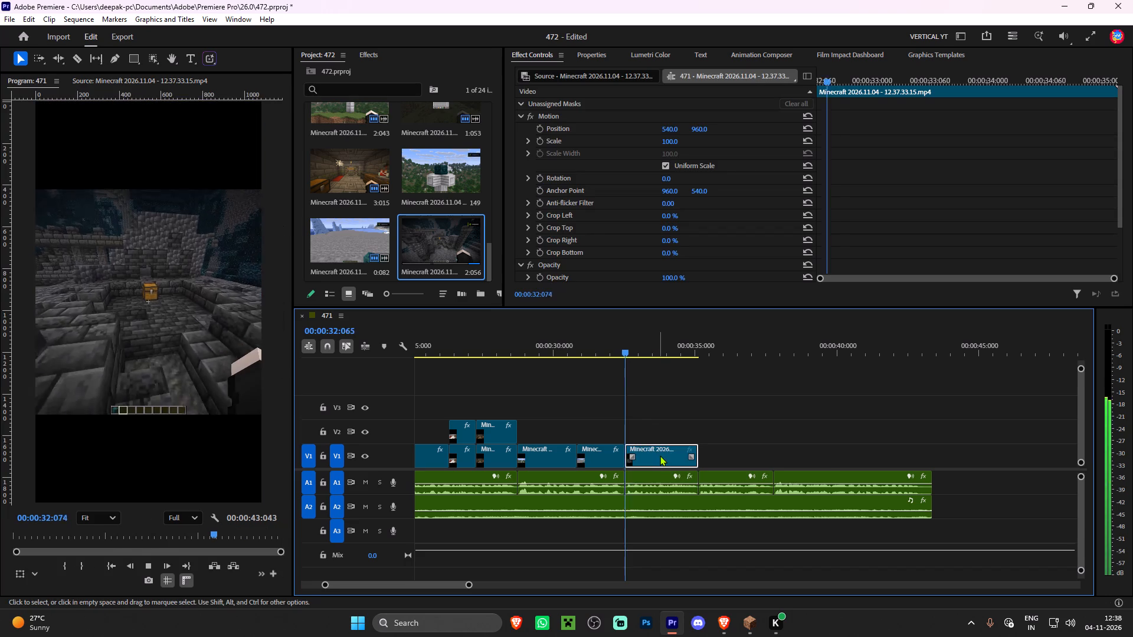
key(space)
click(374, 54)
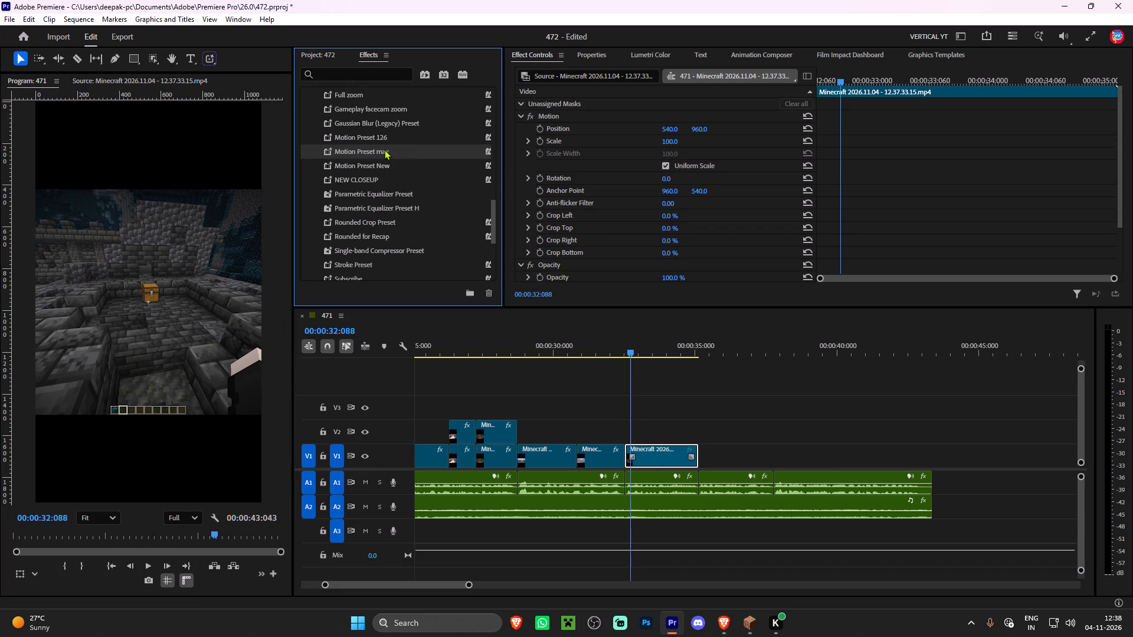
drag(382, 149, 673, 461)
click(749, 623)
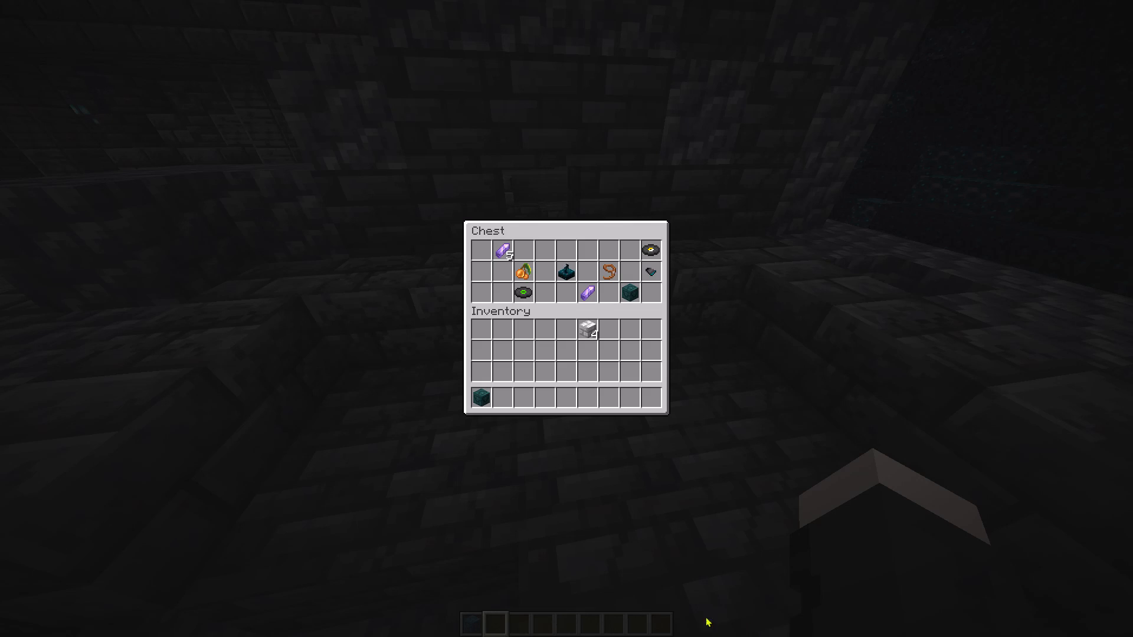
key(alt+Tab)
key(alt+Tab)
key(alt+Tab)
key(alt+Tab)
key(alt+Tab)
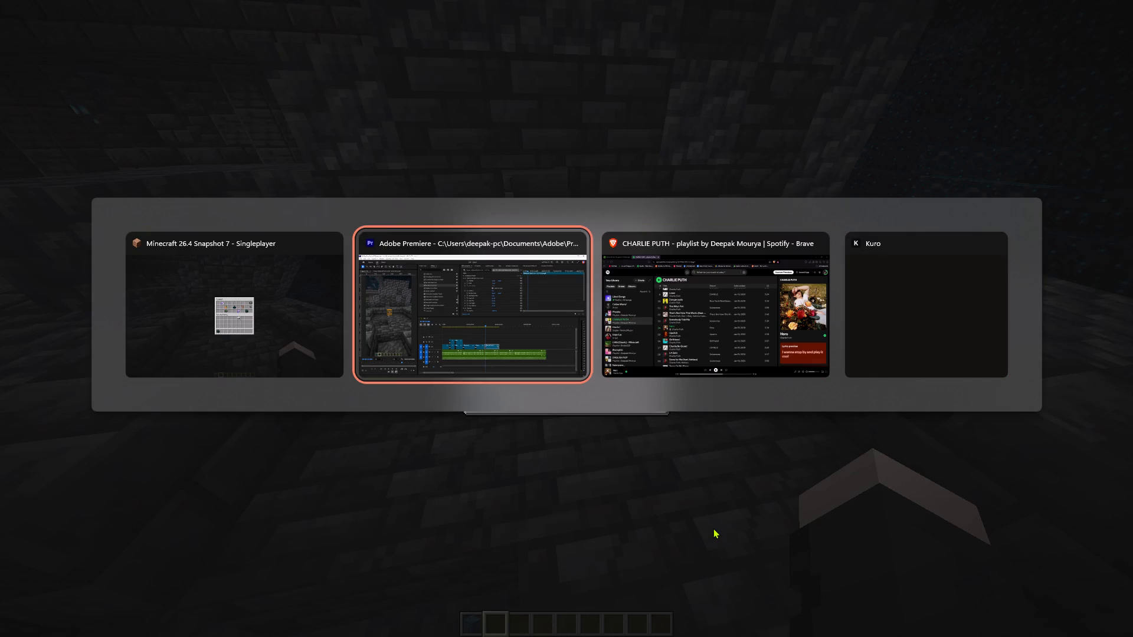
Scrub across the cut between the Soulshale block clip and the new chest clip to review the transition.
drag(584, 343, 620, 359)
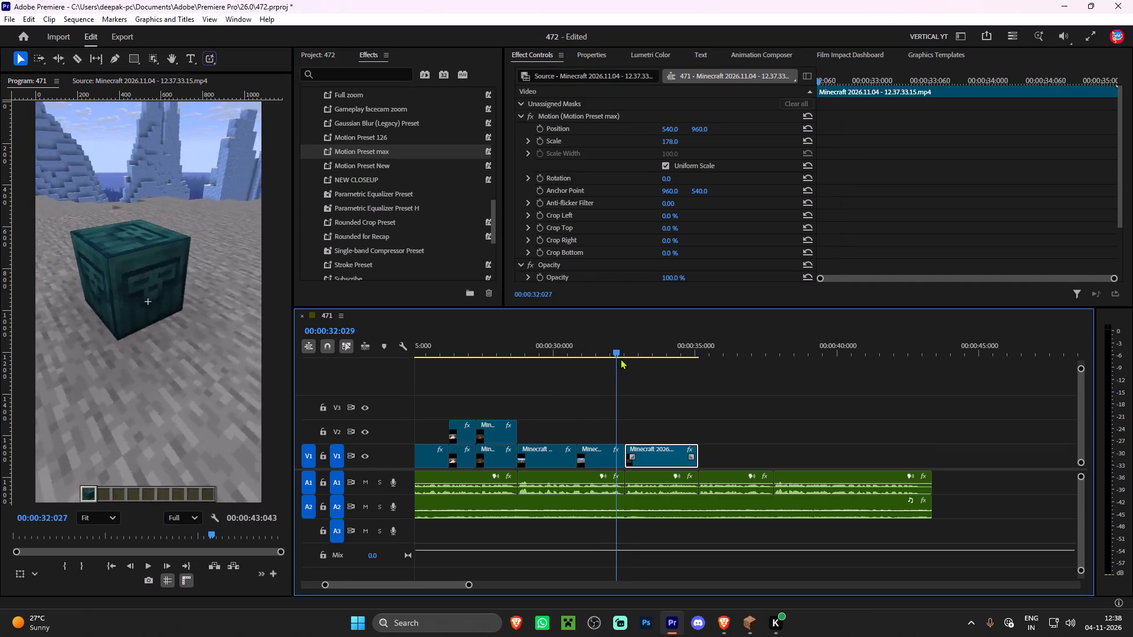
drag(620, 359, 633, 359)
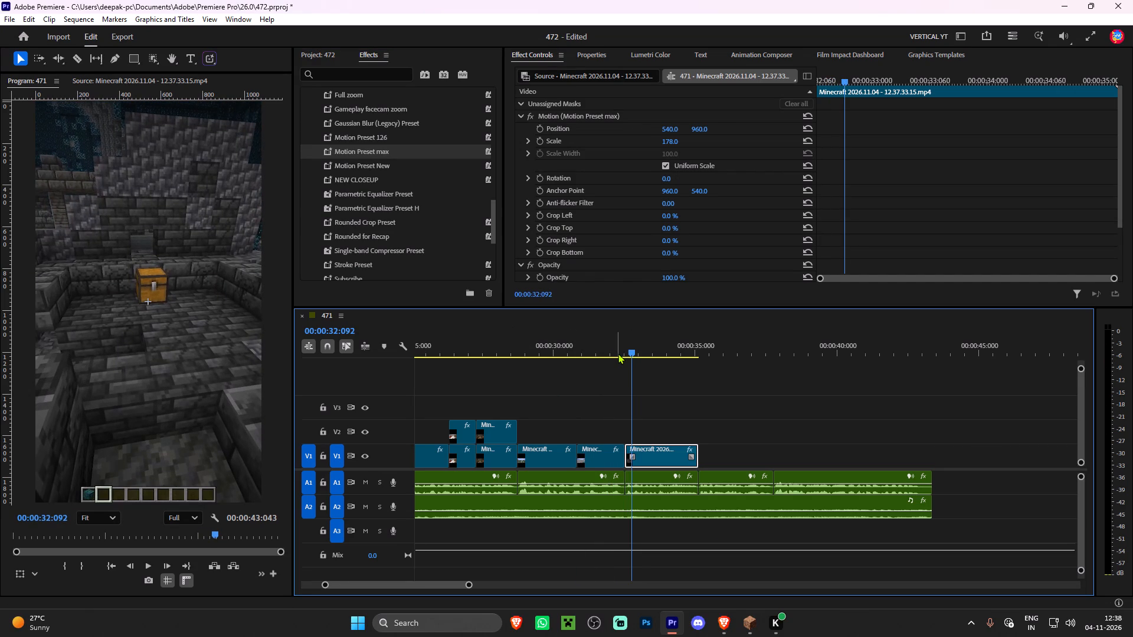
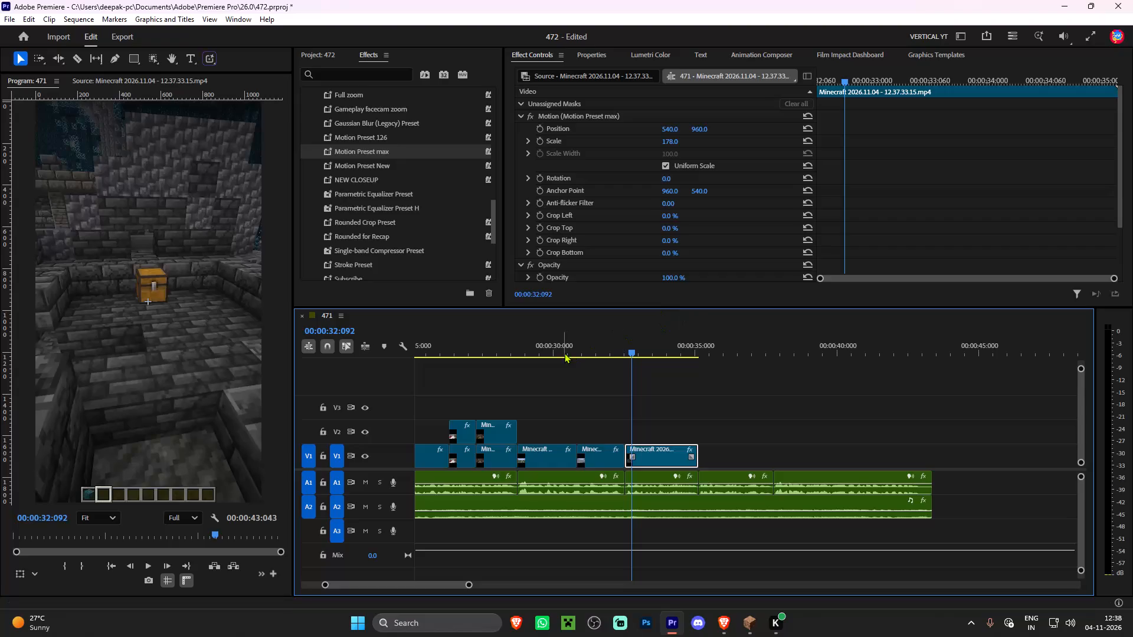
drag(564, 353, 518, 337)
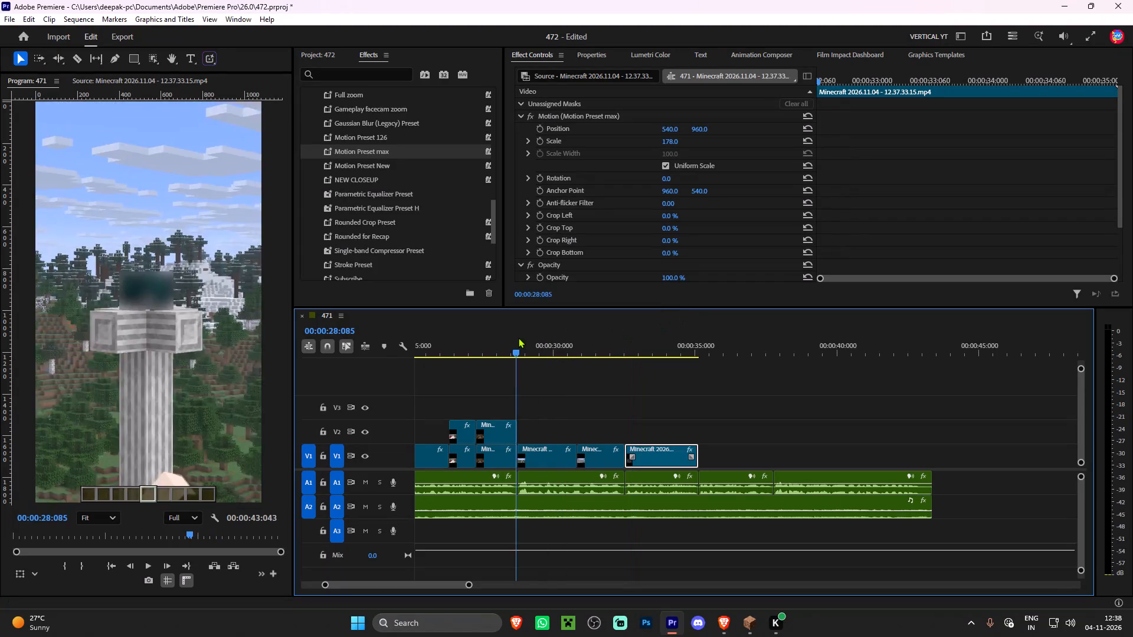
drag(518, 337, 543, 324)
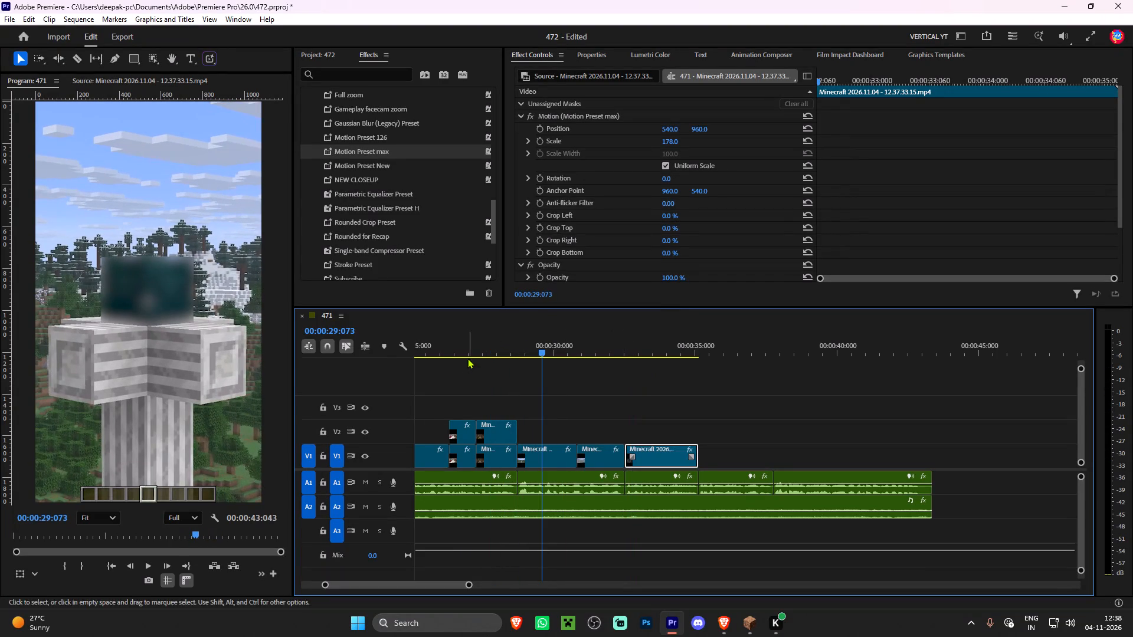
Export sequence 471 under the file name 472 with video output disabled, so it contains audio only.
click(134, 38)
click(126, 32)
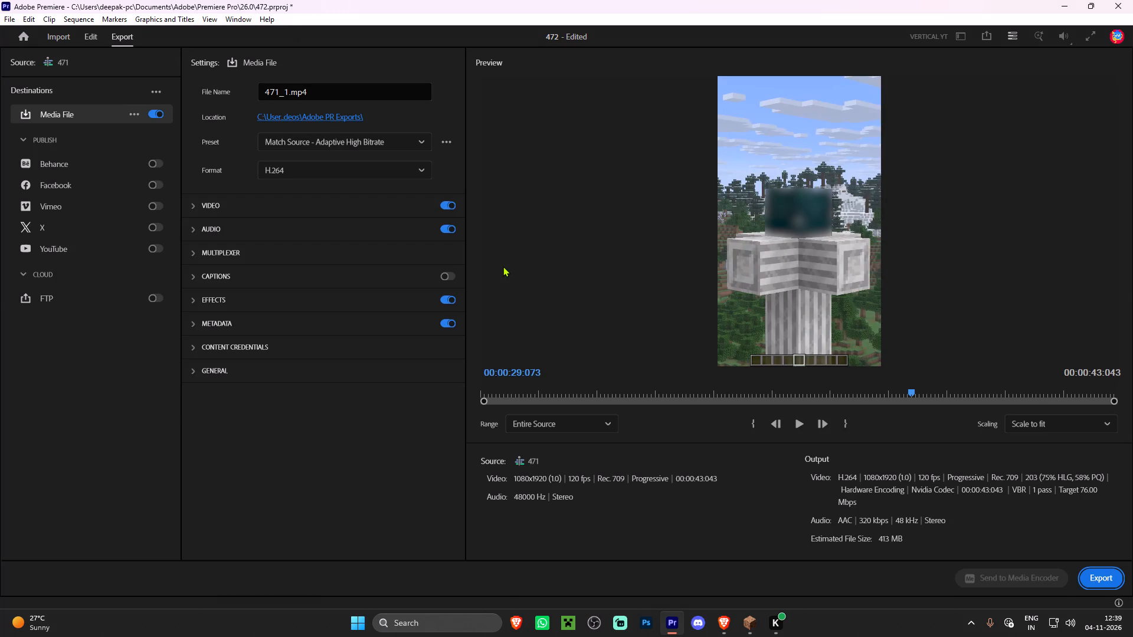
triple_click(282, 95)
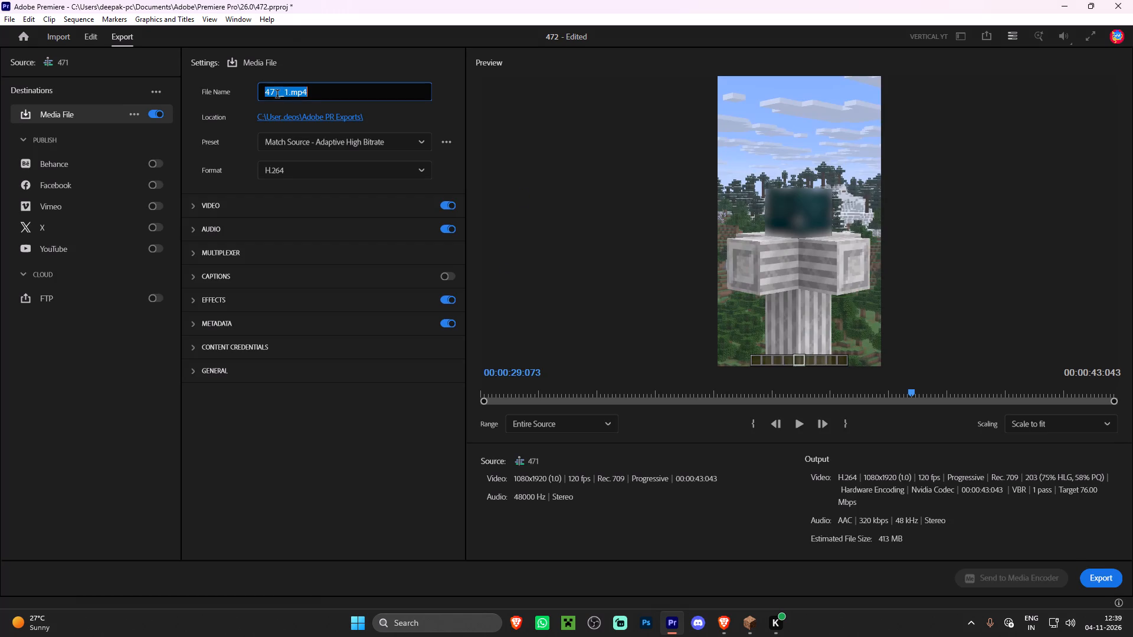
text(472)
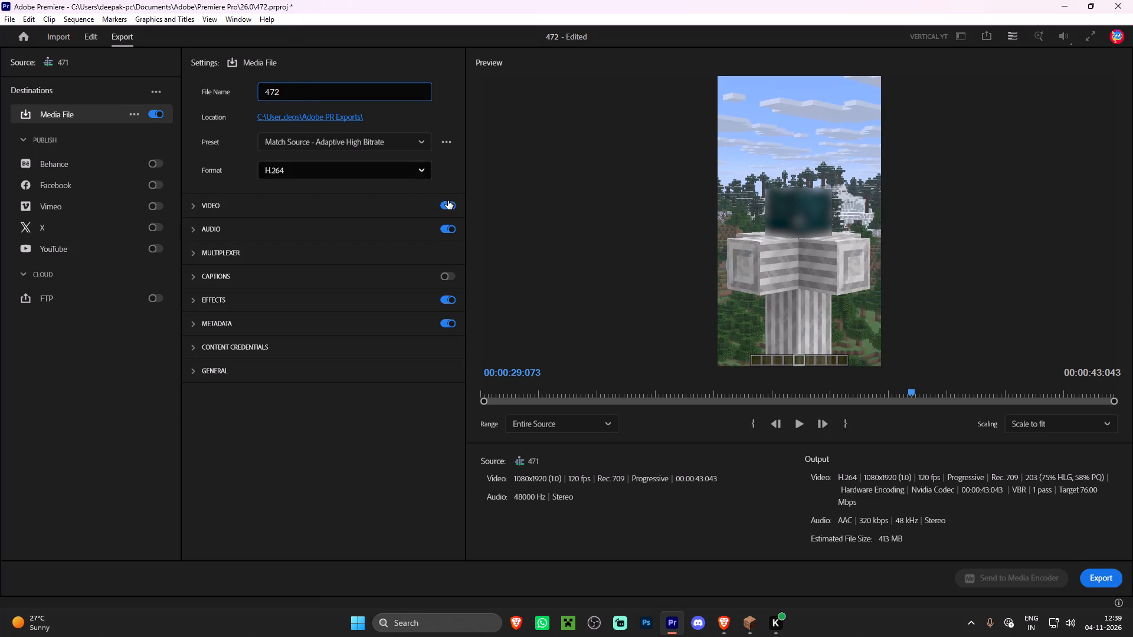
click(444, 201)
click(1099, 577)
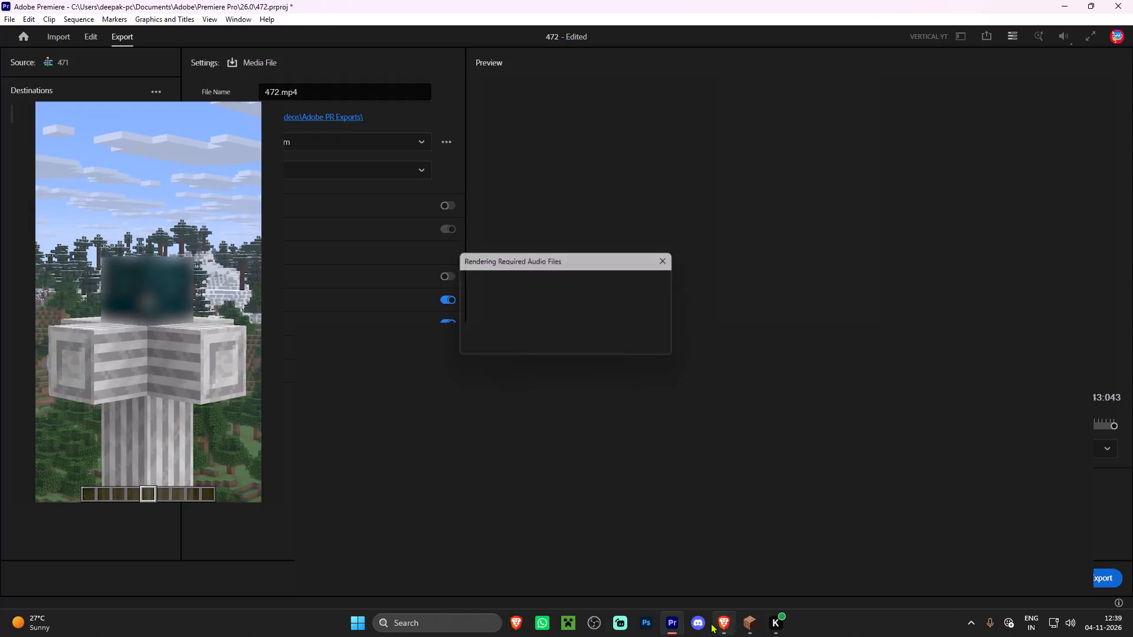
Switch to Brave, close the Minecraft snapshot page and open the TurboScribe recent files page in a new tab.
click(732, 621)
click(298, 0)
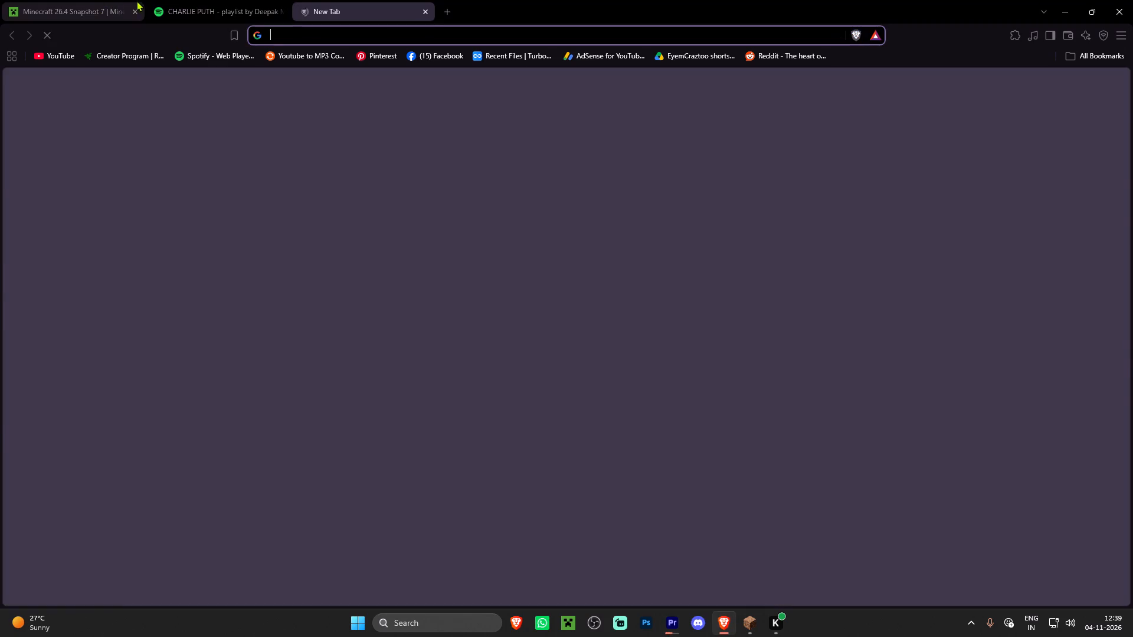
click(137, 7)
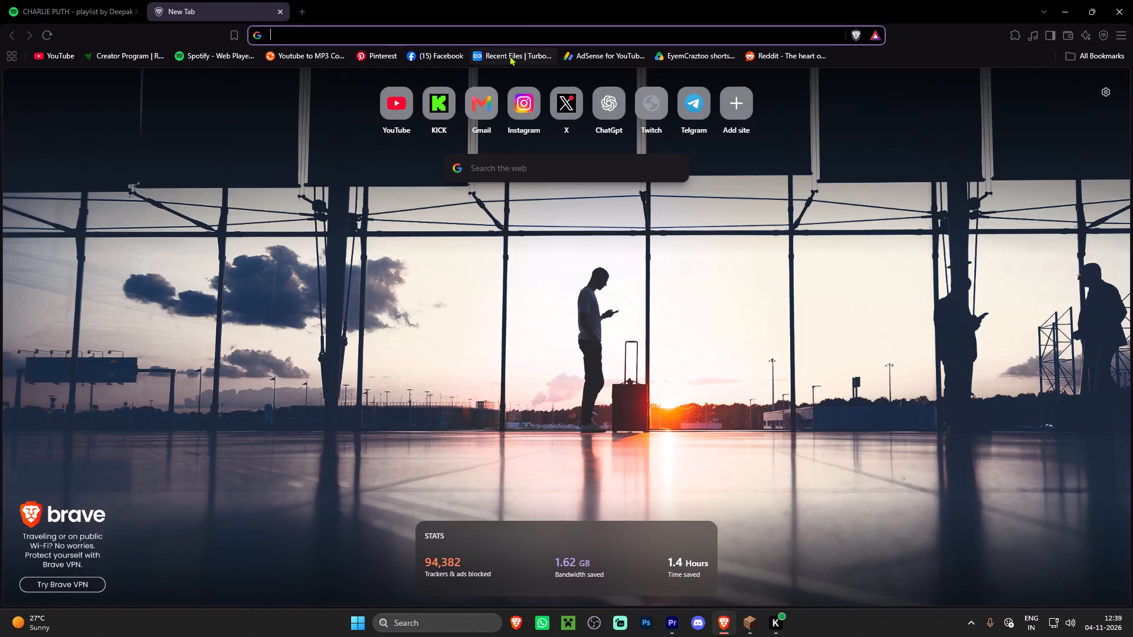
click(509, 55)
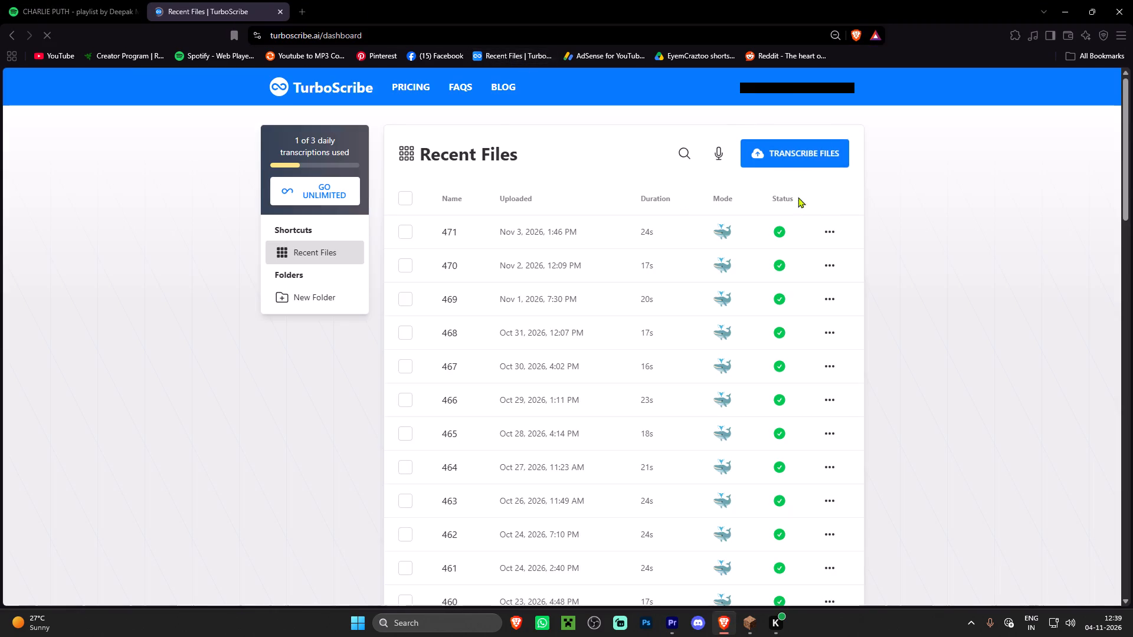
Upload the exported 472.mp4 to TurboScribe and start its transcription.
click(775, 150)
click(534, 287)
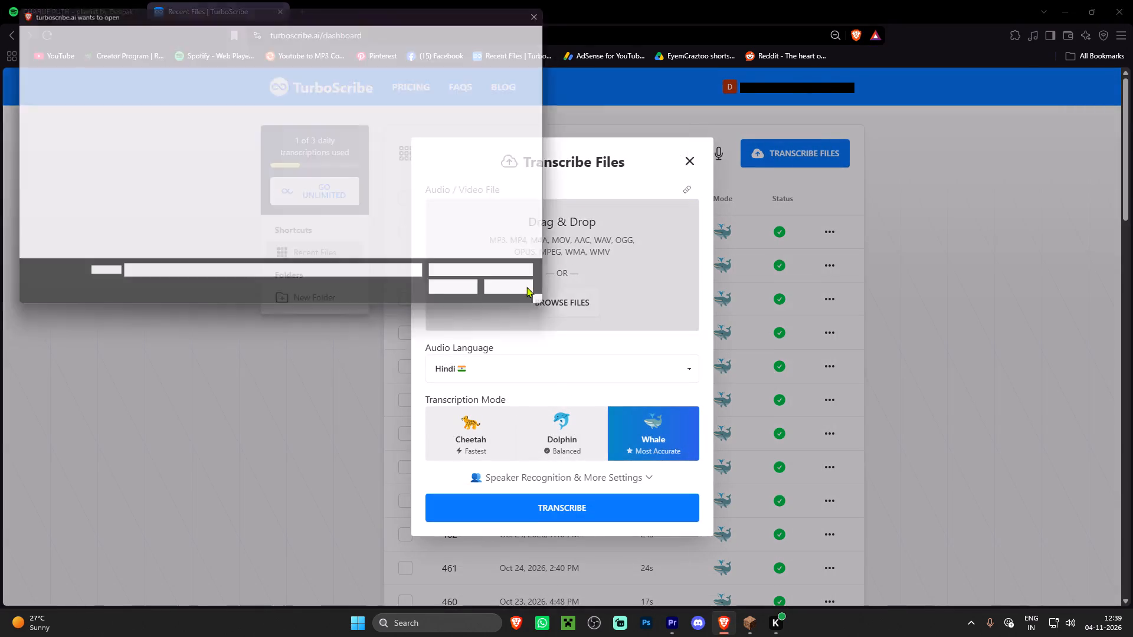
double_click(515, 112)
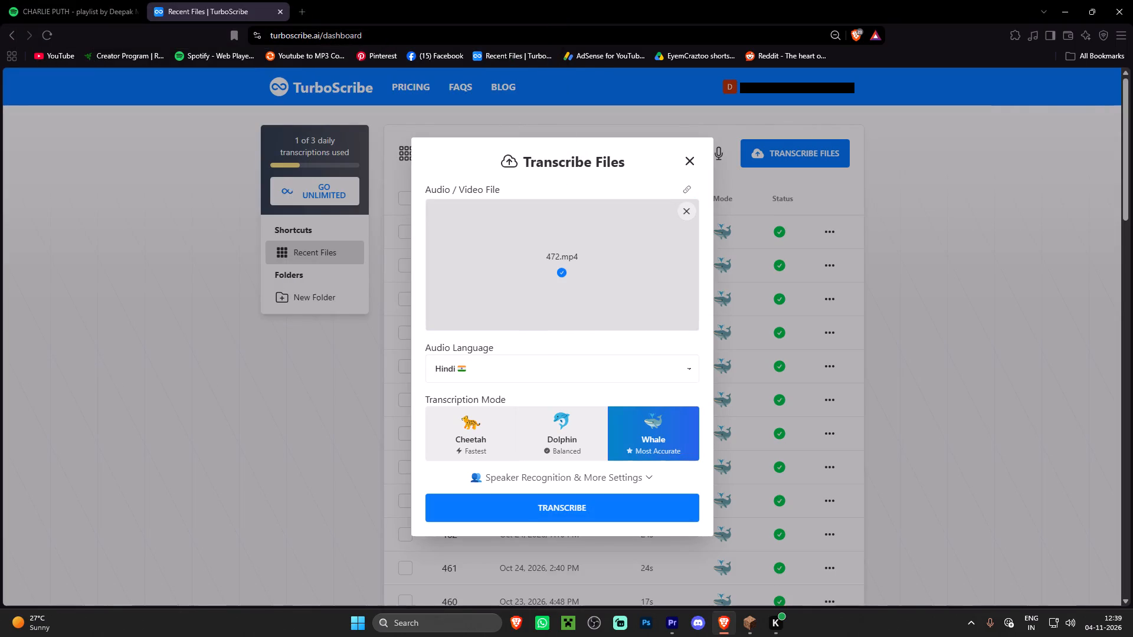
drag(551, 500, 554, 484)
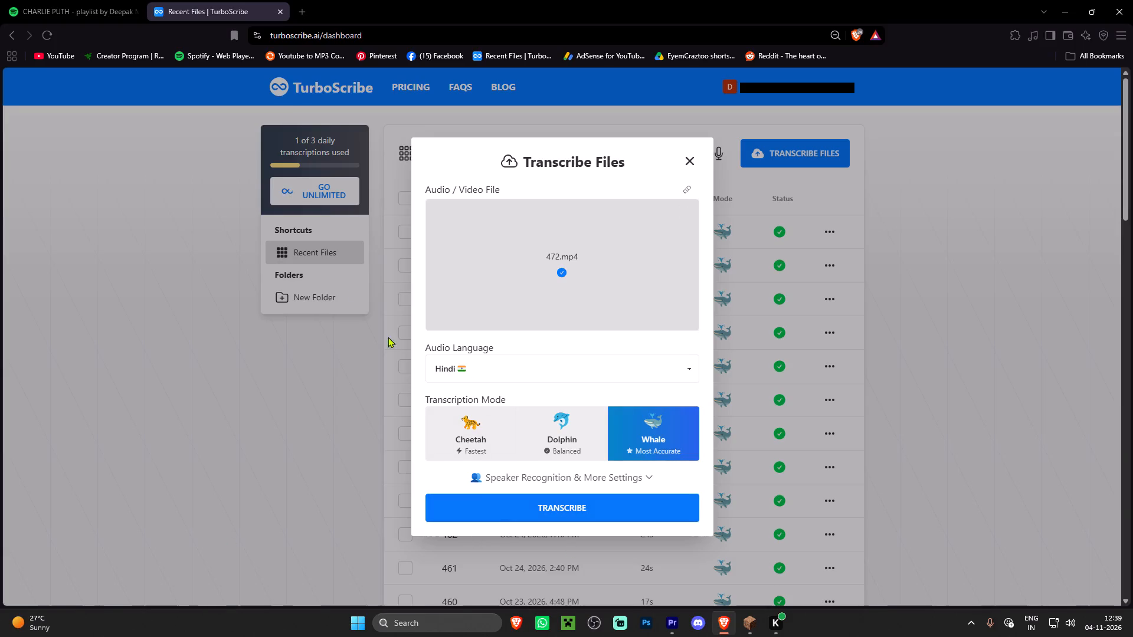
click(525, 508)
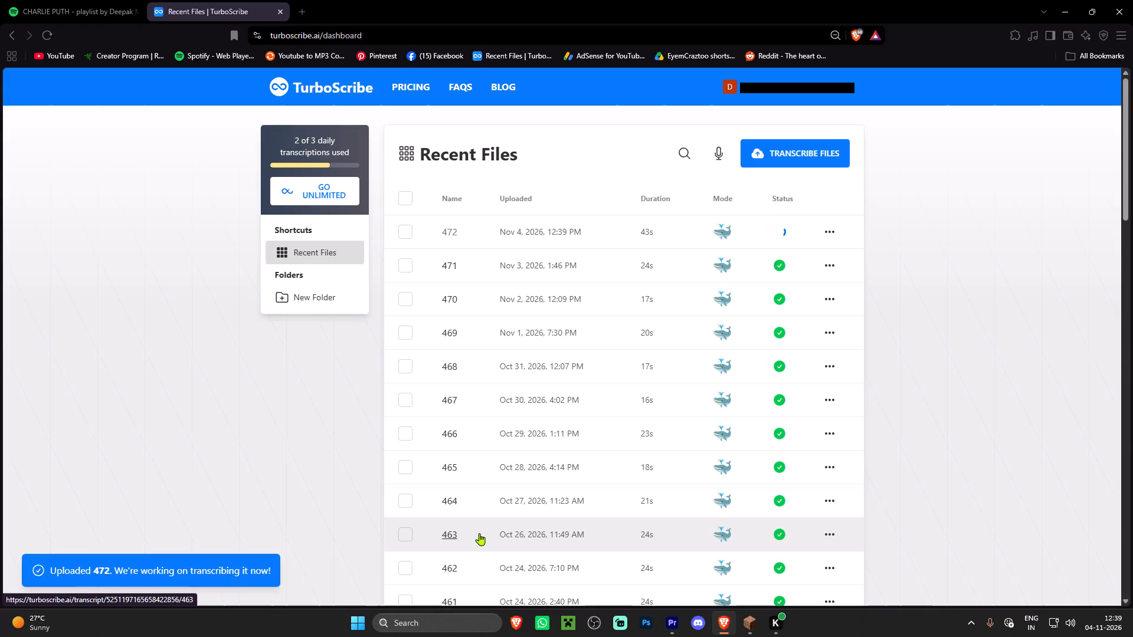
Open ChatGPT in a separate browser tab.
click(316, 0)
click(308, 0)
click(654, 116)
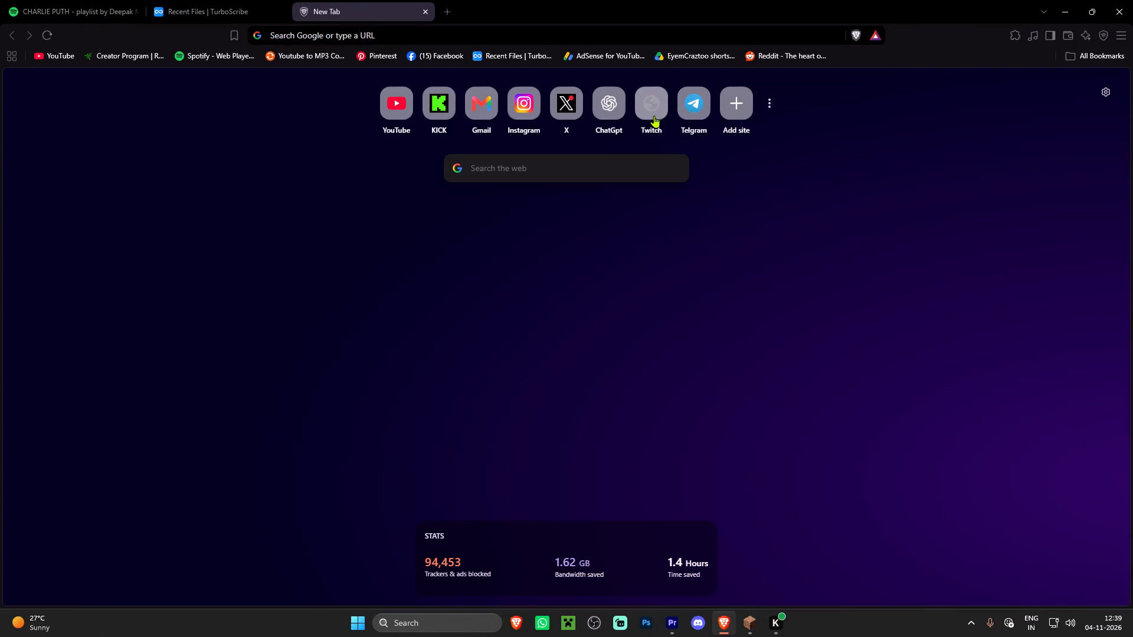
click(440, 7)
click(425, 12)
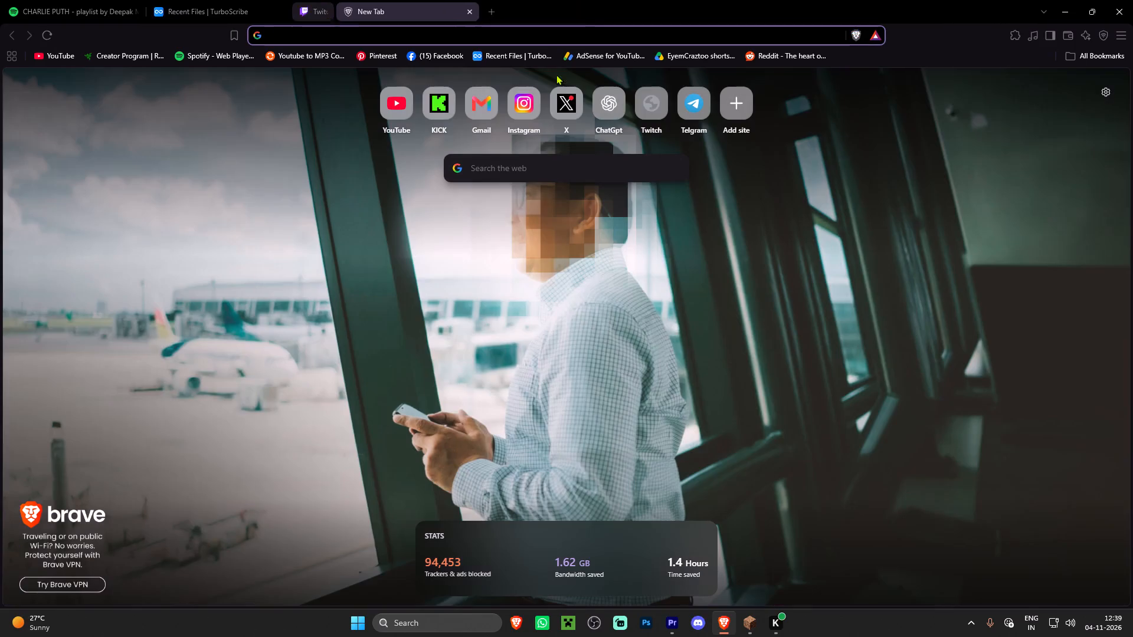
click(610, 103)
Check the transcription progress of file 472 in TurboScribe's recent files and close the spare empty tab.
click(187, 0)
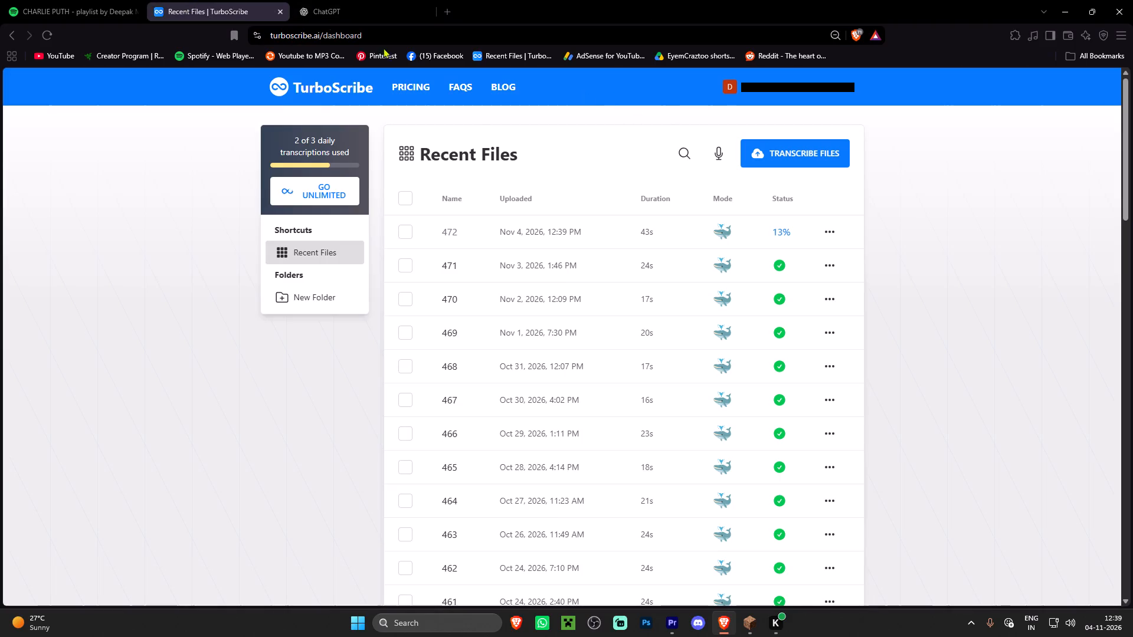
click(336, 0)
click(108, 0)
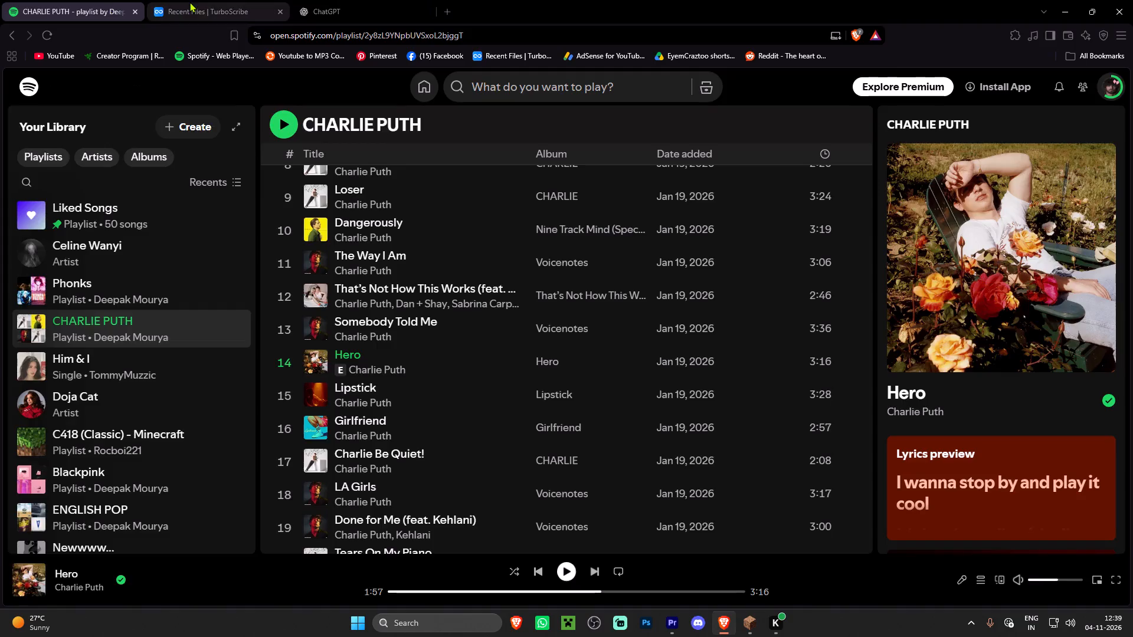
drag(189, 2, 199, 0)
click(441, 0)
drag(358, 0, 343, 8)
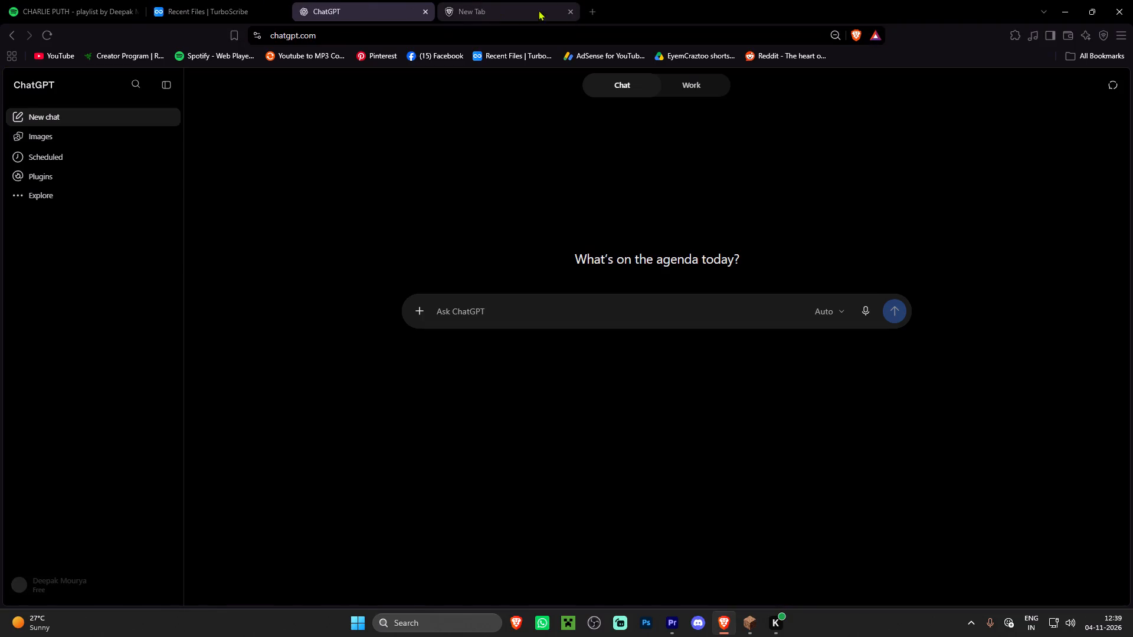
click(570, 7)
click(257, 0)
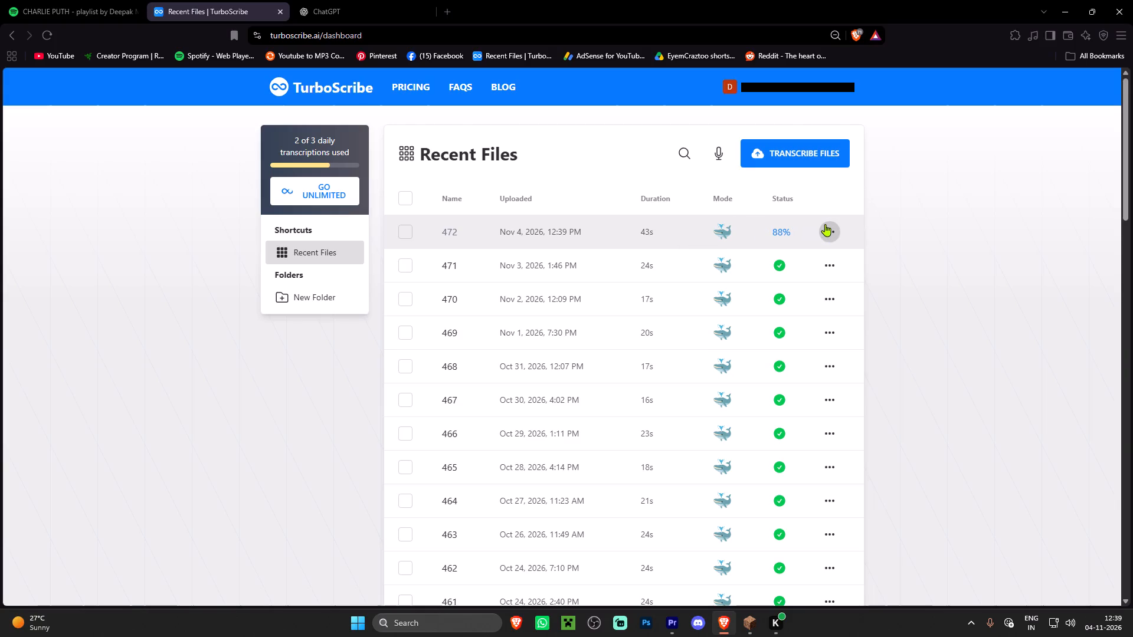
scroll(825, 224, down, 1)
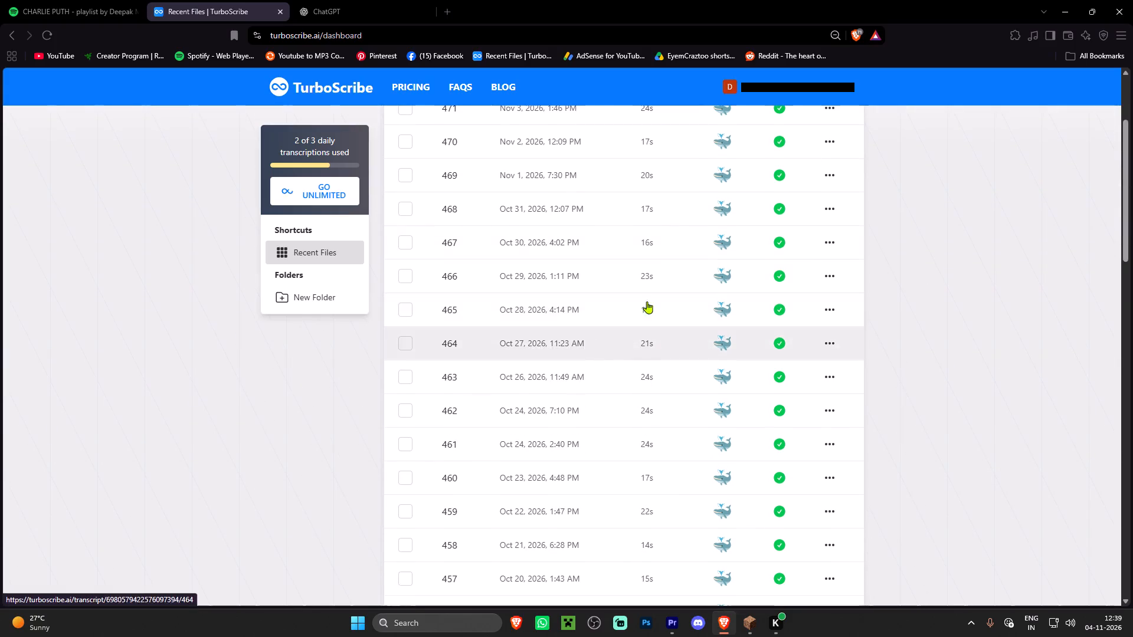
scroll(702, 308, up, 5)
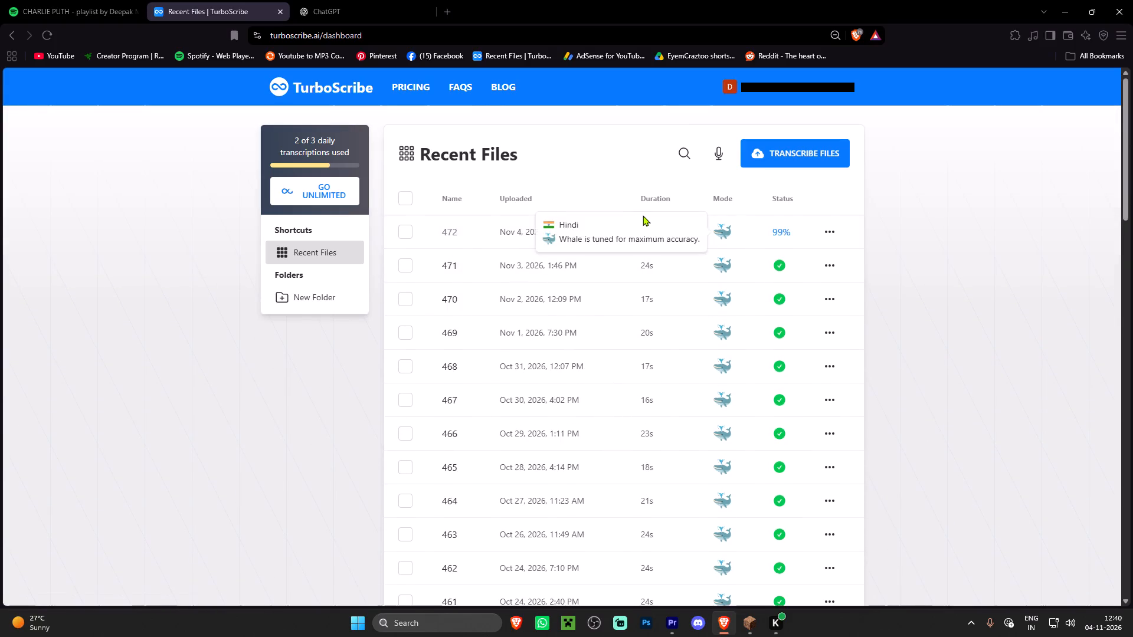
click(834, 232)
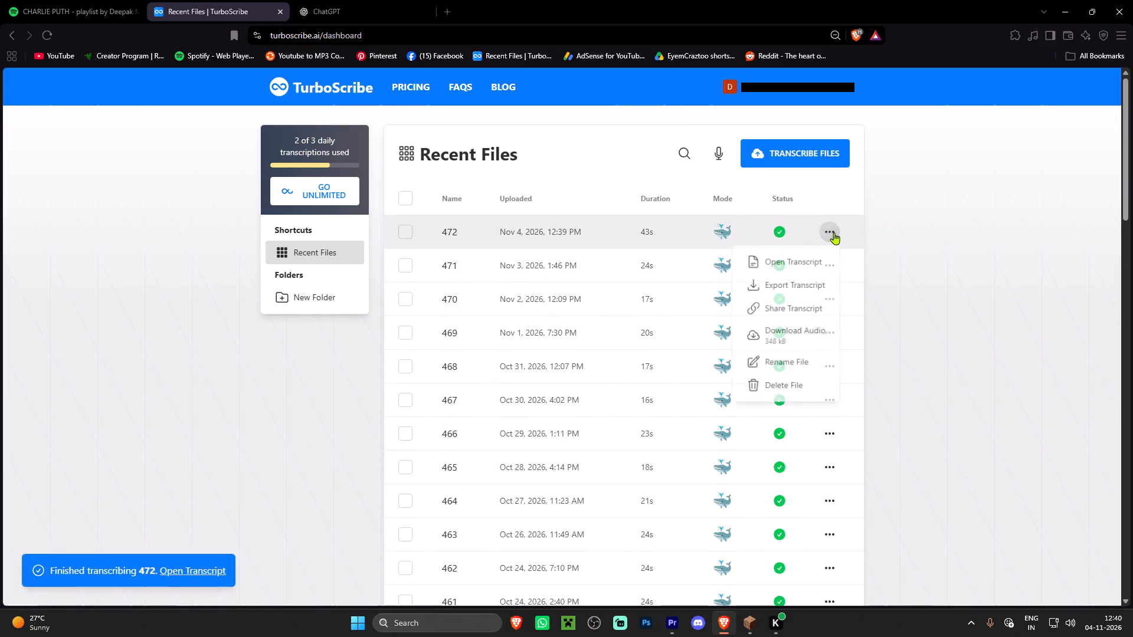
click(808, 292)
click(567, 355)
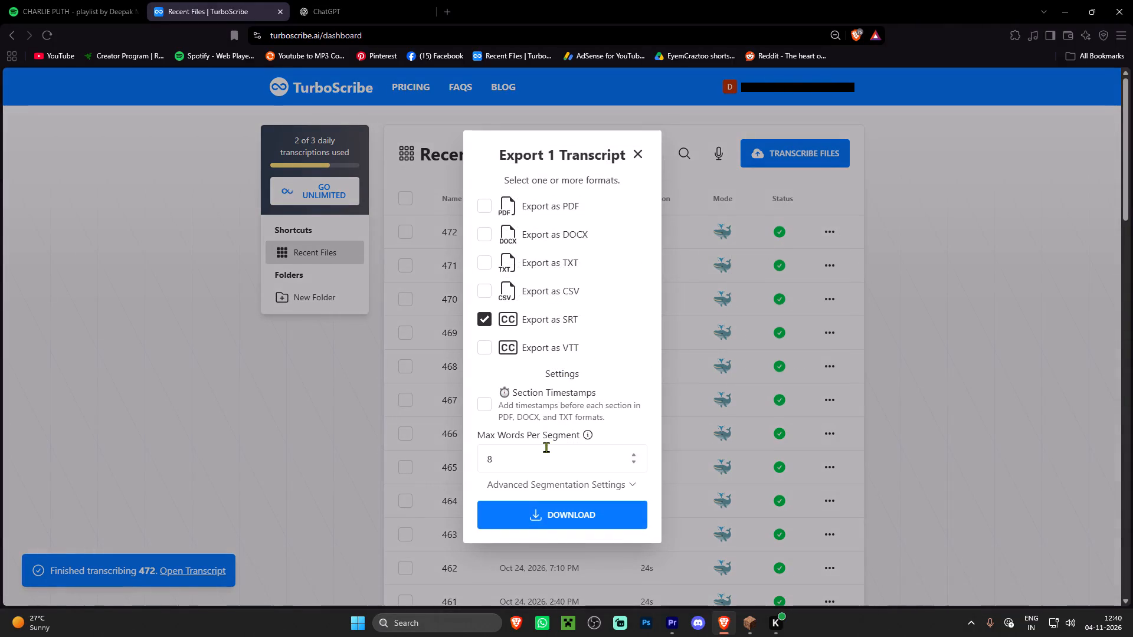
drag(513, 465, 416, 465)
key(2)
click(500, 508)
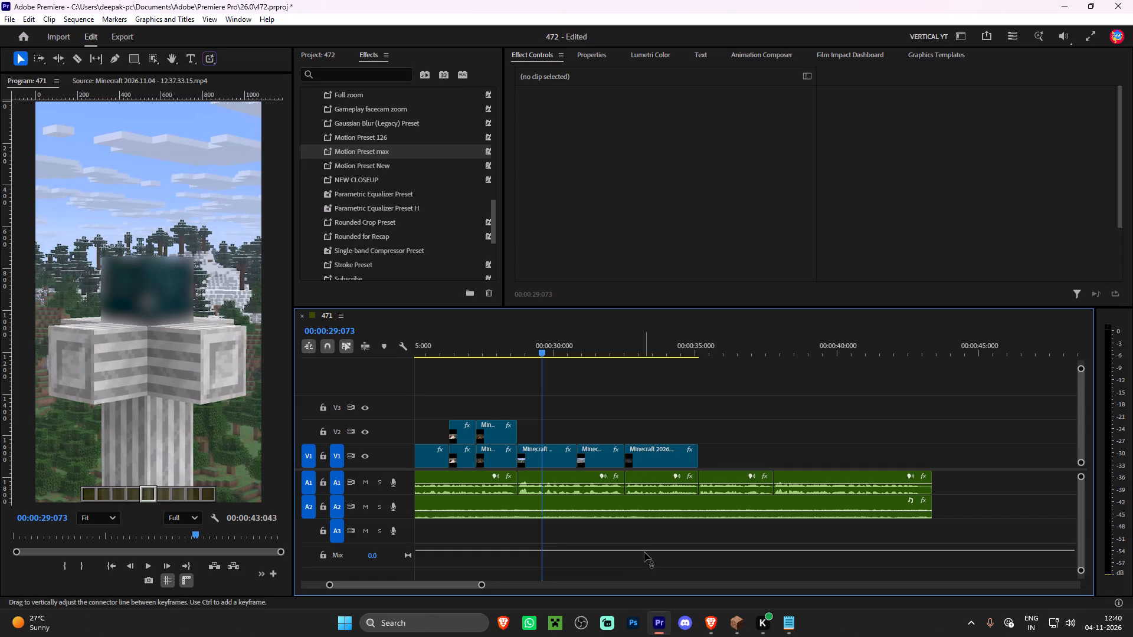
click(702, 53)
click(781, 239)
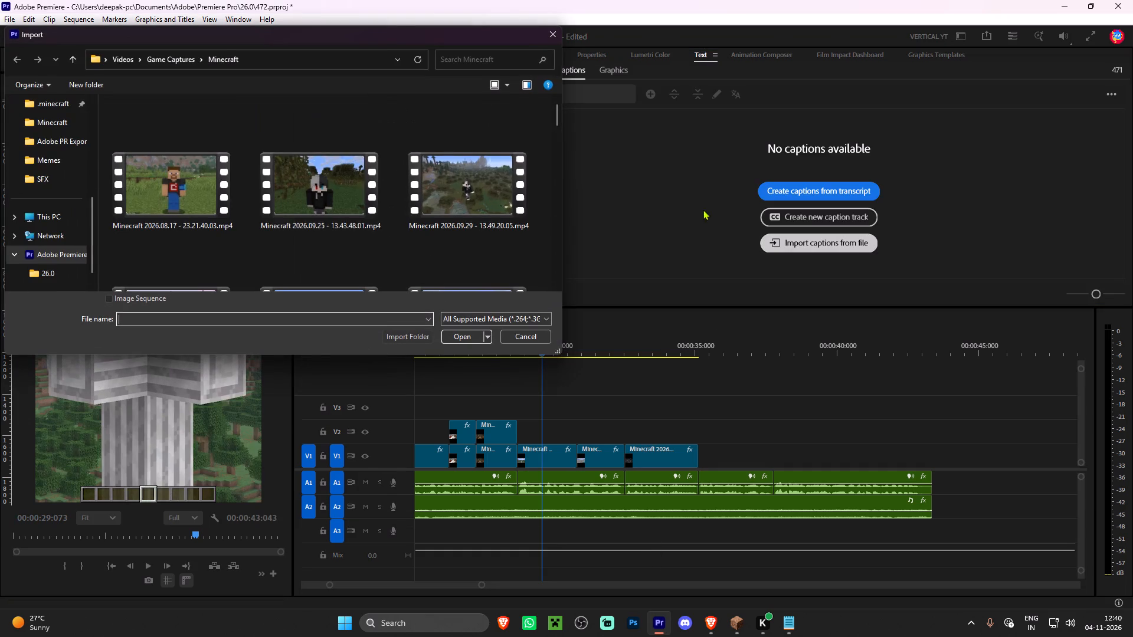
scroll(70, 211, up, 3)
click(52, 199)
double_click(140, 144)
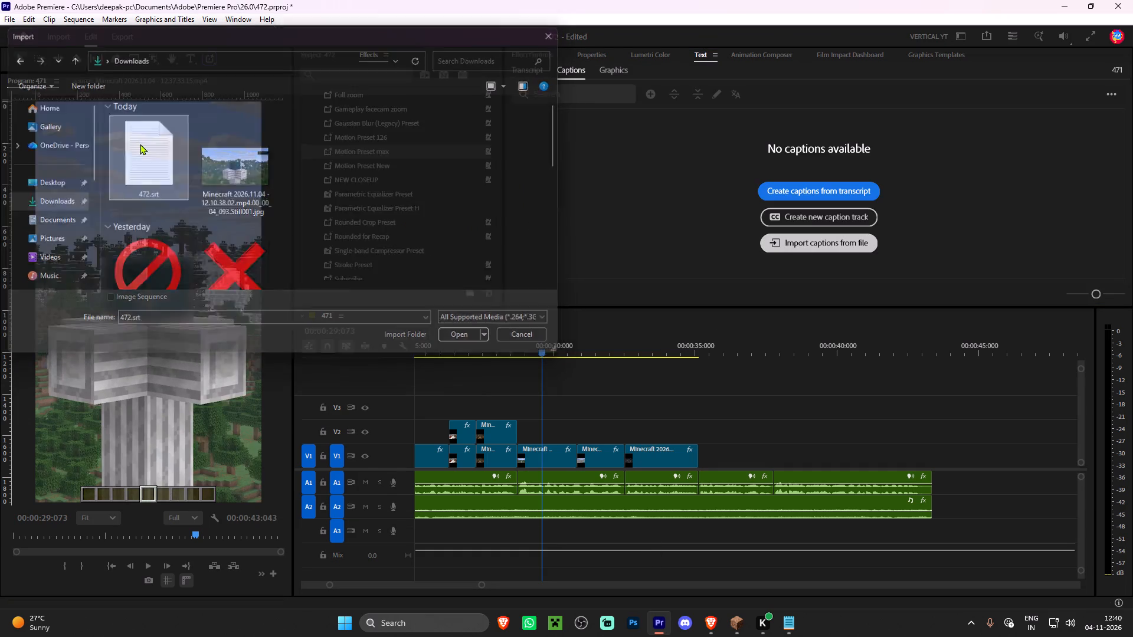
click(554, 418)
click(564, 415)
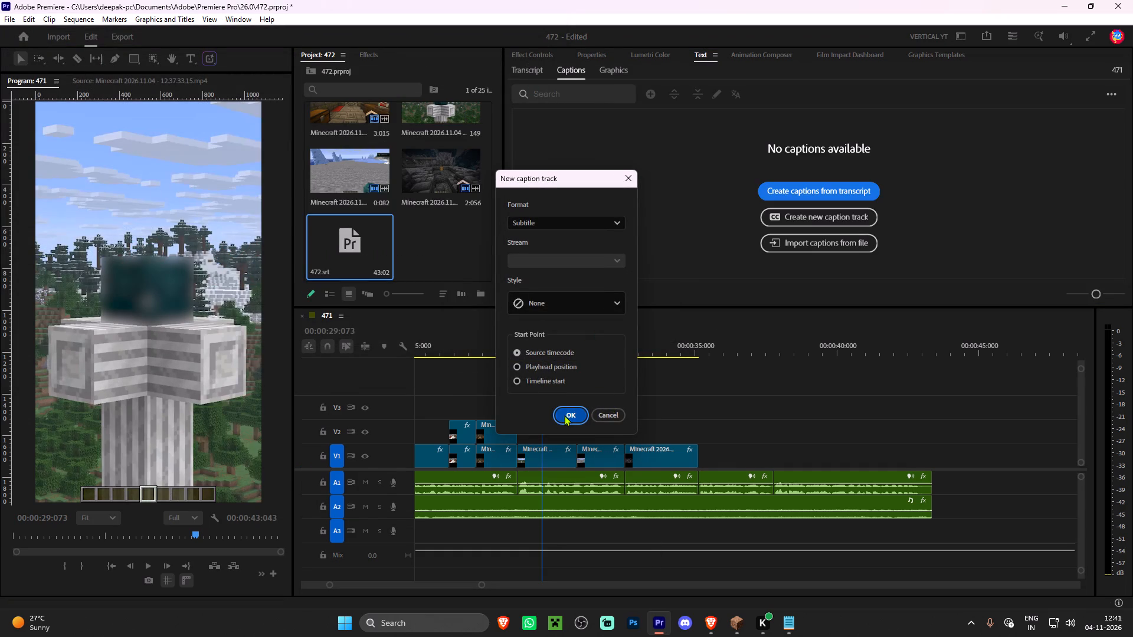
Format the first caption, "Ye dekho,", with the Luckiest Guy font at size 55.
alt+scroll(715, 387, down, 6)
alt+scroll(714, 385, up, 10)
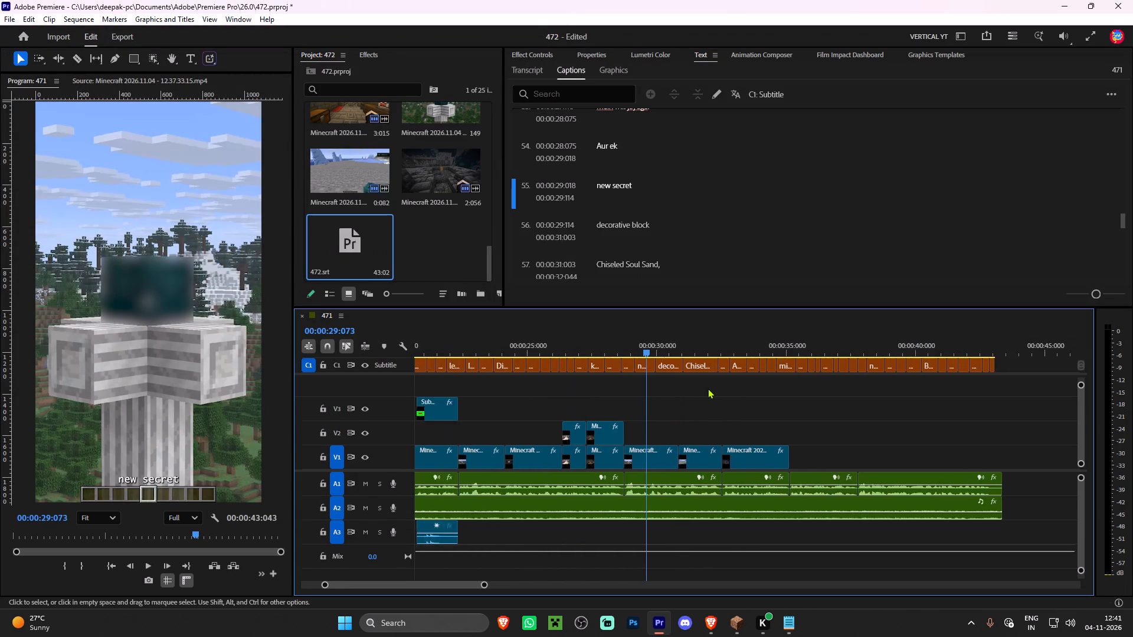
scroll(707, 389, down, 6)
scroll(705, 390, up, 20)
scroll(705, 390, up, 17)
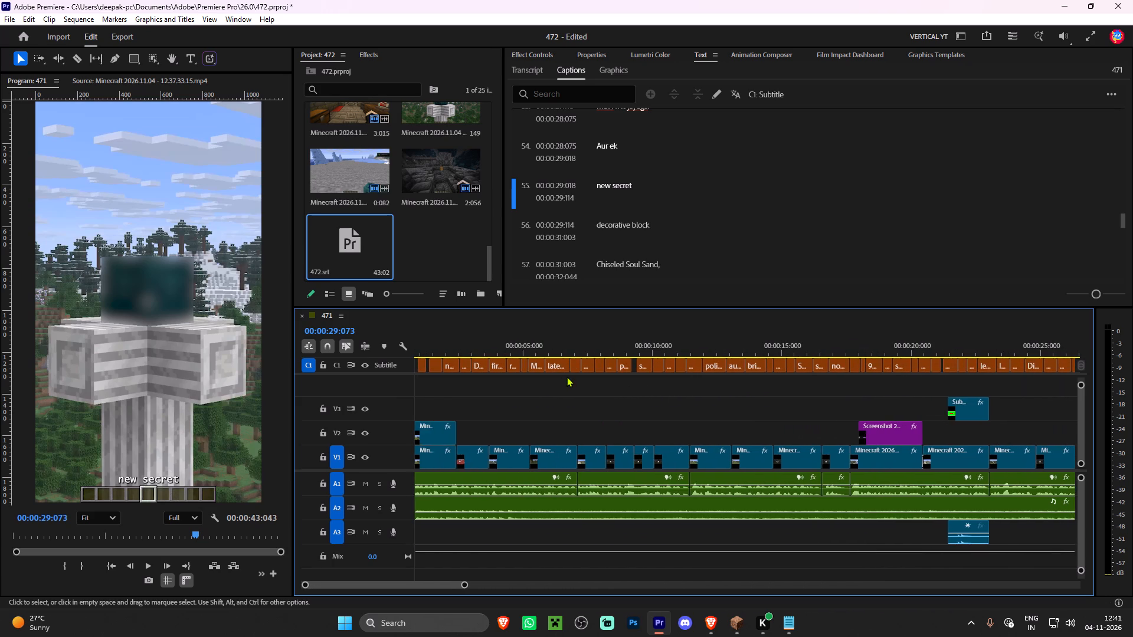
scroll(566, 376, up, 7)
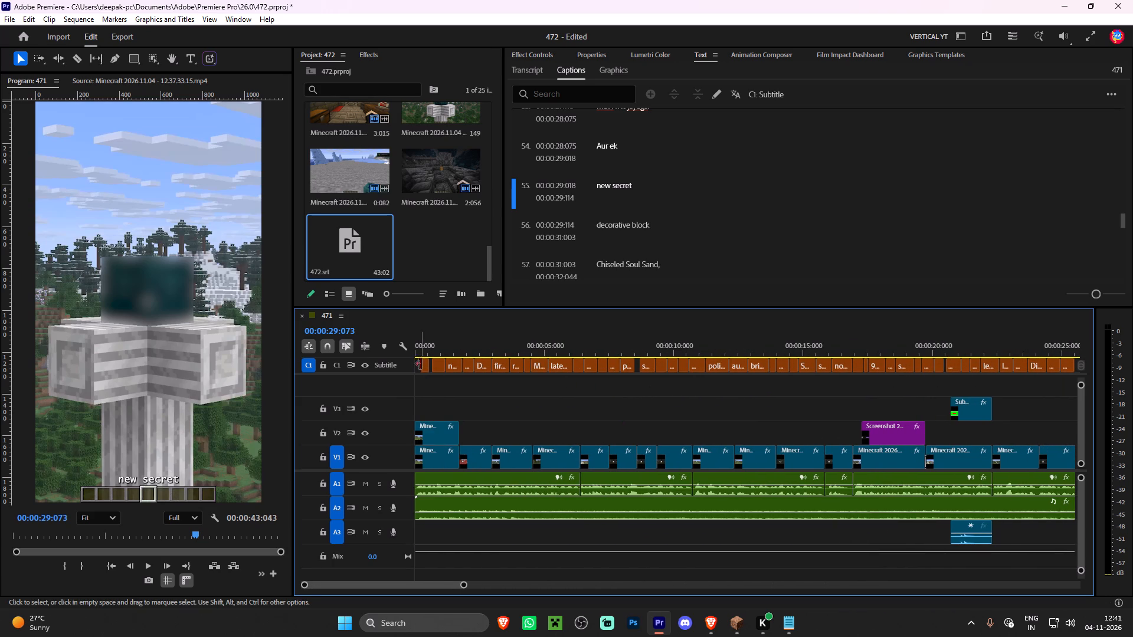
click(423, 363)
drag(421, 363, 401, 366)
click(421, 346)
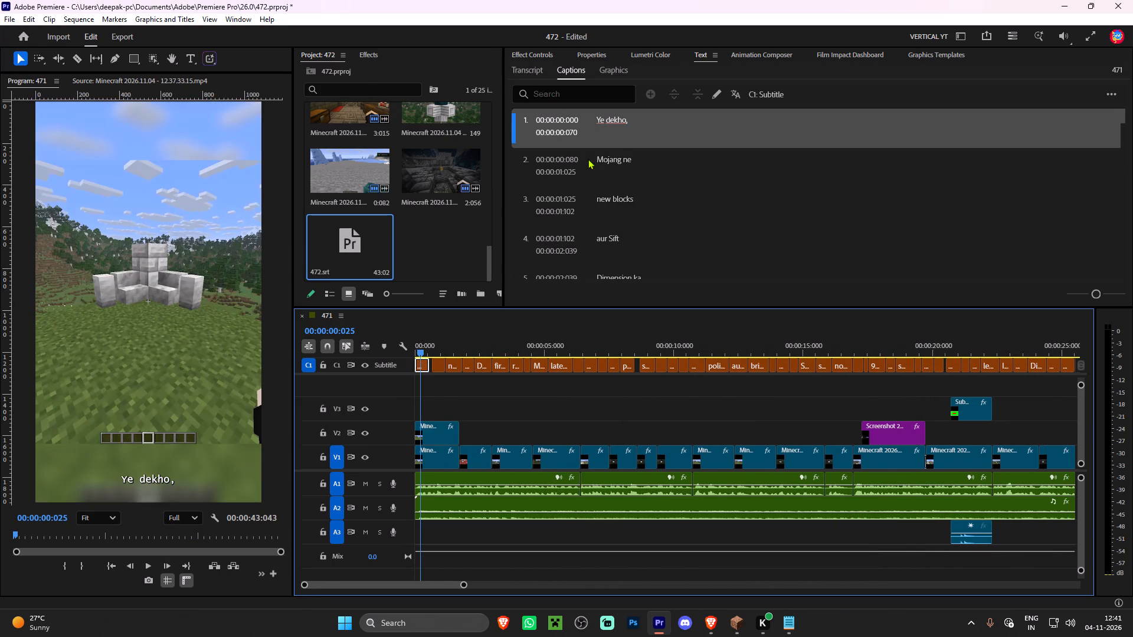
click(594, 54)
click(580, 200)
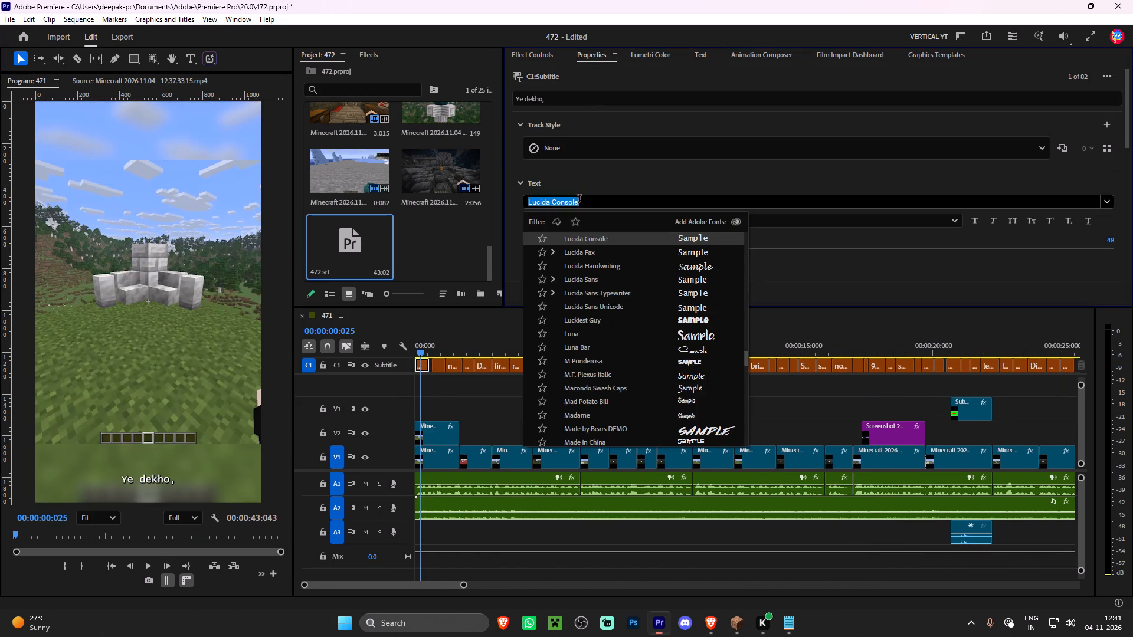
text(lucki)
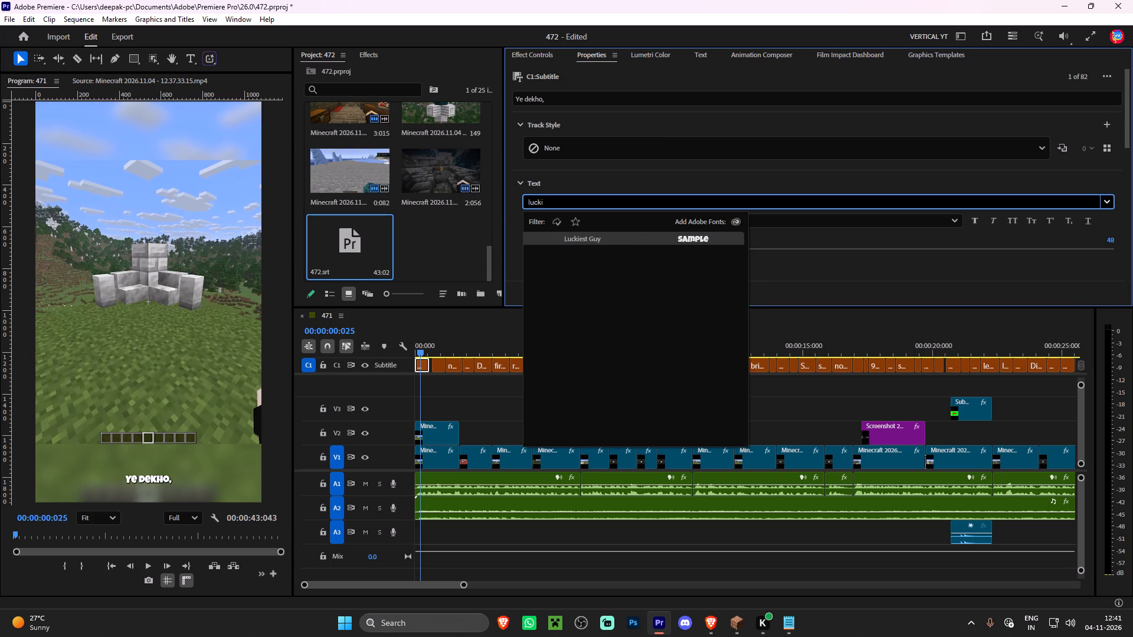
click(568, 241)
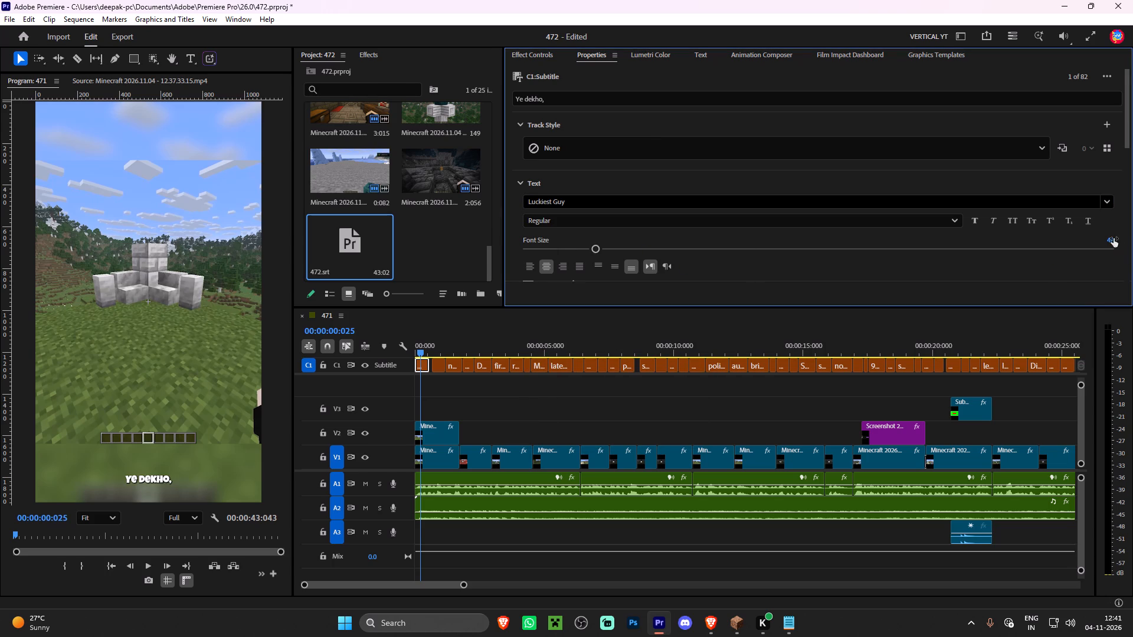
click(1114, 238)
text(55)
key(Return)
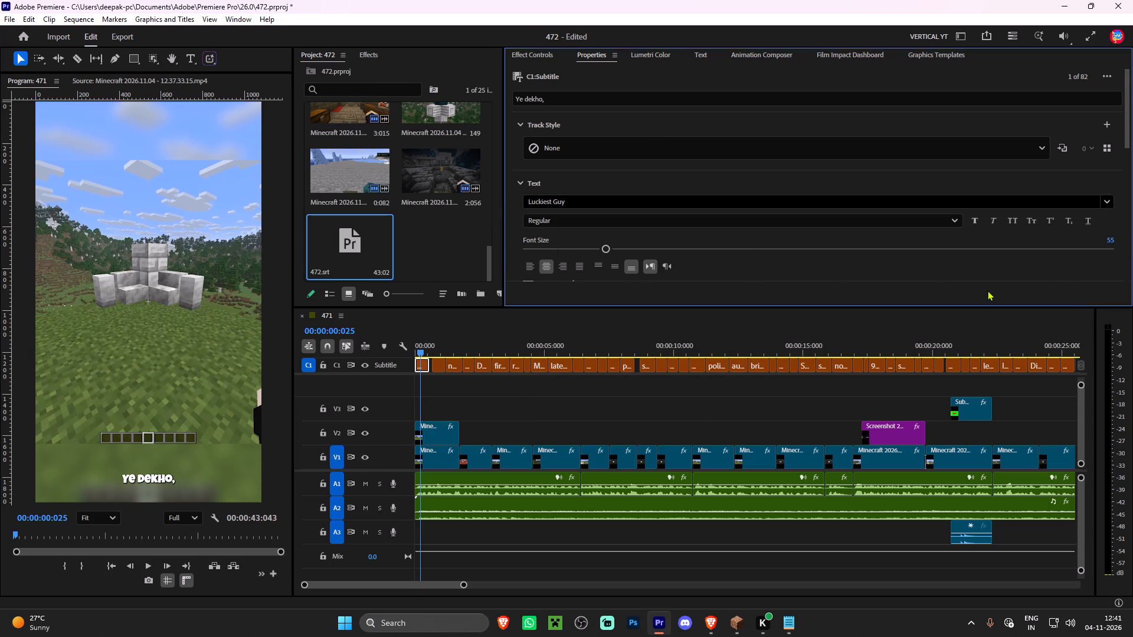
Give the first caption a black outer stroke of 8 px.
scroll(833, 265, down, 17)
click(528, 246)
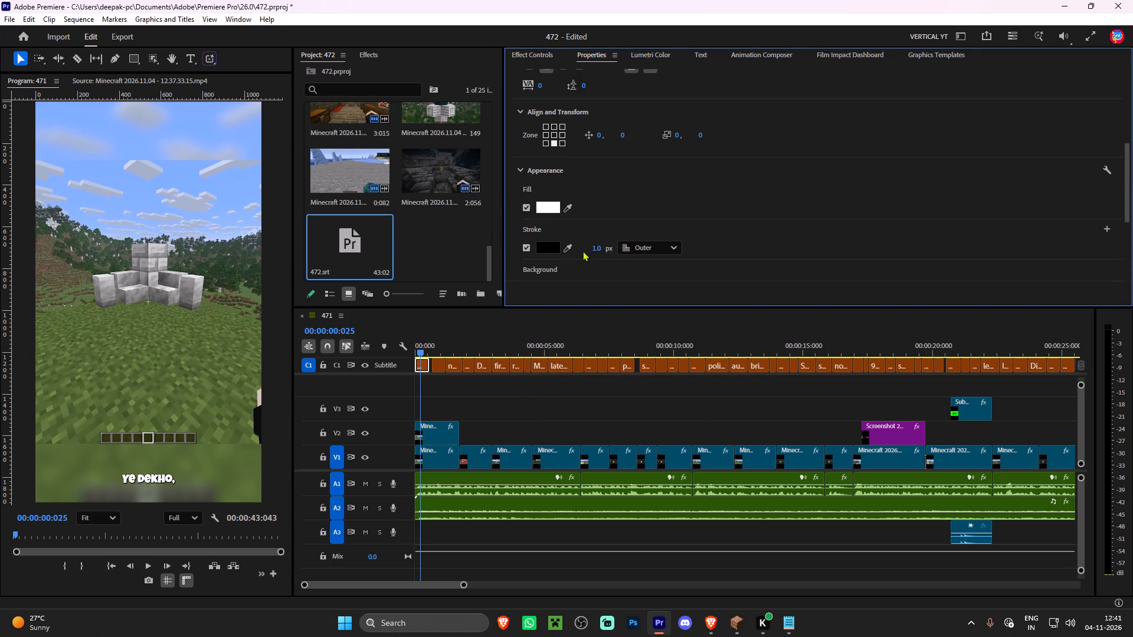
click(605, 244)
click(600, 245)
key(8)
key(Return)
Set the first caption's shadow colour to ff6000.
scroll(849, 218, down, 13)
click(538, 172)
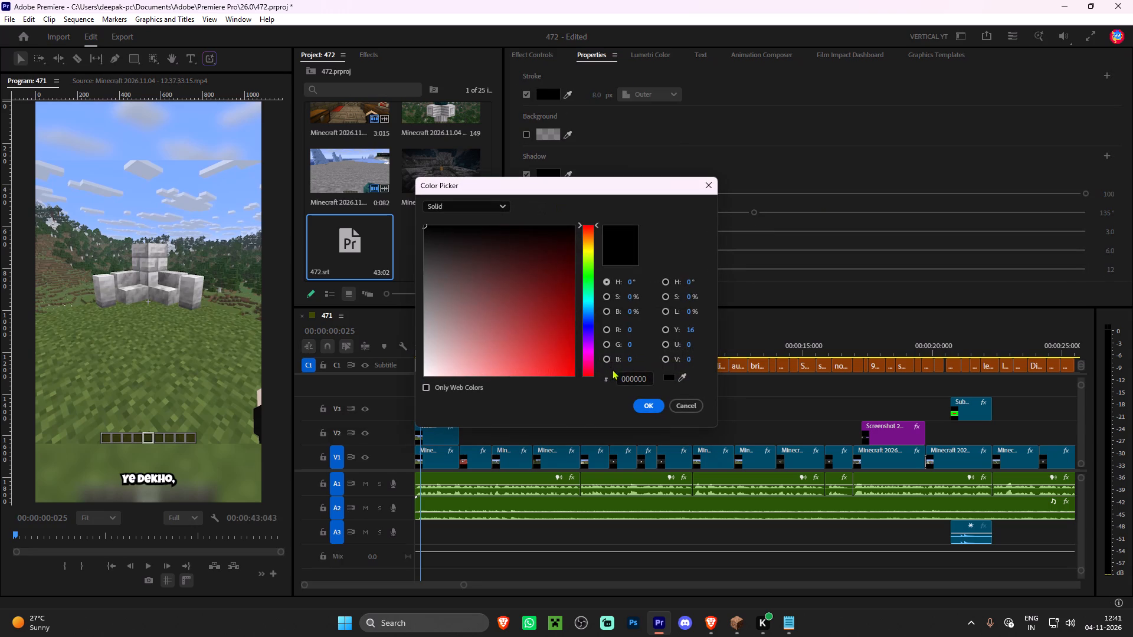
double_click(634, 375)
text(ff6000)
click(637, 407)
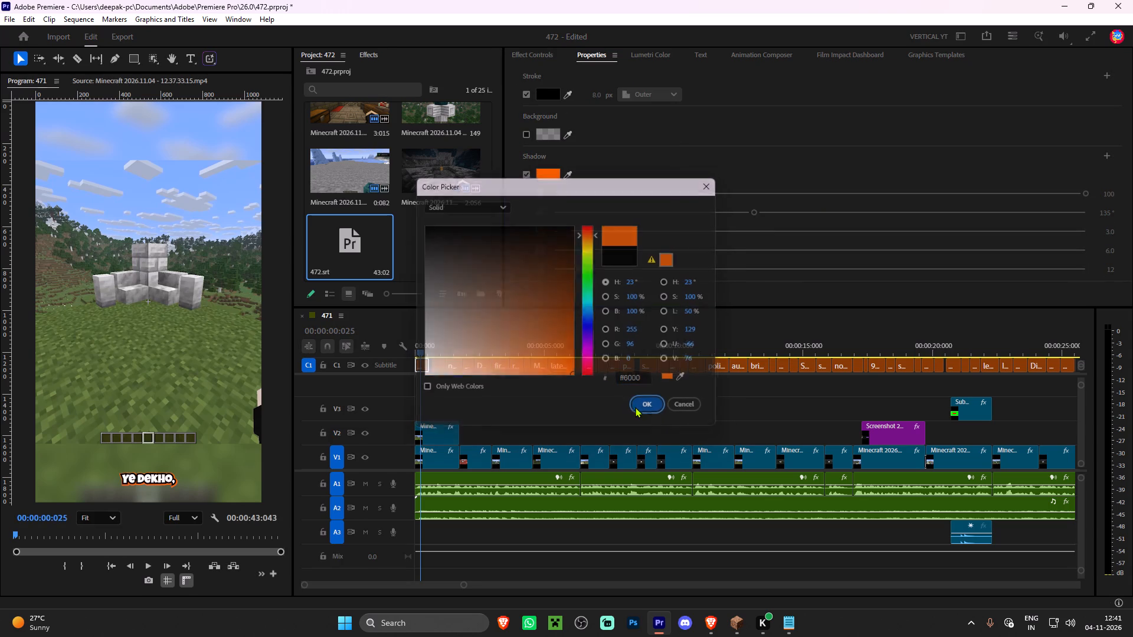
Redefine the track style from the first caption so its formatting applies to all captions on the track.
scroll(866, 155, up, 20)
scroll(866, 155, up, 8)
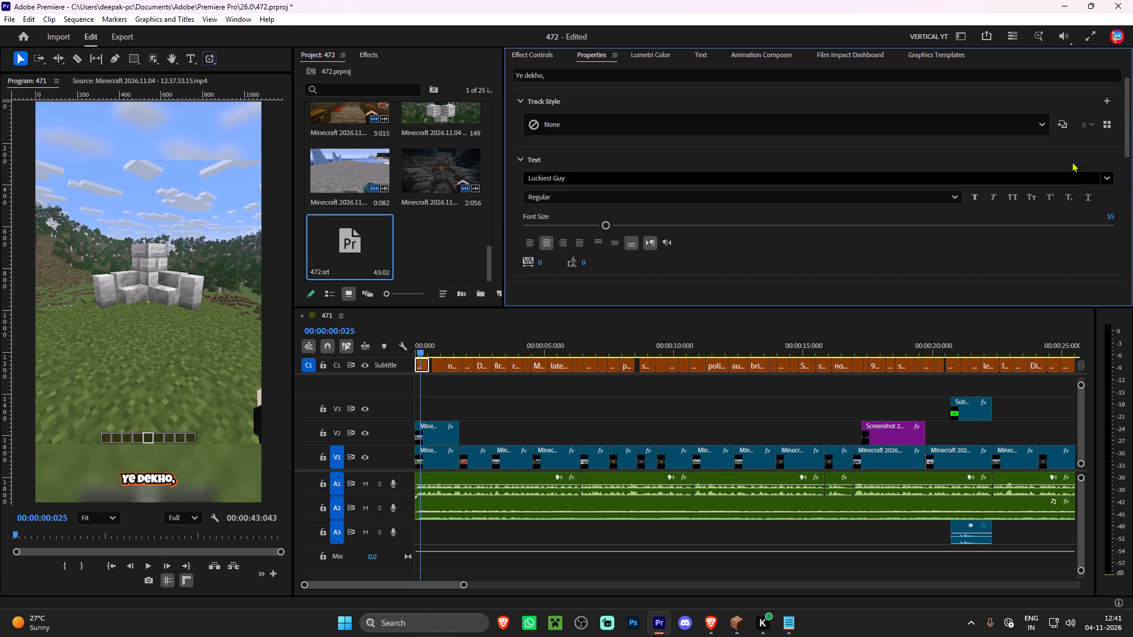
scroll(1055, 146, up, 6)
click(1063, 150)
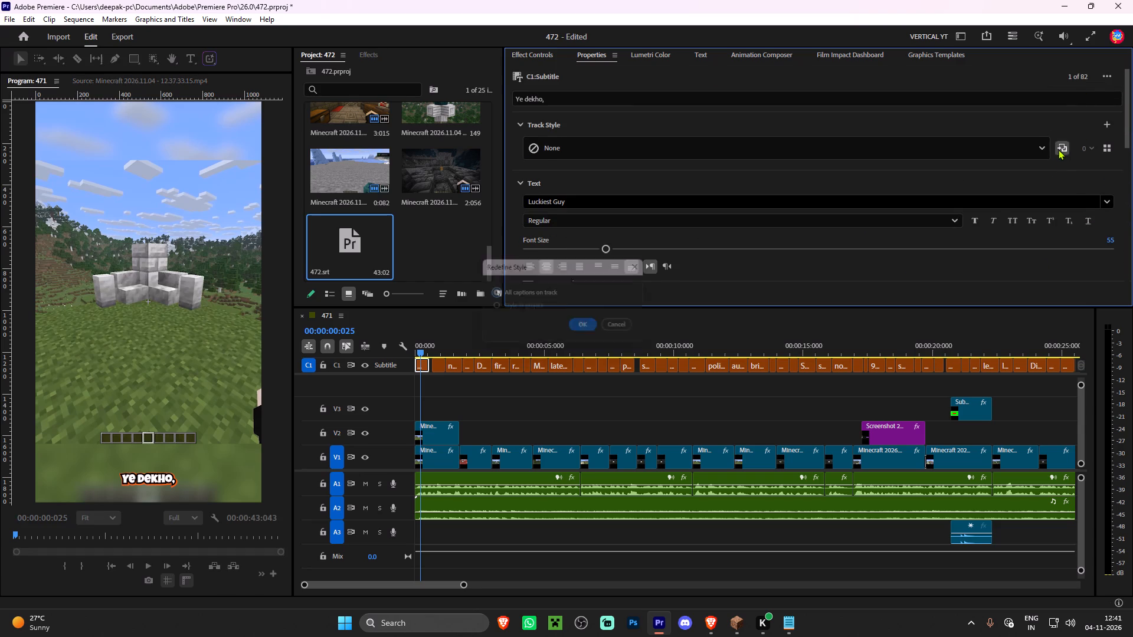
click(587, 326)
Play the captioned sequence near 35 s and place the playhead at the last V1 clip's end, 00:00:35:016.
alt+scroll(679, 402, down, 5)
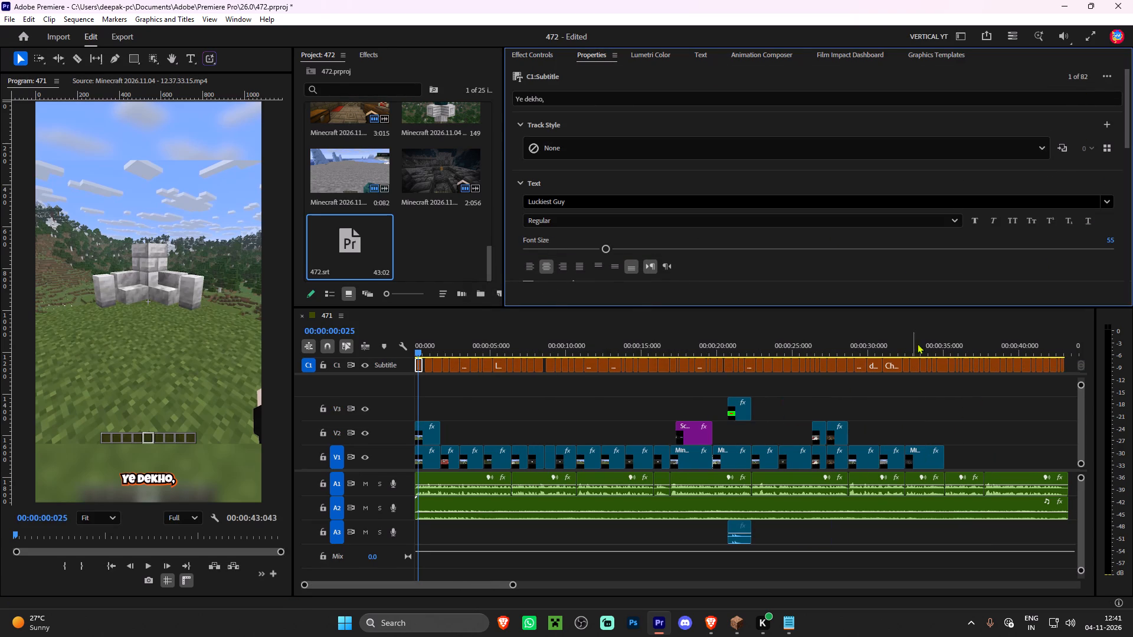
click(939, 340)
key(space)
scroll(971, 432, up, 6)
alt+scroll(969, 432, up, 6)
scroll(966, 432, down, 6)
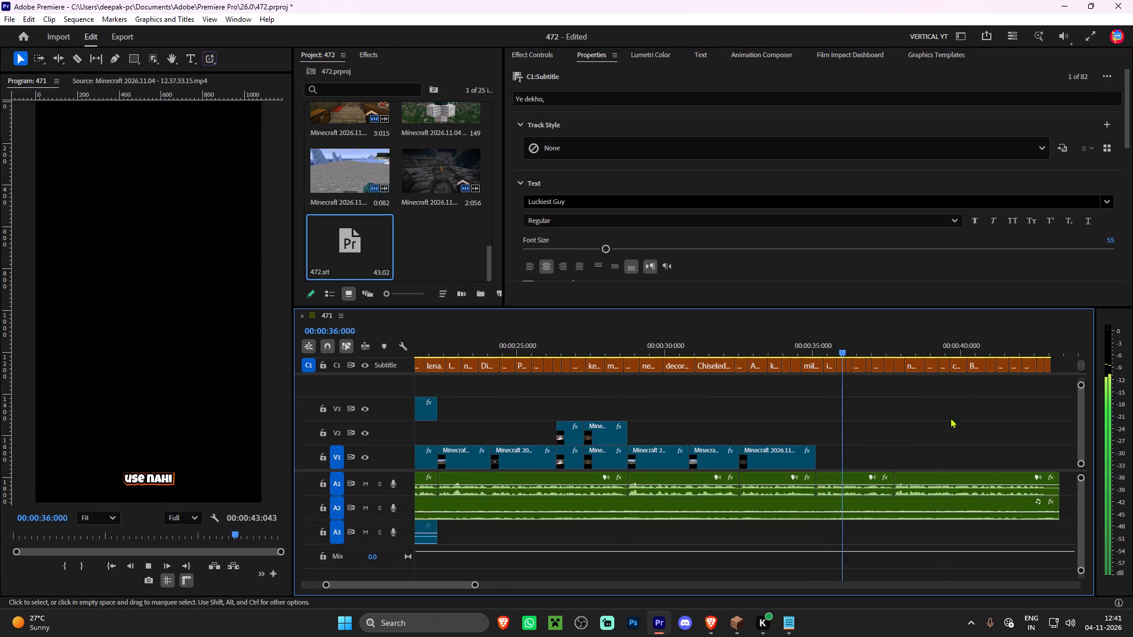
alt+scroll(908, 426, up, 4)
scroll(899, 429, up, 4)
shift+drag(849, 344, 840, 346)
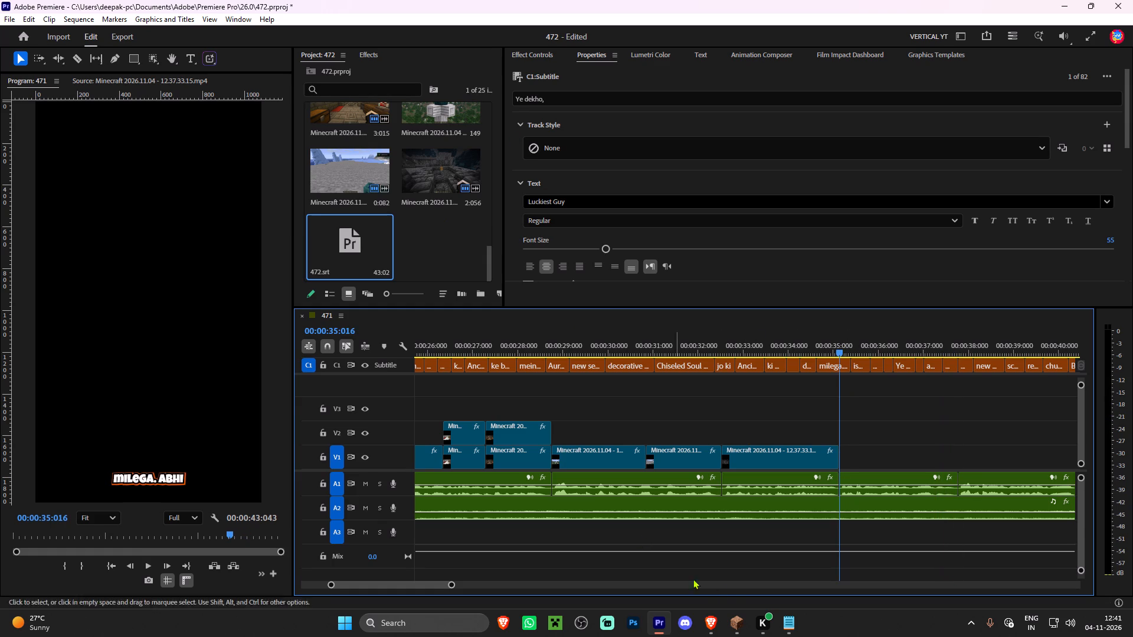
Switch to Spotify in the browser and lower the music volume.
click(713, 626)
scroll(1055, 580, down, 2)
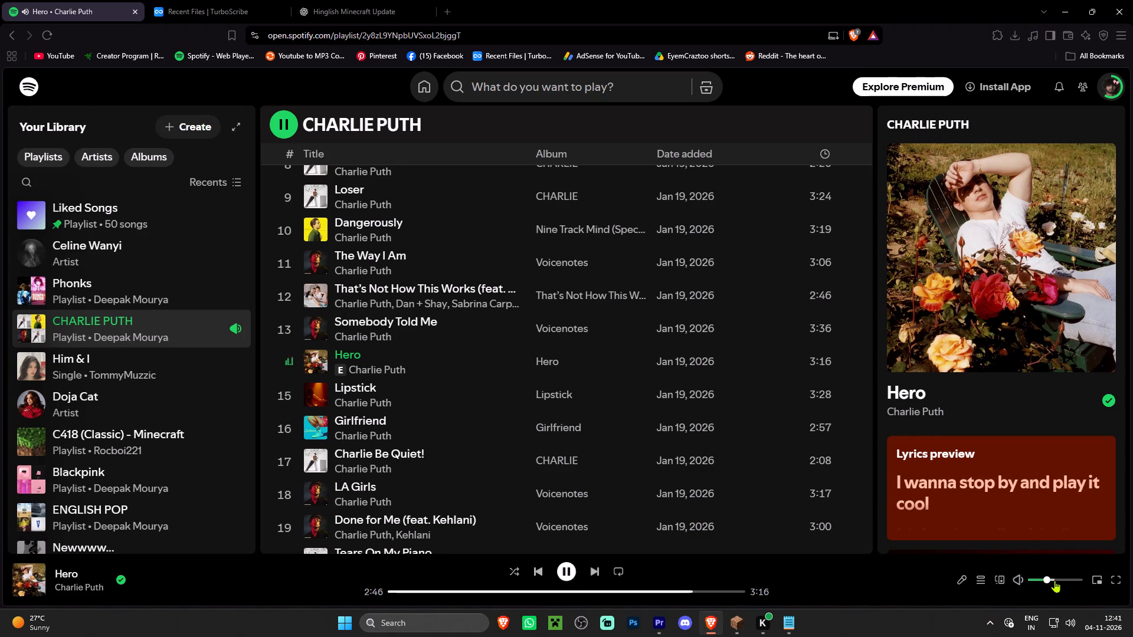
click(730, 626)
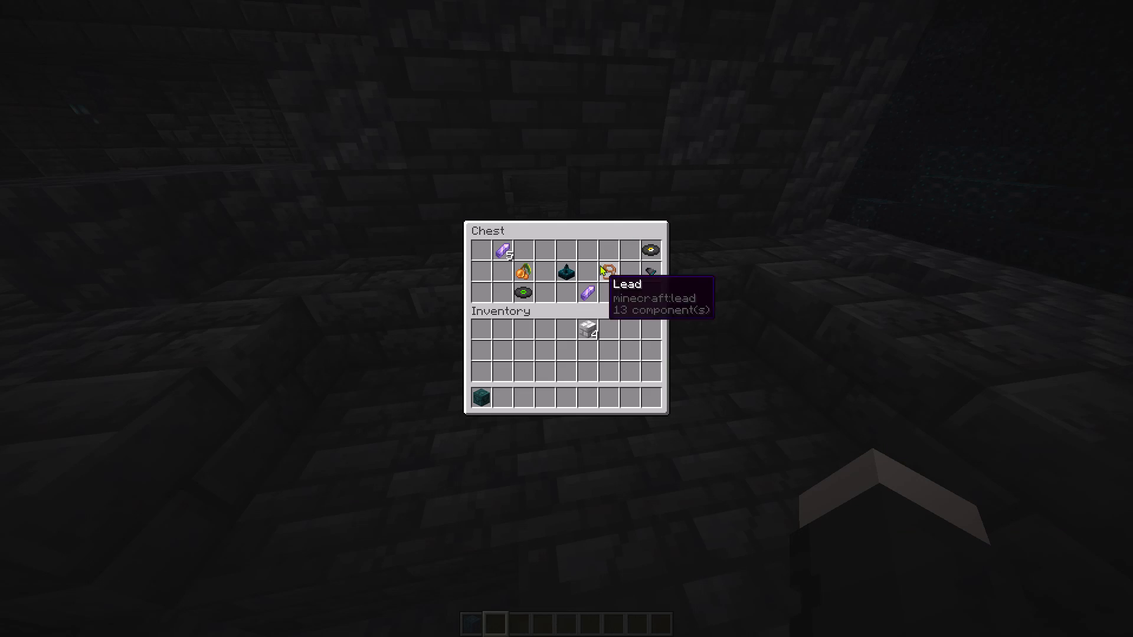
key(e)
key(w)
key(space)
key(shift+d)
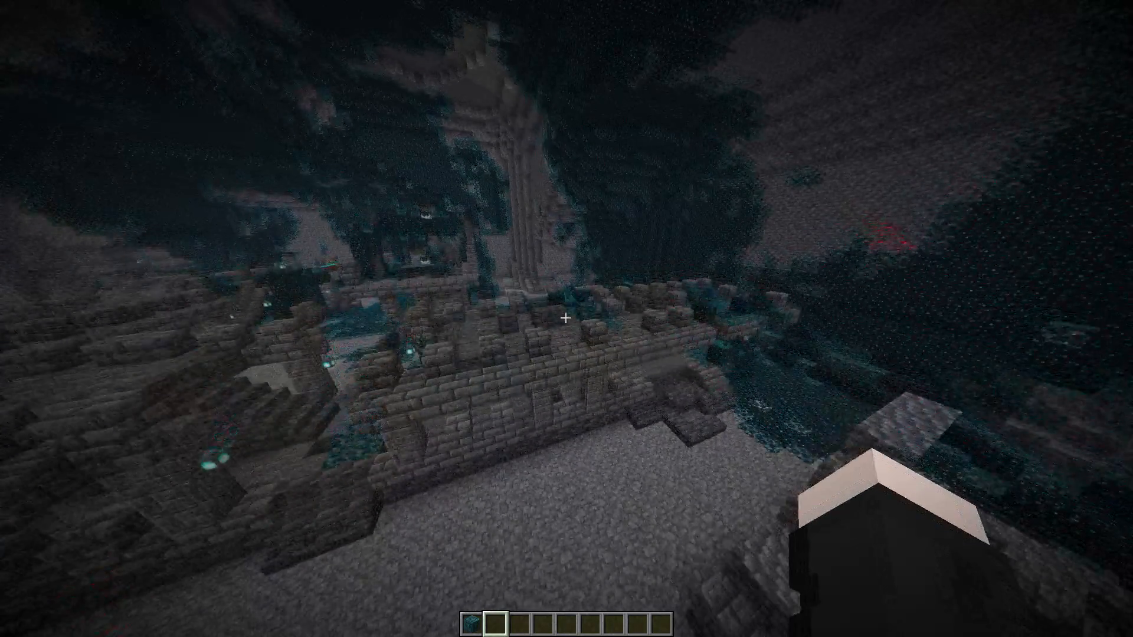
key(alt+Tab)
Return to Adobe Premiere and mark a 1:092 section ending at 00:00:14:065 in source clip Minecraft 2026.09.29 - 13.49.20.05.mp4.
click(646, 631)
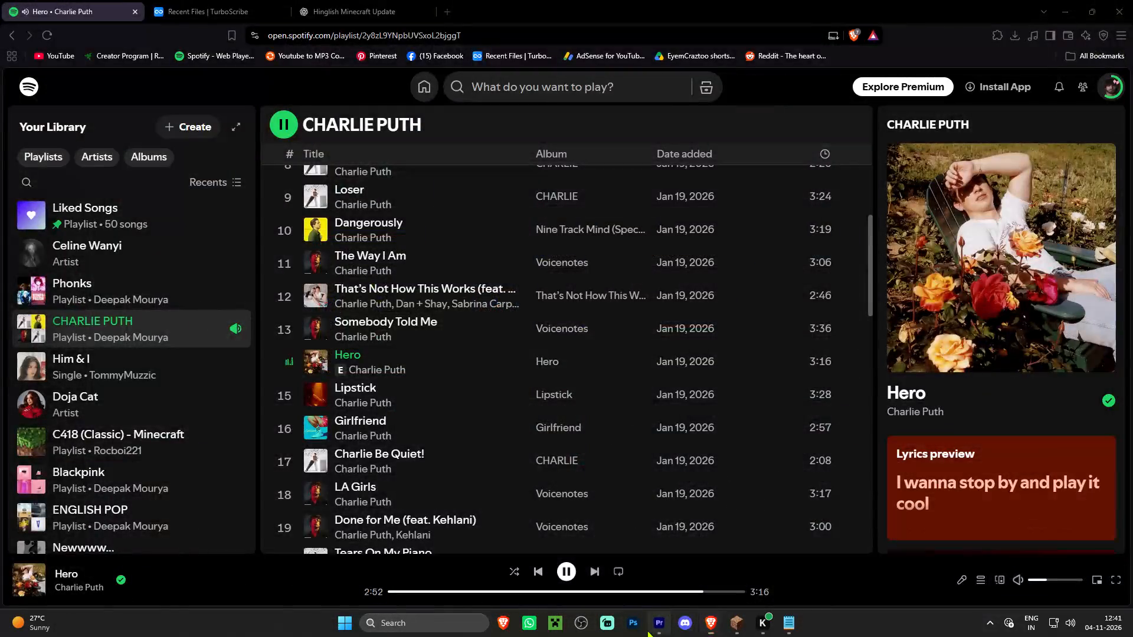
scroll(418, 202, up, 3)
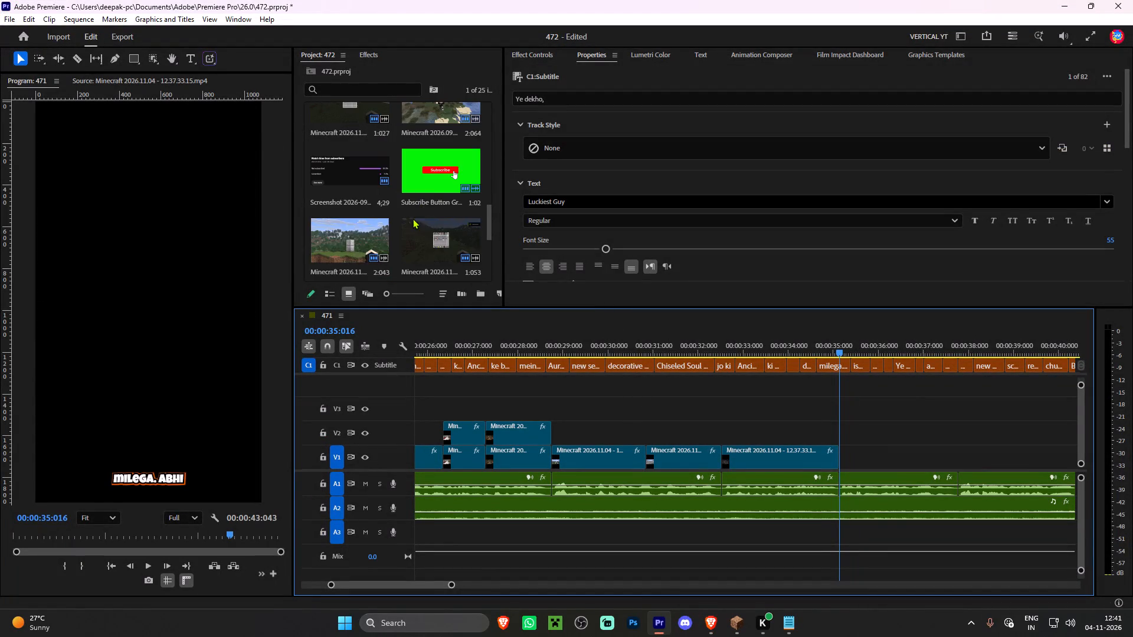
scroll(412, 221, up, 1)
double_click(437, 168)
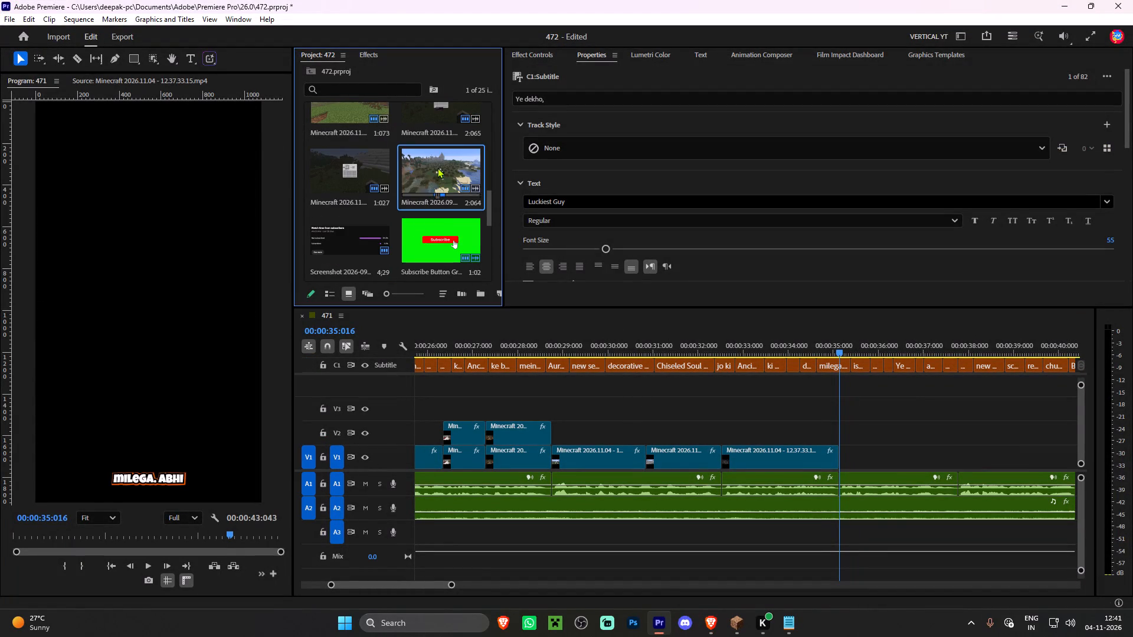
click(178, 530)
key(space)
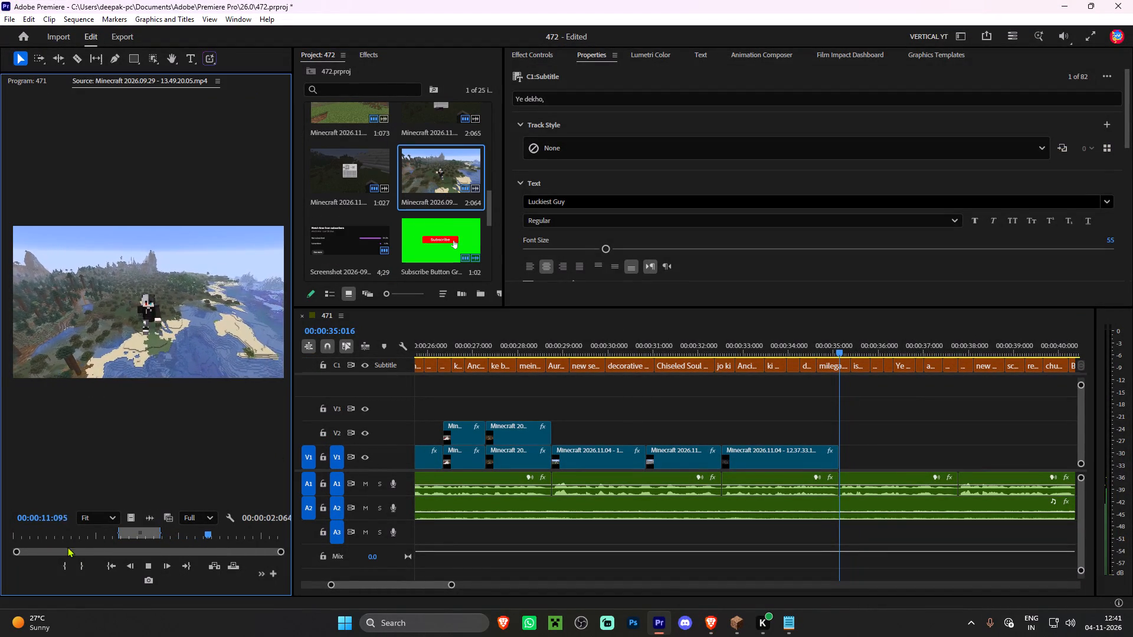
key(i)
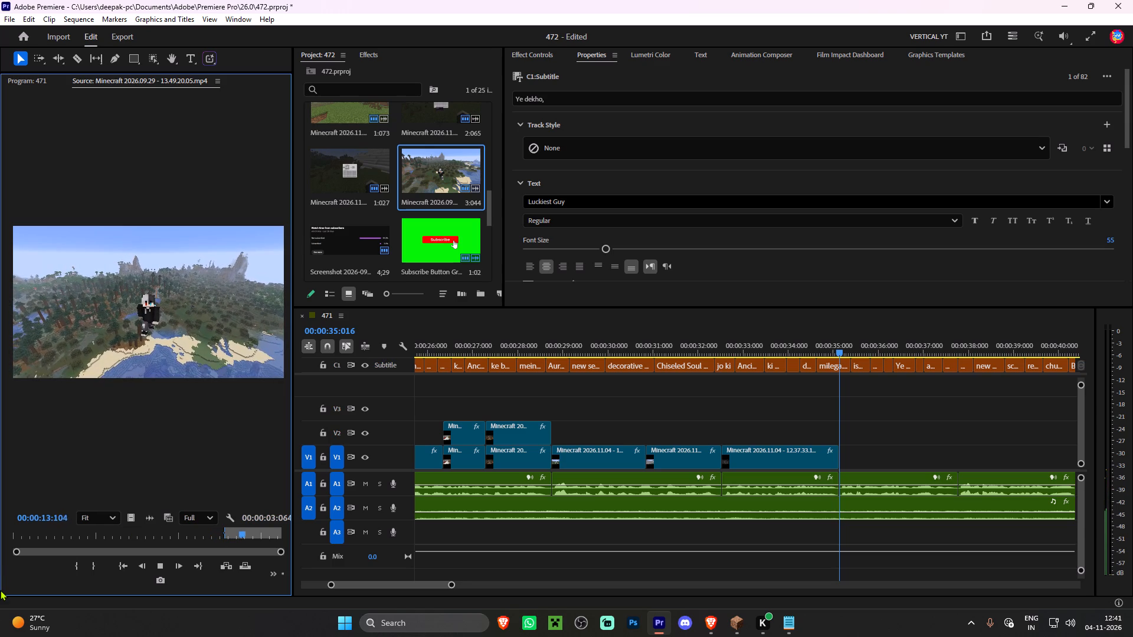
key(space)
key(o)
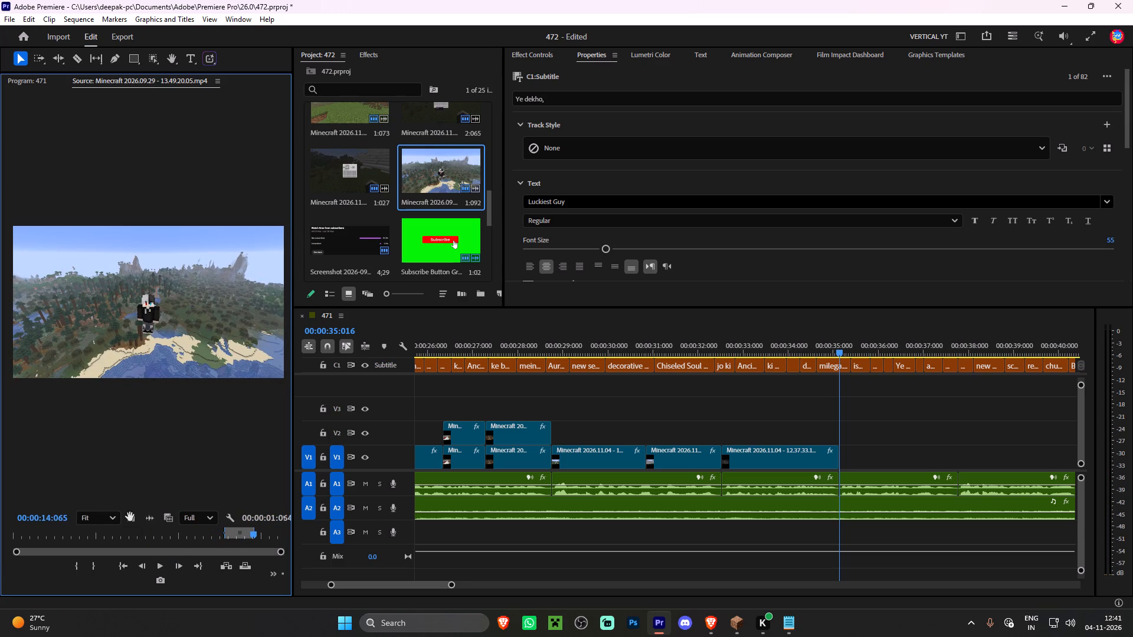
Place the marked section's video on V1 directly after the last clip and extend its end to the next A1 audio cut.
drag(130, 517, 843, 449)
drag(865, 454, 856, 454)
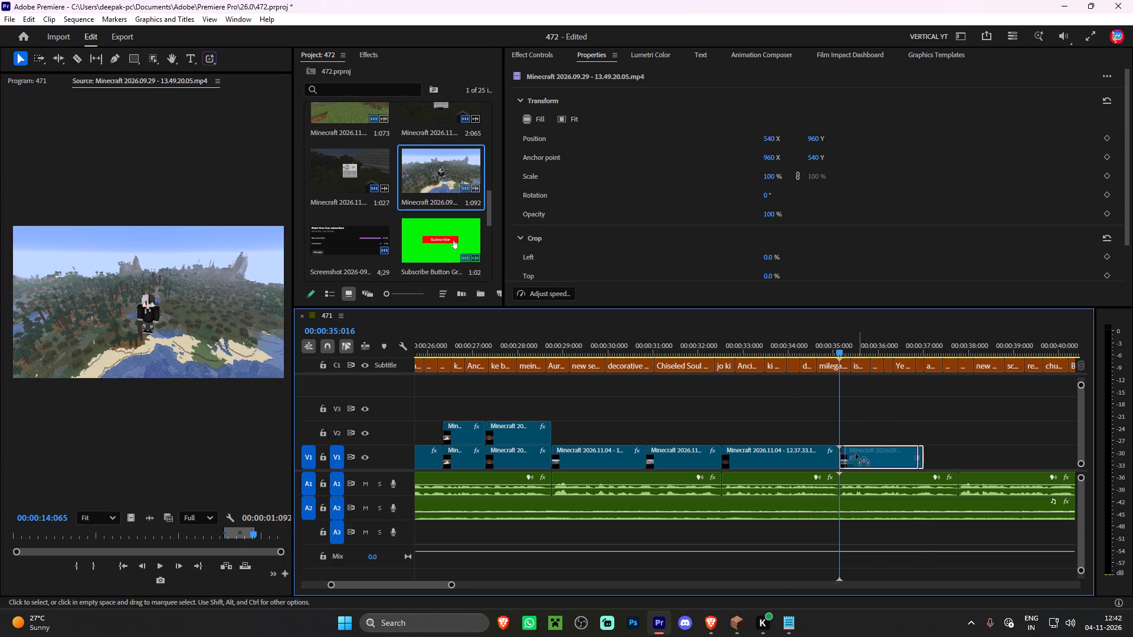
drag(856, 454, 854, 455)
click(872, 452)
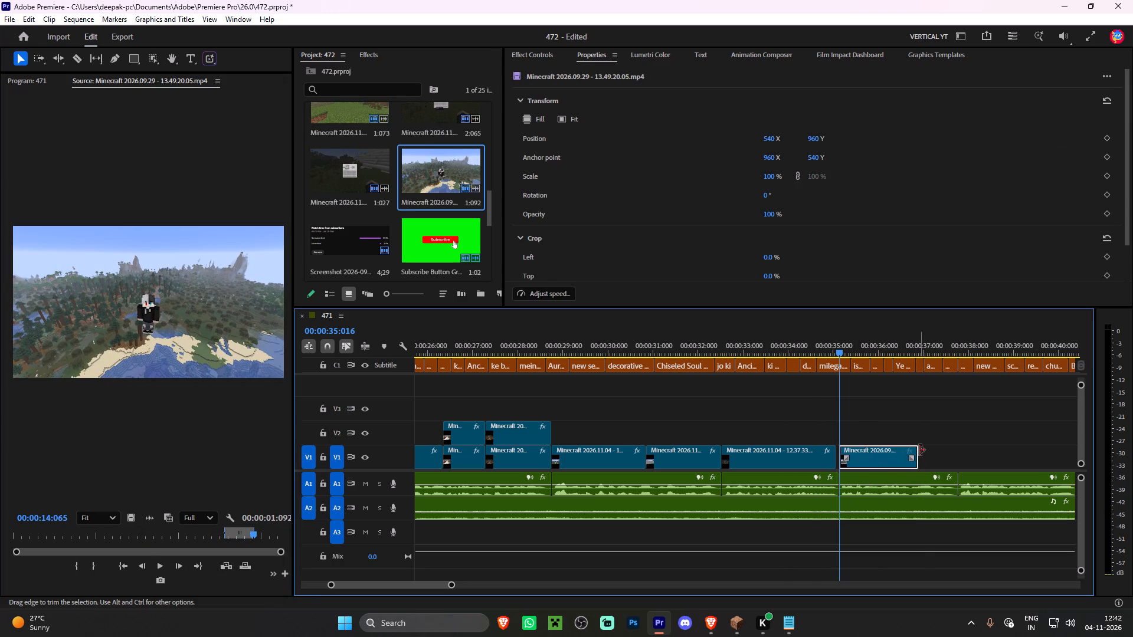
drag(919, 450, 957, 452)
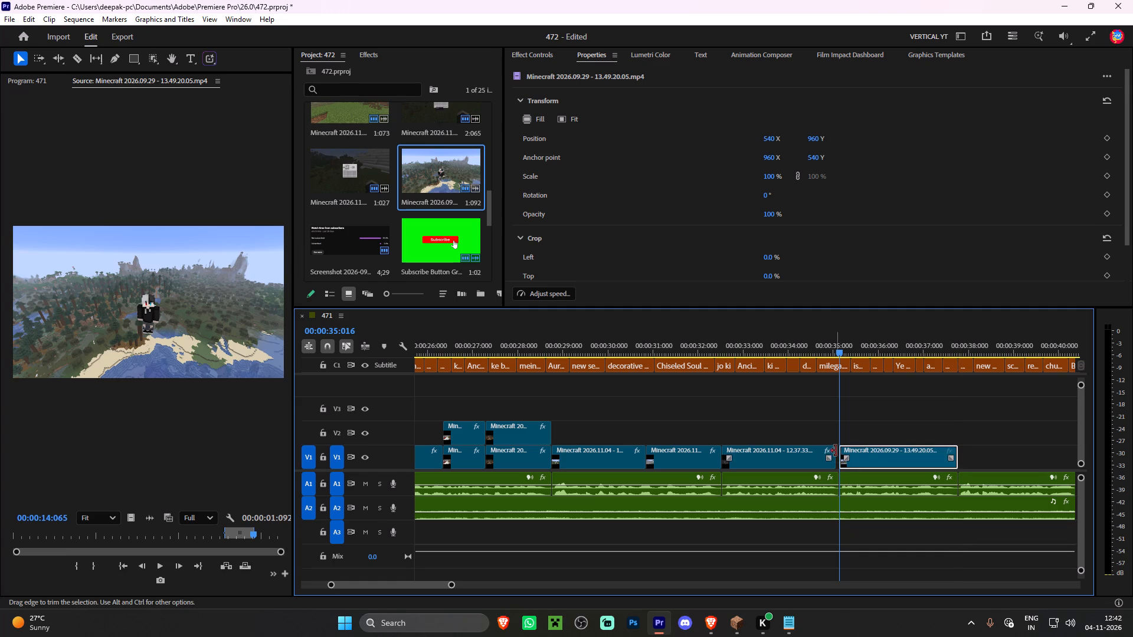
Play back the newly placed V1 clip through to its end.
click(834, 450)
key(space)
alt+scroll(853, 403, down, 5)
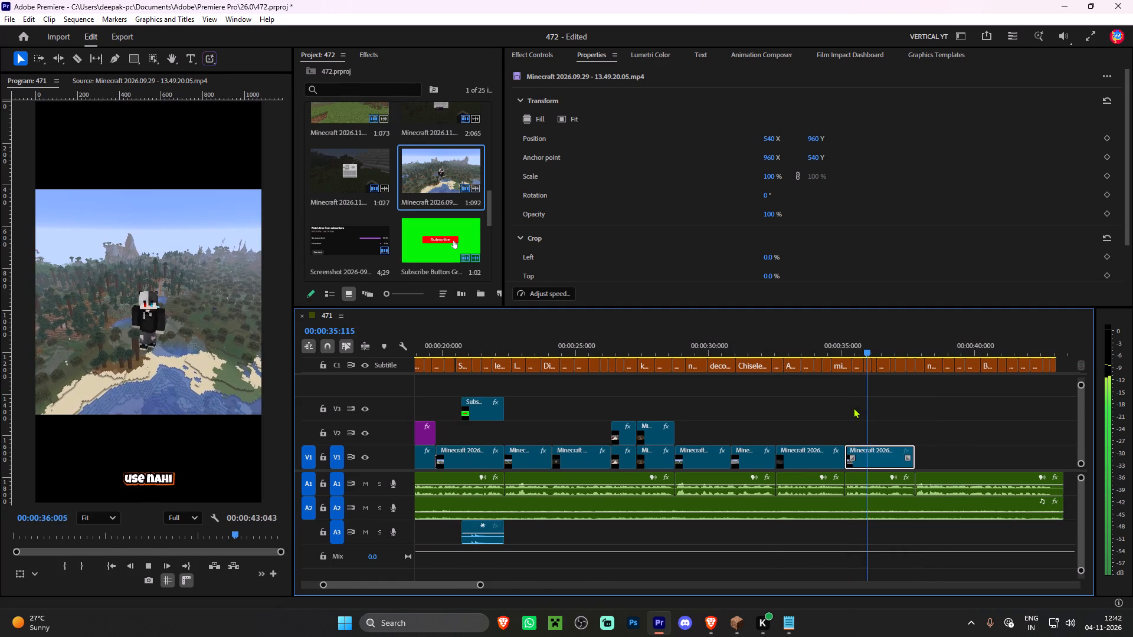
scroll(839, 423, down, 6)
key(space)
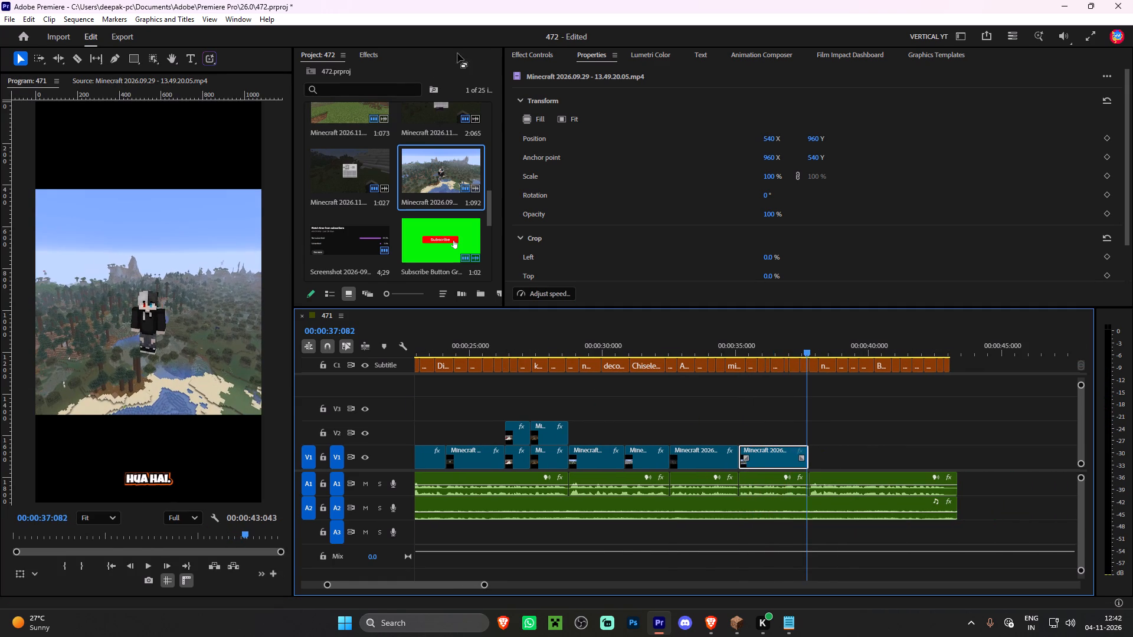
Apply the Motion Preset New effect preset to the last Minecraft clip on V1.
click(380, 54)
drag(379, 163, 764, 367)
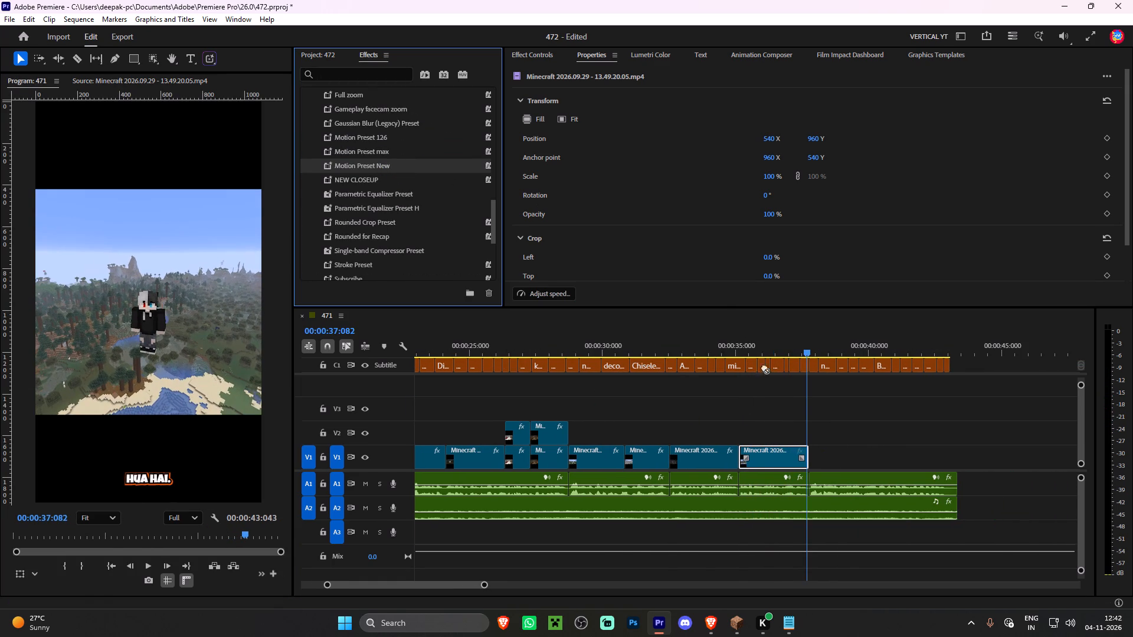
drag(764, 367, 752, 450)
Play back the last V1 clip from its start and on through the uncovered voice-over after it.
click(741, 338)
key(space)
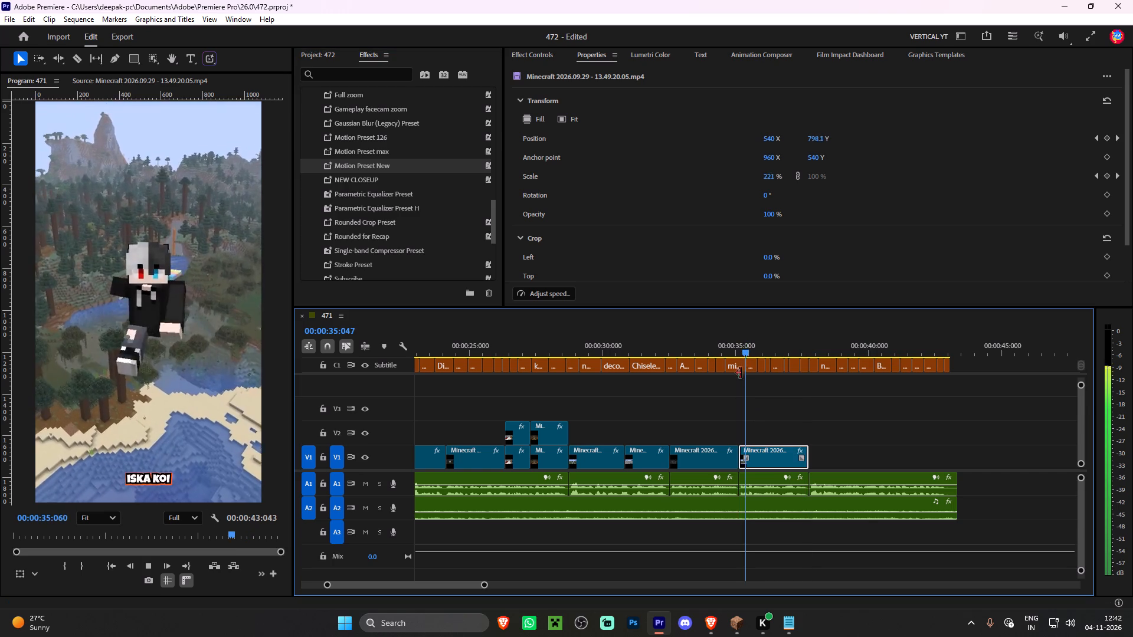
scroll(736, 392, down, 17)
scroll(714, 422, down, 5)
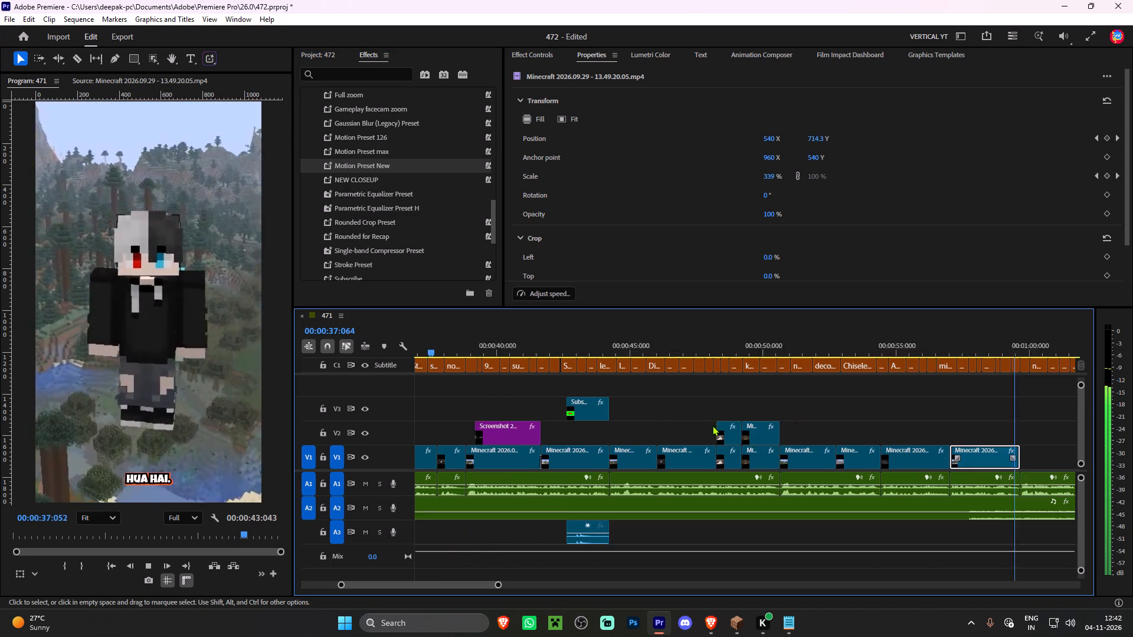
scroll(710, 427, down, 18)
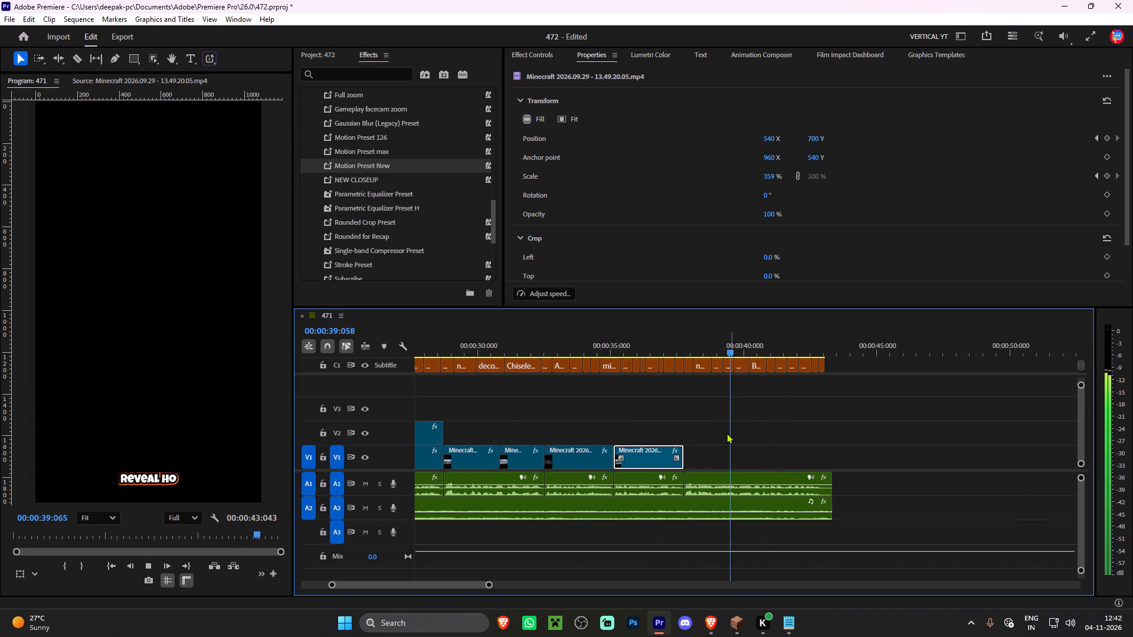
key(space)
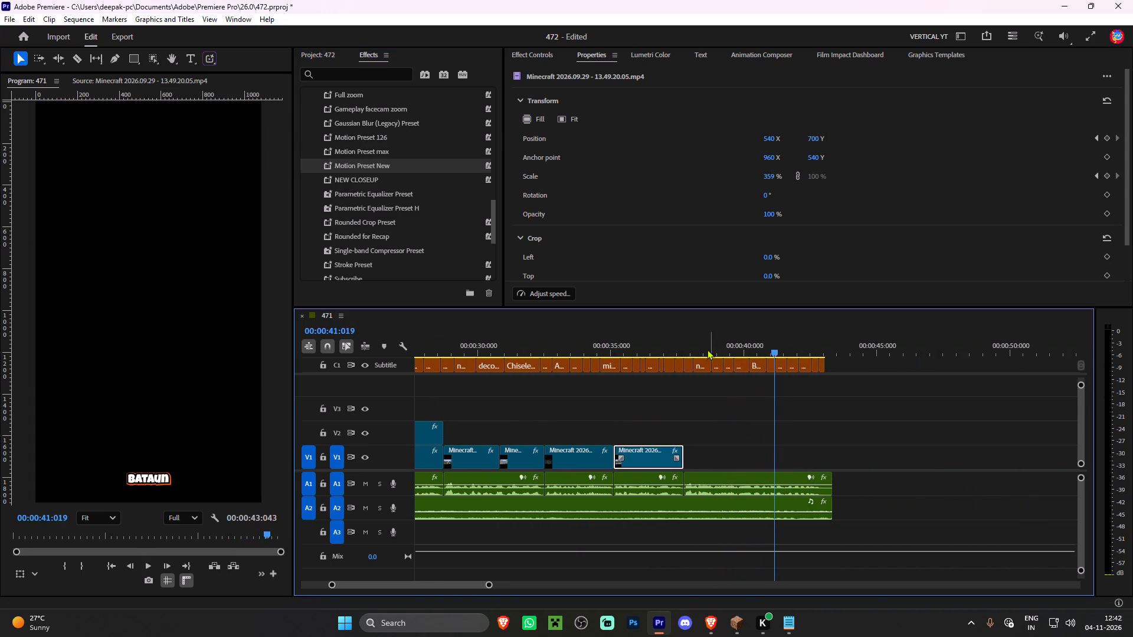
Park the playhead at the end of the last V1 clip, 00:00:37:092, and save the project.
shift+drag(703, 348, 685, 354)
click(752, 435)
key(ctrl+s)
key(ctrl+s)
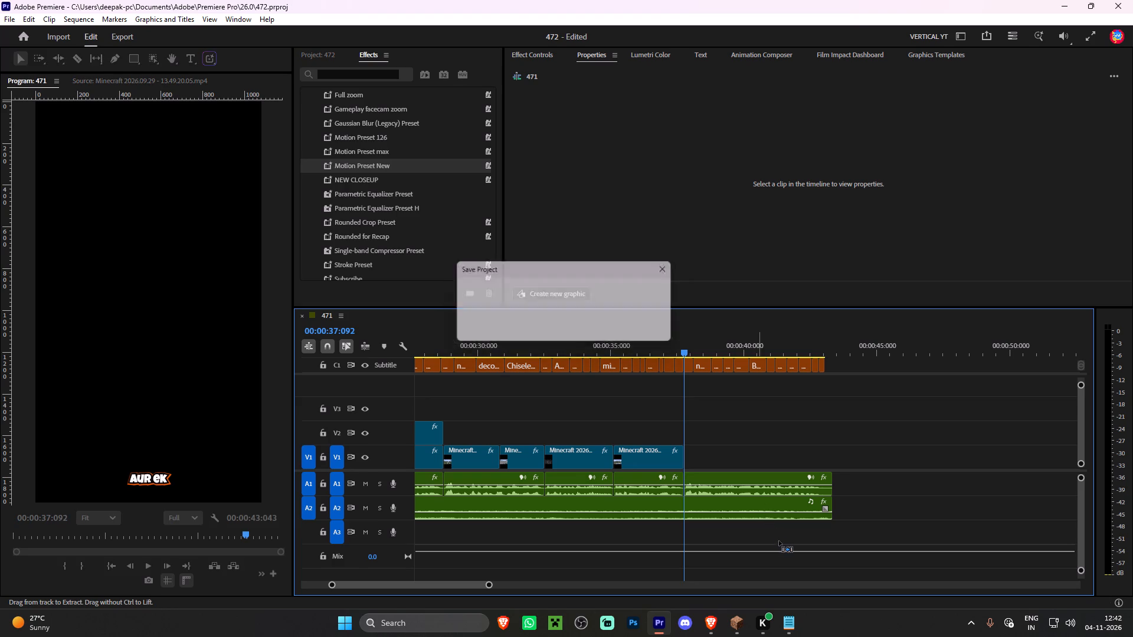
key(ctrl+s)
key(ctrl+s)
key(ctrl+s)
Switch to Spotify in the browser and adjust the music volume.
click(712, 625)
scroll(1044, 586, up, 5)
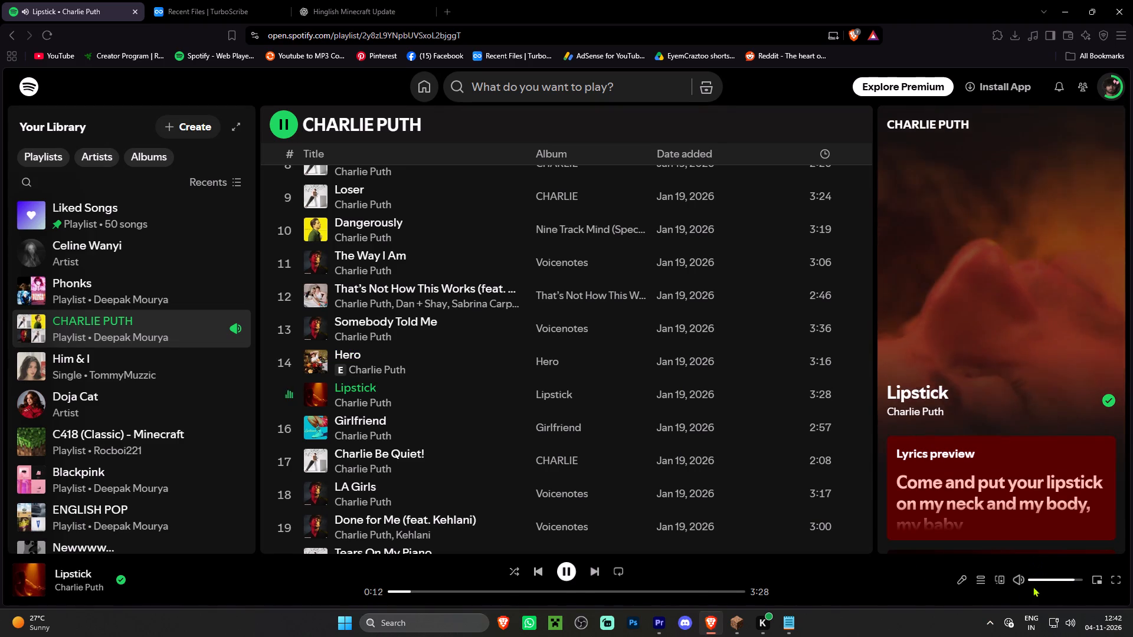
scroll(1072, 583, down, 2)
Switch to Minecraft, then save the open world and quit to the title screen.
click(729, 626)
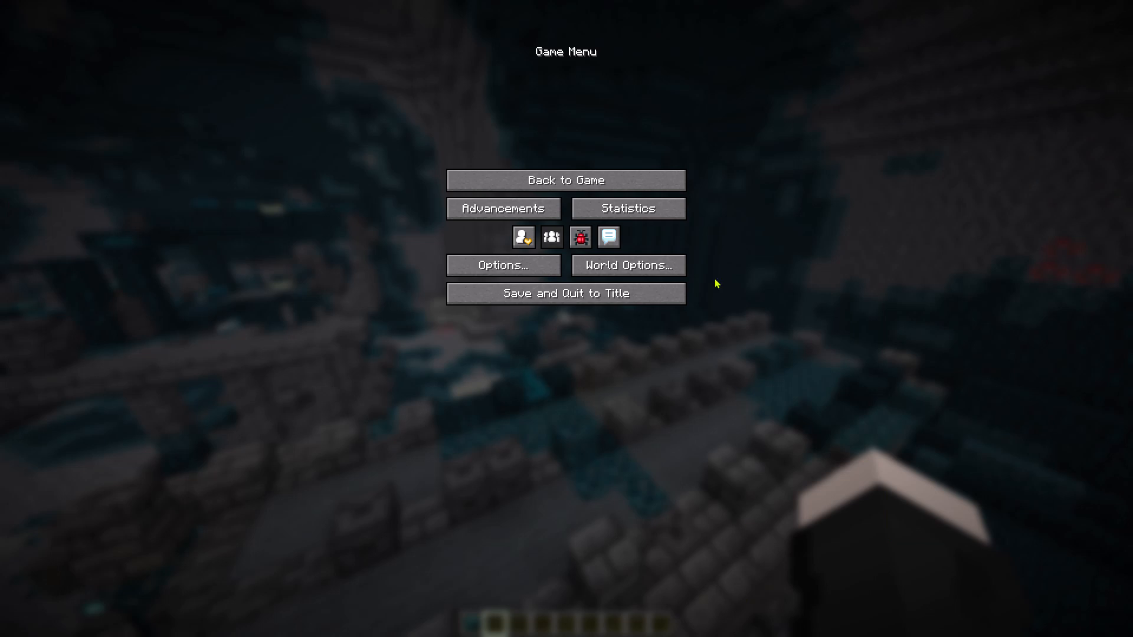
click(579, 295)
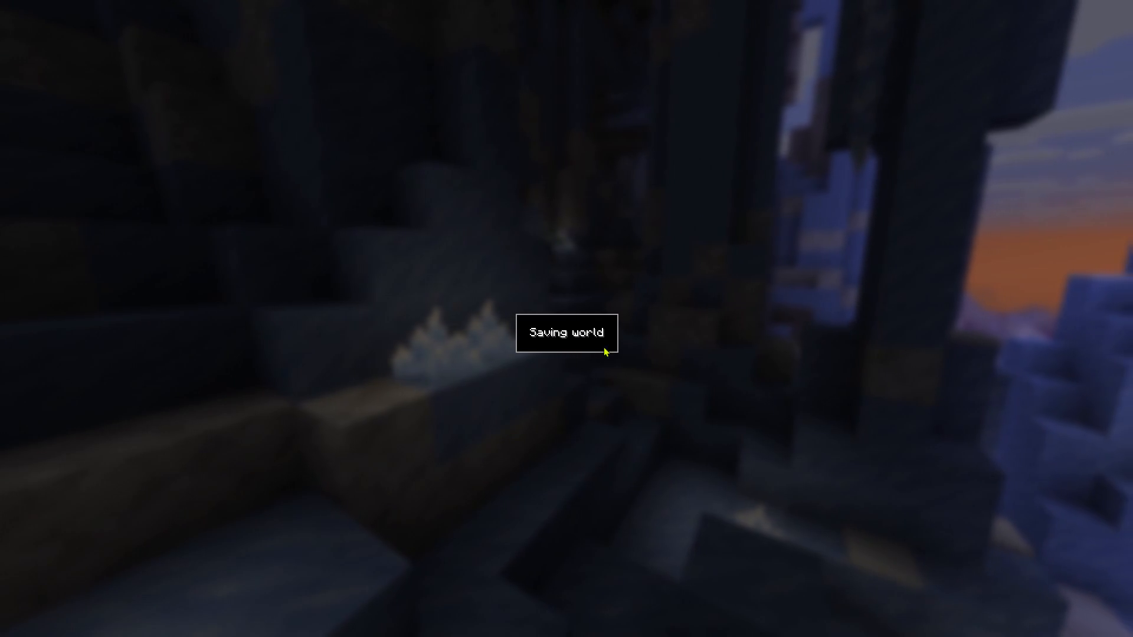
key(alt+x)
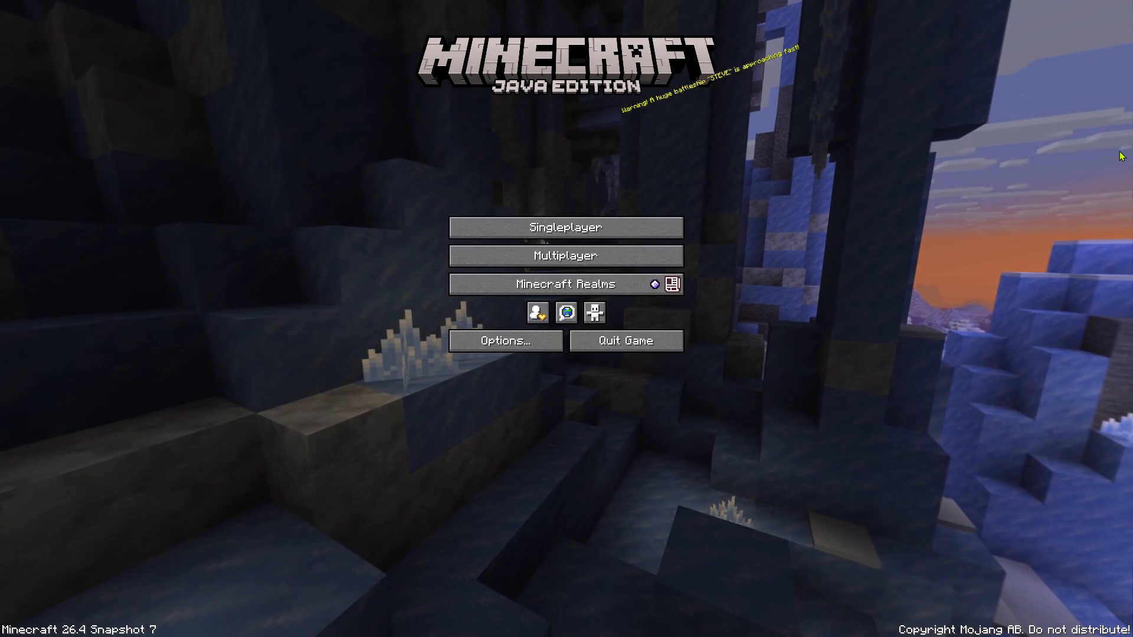
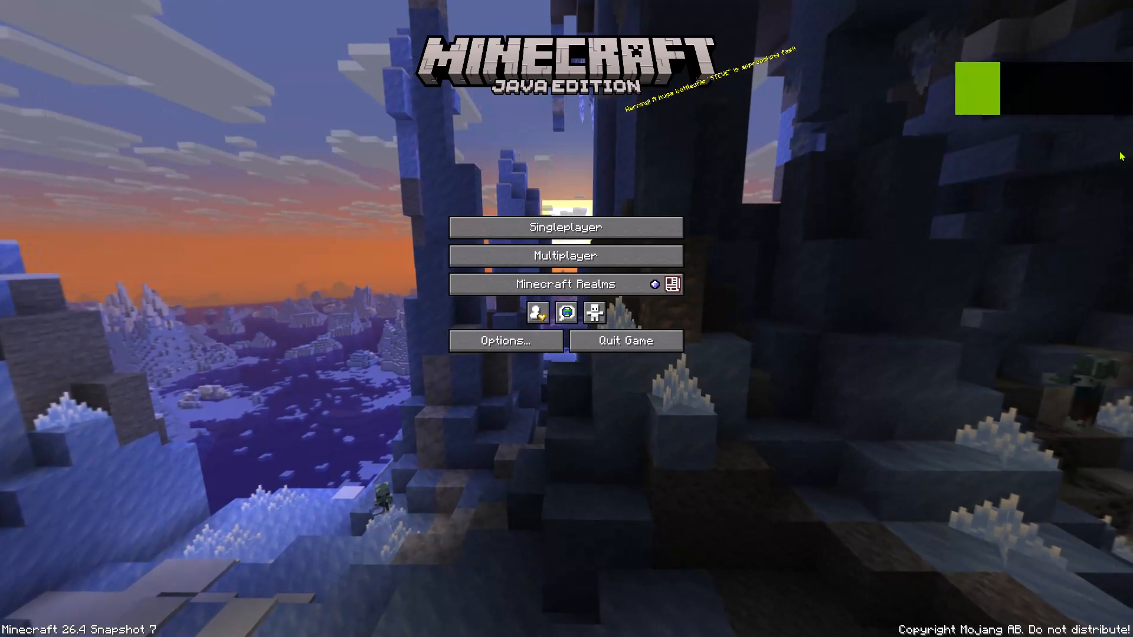
Switch to Spotify in the browser and lower the music volume.
key(alt+Tab)
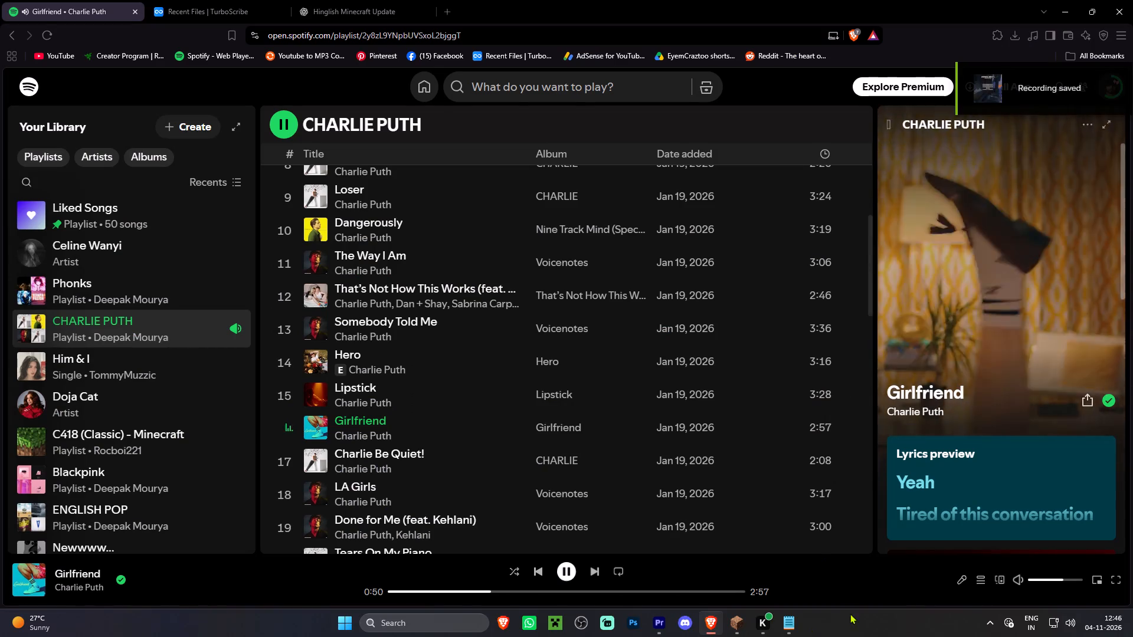
scroll(1051, 577, down, 3)
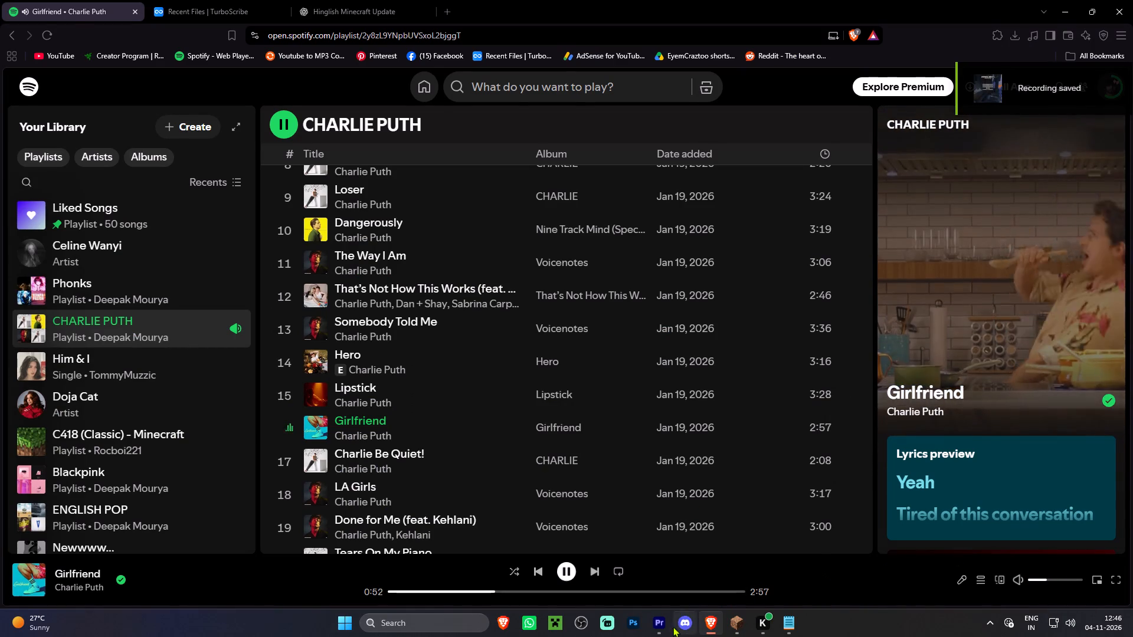
Switch to Premiere and import Minecraft 2026.11.04 - 12.42.28.16.mp4 from the Videos > Game Captures > Minecraft folder.
click(655, 627)
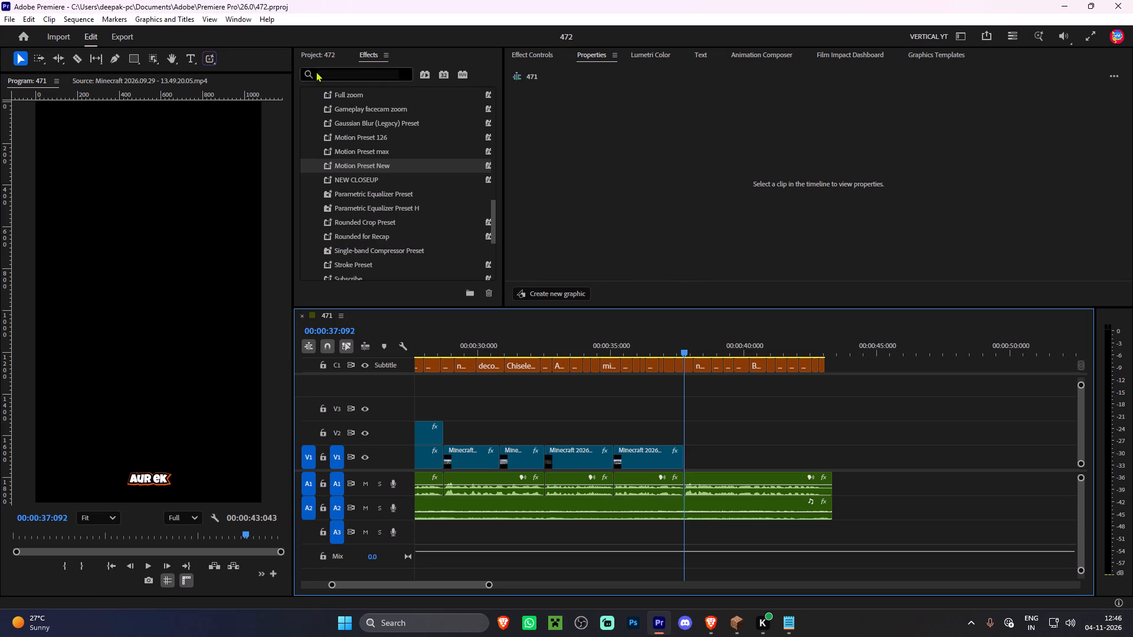
click(310, 54)
scroll(424, 247, down, 6)
double_click(405, 242)
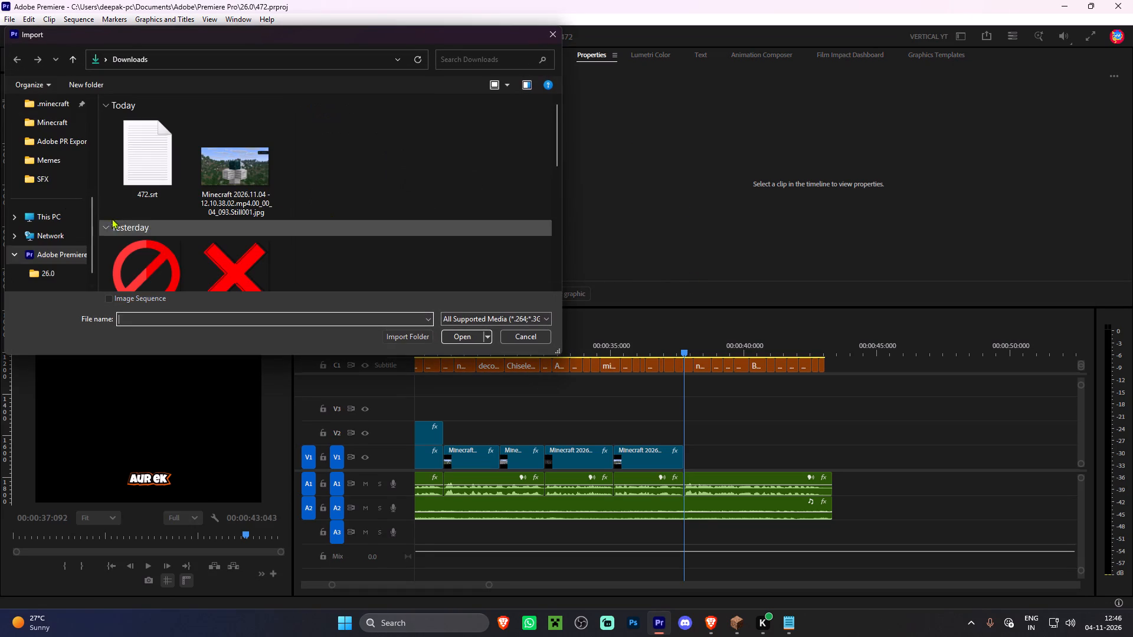
scroll(63, 177, up, 1)
click(54, 180)
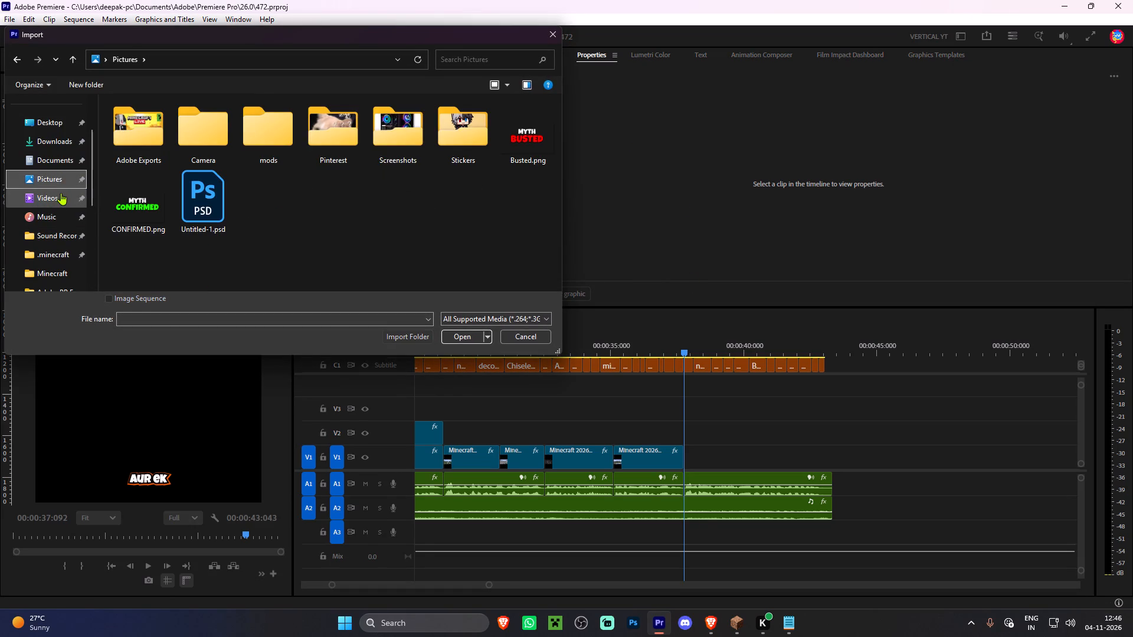
click(61, 193)
double_click(389, 132)
double_click(231, 137)
scroll(323, 196, down, 3)
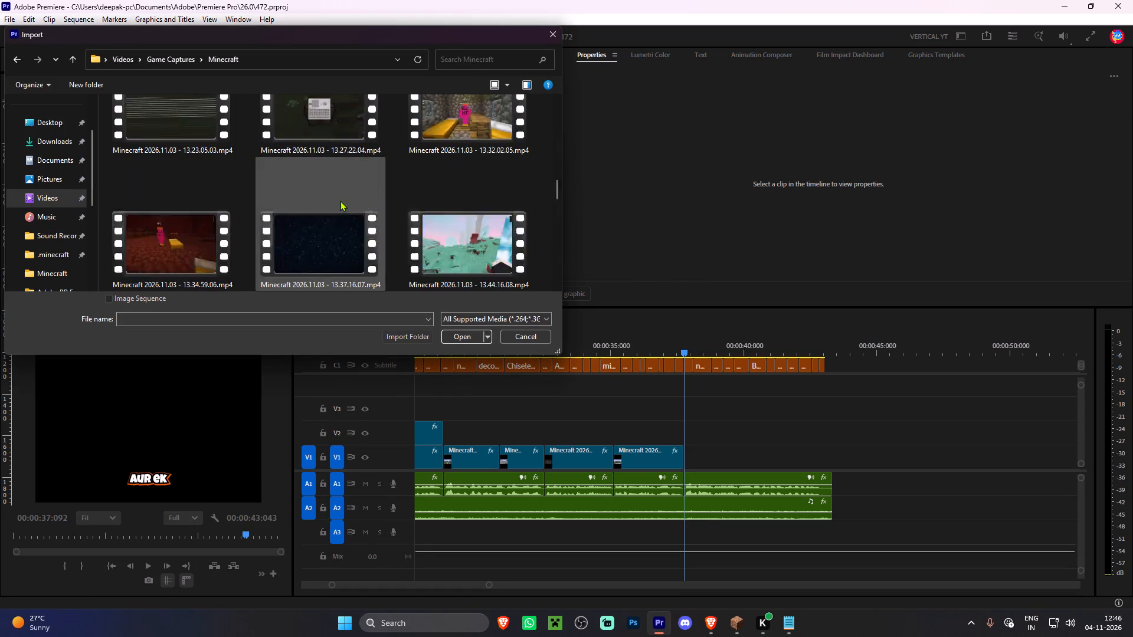
scroll(340, 201, down, 15)
double_click(204, 236)
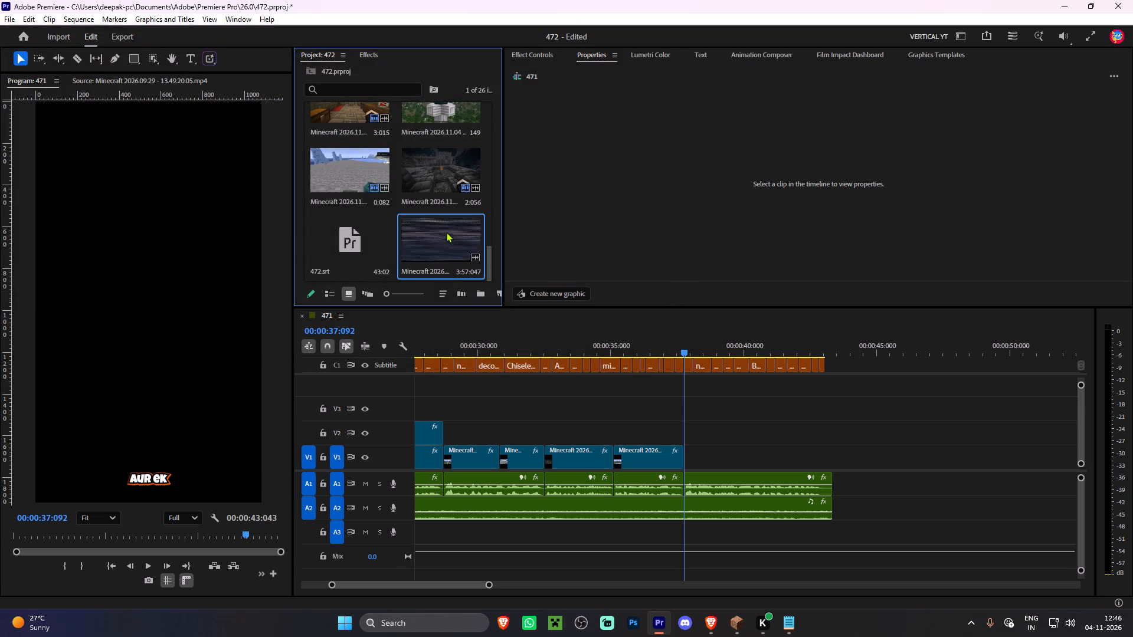
Mark the title-screen recording from just after its start to 00:03:21:091 and place its video only on V1 at 00:00:37:092.
double_click(438, 251)
drag(74, 531, 5, 529)
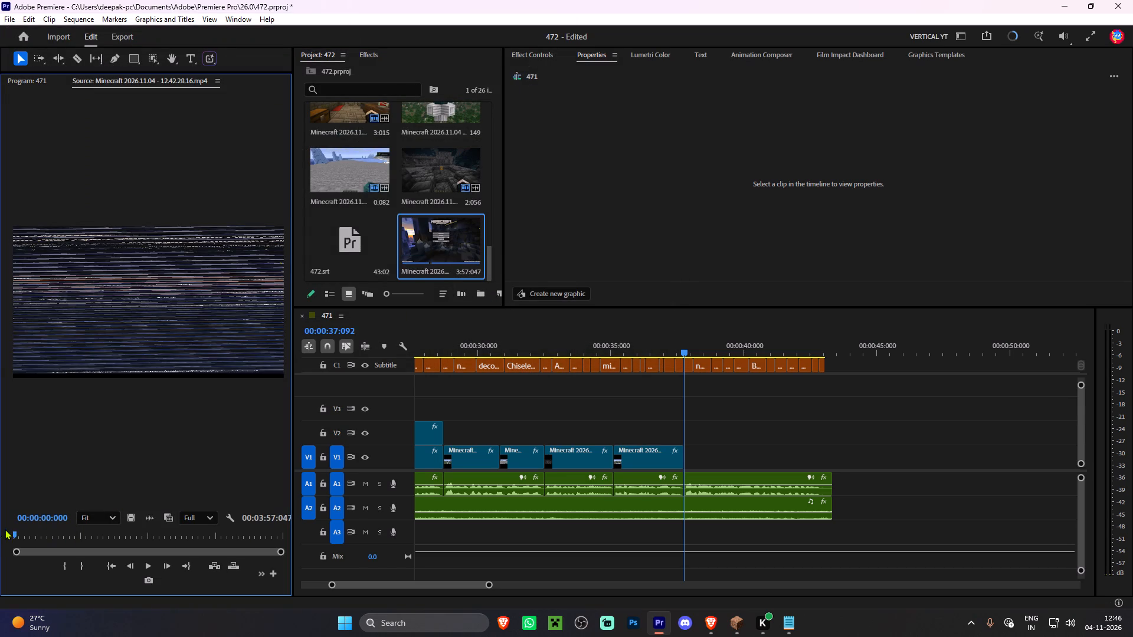
drag(5, 529, 17, 528)
key(i)
drag(24, 534, 25, 534)
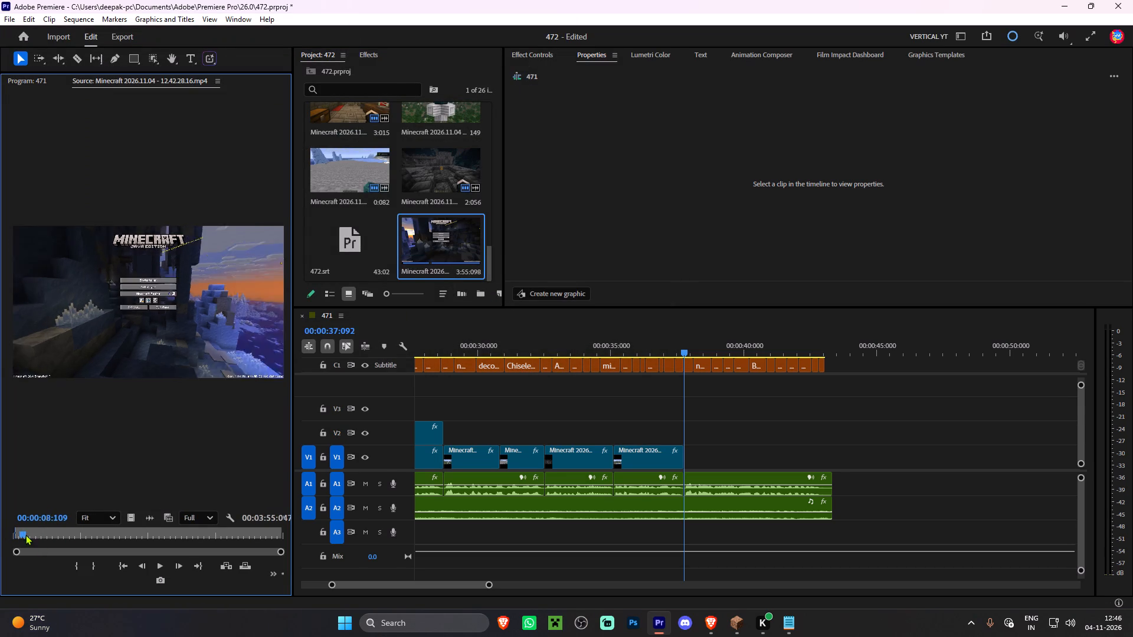
drag(25, 534, 240, 546)
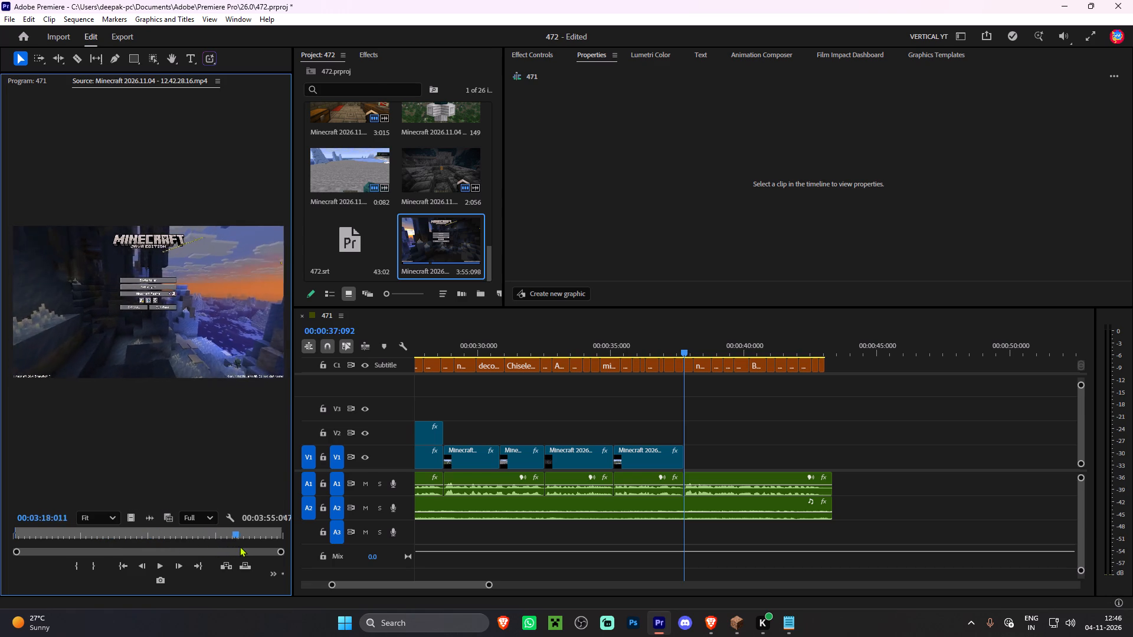
drag(240, 546, 242, 546)
key(o)
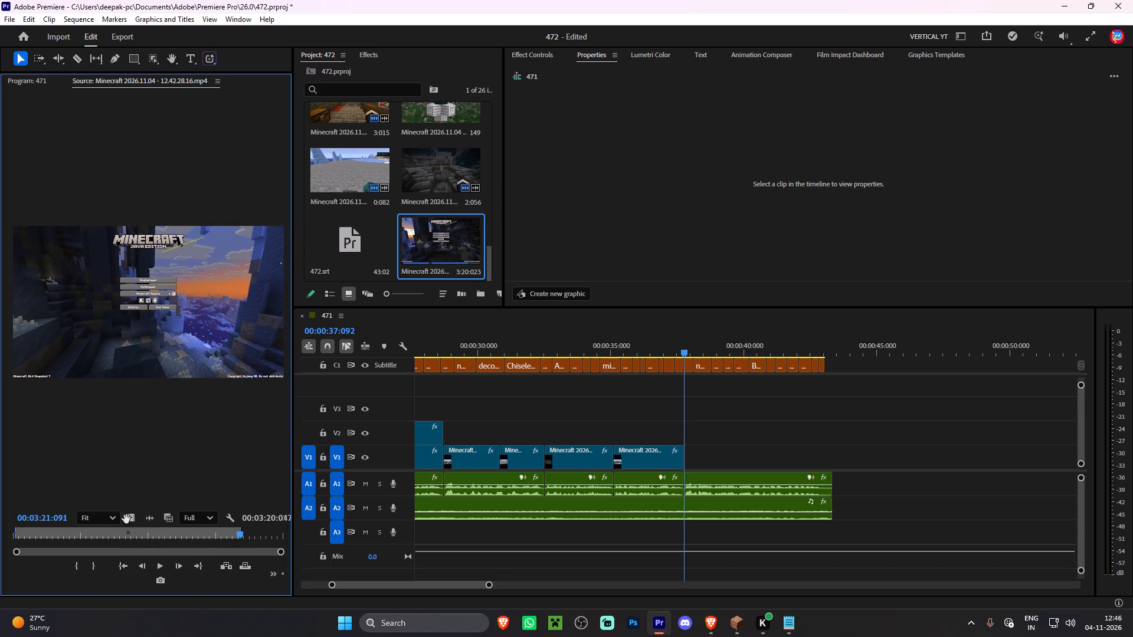
drag(132, 519, 687, 454)
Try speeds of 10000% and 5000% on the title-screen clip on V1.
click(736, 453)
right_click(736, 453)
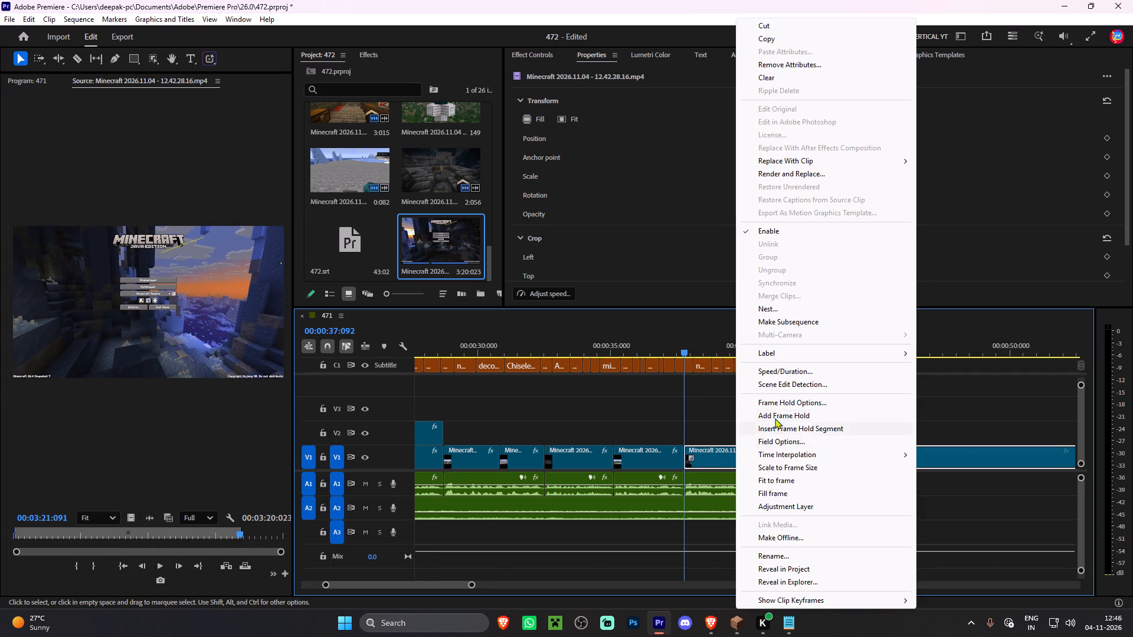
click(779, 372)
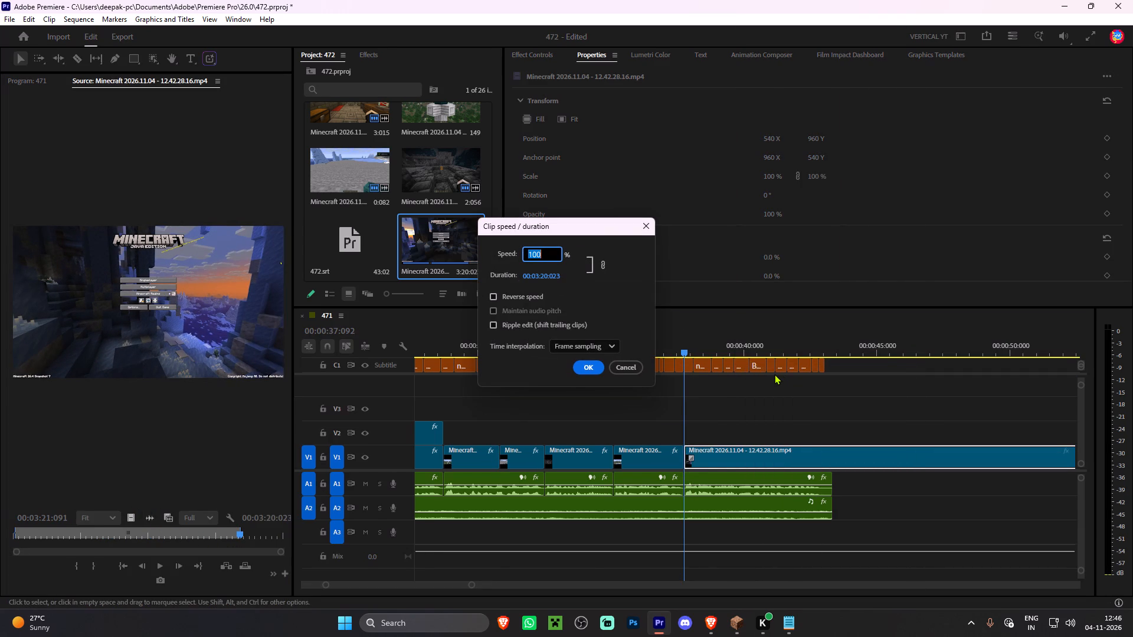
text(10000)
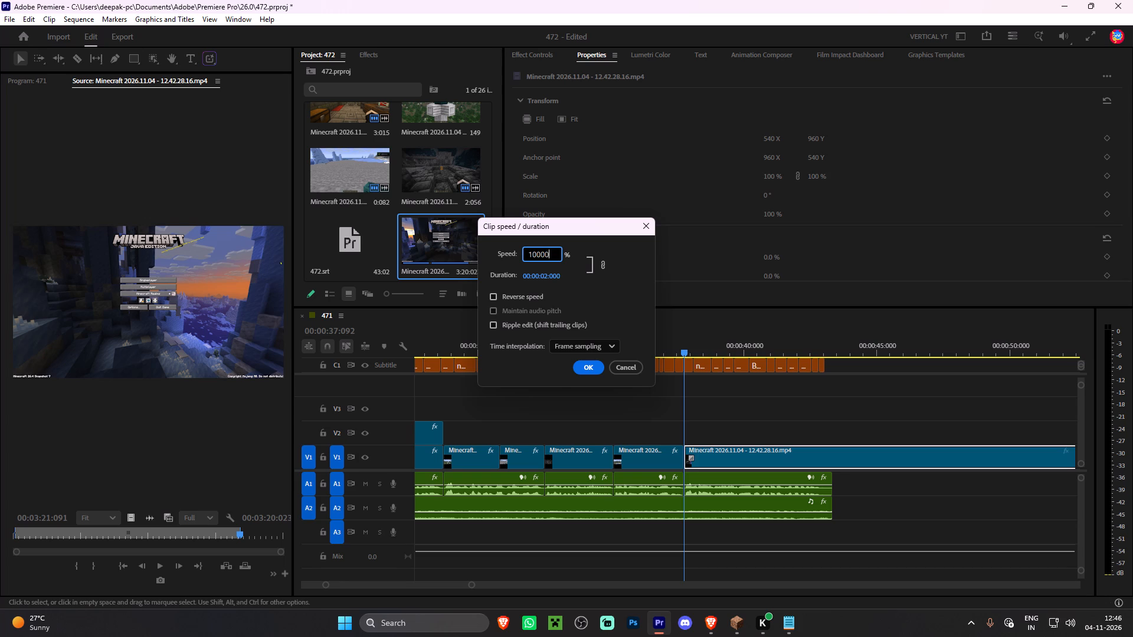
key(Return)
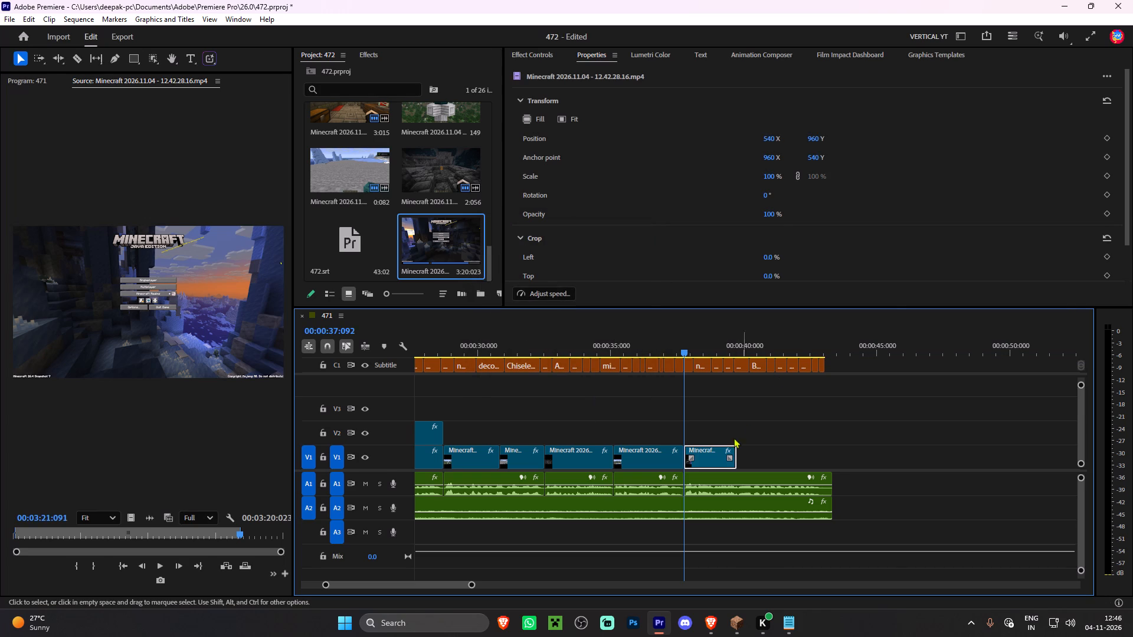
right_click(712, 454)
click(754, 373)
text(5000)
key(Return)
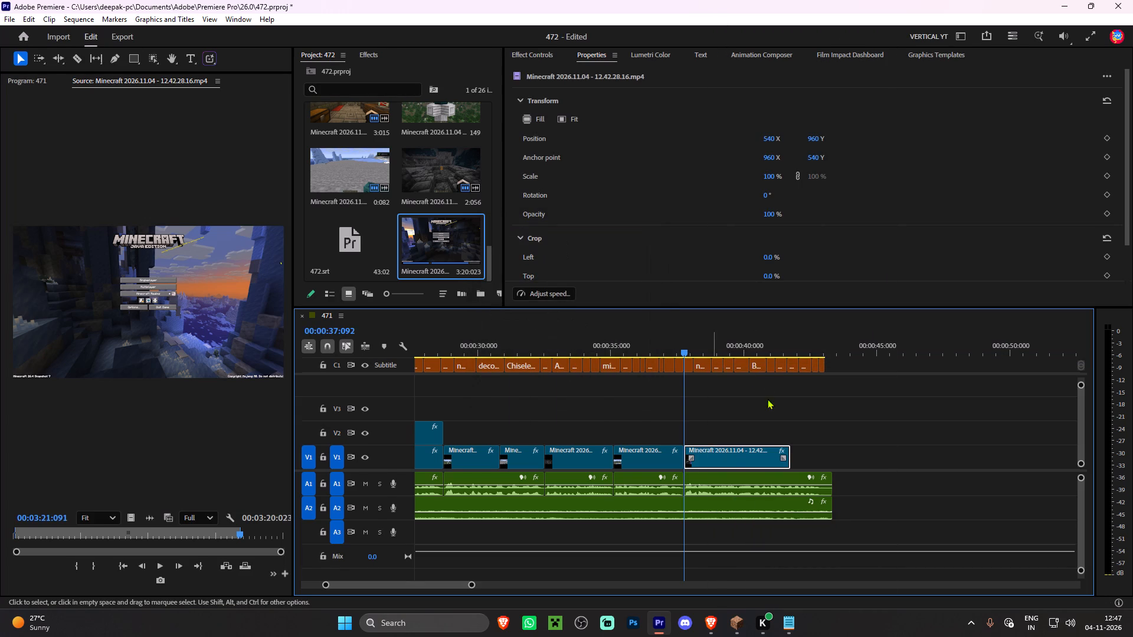
Set the title-screen clip's speed to 3000%, play it back, and trim its end to the end of the voice-over.
right_click(730, 458)
click(778, 373)
text(3000)
key(Return)
key(space)
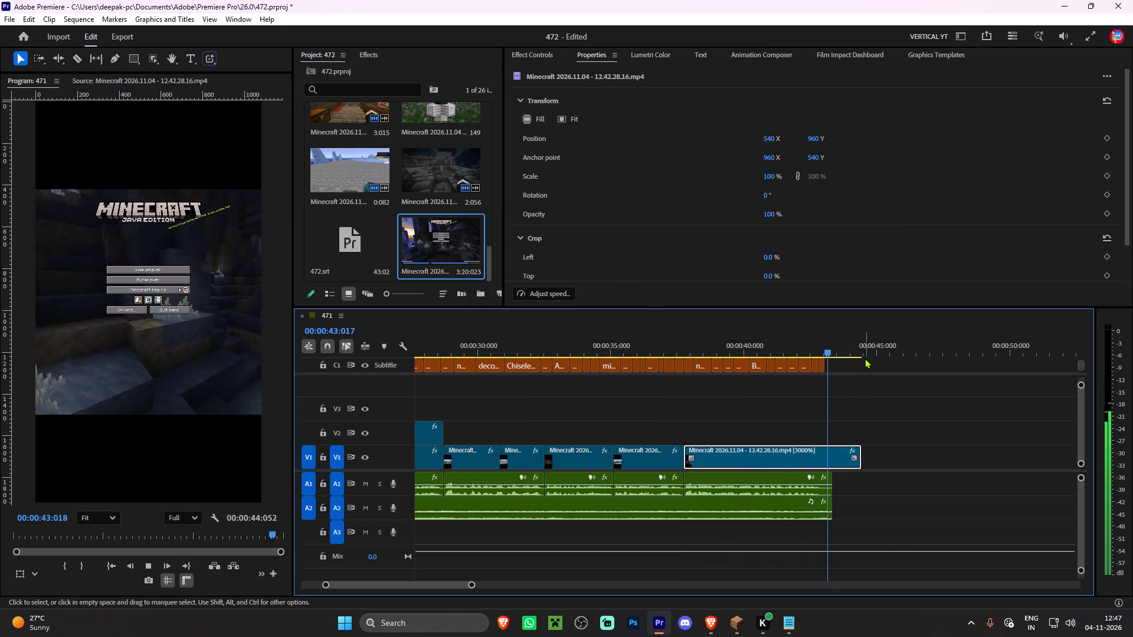
key(space)
drag(866, 454, 838, 449)
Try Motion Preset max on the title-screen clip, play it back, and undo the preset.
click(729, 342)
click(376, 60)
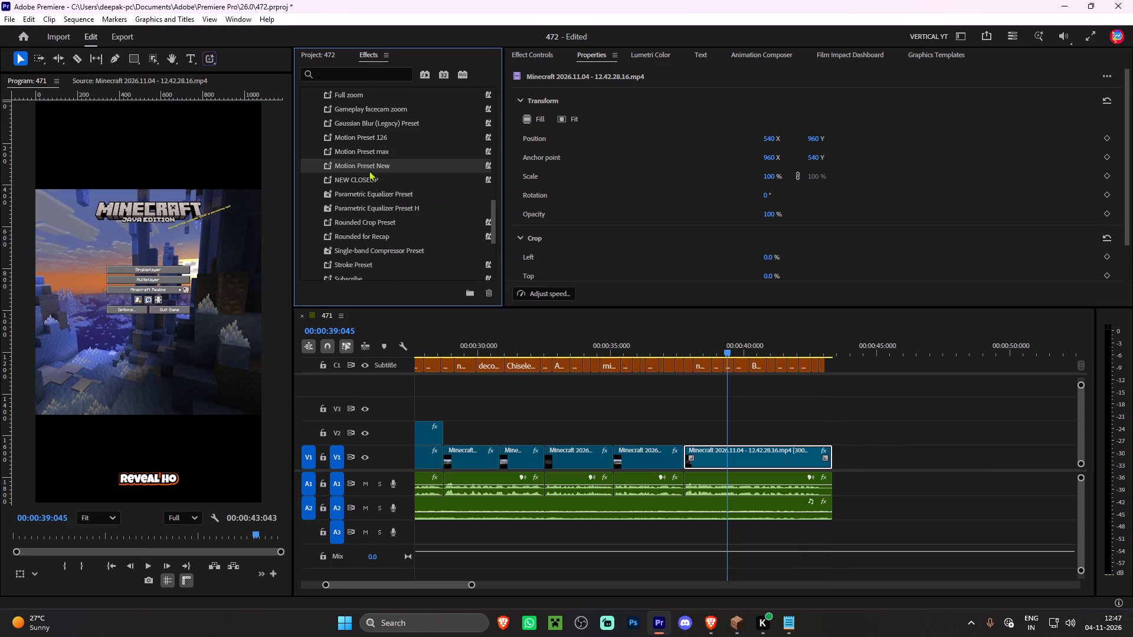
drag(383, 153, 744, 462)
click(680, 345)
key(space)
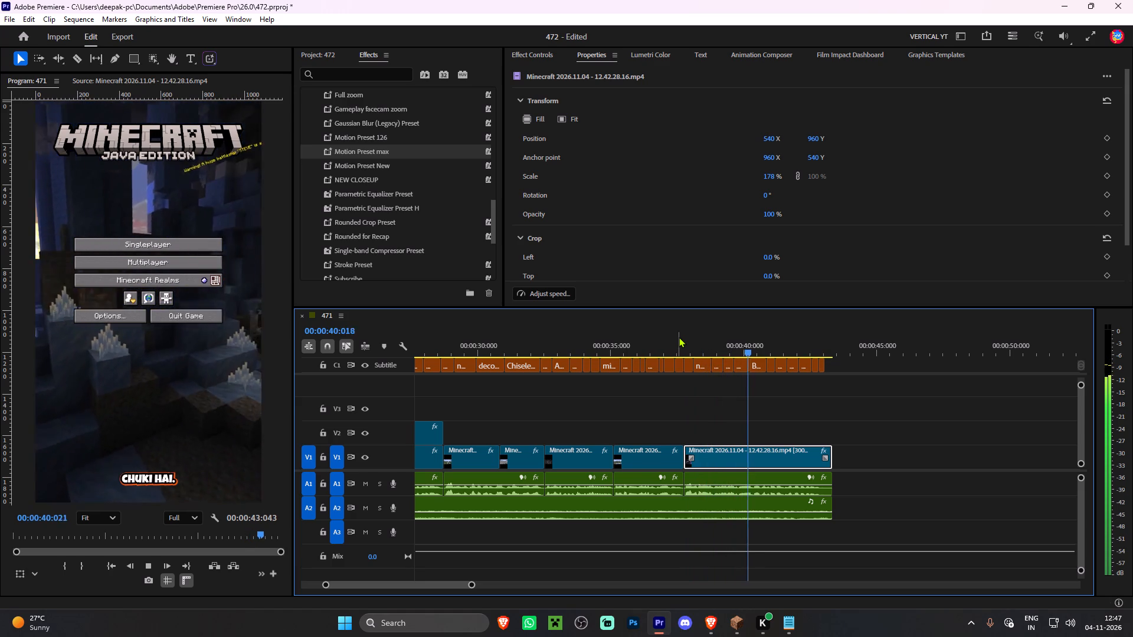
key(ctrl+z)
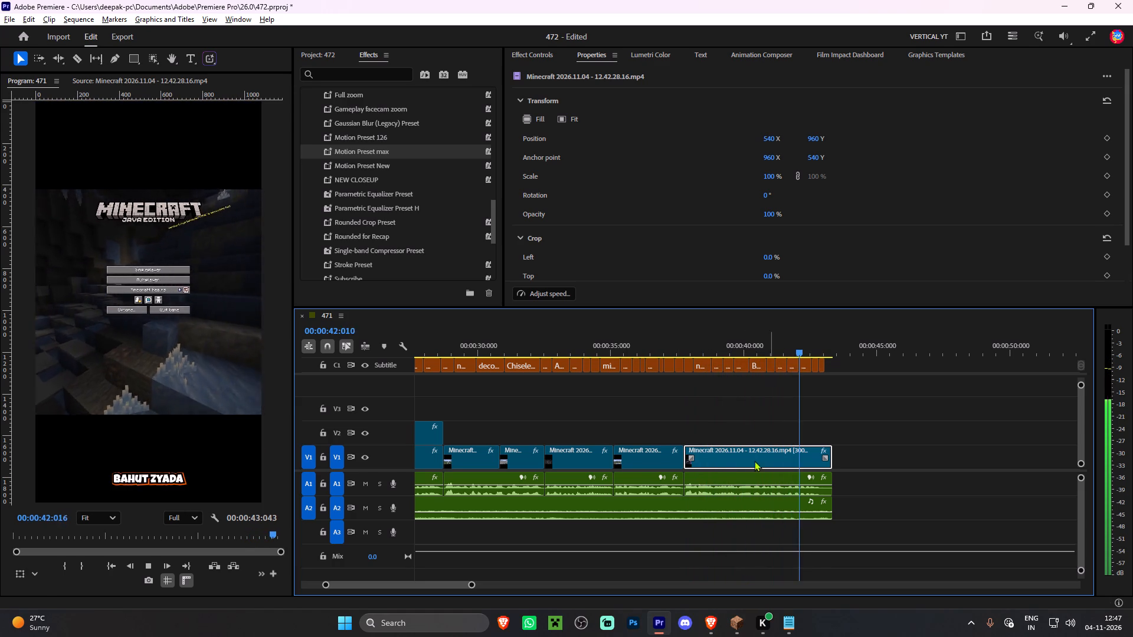
Duplicate the title-screen clip onto V2 and align the copy exactly above the V1 original.
alt+drag(737, 457, 733, 440)
key(space)
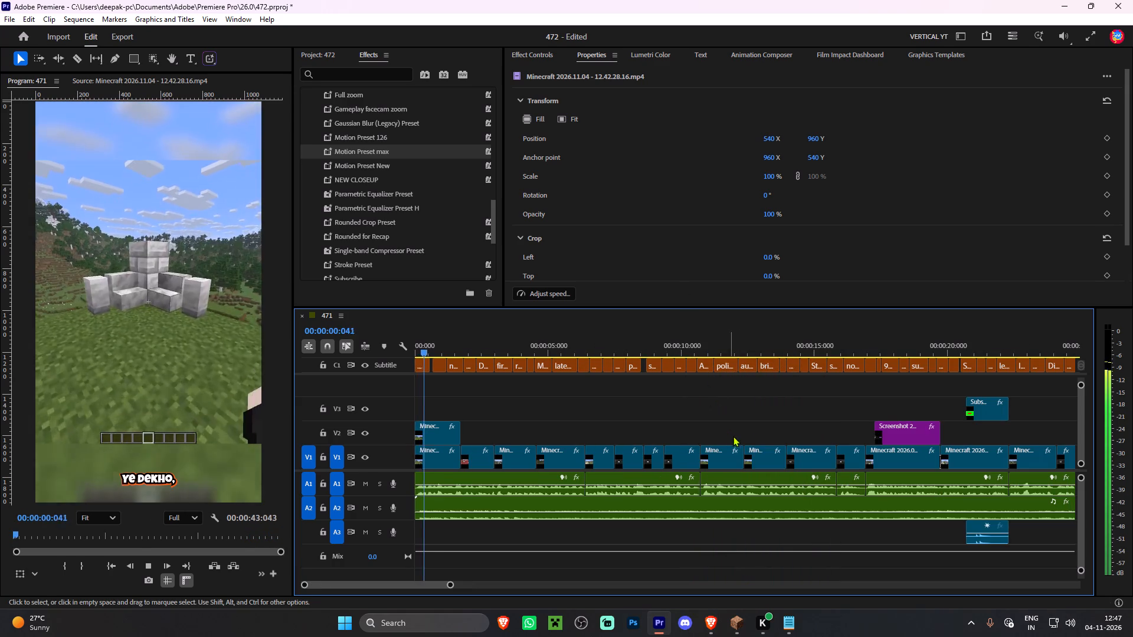
key(space)
alt+scroll(835, 404, down, 6)
drag(931, 340, 936, 340)
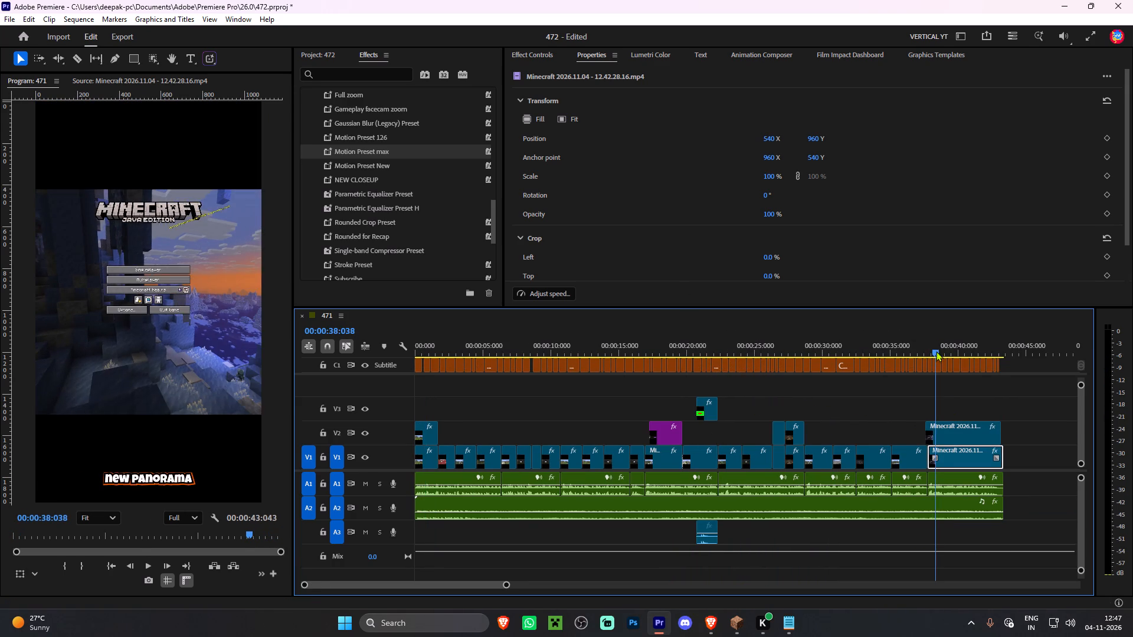
alt+scroll(963, 412, up, 10)
drag(908, 435, 922, 435)
scroll(923, 438, down, 7)
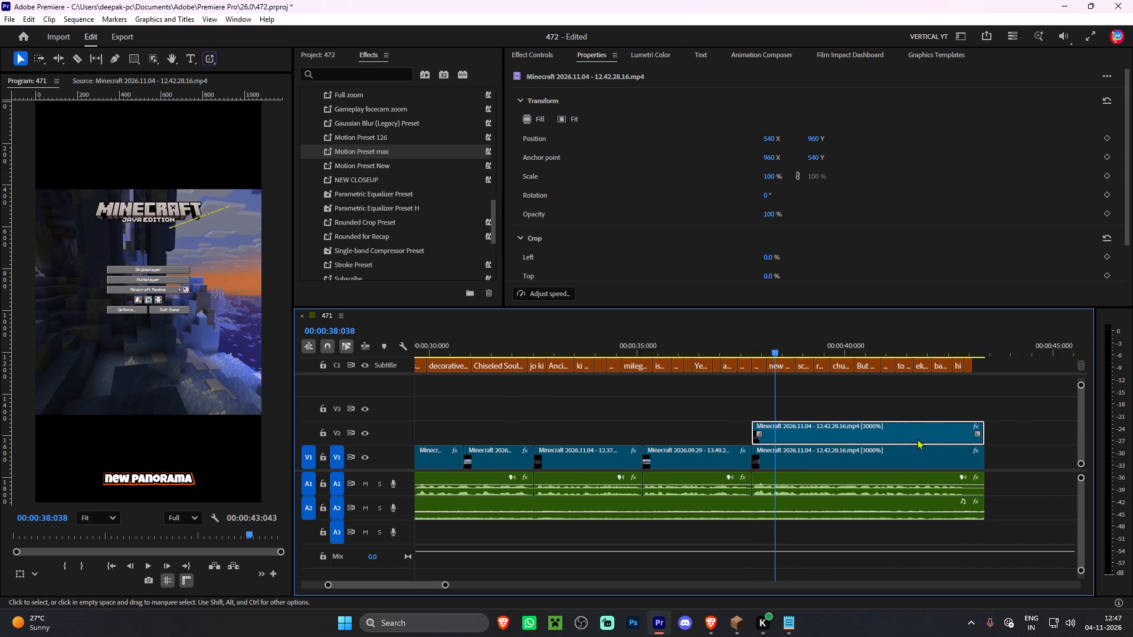
scroll(917, 439, down, 5)
Apply Motion Preset max and Gaussian Blur (Legacy) Preset to the title-screen clip on V1 as a blurred background.
click(794, 461)
click(792, 459)
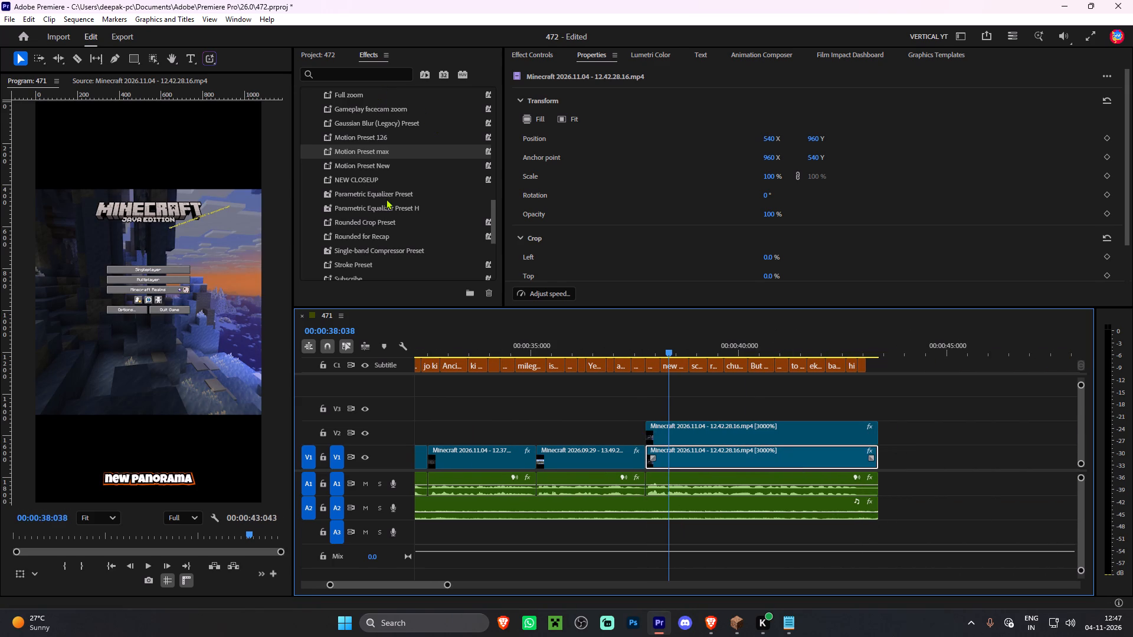
drag(384, 153, 752, 454)
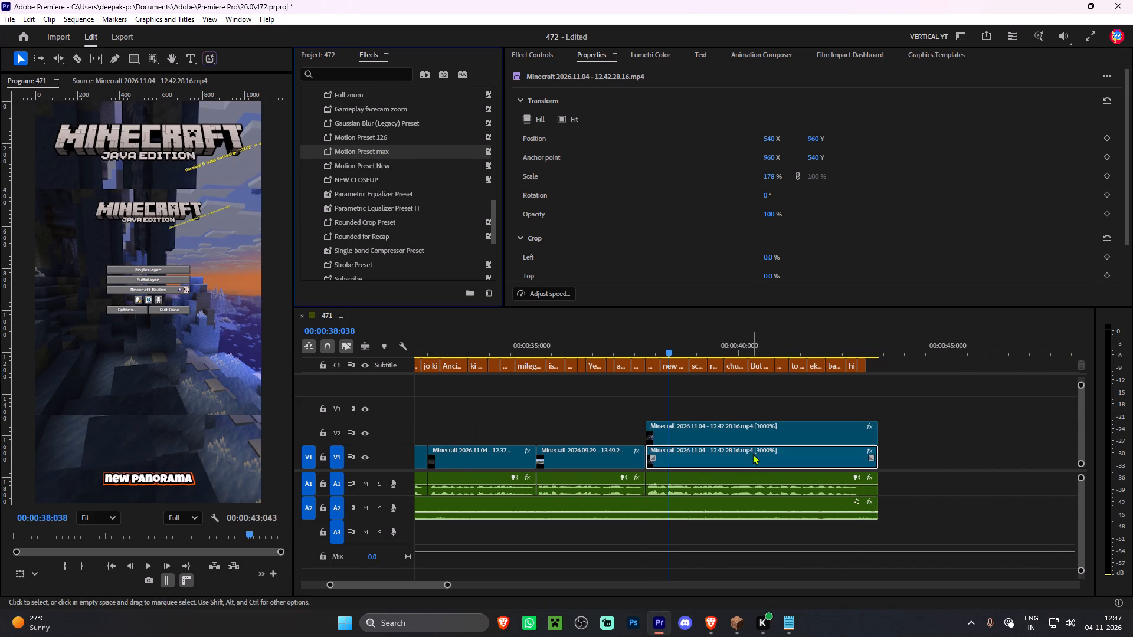
drag(364, 122, 676, 461)
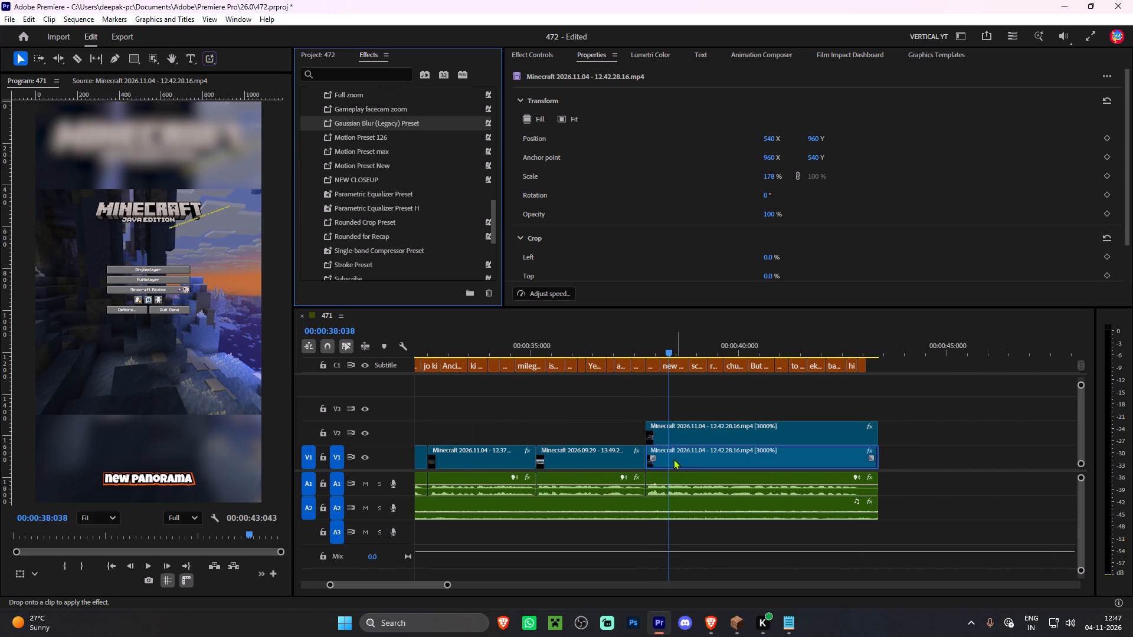
Apply Motion Preset 126 to the title-screen copy on V2.
drag(381, 132, 730, 431)
Play back the layered title-screen section to check its framing, blurred background and subtitles.
click(630, 351)
key(space)
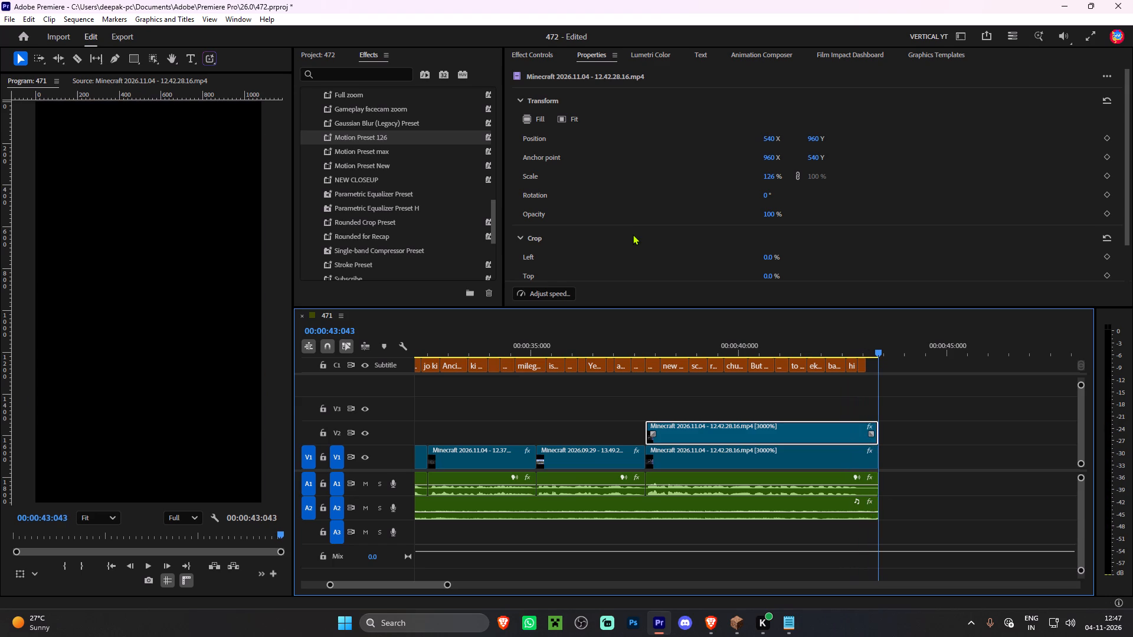
scroll(633, 234, down, 5)
click(696, 349)
key(space)
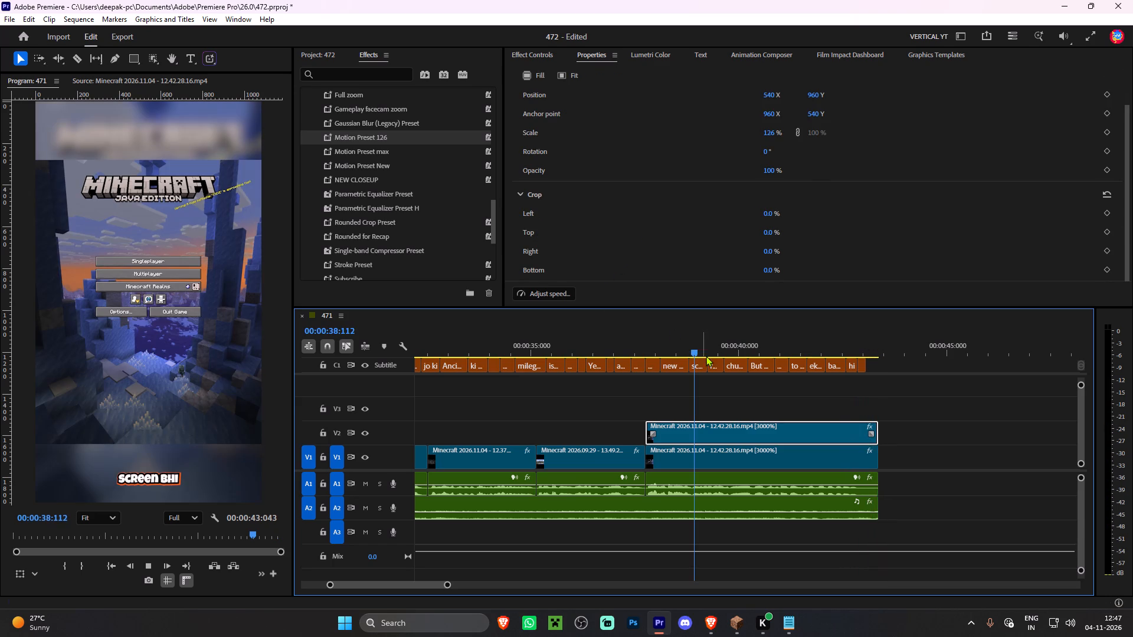
click(804, 393)
scroll(804, 393, down, 1)
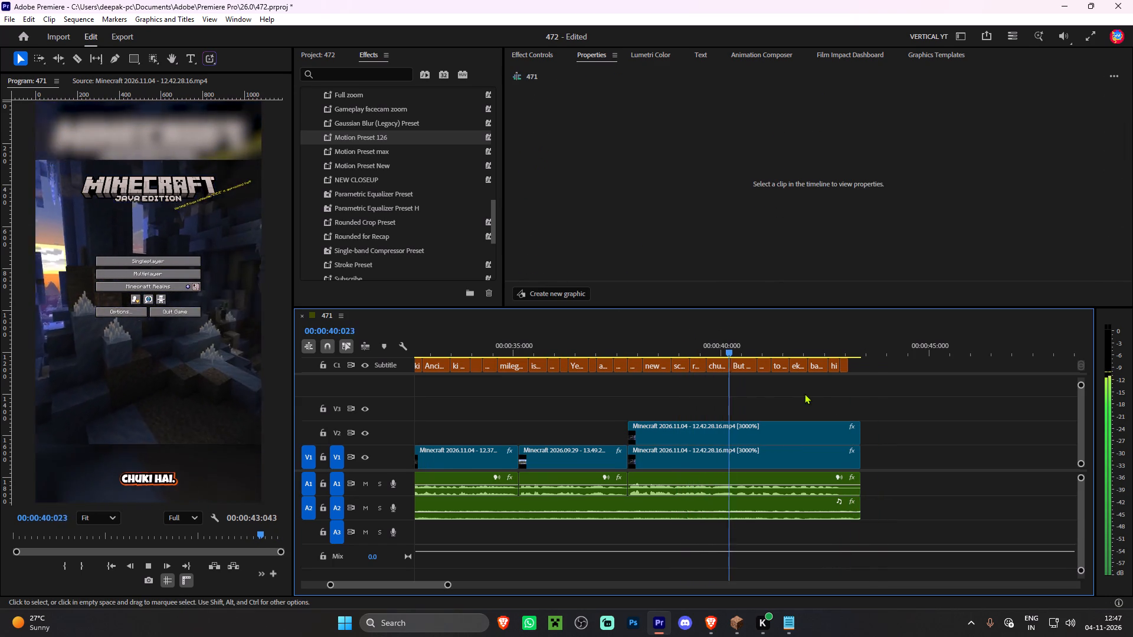
alt+scroll(810, 399, down, 5)
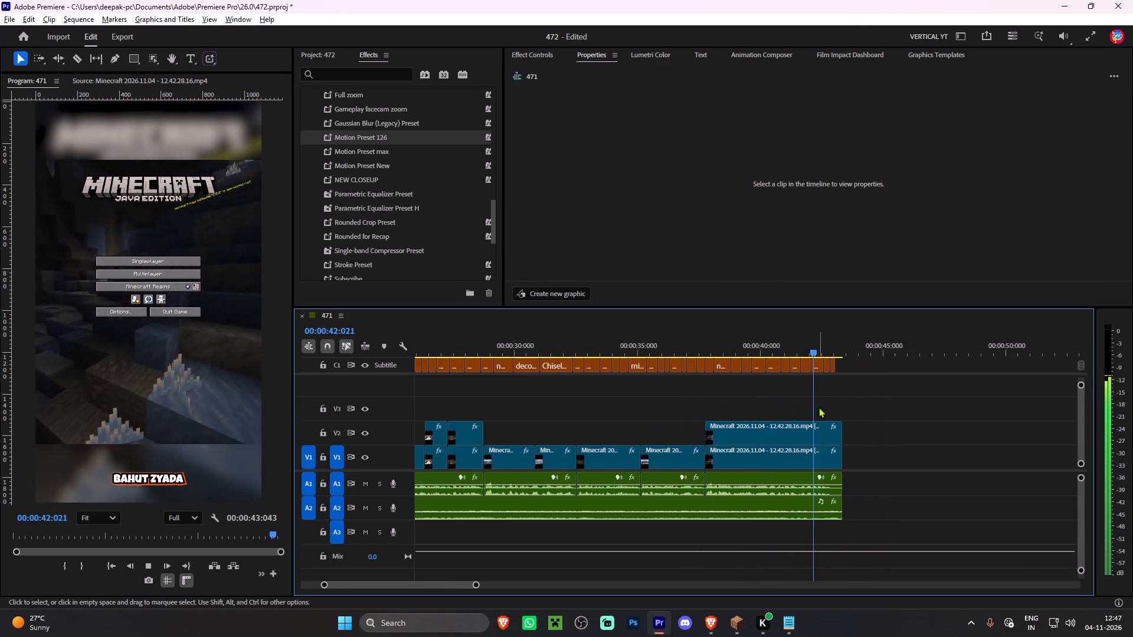
key(space)
Extend the last subtitle caption to the end of the title-screen clips.
drag(838, 365, 845, 366)
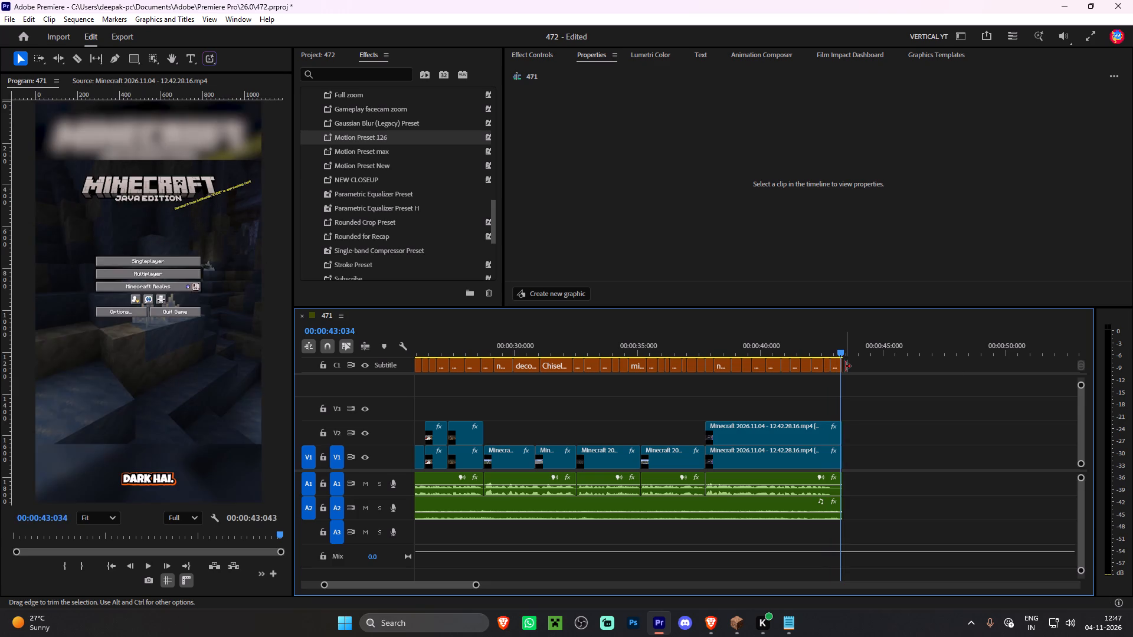
drag(845, 366, 839, 366)
Select all captions on the subtitle track and upgrade them to graphics.
drag(877, 366, 364, 350)
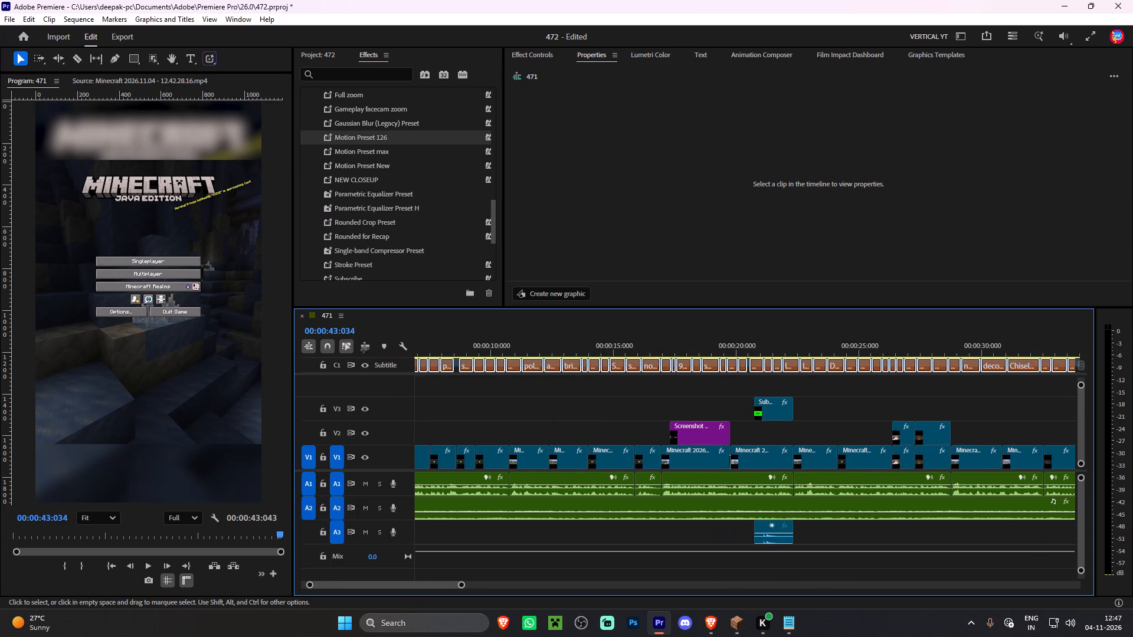
drag(364, 350, 413, 363)
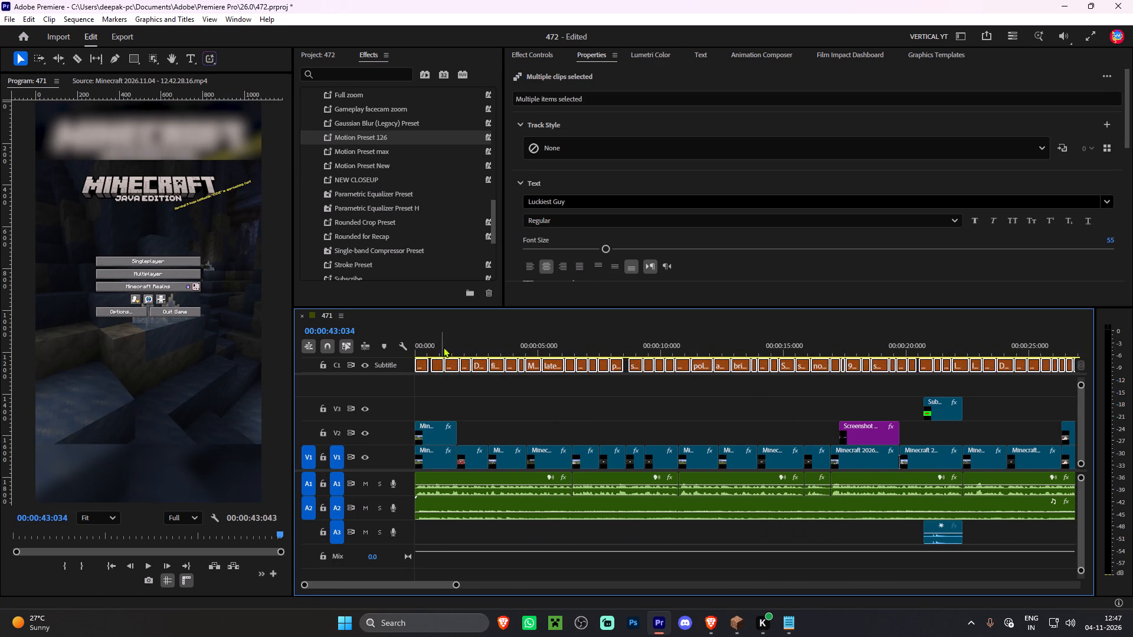
click(154, 17)
click(215, 172)
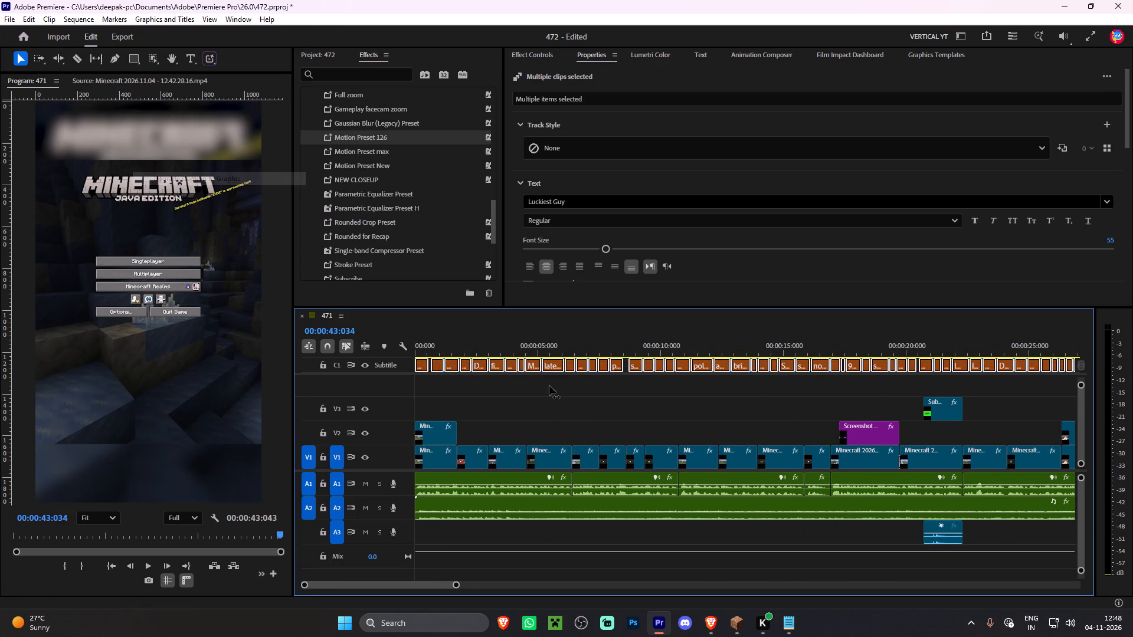
ctrl+scroll(607, 405, up, 4)
alt+scroll(615, 417, down, 6)
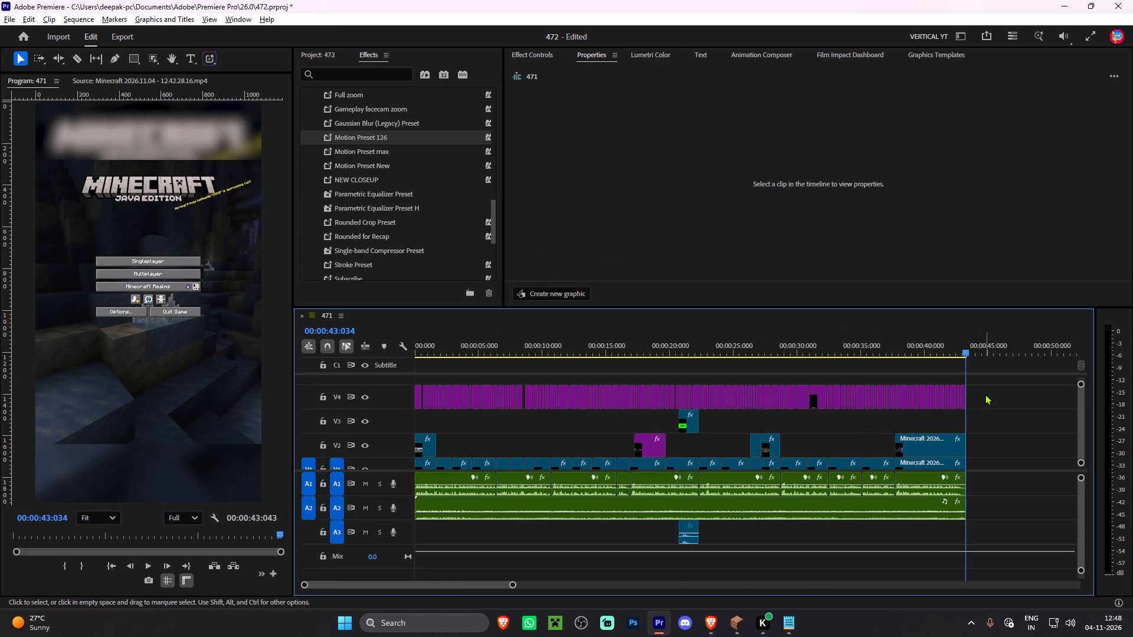
Select all caption graphics on V4 and apply the Captions preset to them.
drag(985, 395, 349, 389)
scroll(384, 178, up, 2)
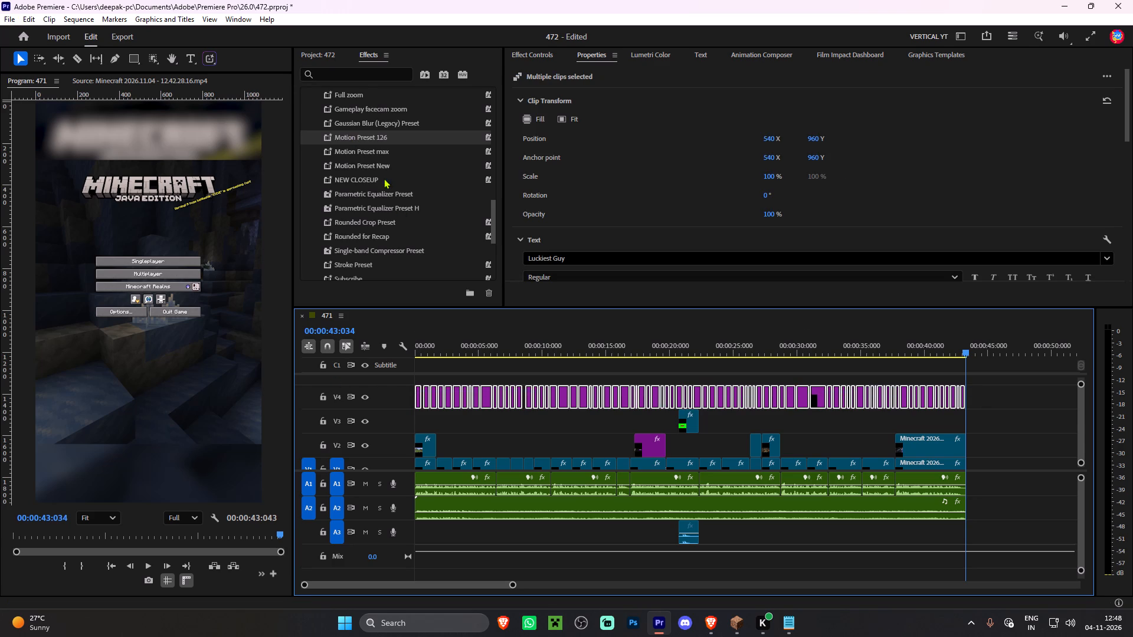
scroll(384, 178, up, 8)
drag(348, 154, 497, 400)
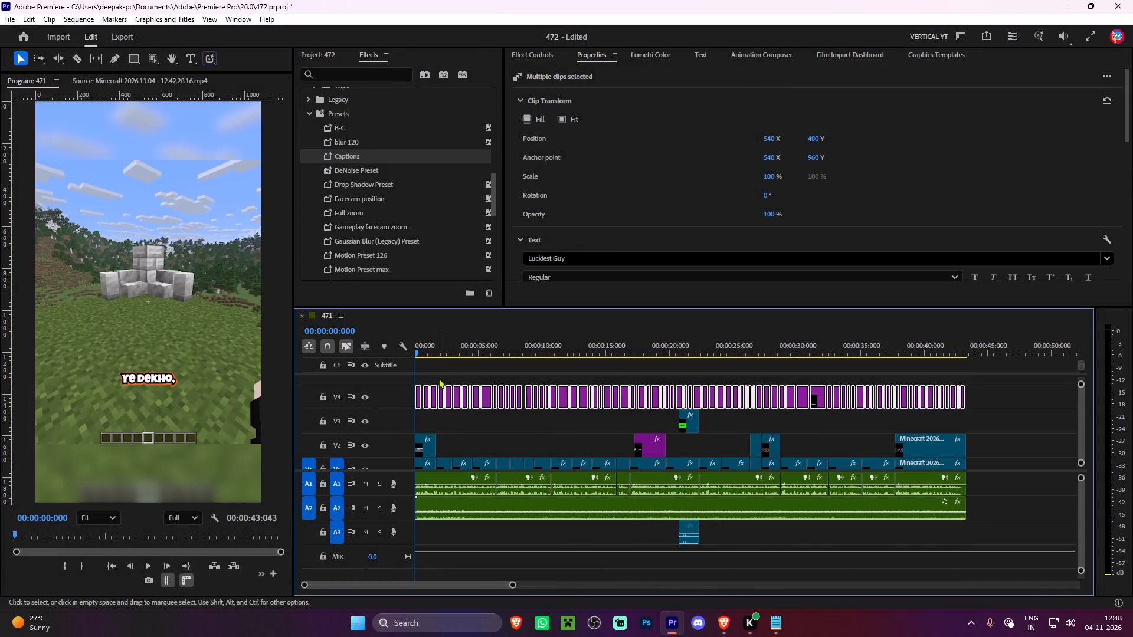
click(438, 378)
key(space)
Close the open Notepad window.
right_click(783, 633)
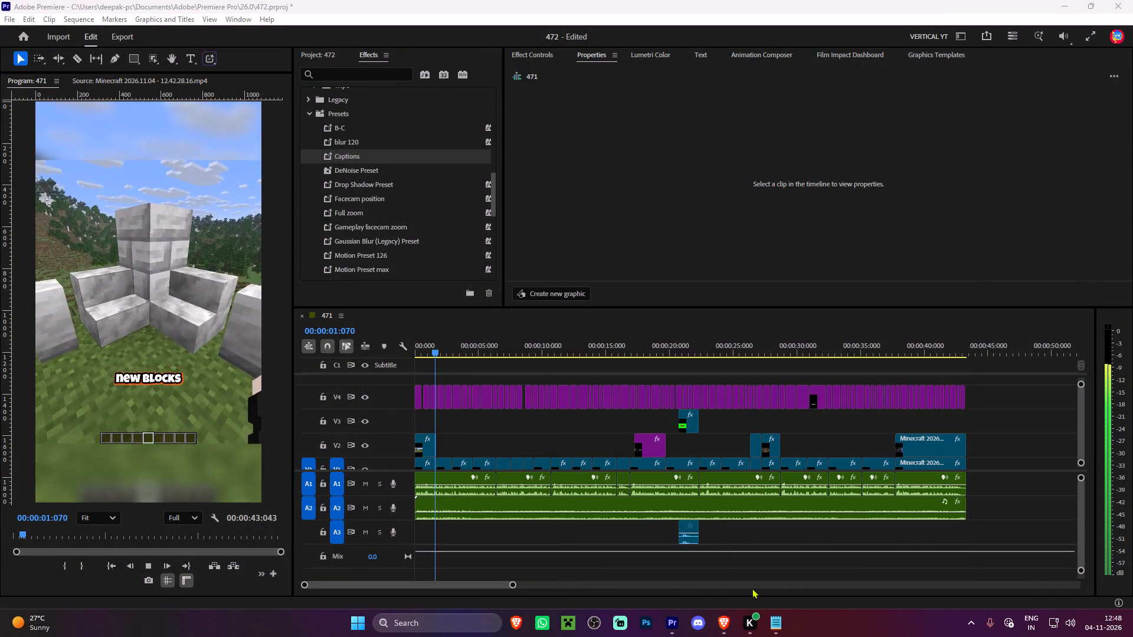
click(731, 573)
Play the whole sequence from the beginning to check the repositioned captions, footage and audio.
drag(446, 353, 351, 348)
key(space)
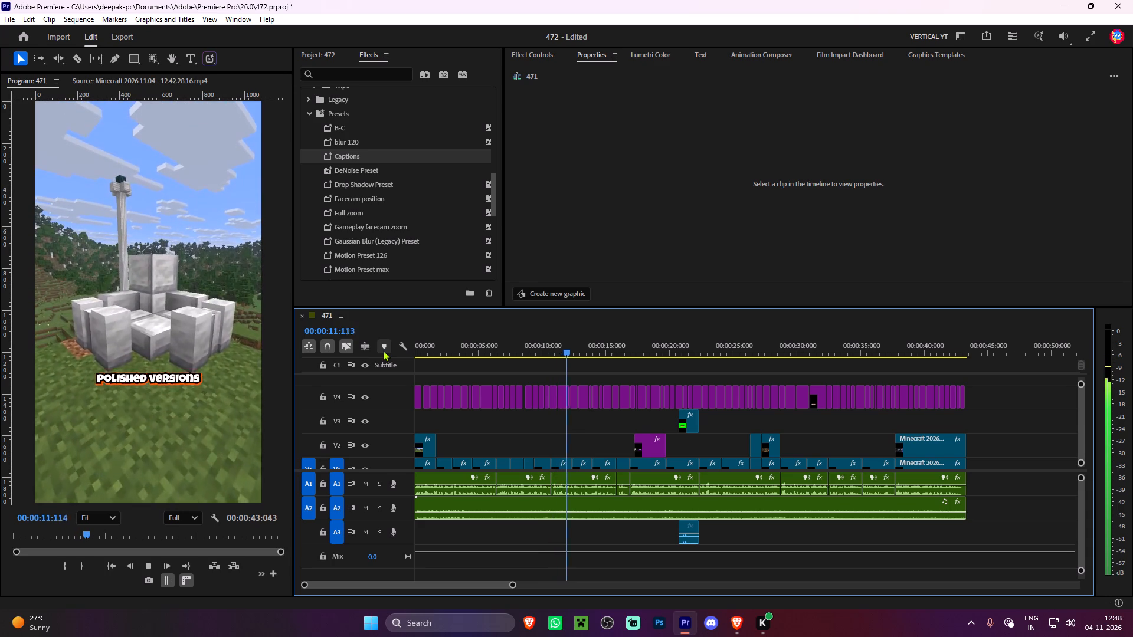
Extend the background music clip on A2 slightly past the end of the video clips.
ctrl+scroll(572, 441, down, 6)
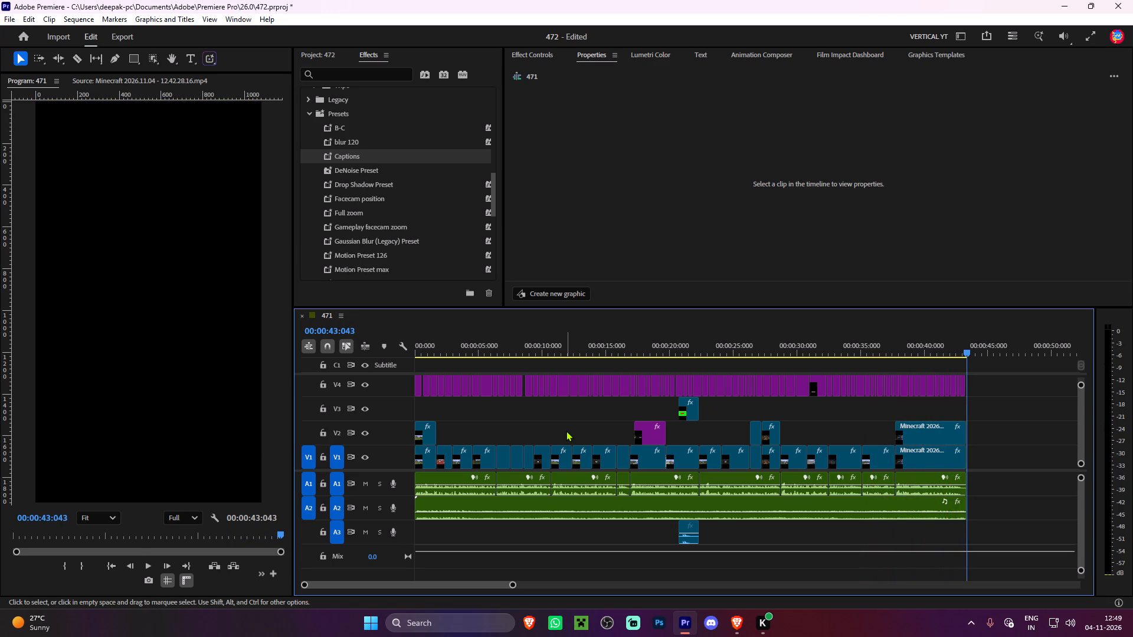
alt+scroll(924, 475, down, 1)
alt+scroll(933, 477, up, 7)
click(834, 511)
drag(838, 508, 847, 509)
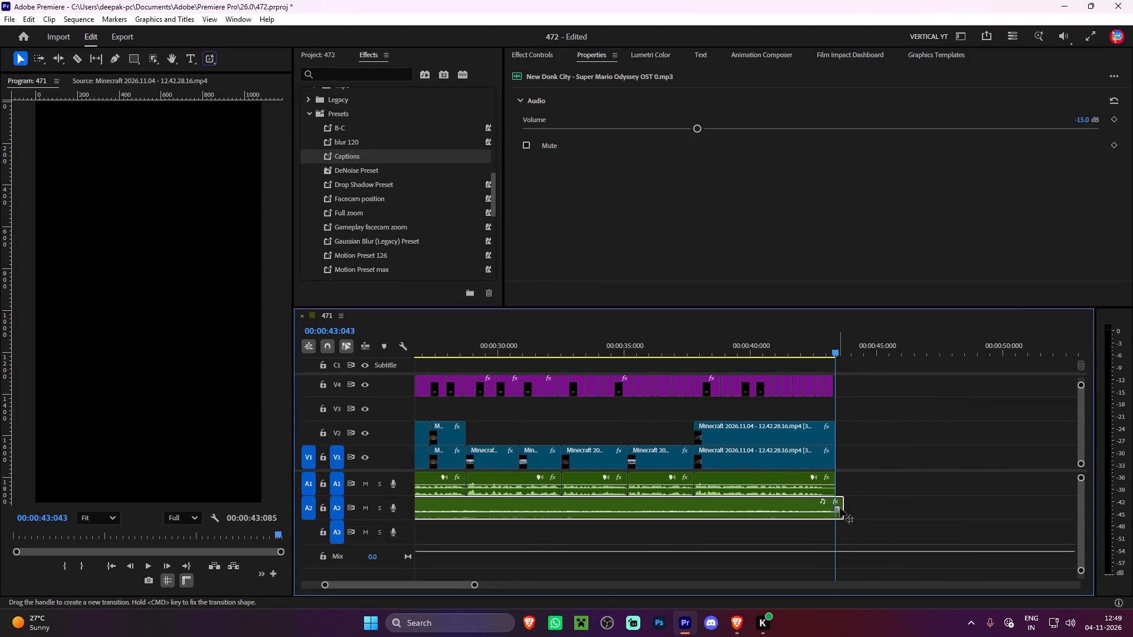
Add a fade-out to the end of the A2 music clip, starting at about 42 seconds.
drag(836, 508, 803, 513)
Play the last two seconds of the sequence to check the music's fade-out.
click(793, 351)
key(space)
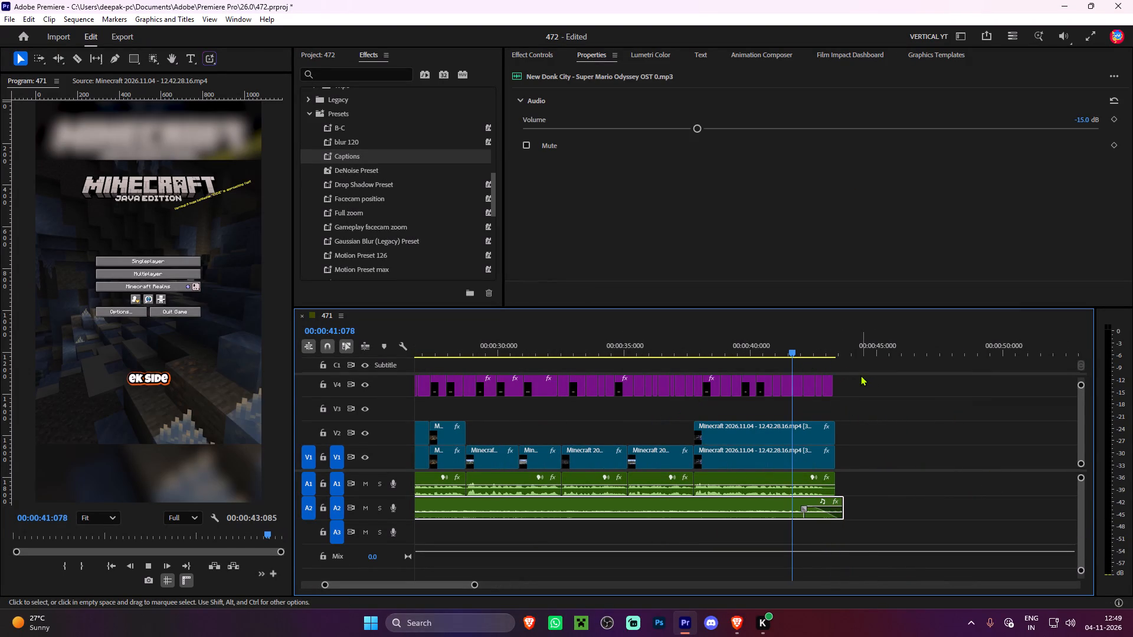
alt+scroll(854, 379, down, 4)
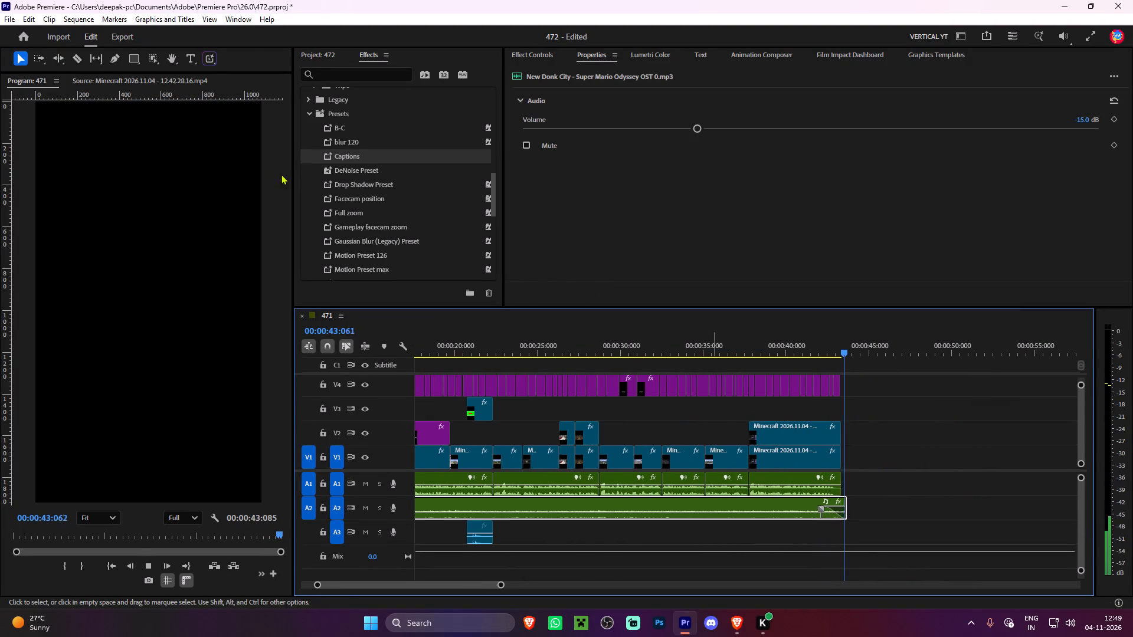
click(134, 34)
click(123, 34)
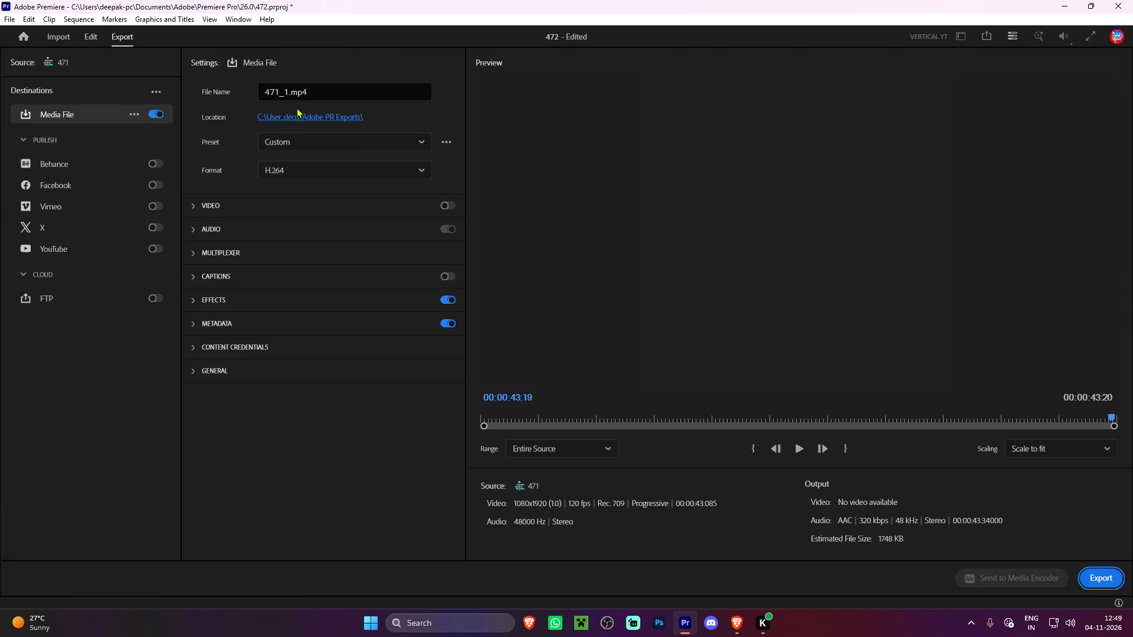